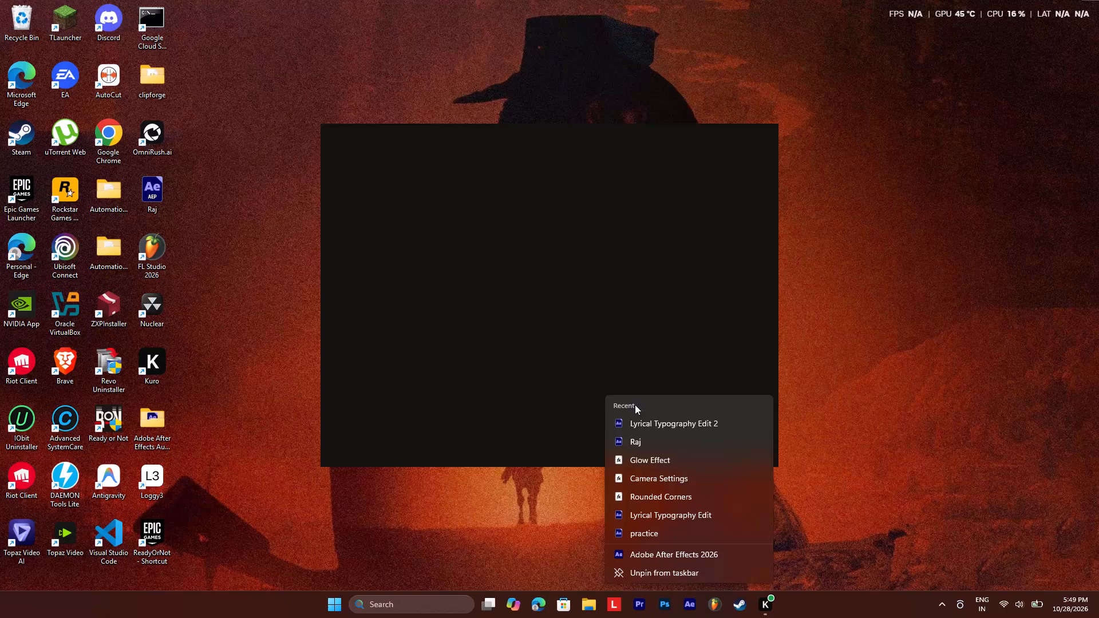
Open the recent project Lyrical Typography Edit 2 in After Effects.
left_click(649, 419)
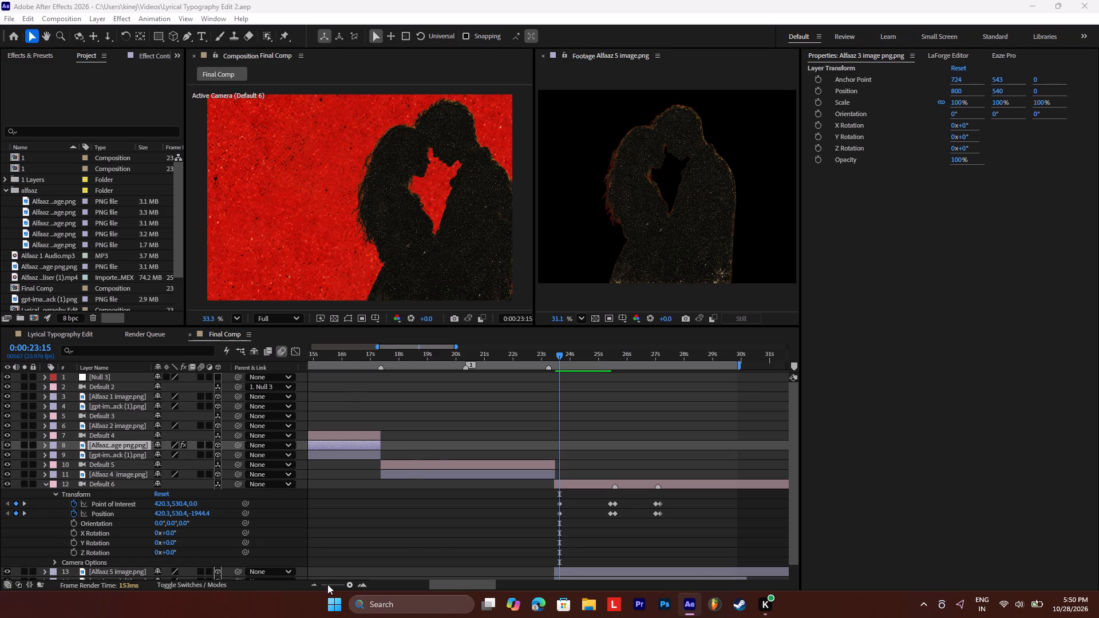
Play the Final Comp from its start to review the camera moves and image scenes.
left_click_drag(329, 584, 313, 588)
left_click_drag(343, 352, 272, 355)
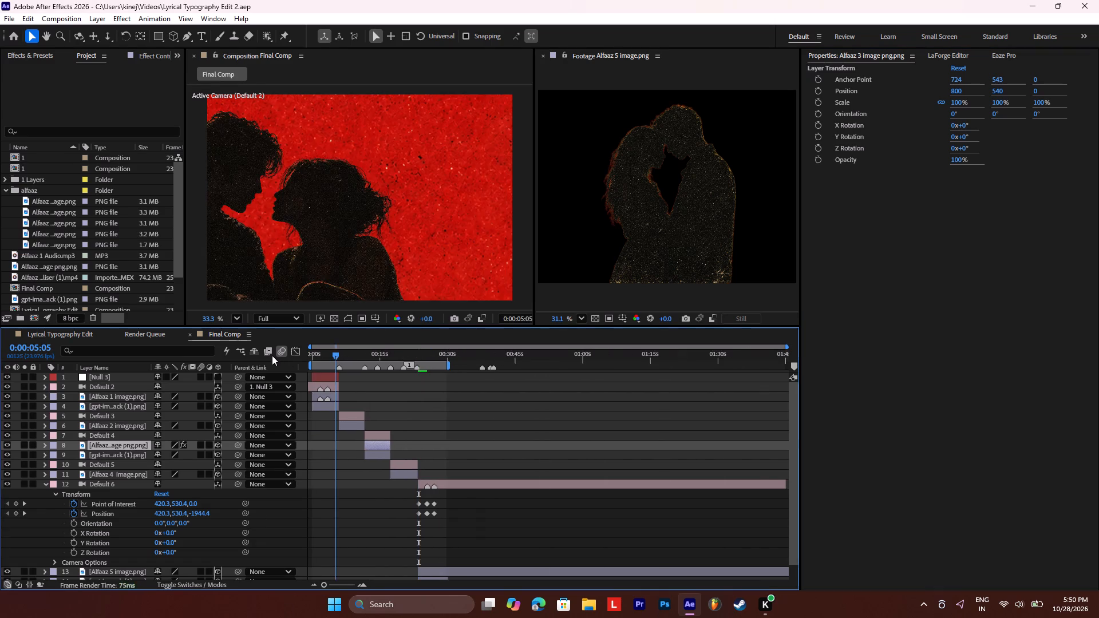
left_click_drag(272, 355, 251, 356)
key("space")
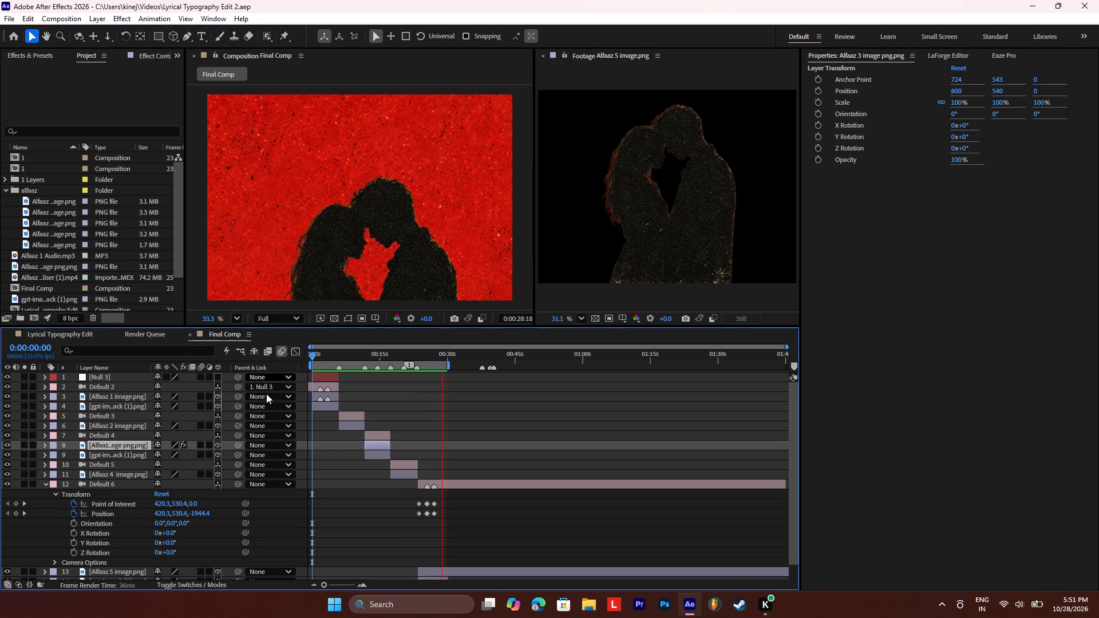
key("space")
left_click_drag(351, 353, 266, 352)
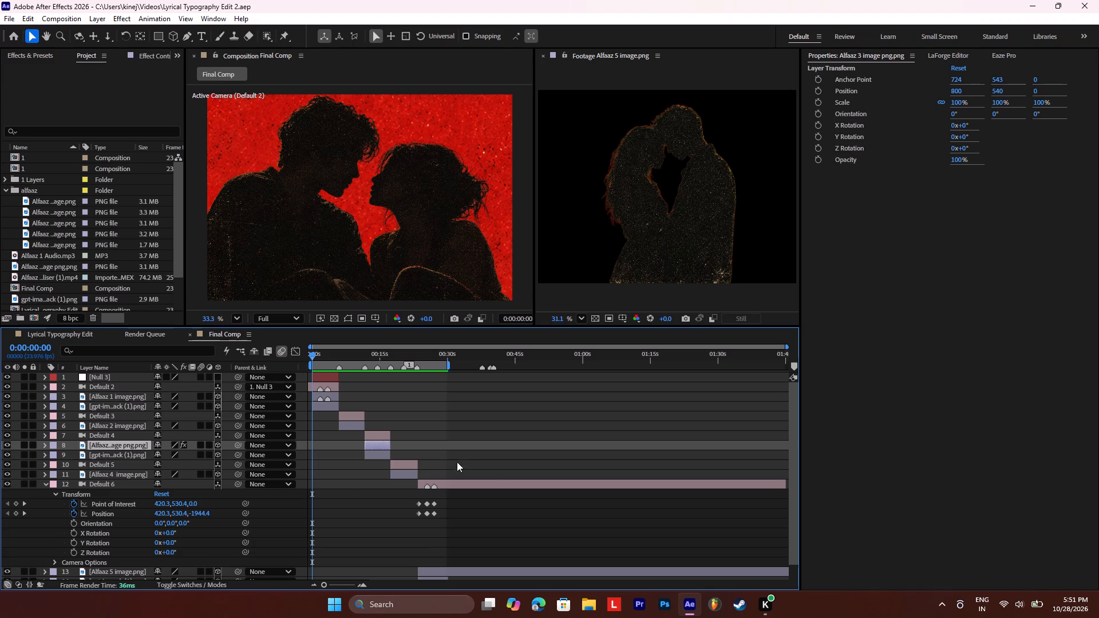
Save the project.
key("ctrl+s")
Switch to Microsoft Edge, search for alfaaz lyrics, and open the Genius lyrics page for the song.
left_click(547, 602)
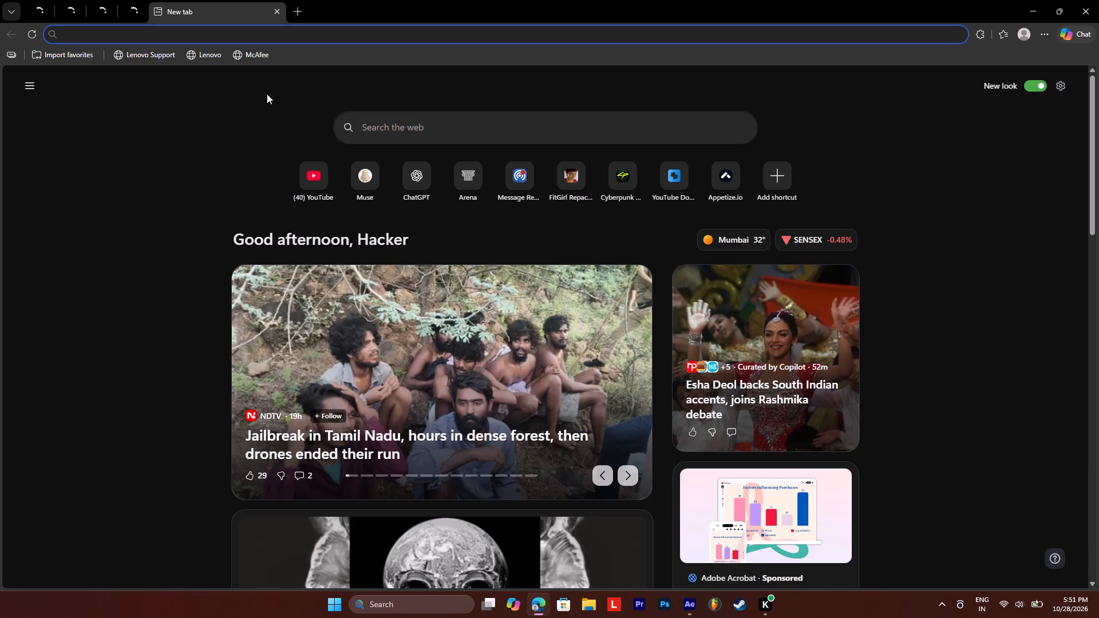
left_click(203, 34)
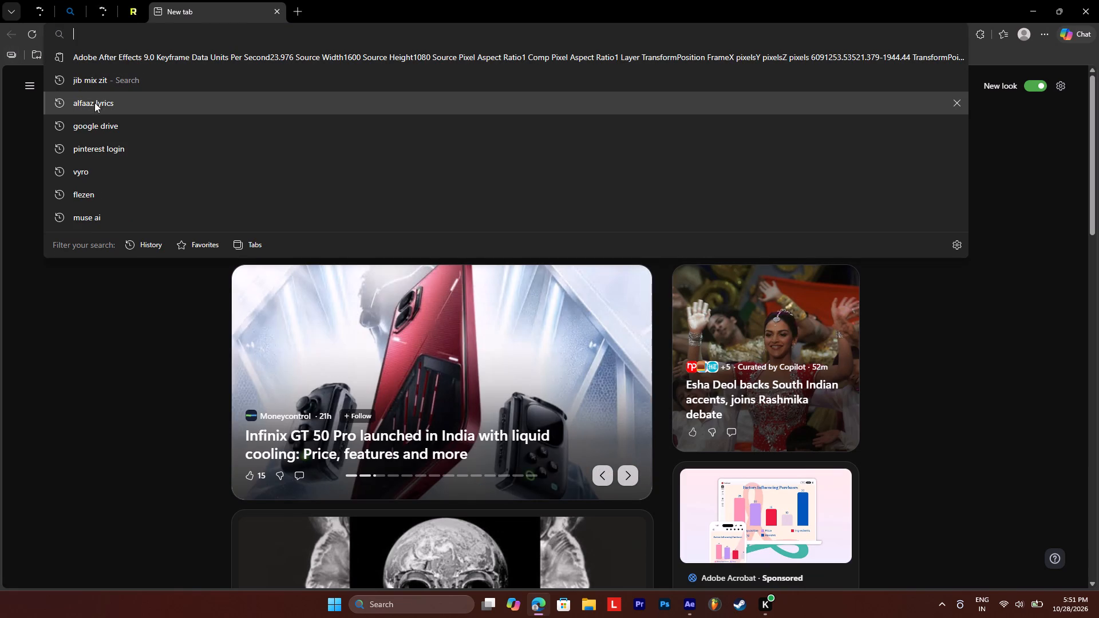
left_click(100, 109)
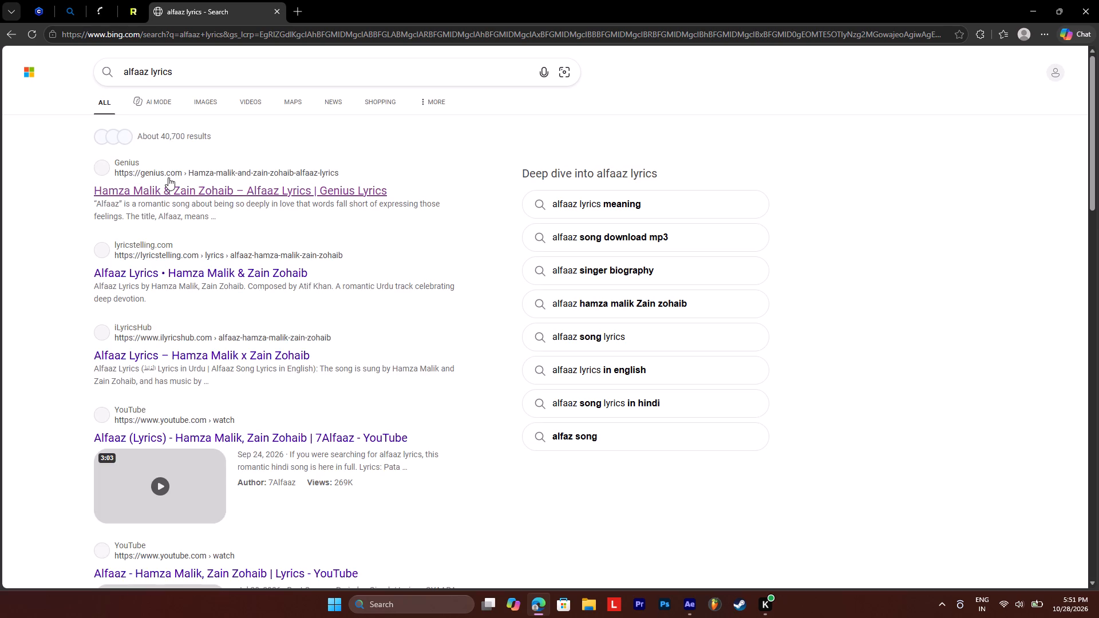
left_click(148, 195)
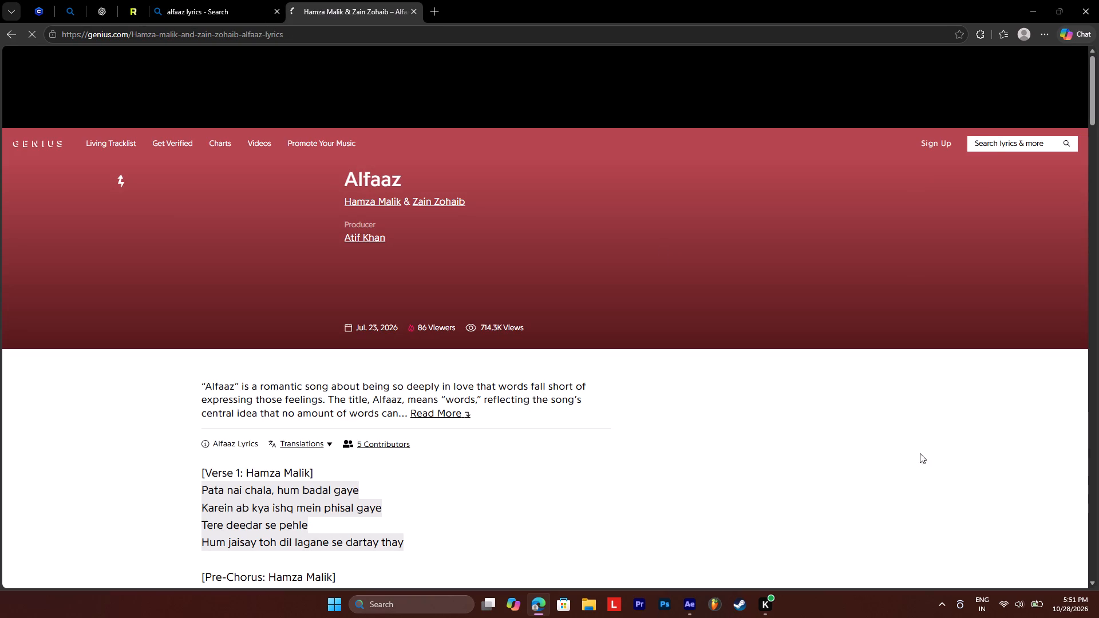
Set the display brightness to about 51 in the Windows quick settings.
left_click(1042, 605)
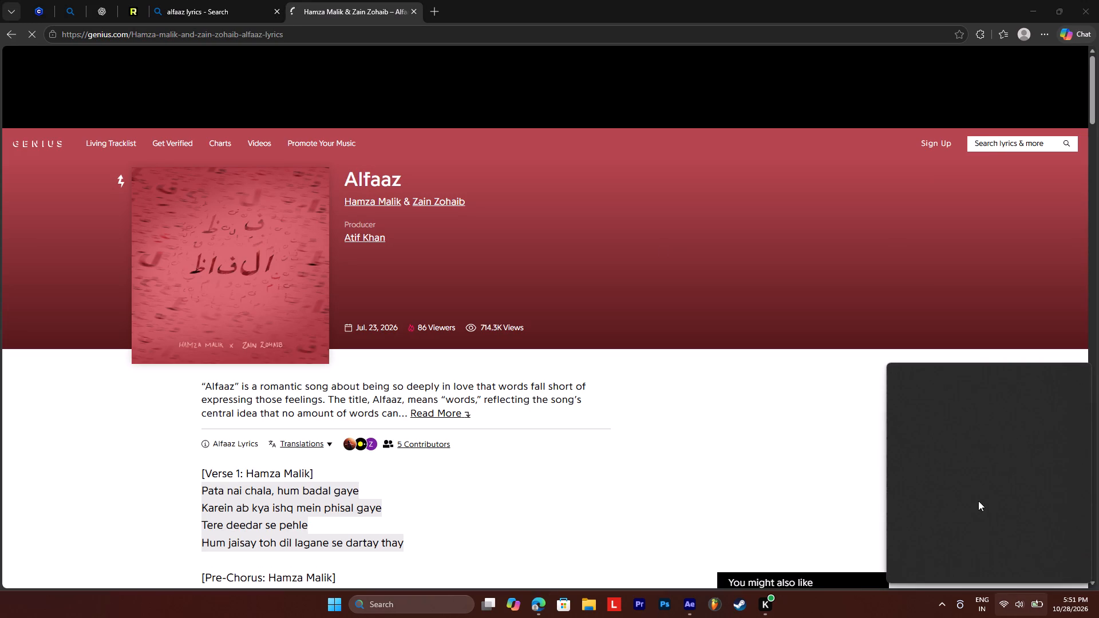
left_click_drag(1012, 505, 988, 516)
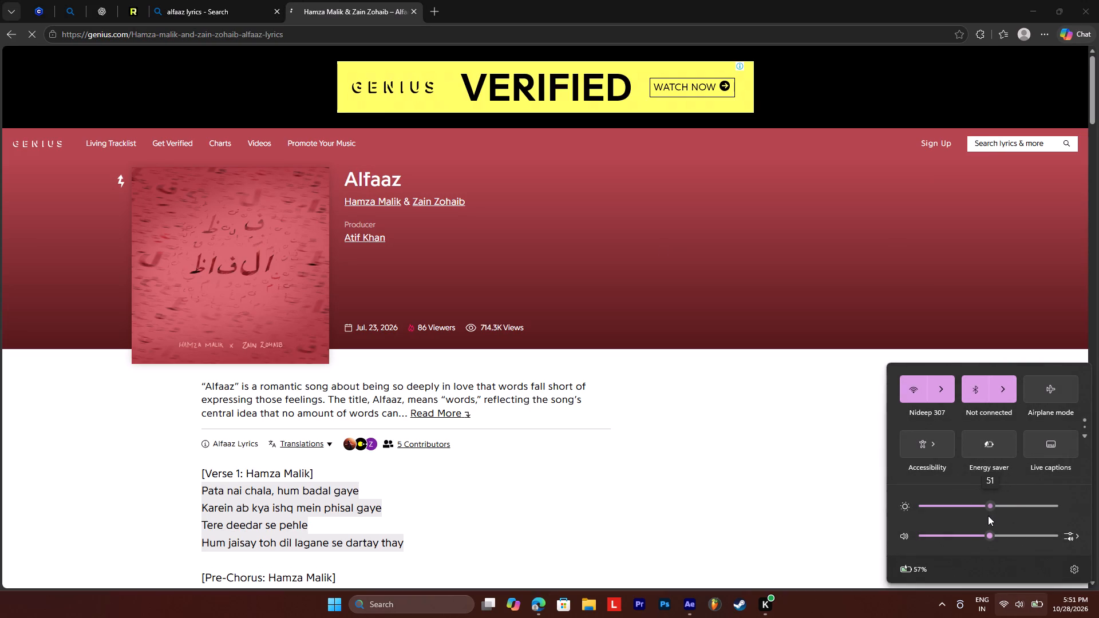
left_click_drag(988, 516, 986, 517)
left_click(724, 398)
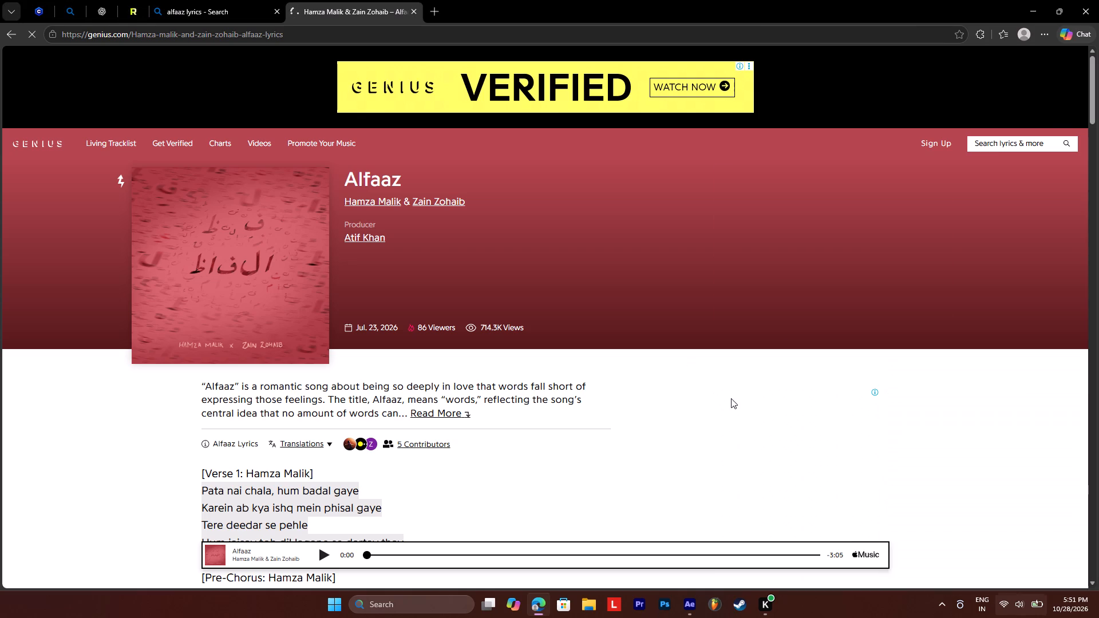
Switch to After Effects and preview Final Comp from the start, from 0:00:25:12 and from 0:00:22:14, then return the playhead to the start.
left_click(694, 604)
left_click_drag(316, 353, 271, 354)
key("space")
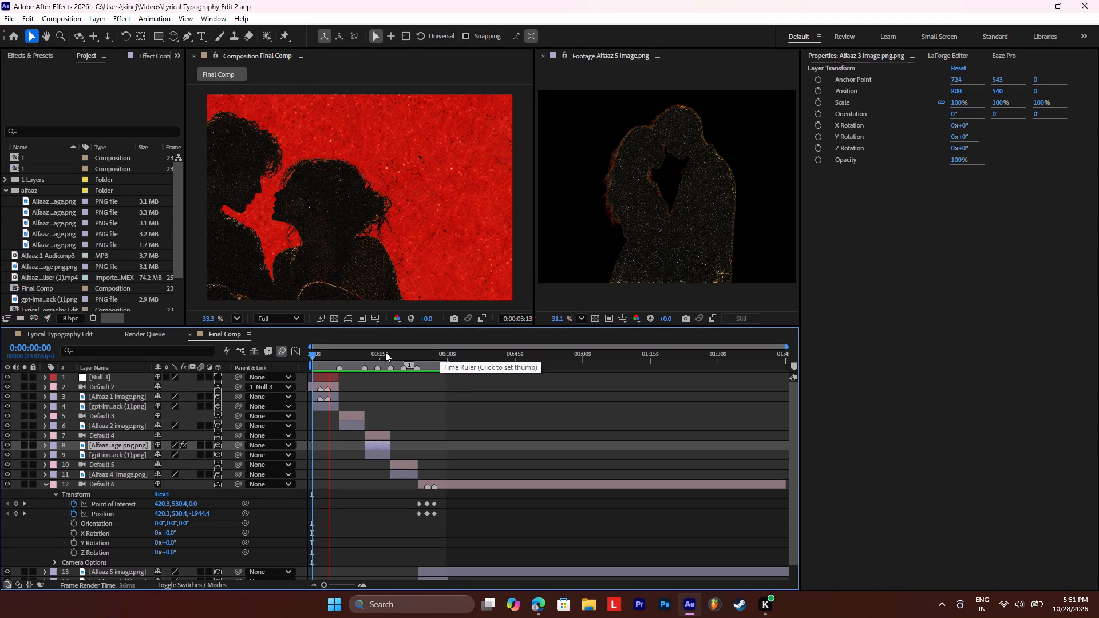
left_click(427, 354)
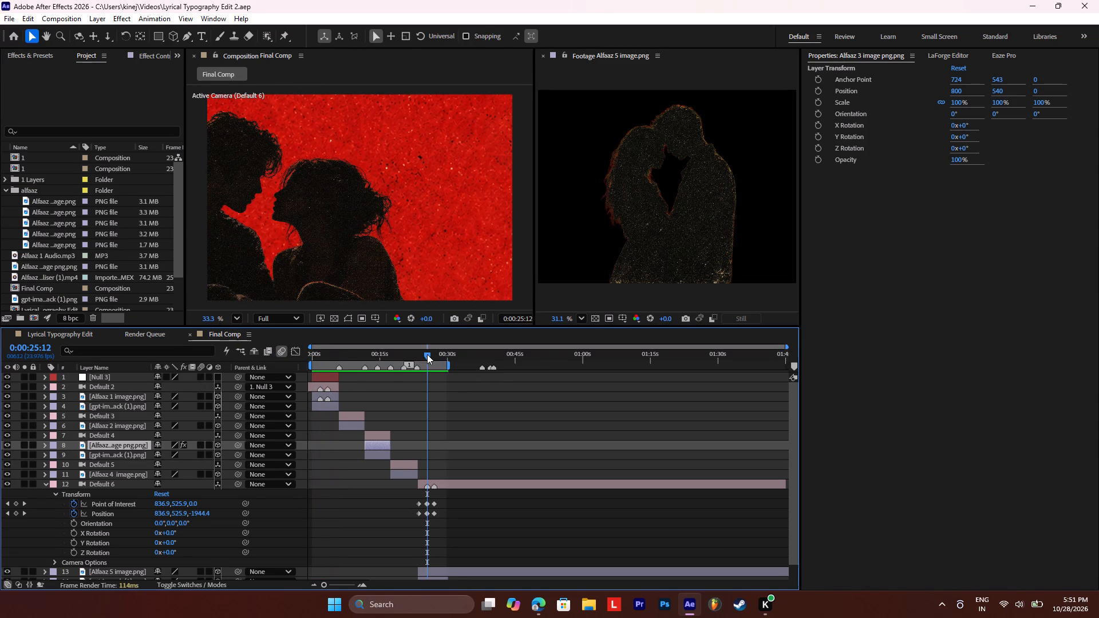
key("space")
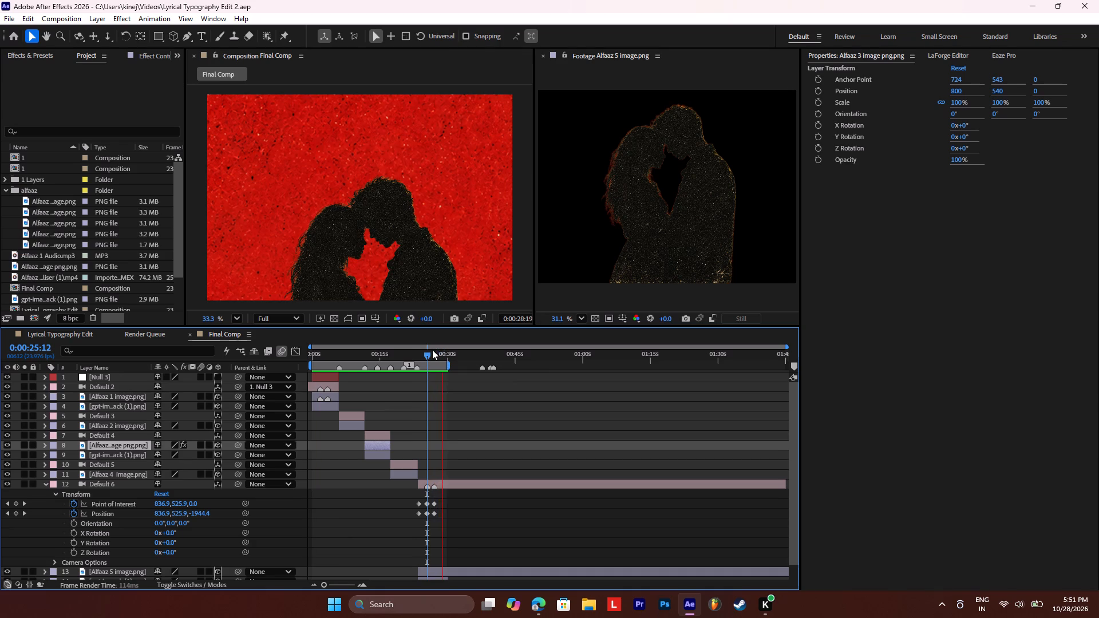
left_click_drag(420, 352, 414, 352)
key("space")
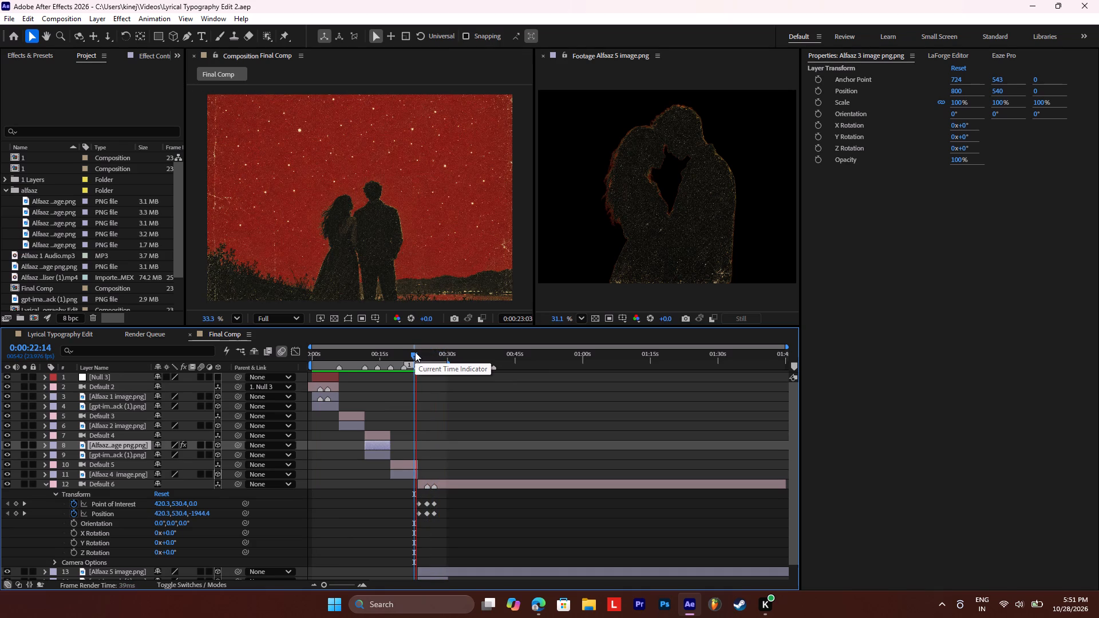
left_click_drag(415, 352, 259, 352)
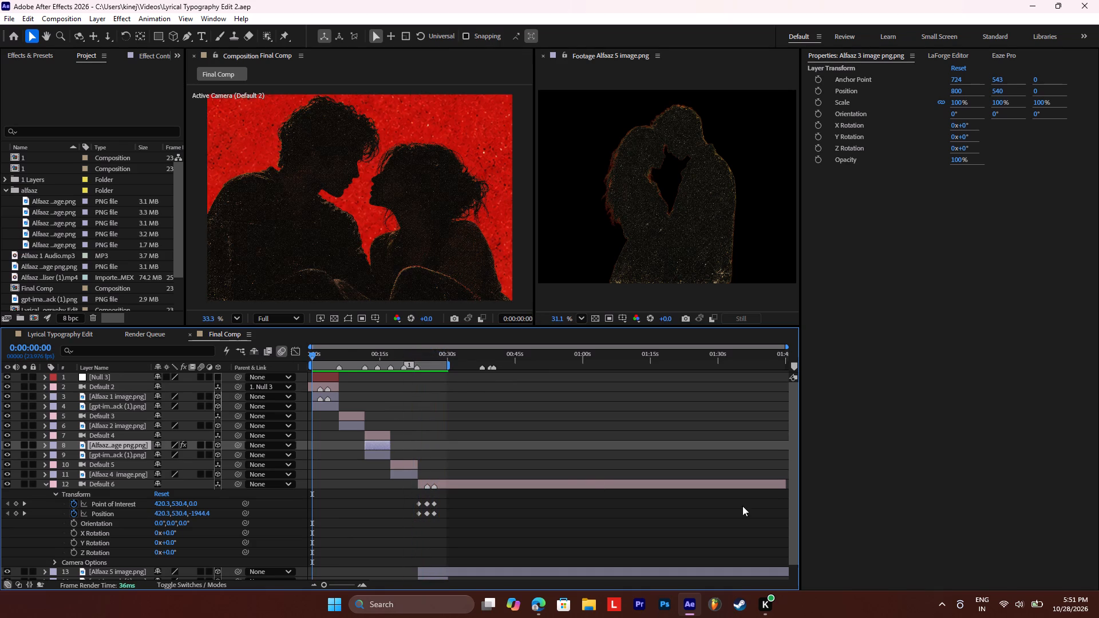
In Edge, copy the Verse 2 lyrics from "Baaghan vicho main" through "Main te tere naal kar leya ay" and return to After Effects.
left_click(532, 602)
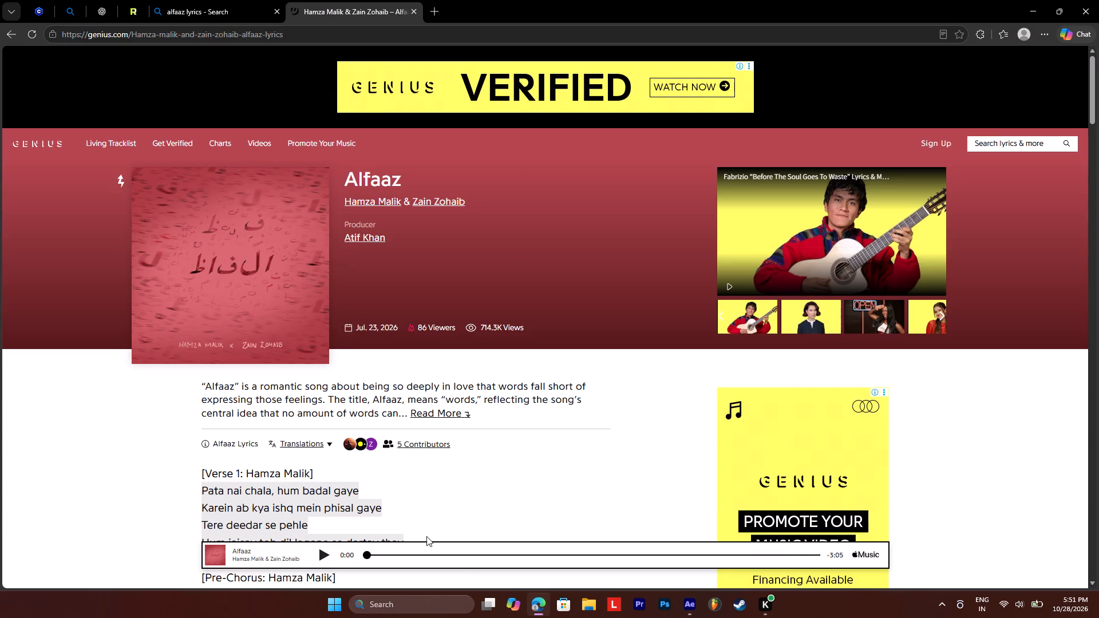
left_click_drag(1098, 130, 1098, 146)
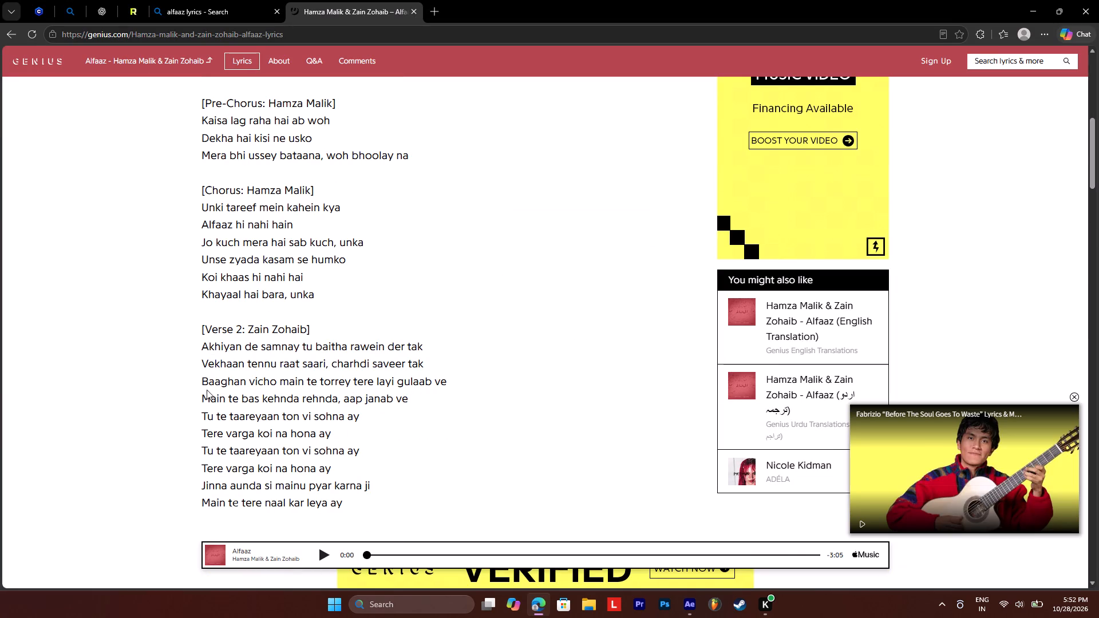
left_click_drag(200, 382, 316, 385)
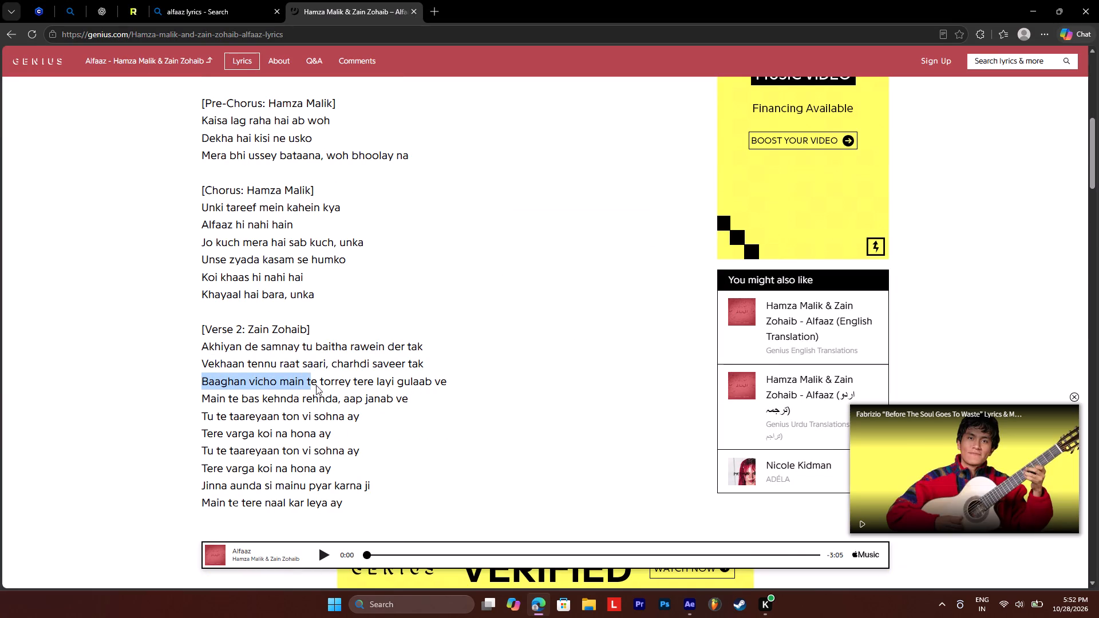
left_click_drag(316, 385, 441, 385)
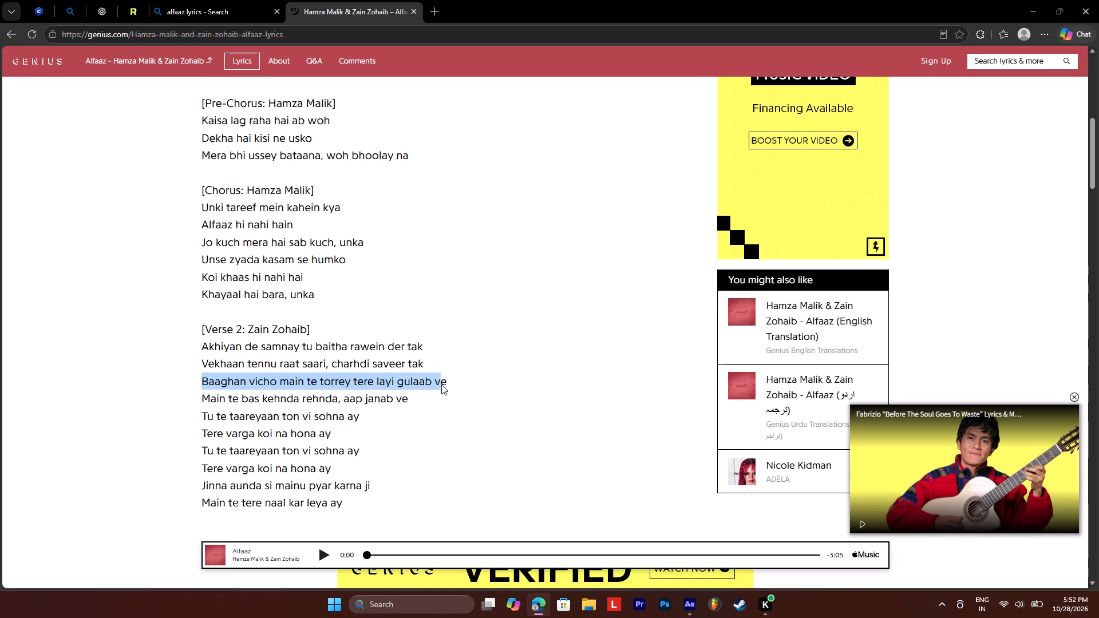
left_click_drag(441, 385, 452, 396)
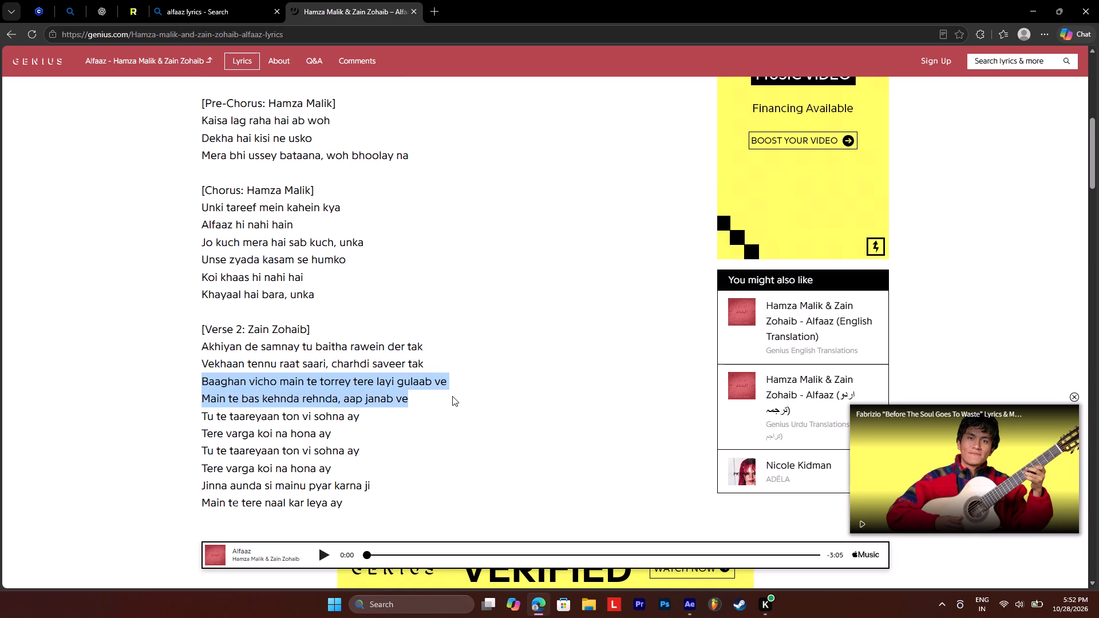
left_click_drag(452, 396, 453, 395)
left_click_drag(453, 395, 451, 422)
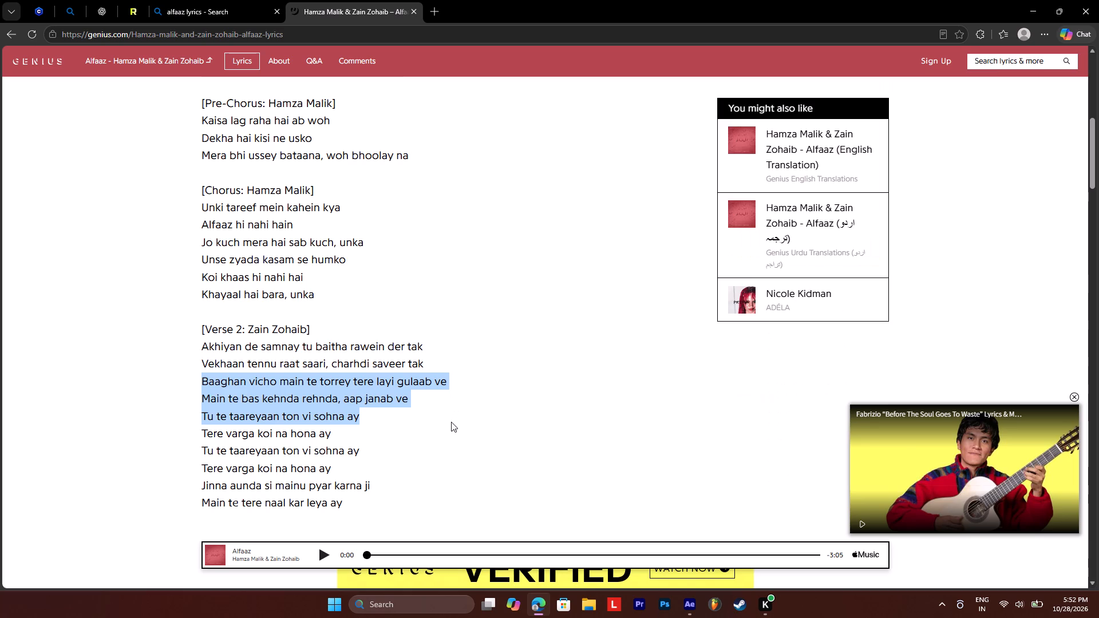
left_click_drag(451, 422, 446, 434)
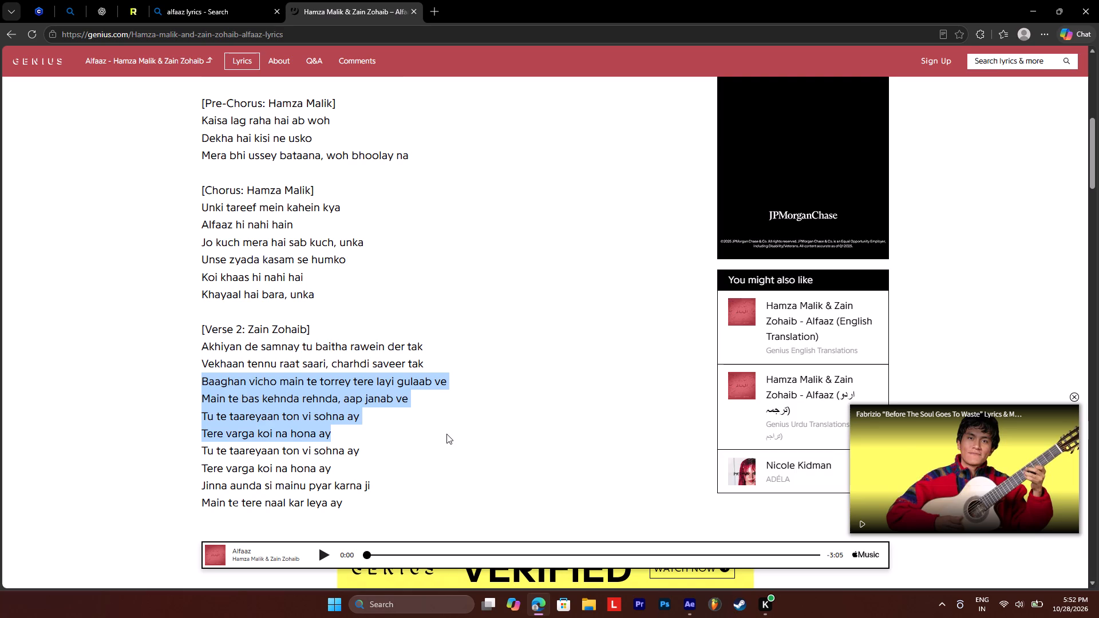
left_click_drag(446, 434, 448, 447)
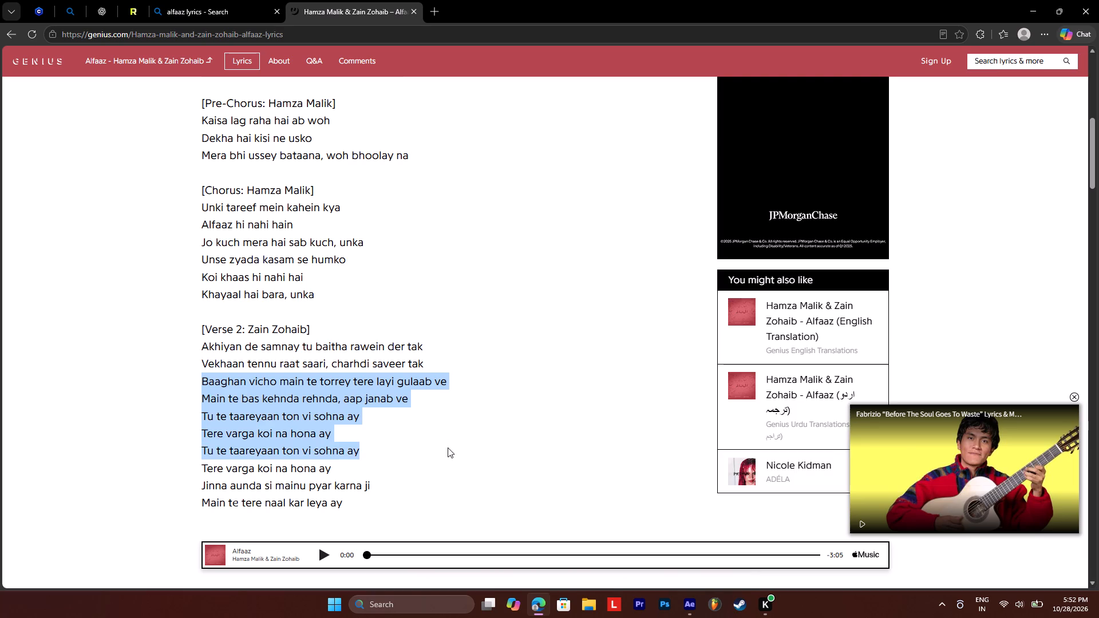
left_click_drag(448, 447, 448, 469)
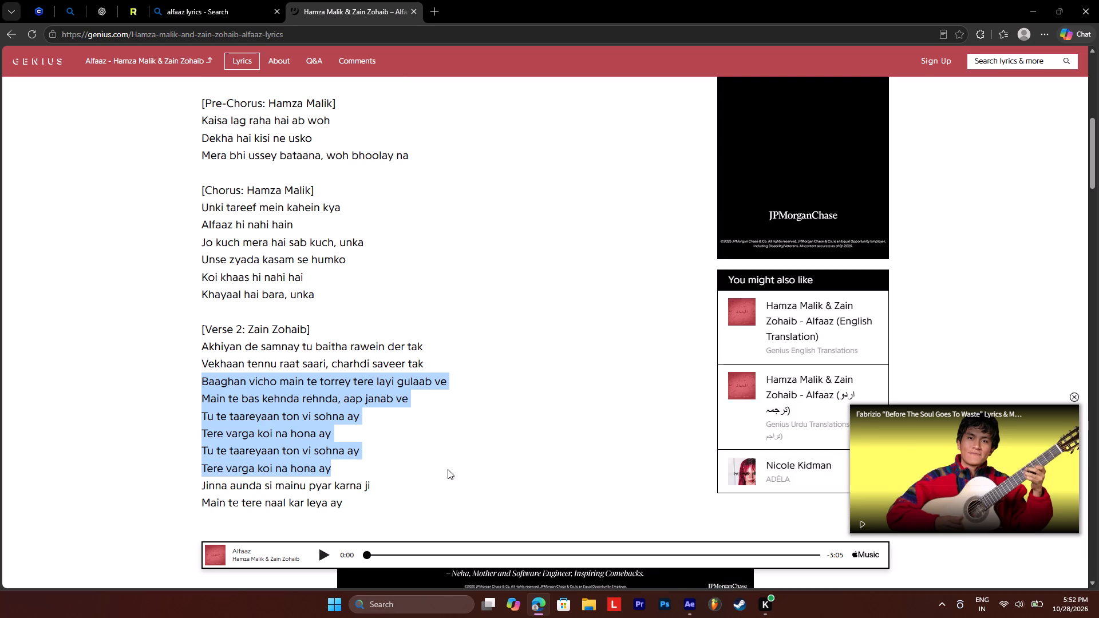
left_click_drag(448, 469, 449, 485)
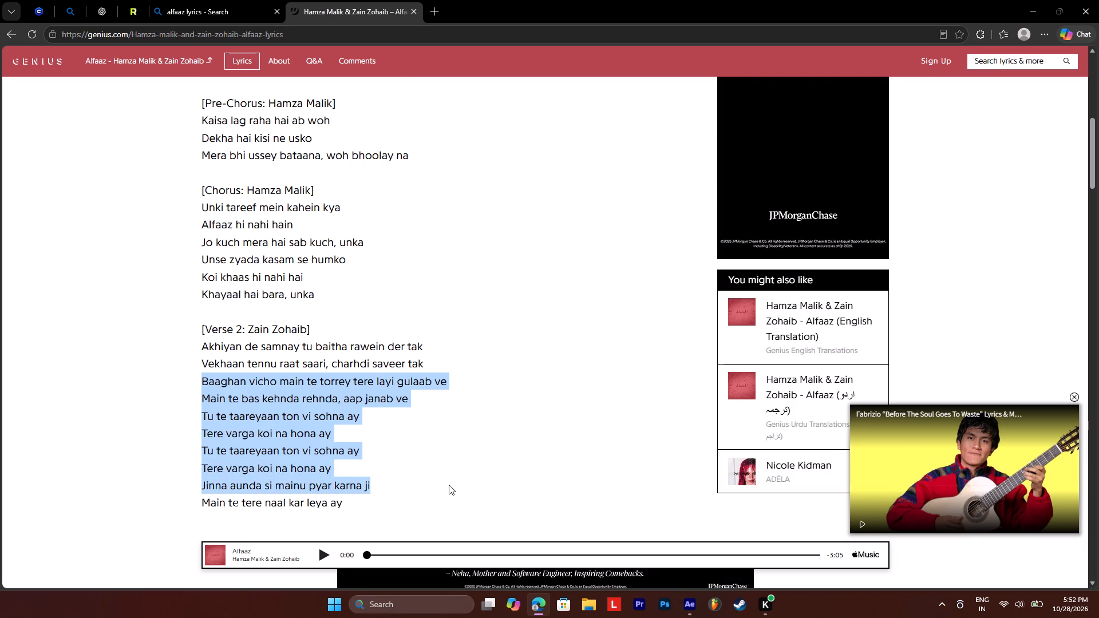
left_click_drag(449, 485, 448, 502)
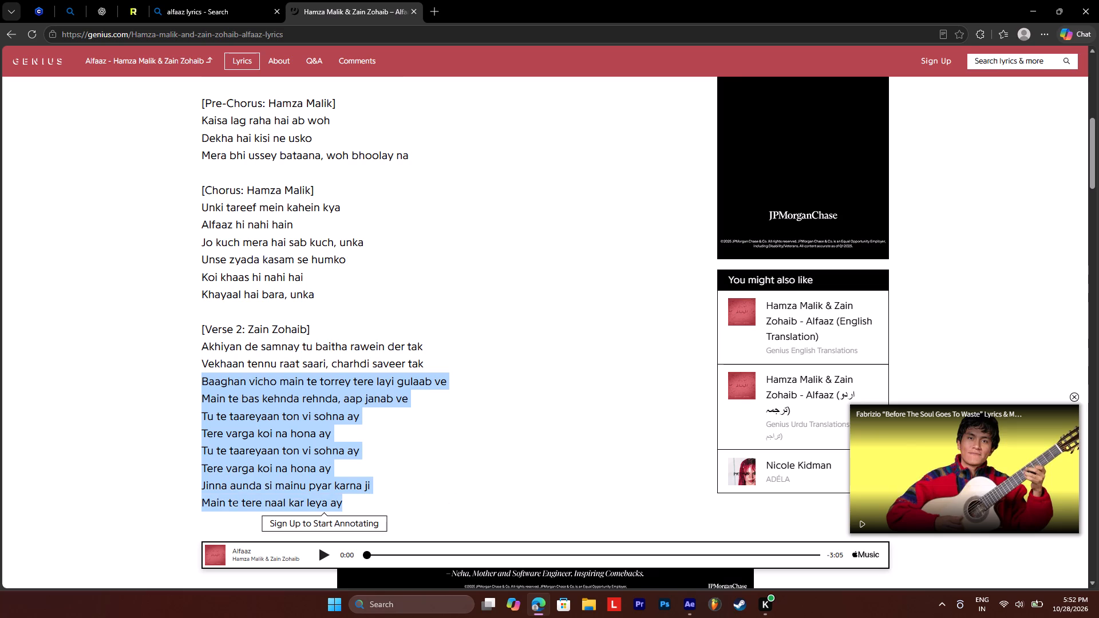
key("ctrl+c")
left_click_drag(1037, 11, 1035, 16)
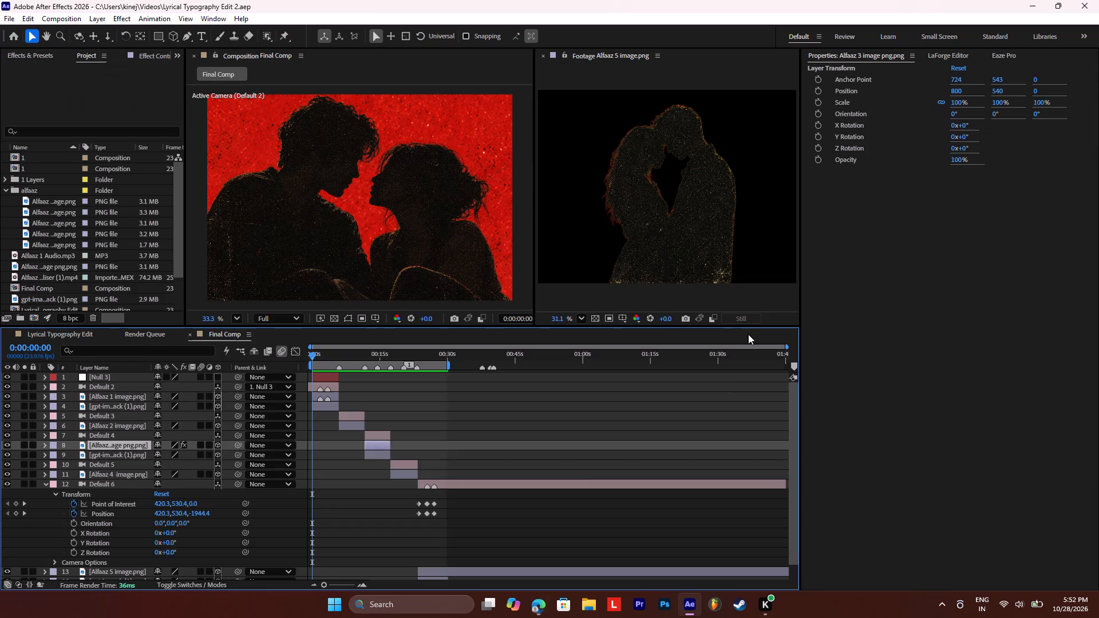
Open Notepad and replace the subtitle text in the open document with the copied lyrics.
left_click(344, 616)
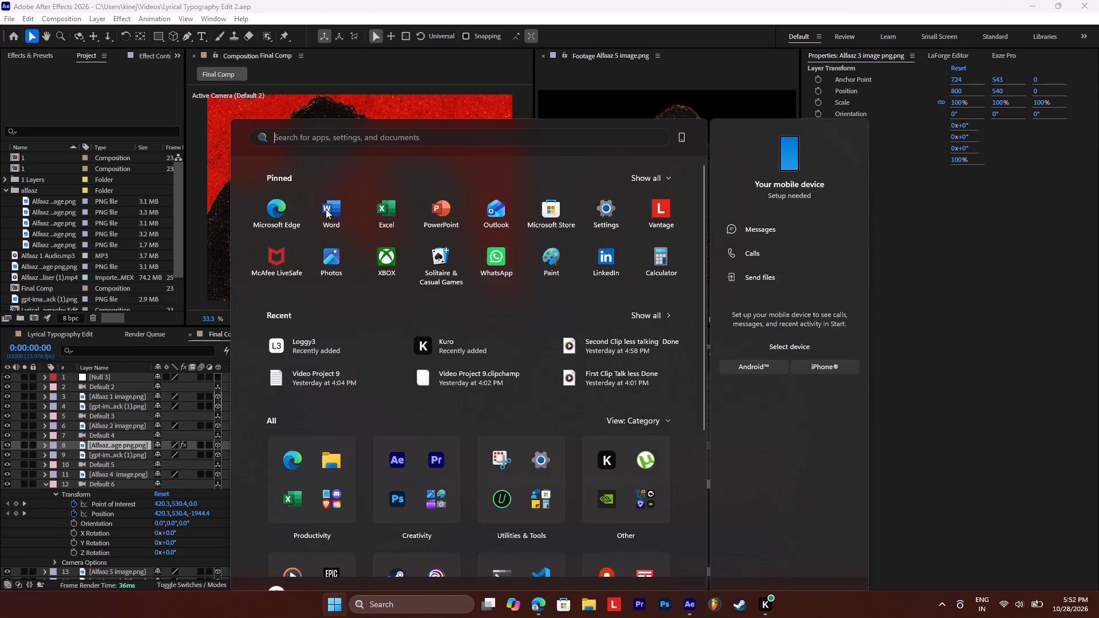
left_click(532, 108)
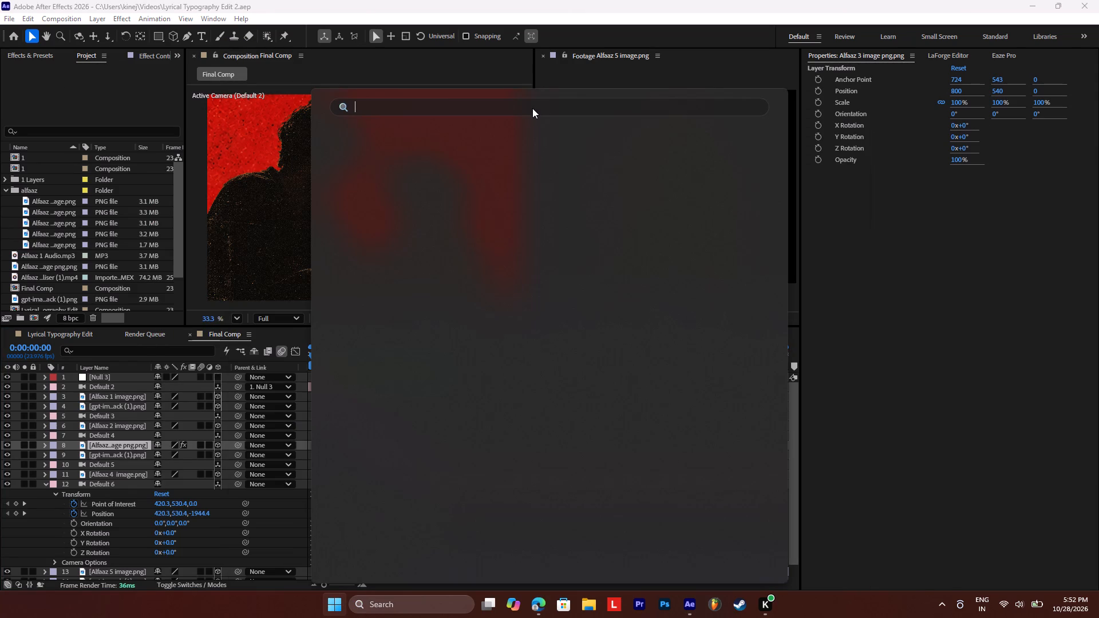
type("no")
left_click(382, 201)
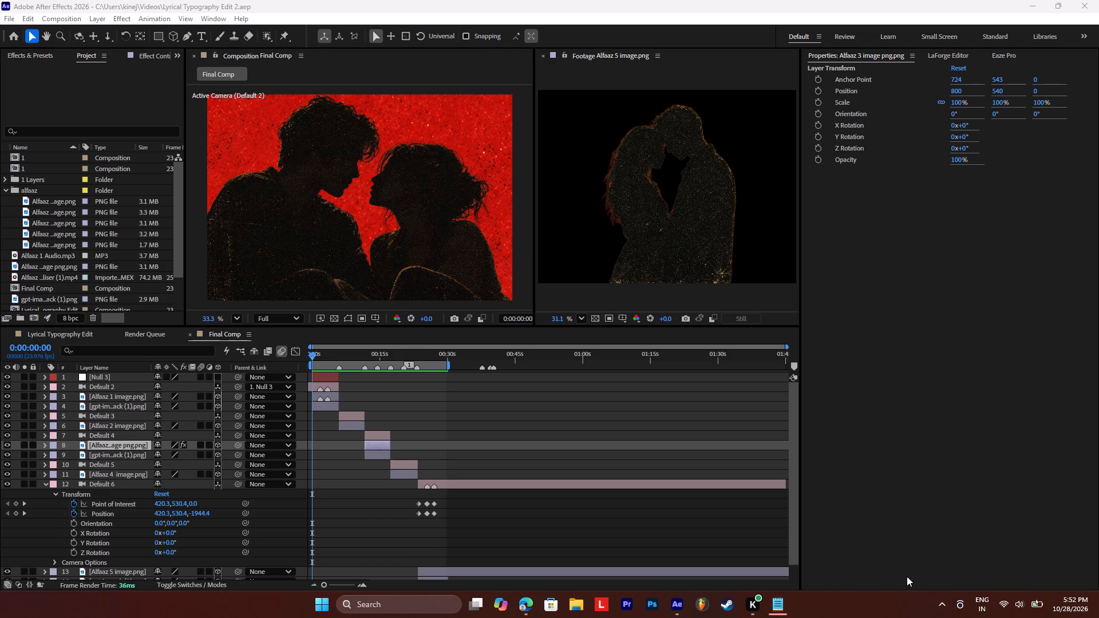
left_click(784, 615)
key("ctrl+a")
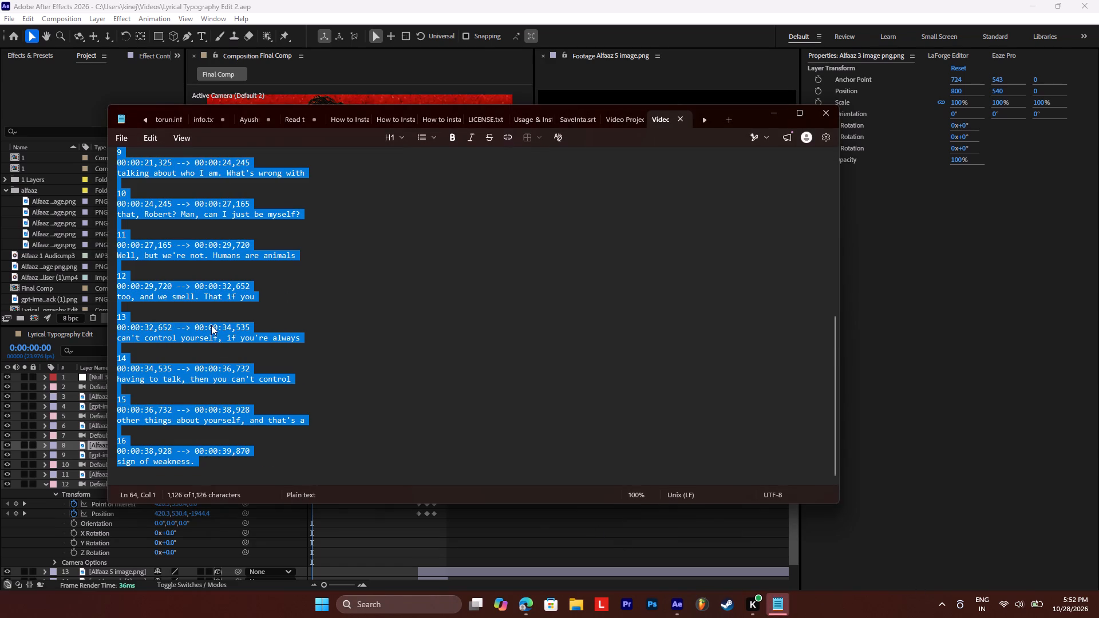
key("BackSpace")
key("ctrl+v")
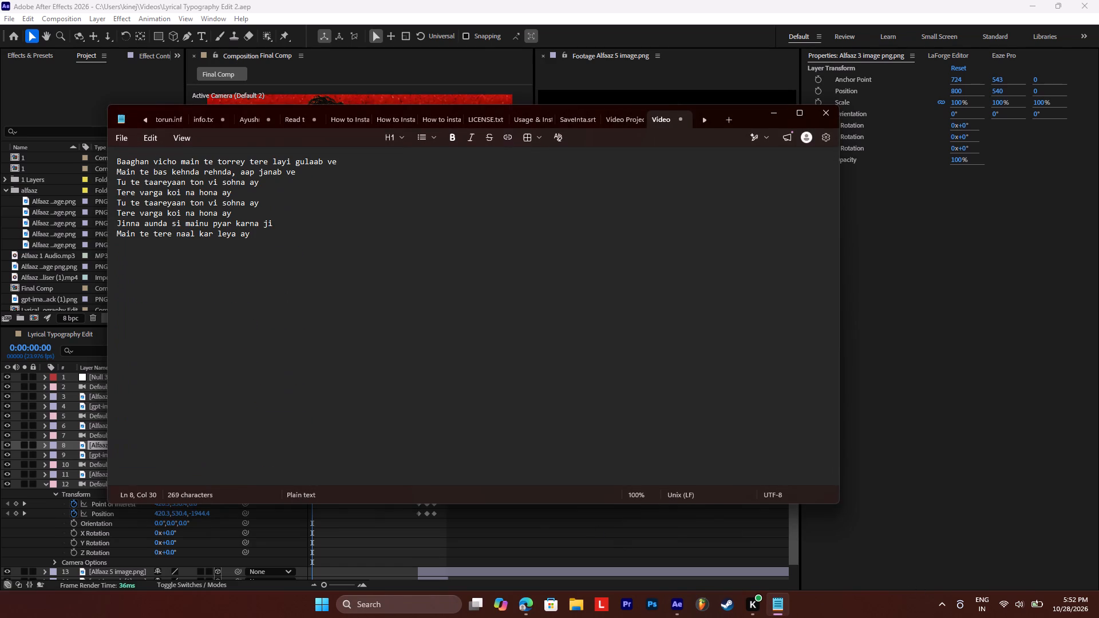
Close the Edge window and minimize Notepad to return to After Effects.
right_click(531, 606)
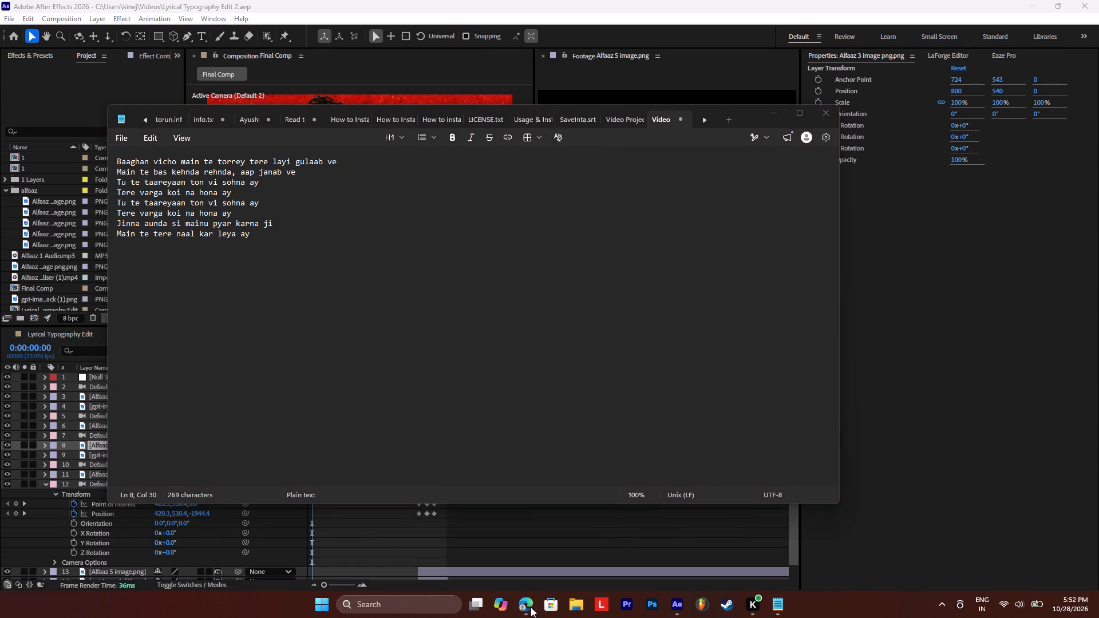
left_click(531, 575)
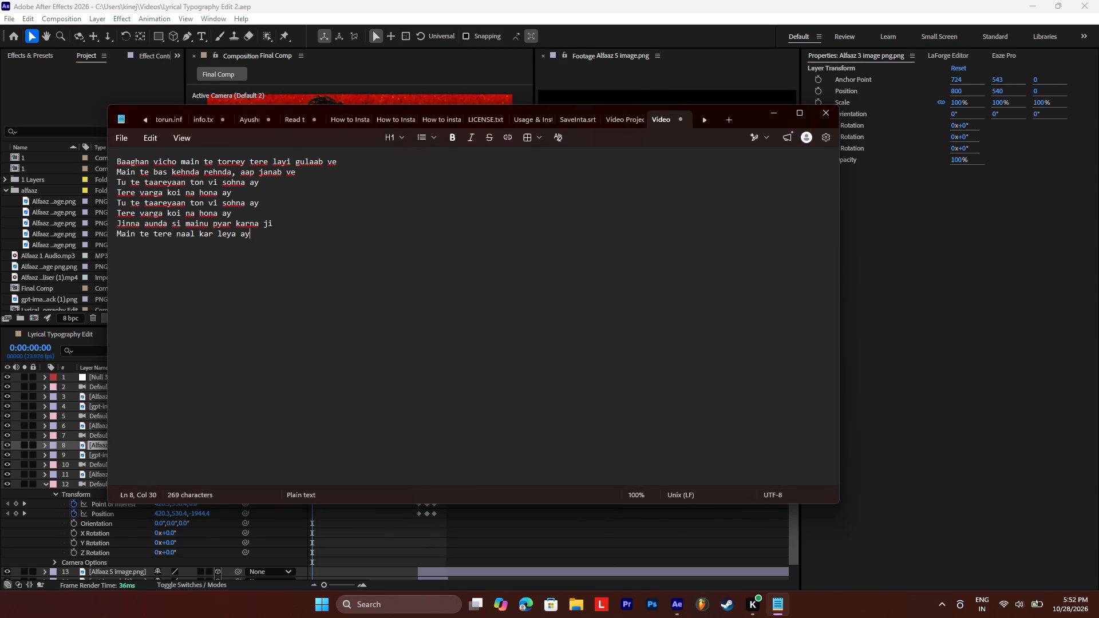
left_click(773, 114)
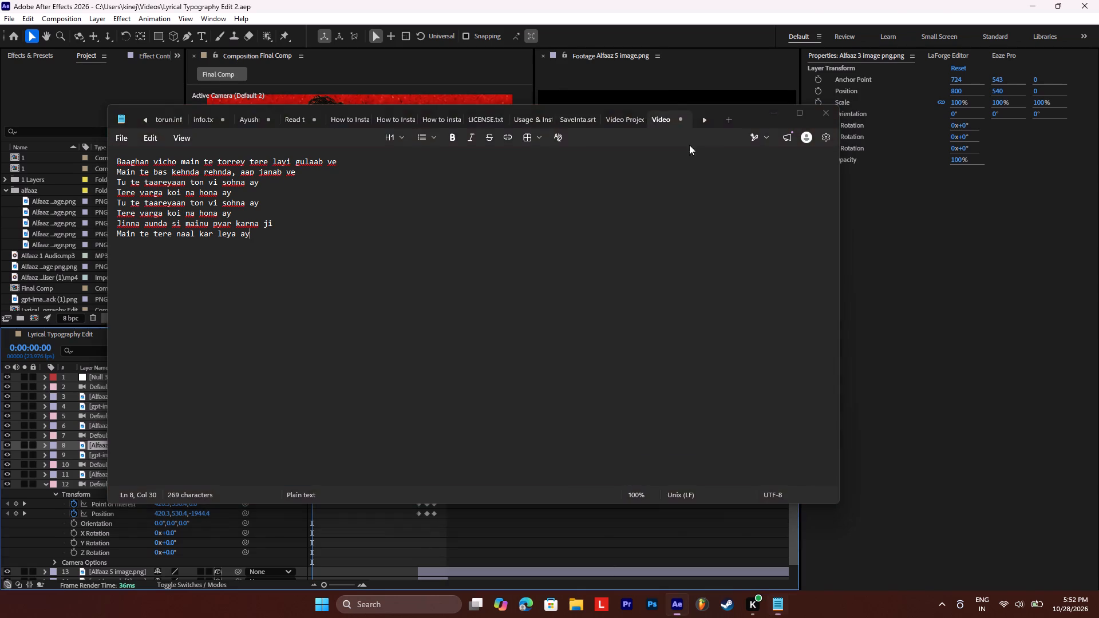
Play the Final Comp again from the start up to the end of the Alfaaz 4 image scene.
left_click_drag(314, 352, 265, 352)
key("space")
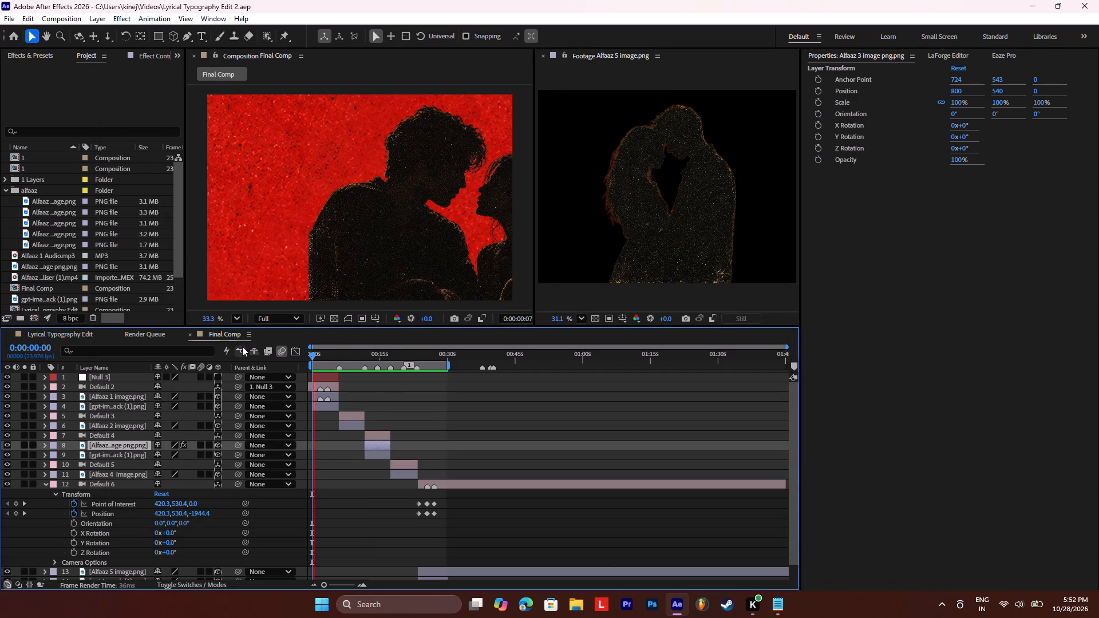
left_click_drag(309, 358, 276, 358)
key("space")
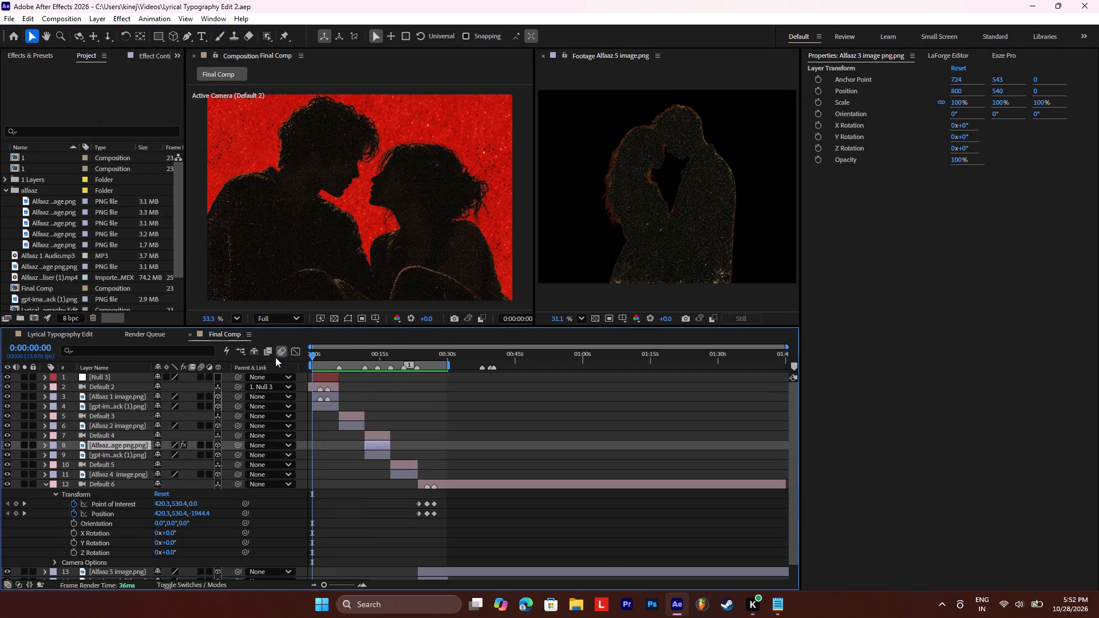
key("space")
key("space")
key("space")
left_click_drag(315, 356, 284, 356)
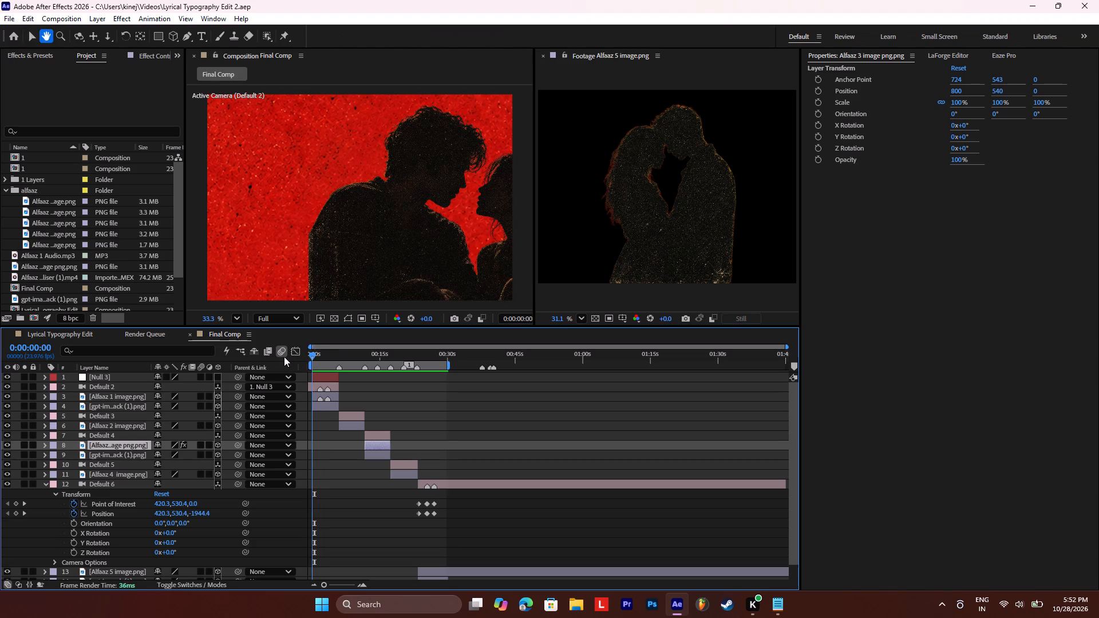
left_click_drag(284, 356, 283, 356)
key("space")
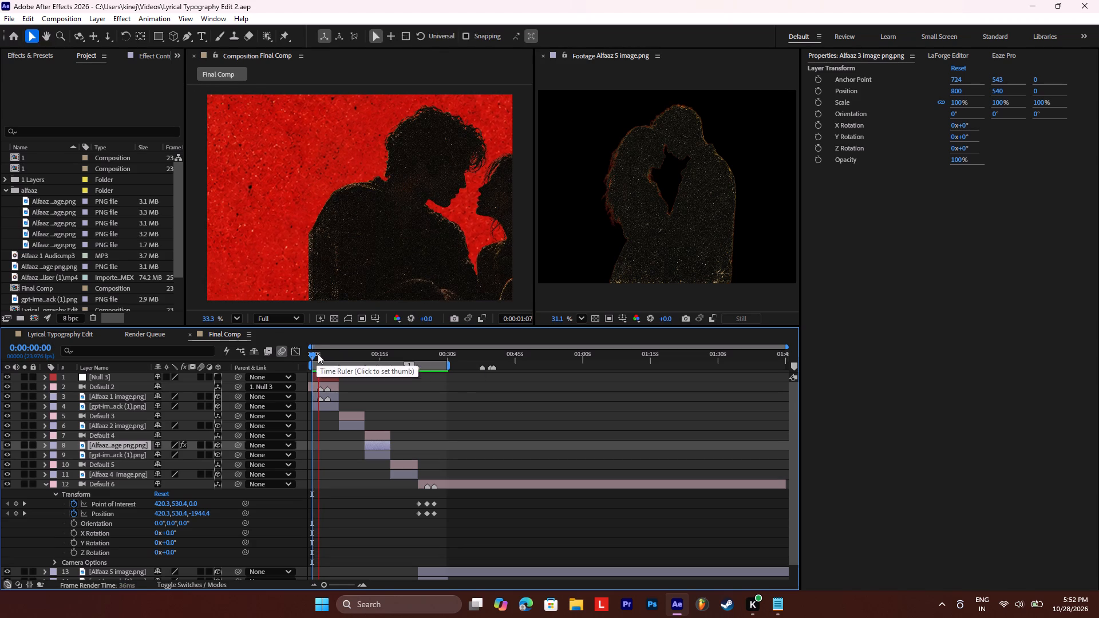
left_click_drag(312, 354, 278, 353)
key("space")
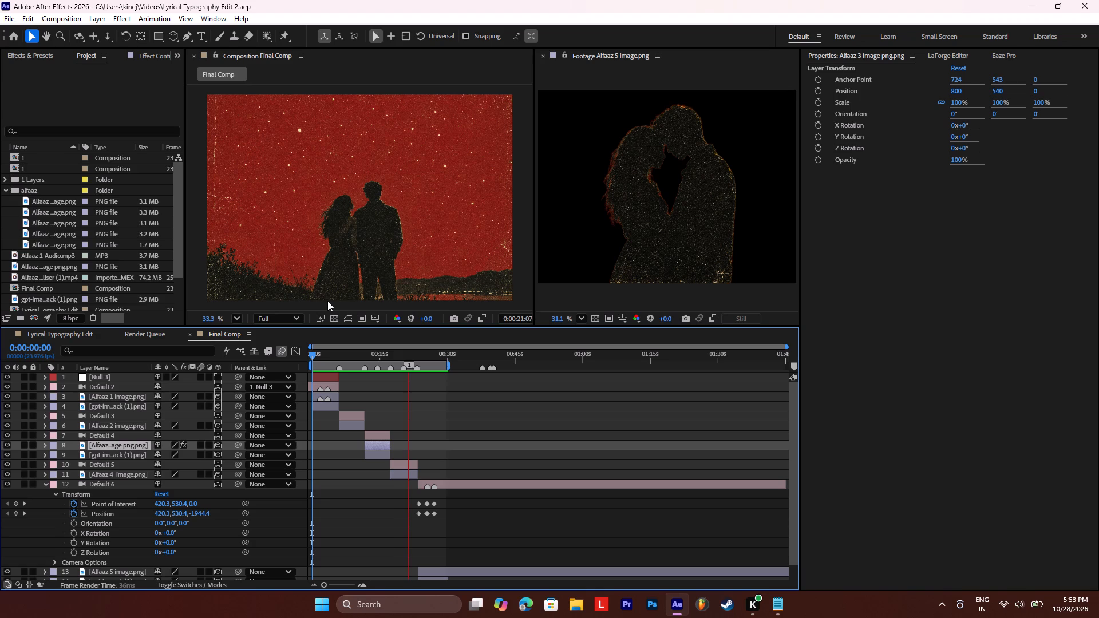
key("space")
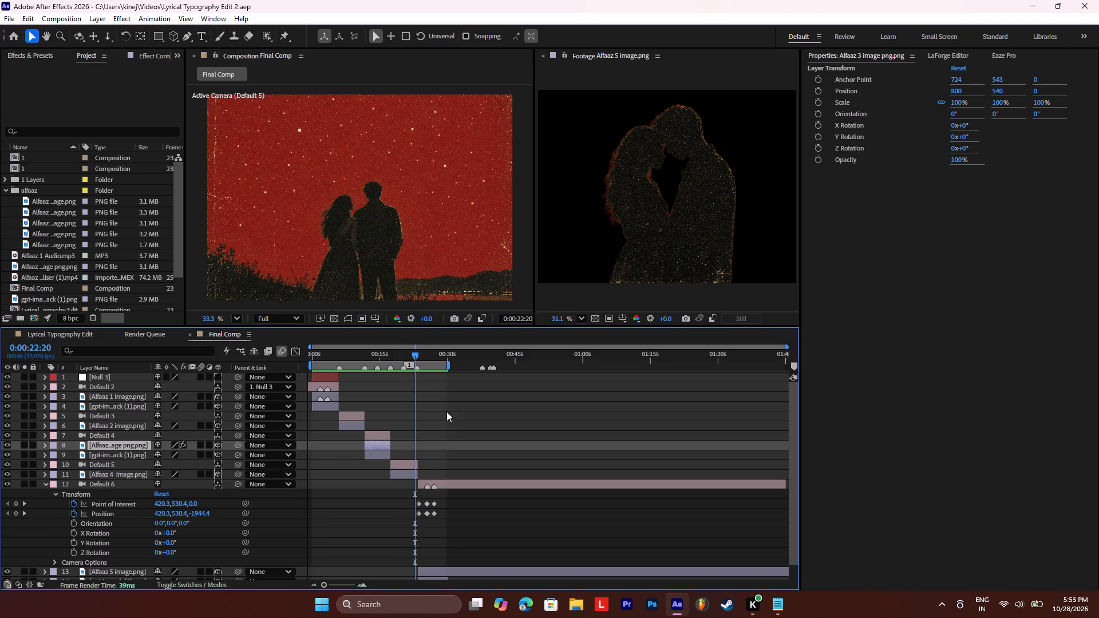
Find the Hue/Saturation effect by searching for "sat" and apply it to the Alfaaz 4 image layer.
left_click(408, 462)
left_click(412, 477)
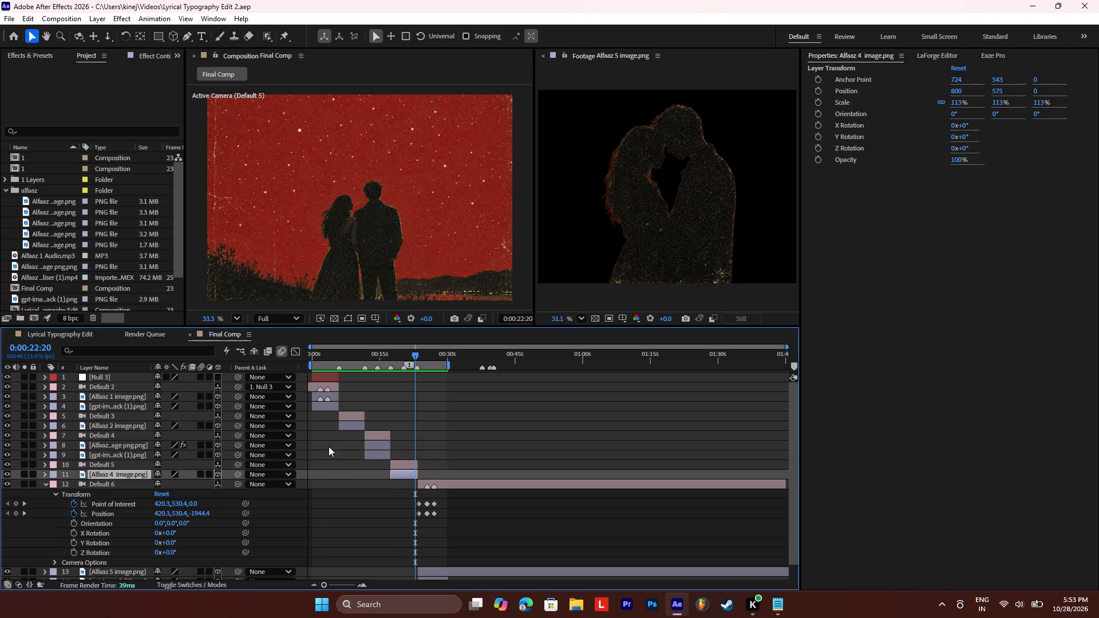
left_click(42, 474)
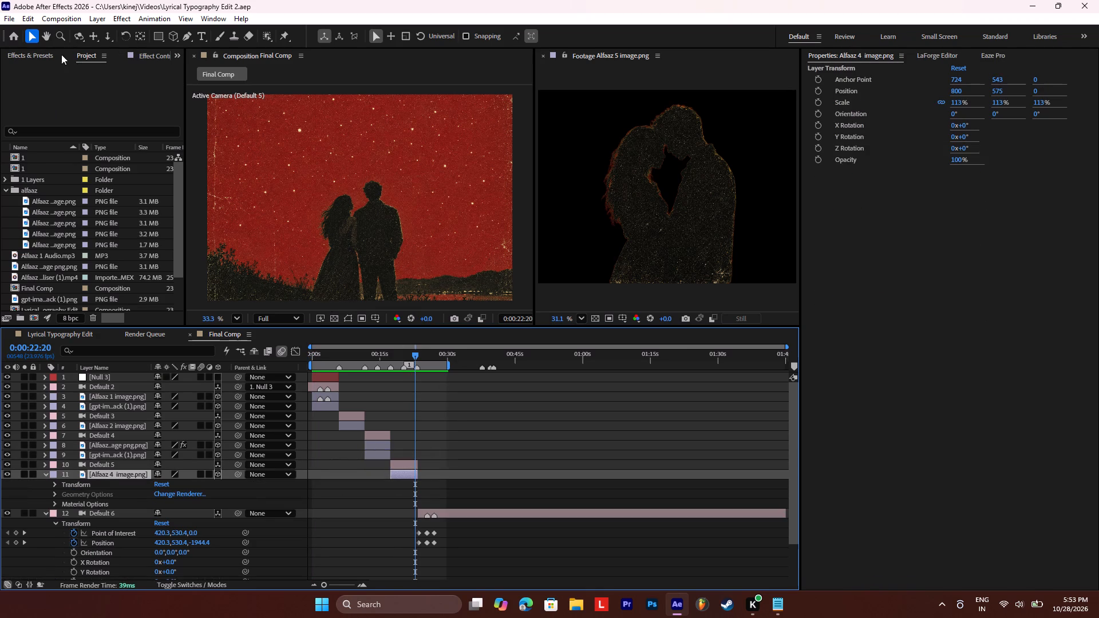
left_click(37, 54)
left_click(61, 70)
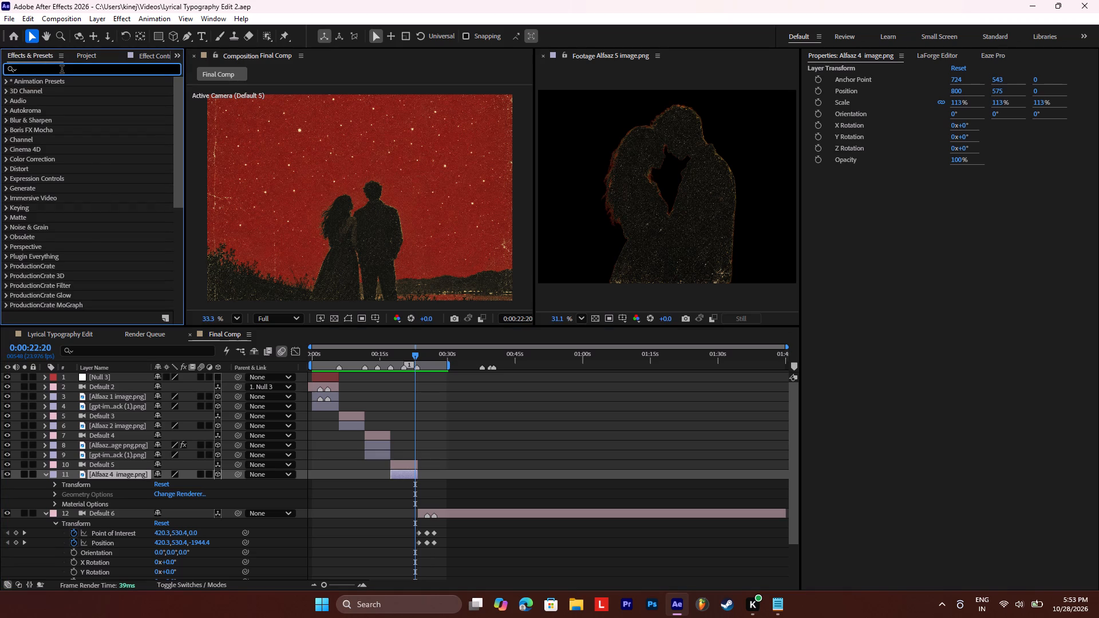
type("col")
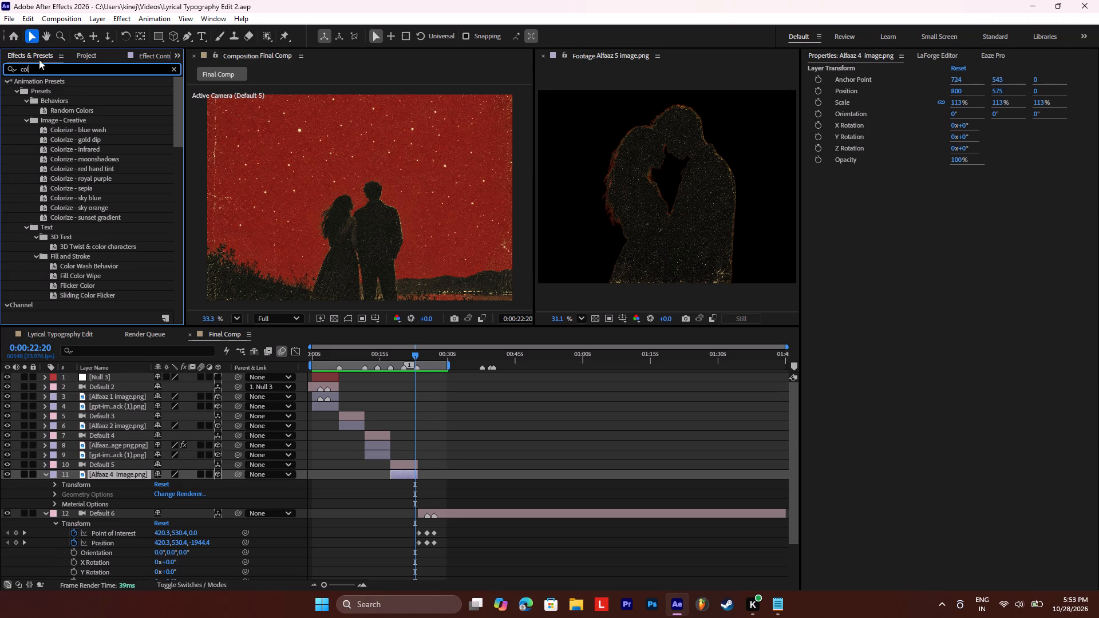
left_click(171, 67)
left_click(141, 68)
type("sat")
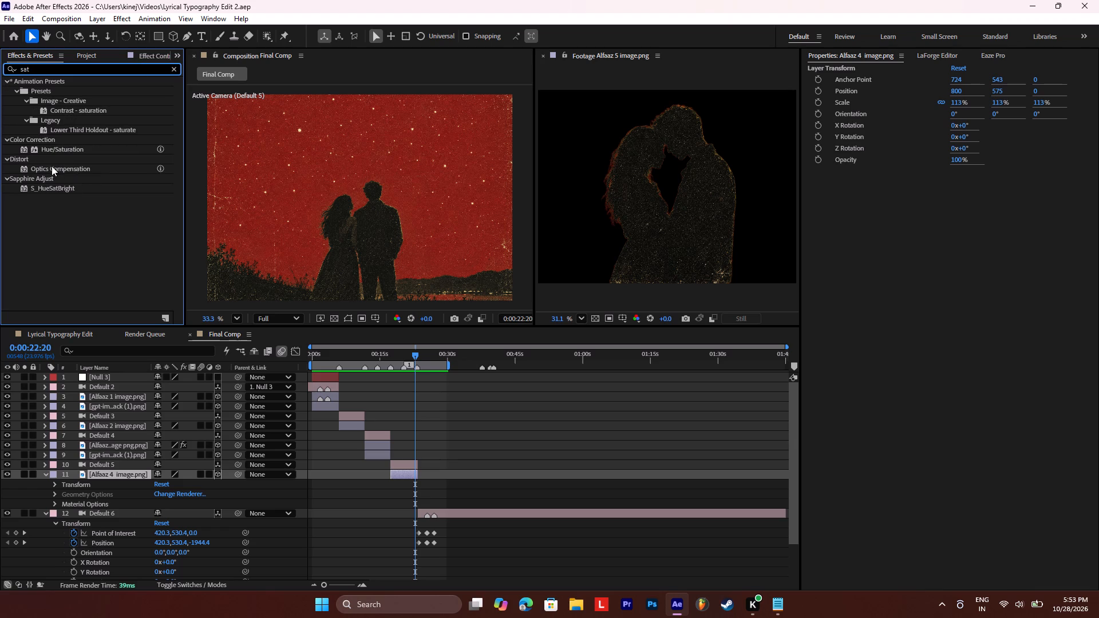
left_click_drag(78, 147, 88, 307)
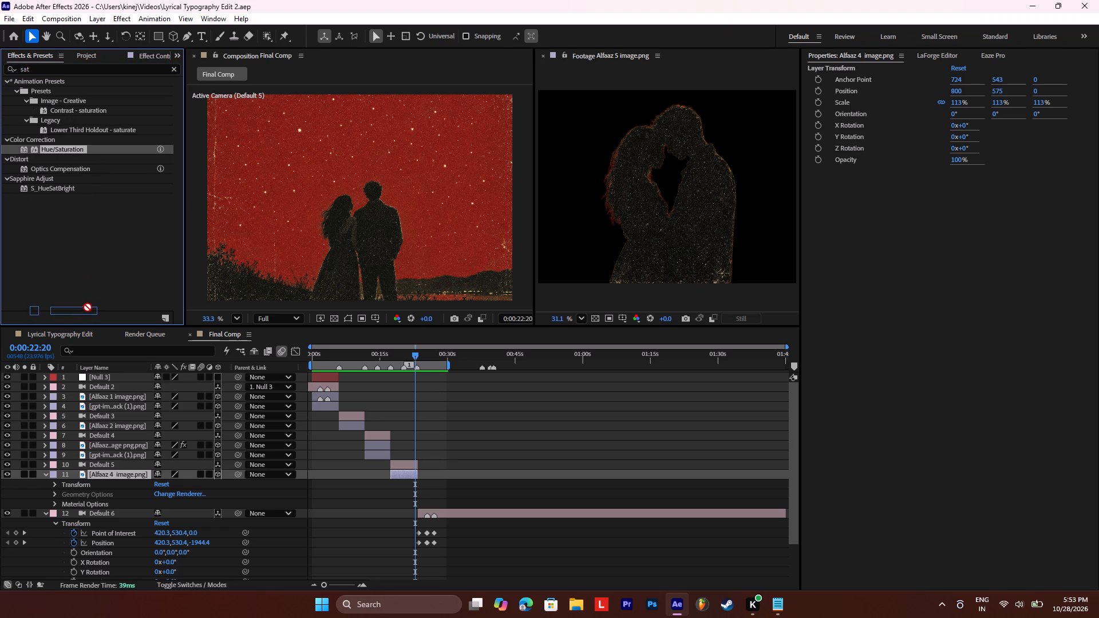
left_click_drag(88, 307, 401, 470)
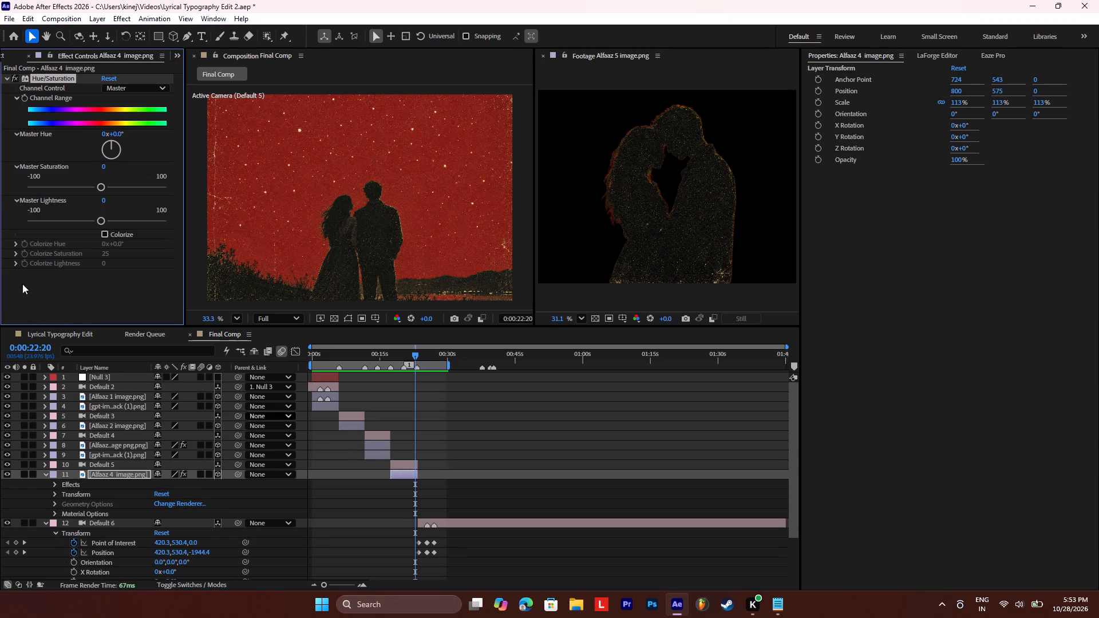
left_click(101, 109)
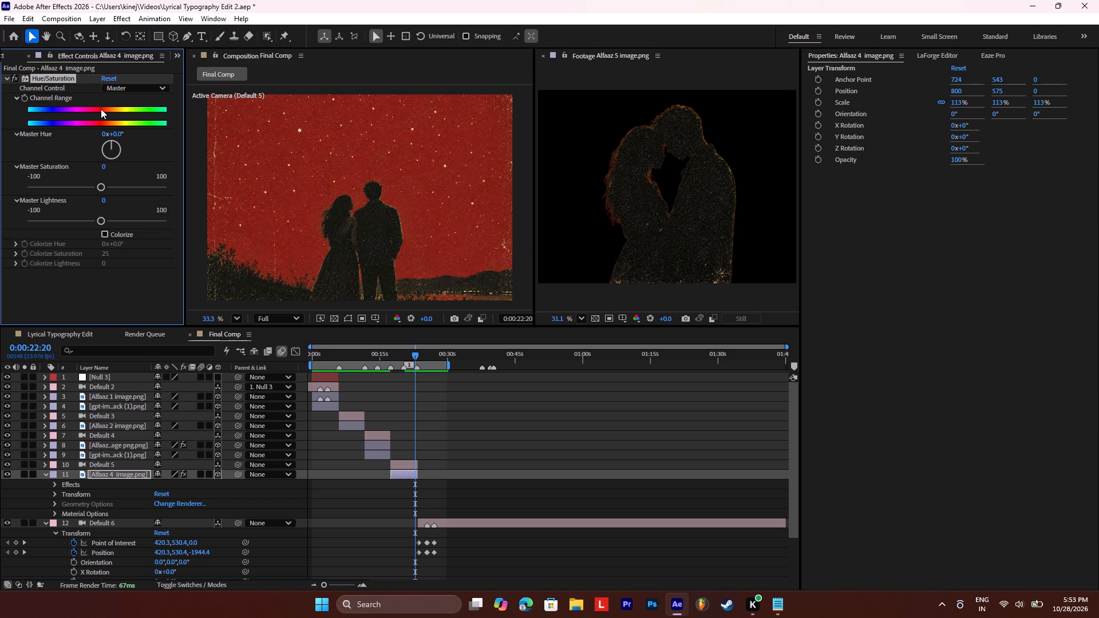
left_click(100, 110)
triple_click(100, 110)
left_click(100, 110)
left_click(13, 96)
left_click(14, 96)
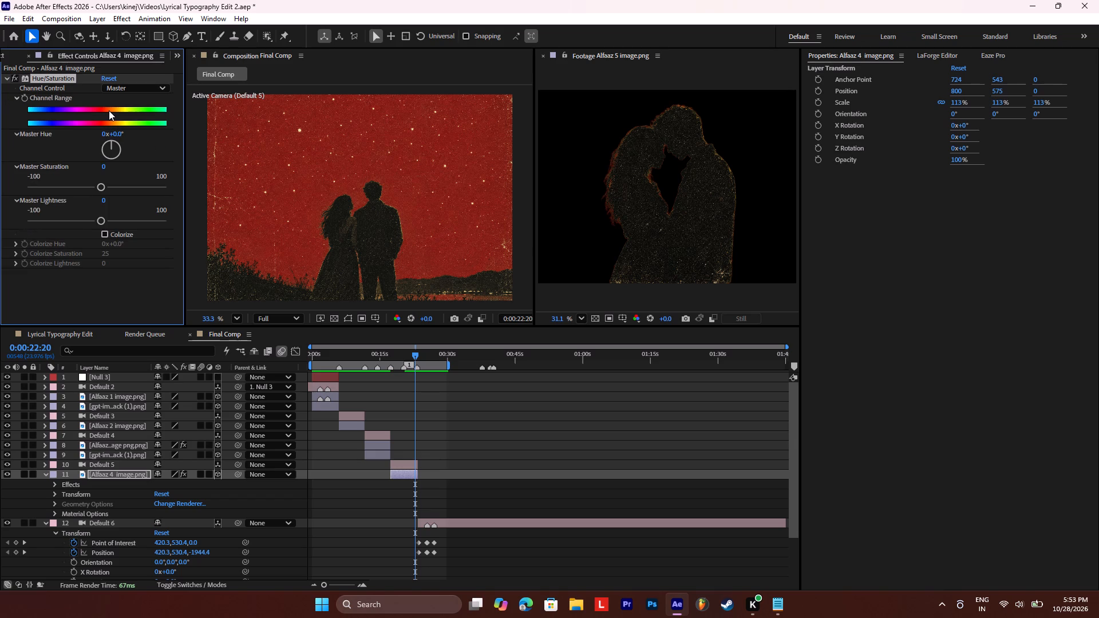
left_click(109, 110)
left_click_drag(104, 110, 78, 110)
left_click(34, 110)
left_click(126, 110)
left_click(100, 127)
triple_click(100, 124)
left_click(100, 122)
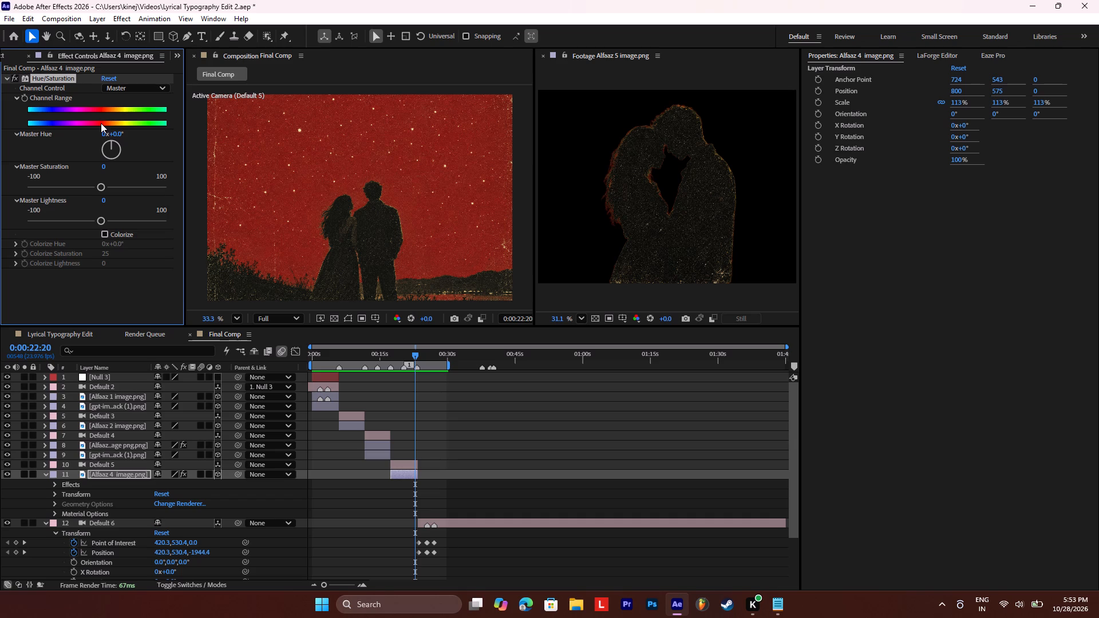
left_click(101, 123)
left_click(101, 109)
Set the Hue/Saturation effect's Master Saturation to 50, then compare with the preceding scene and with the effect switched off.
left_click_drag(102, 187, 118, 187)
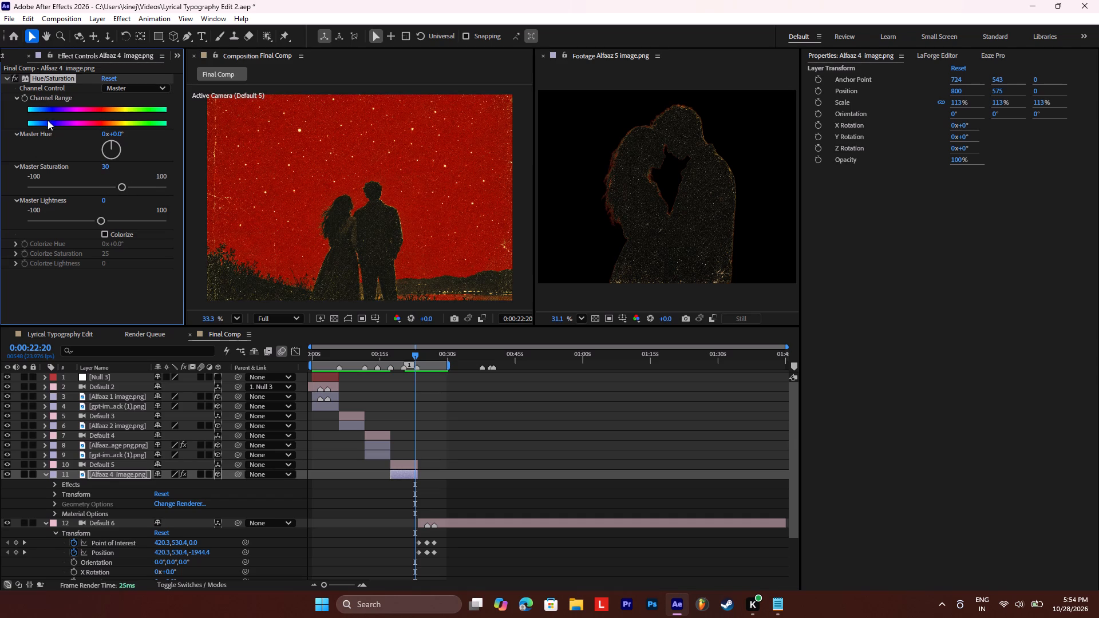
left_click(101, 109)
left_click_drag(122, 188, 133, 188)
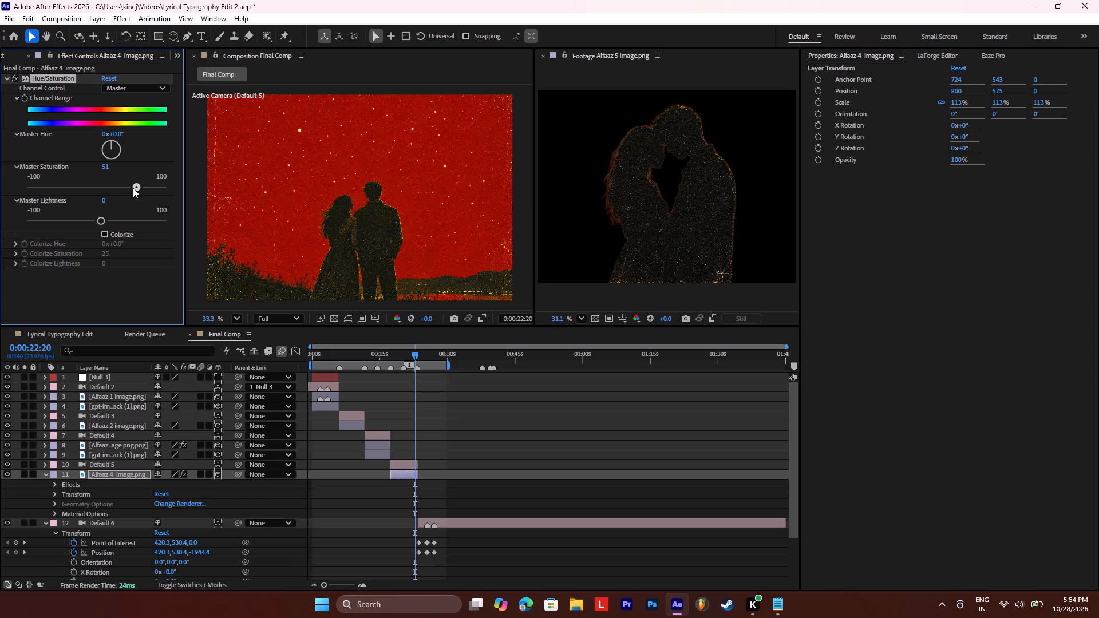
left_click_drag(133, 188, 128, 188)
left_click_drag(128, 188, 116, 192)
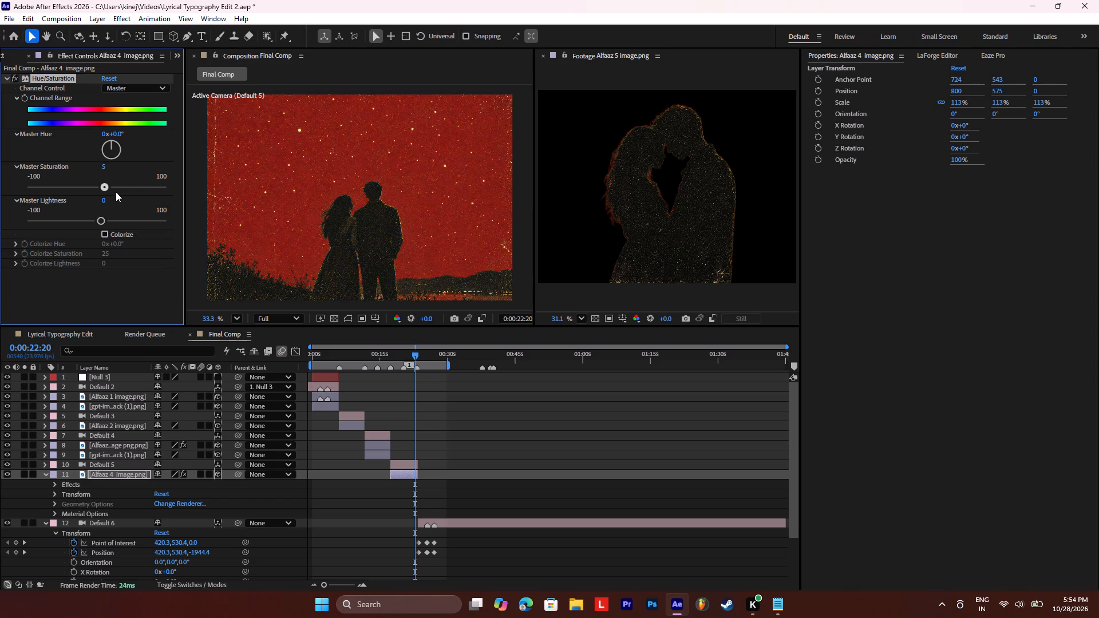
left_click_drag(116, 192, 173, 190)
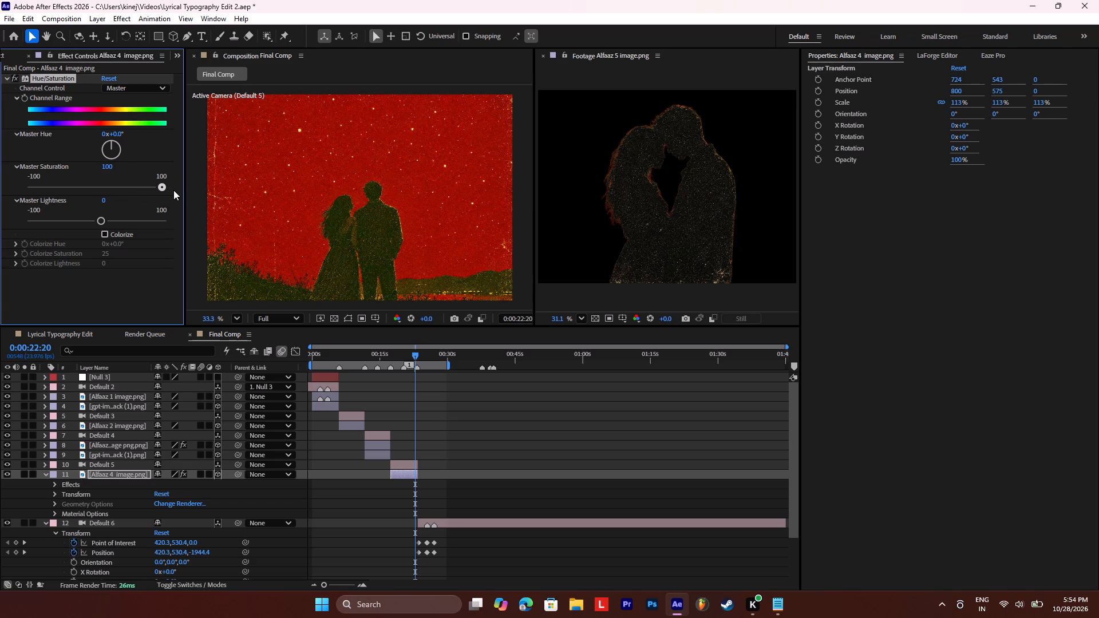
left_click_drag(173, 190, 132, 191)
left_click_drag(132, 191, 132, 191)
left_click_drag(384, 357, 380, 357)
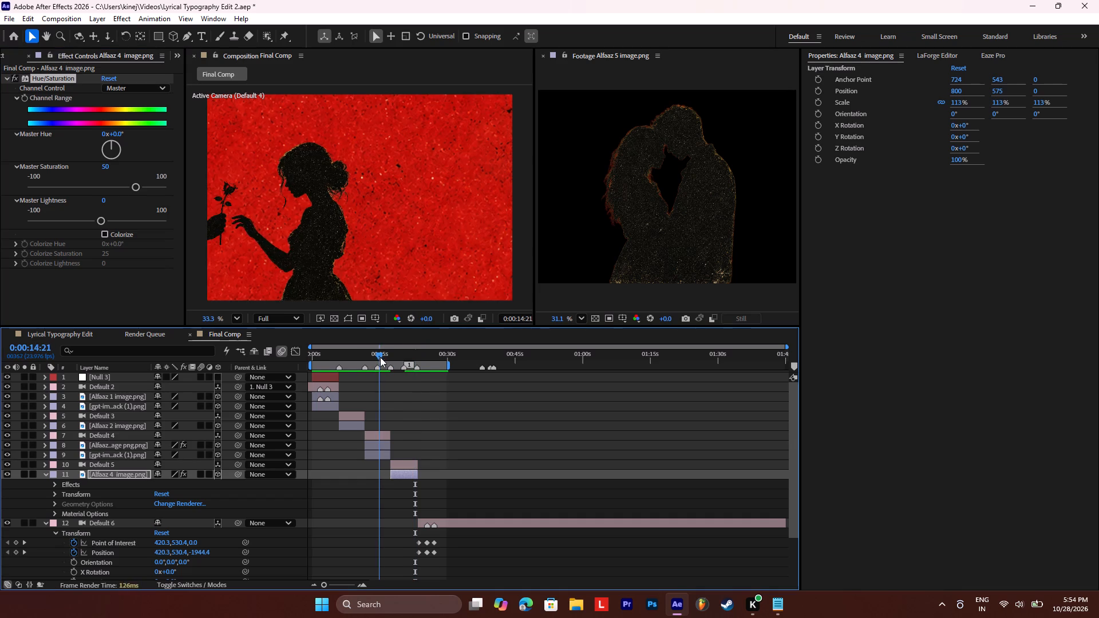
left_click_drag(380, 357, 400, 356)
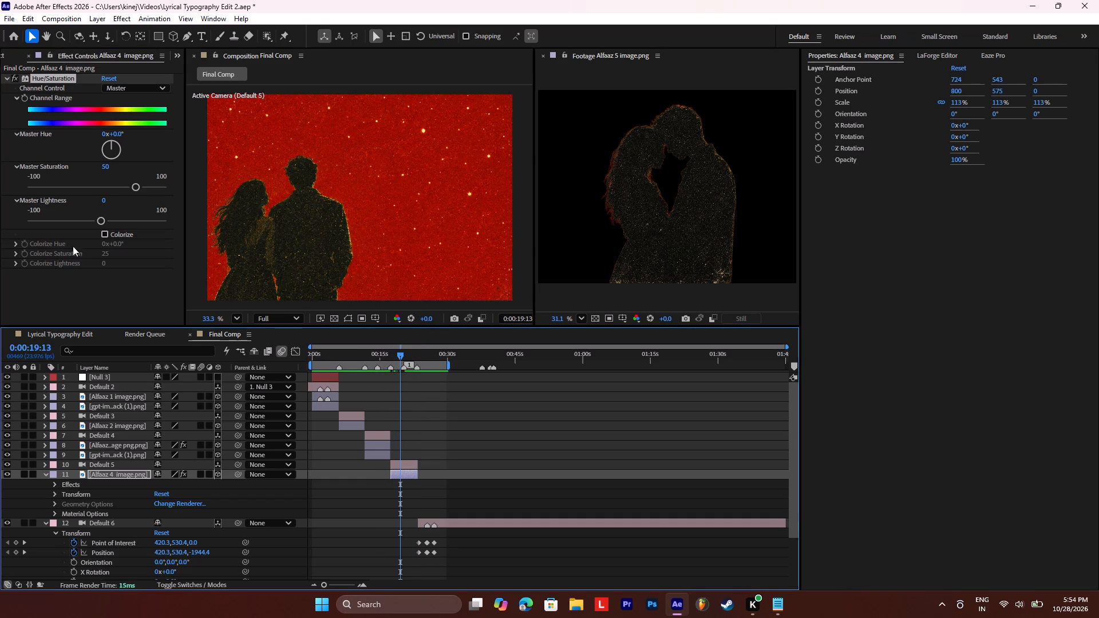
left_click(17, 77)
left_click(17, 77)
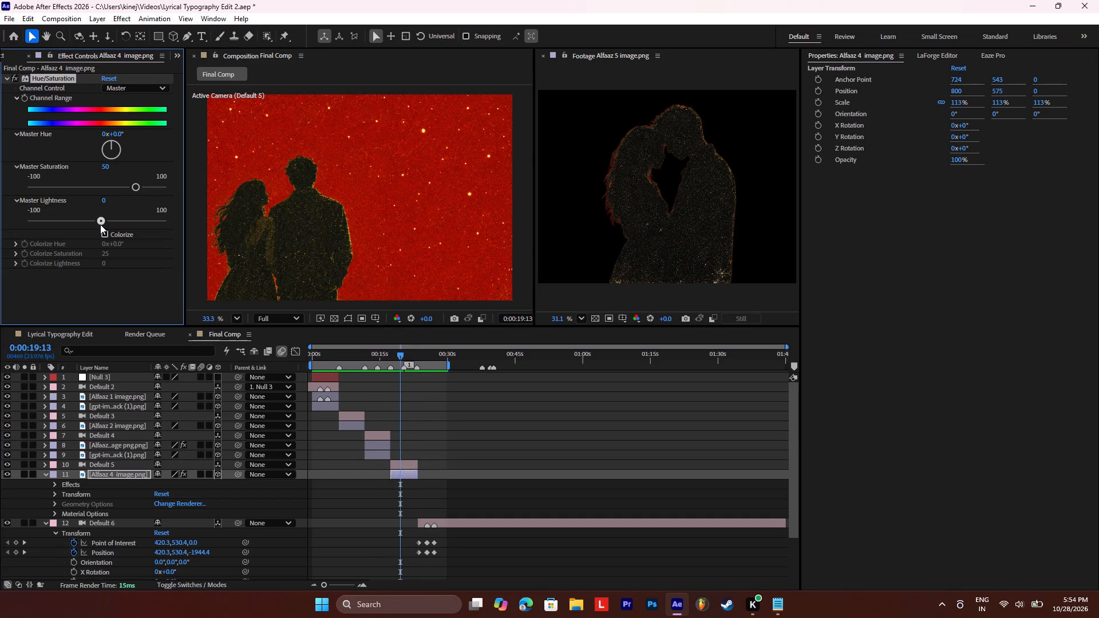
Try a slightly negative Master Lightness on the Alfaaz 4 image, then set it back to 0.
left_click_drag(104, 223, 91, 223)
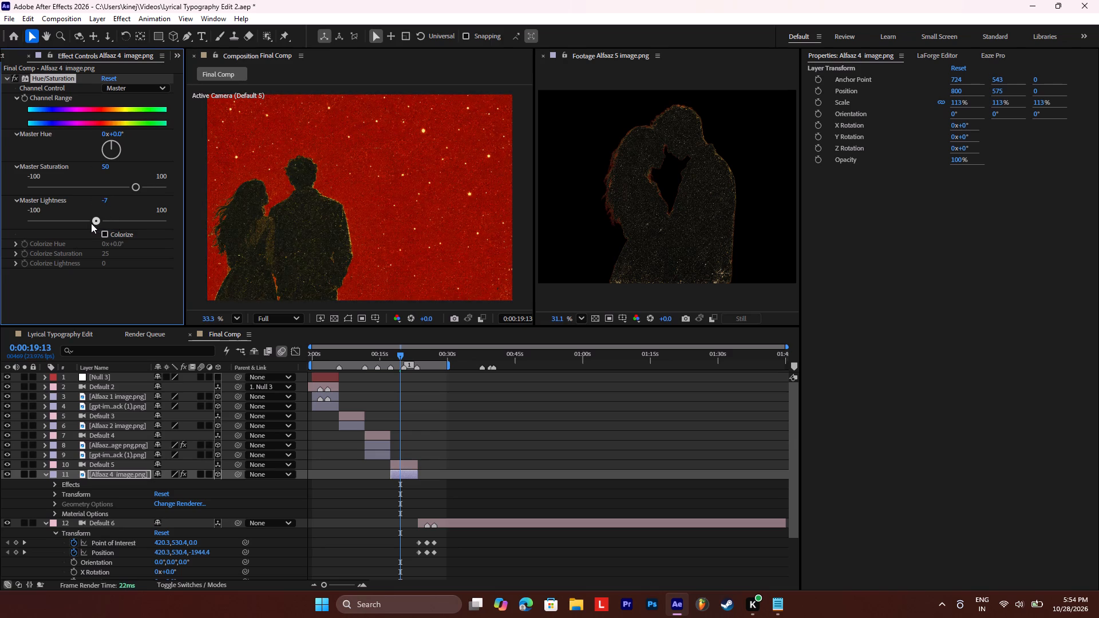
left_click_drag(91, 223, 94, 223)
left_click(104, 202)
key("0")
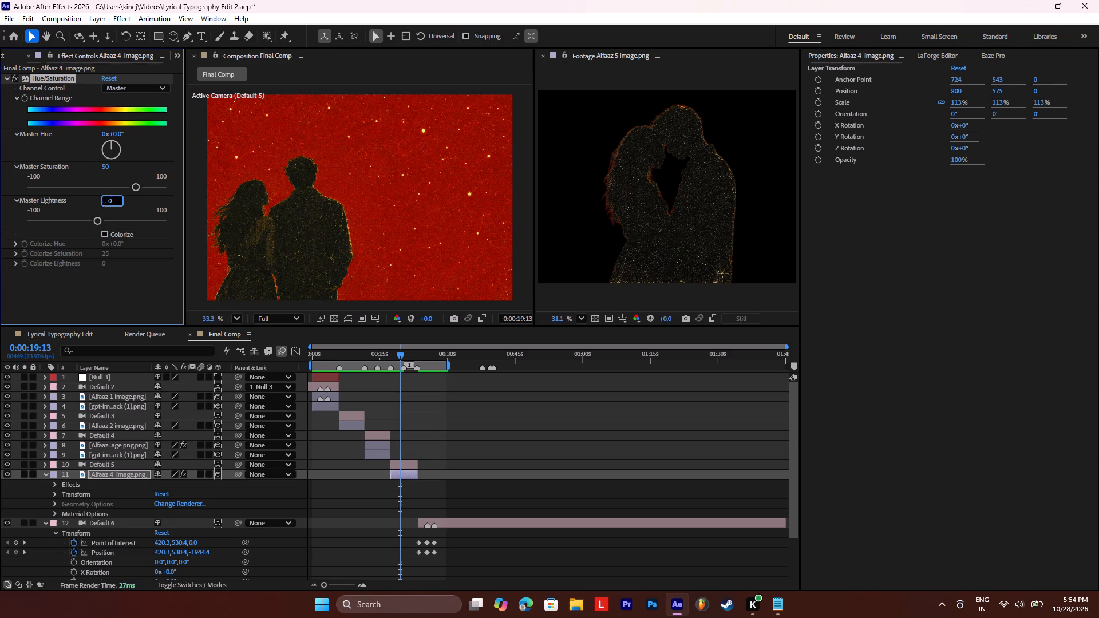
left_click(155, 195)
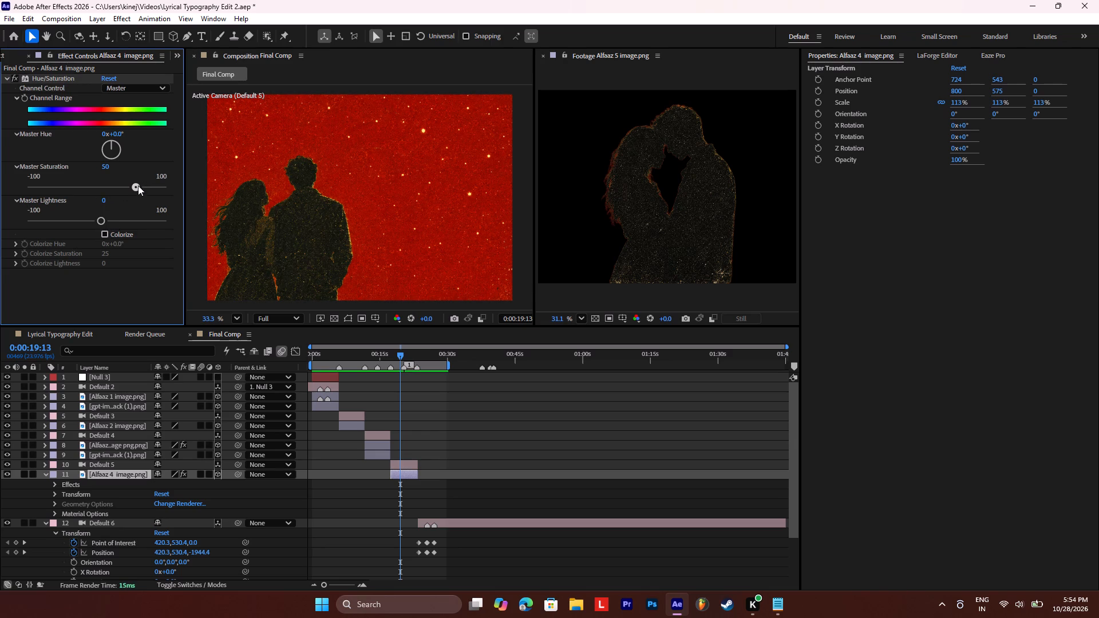
Raise the Master Saturation of the Alfaaz 4 image layer to 66 and move the playhead to about 0:00:20:01.
left_click_drag(136, 187, 144, 193)
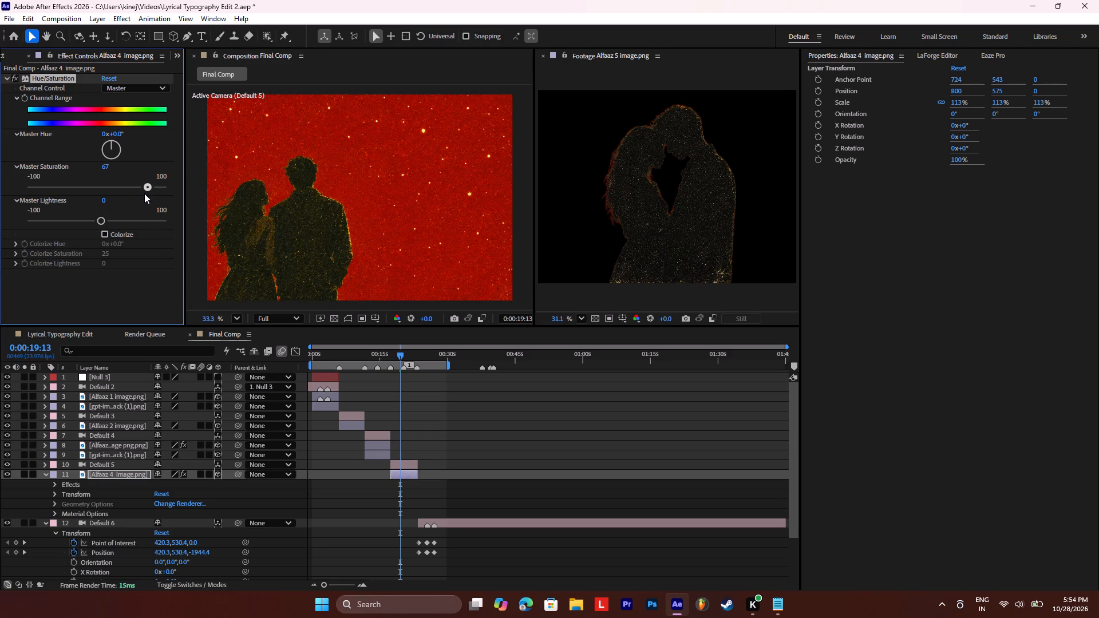
left_click_drag(144, 193, 143, 197)
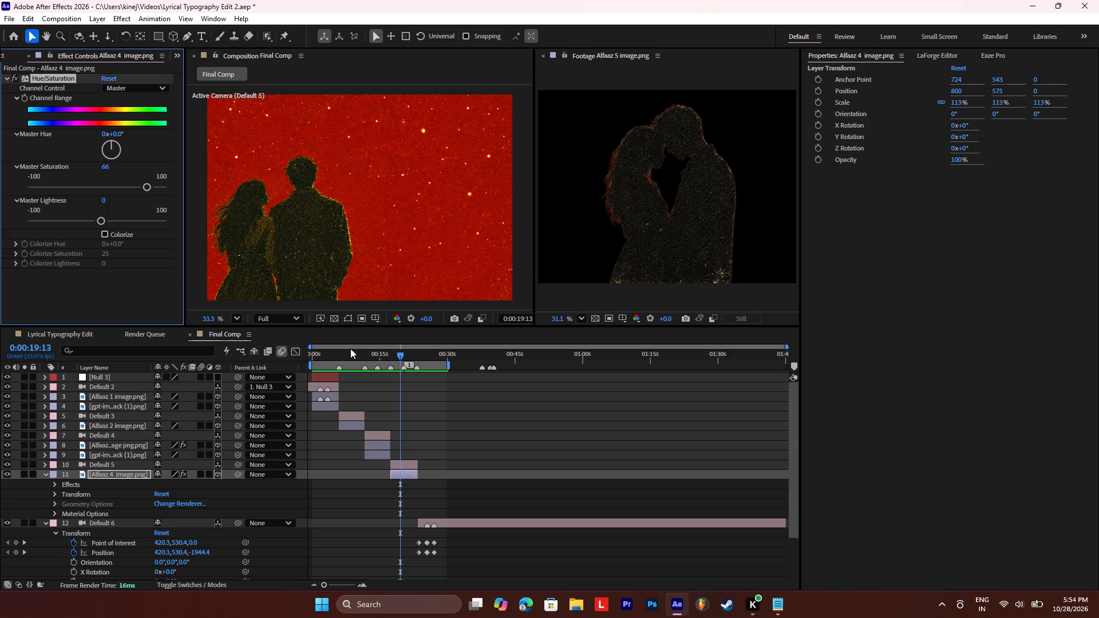
left_click(398, 356)
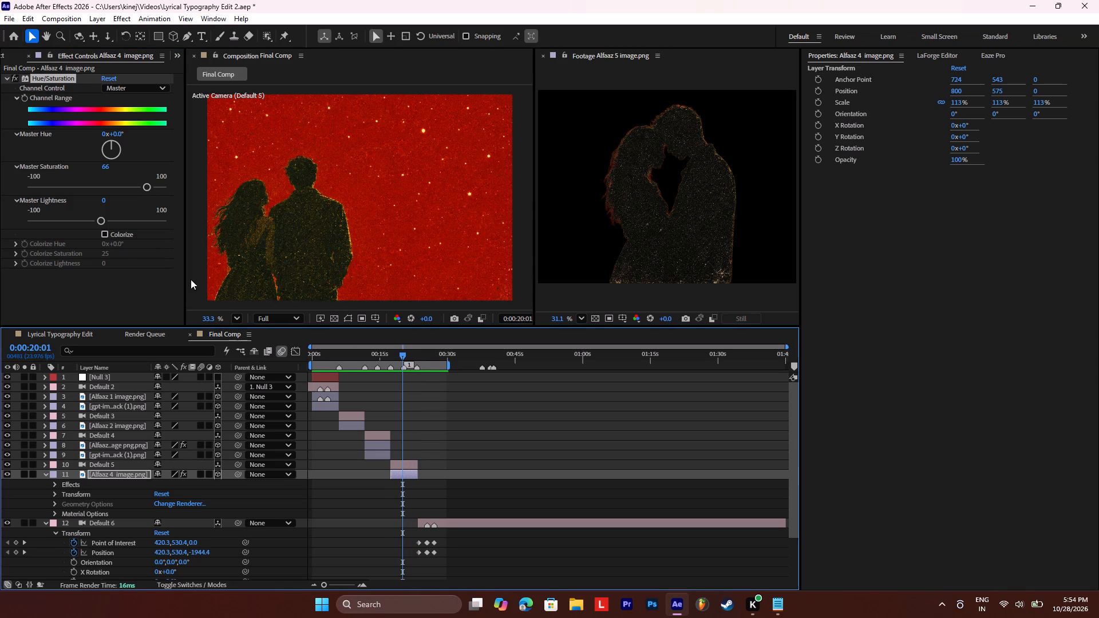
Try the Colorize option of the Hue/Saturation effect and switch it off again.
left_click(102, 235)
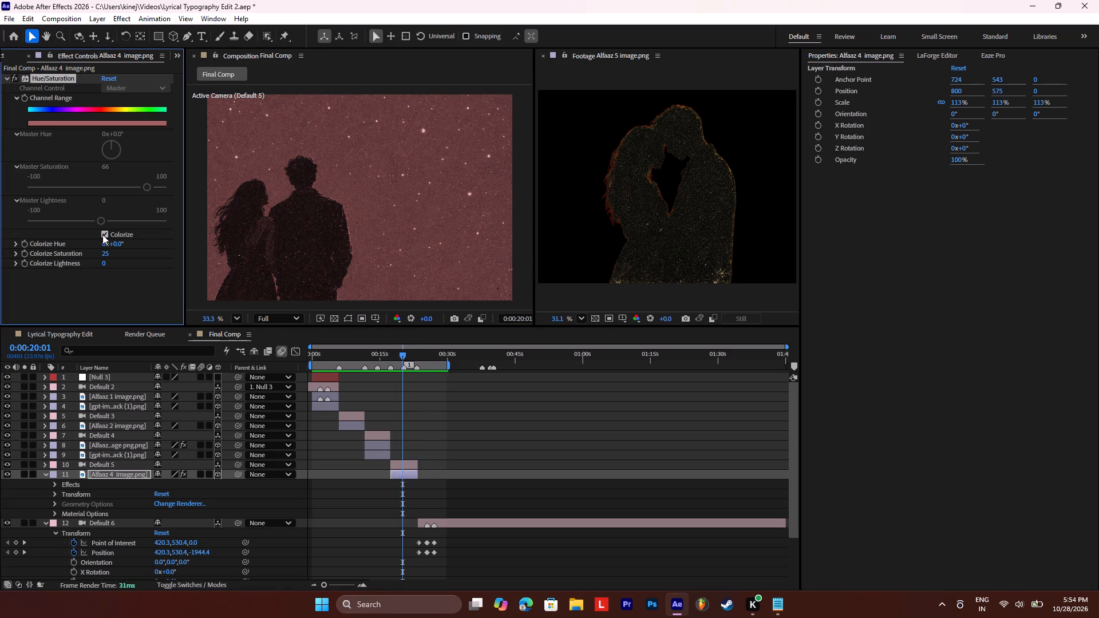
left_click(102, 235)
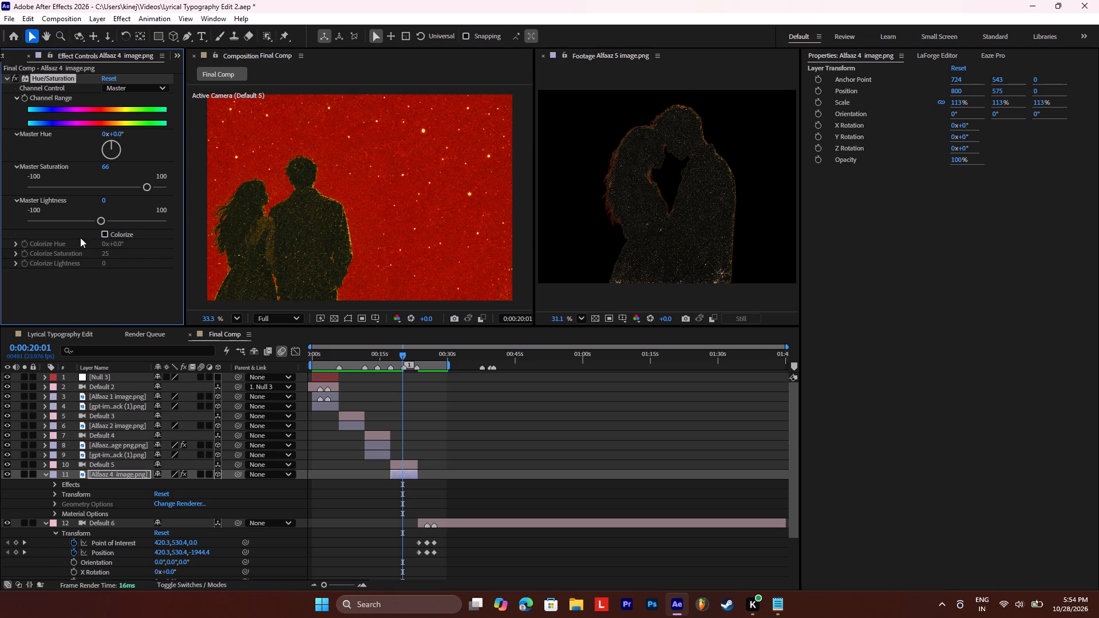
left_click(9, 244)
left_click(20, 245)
Set the Reds channel of the Alfaaz 4 image's Hue/Saturation effect to Saturation 100 and Lightness 8.
left_click(118, 88)
left_click(129, 114)
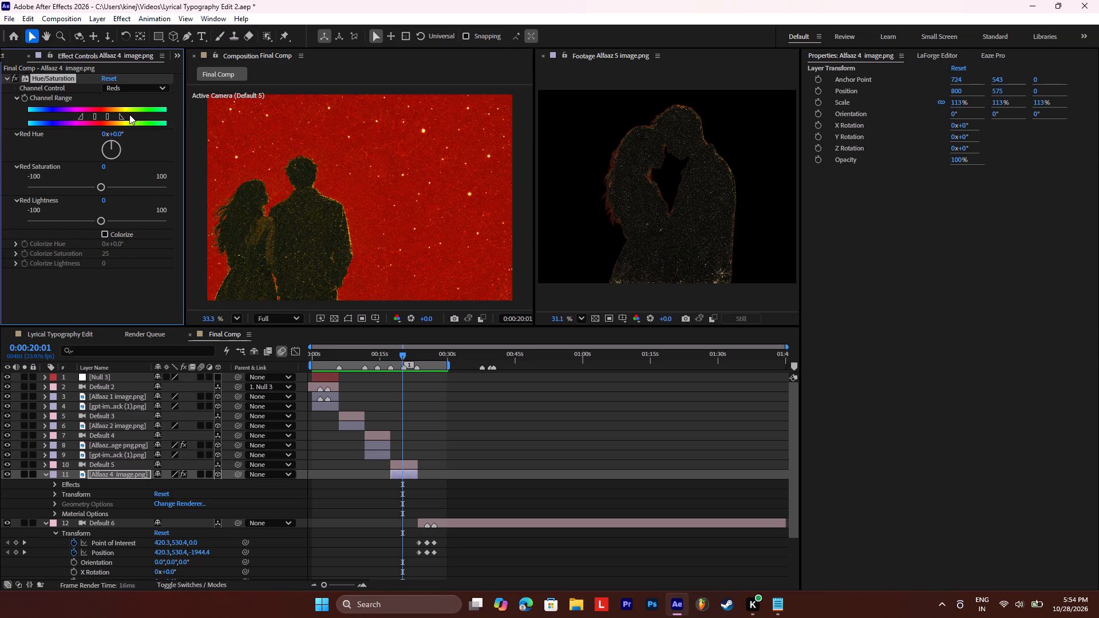
left_click_drag(105, 184, 129, 187)
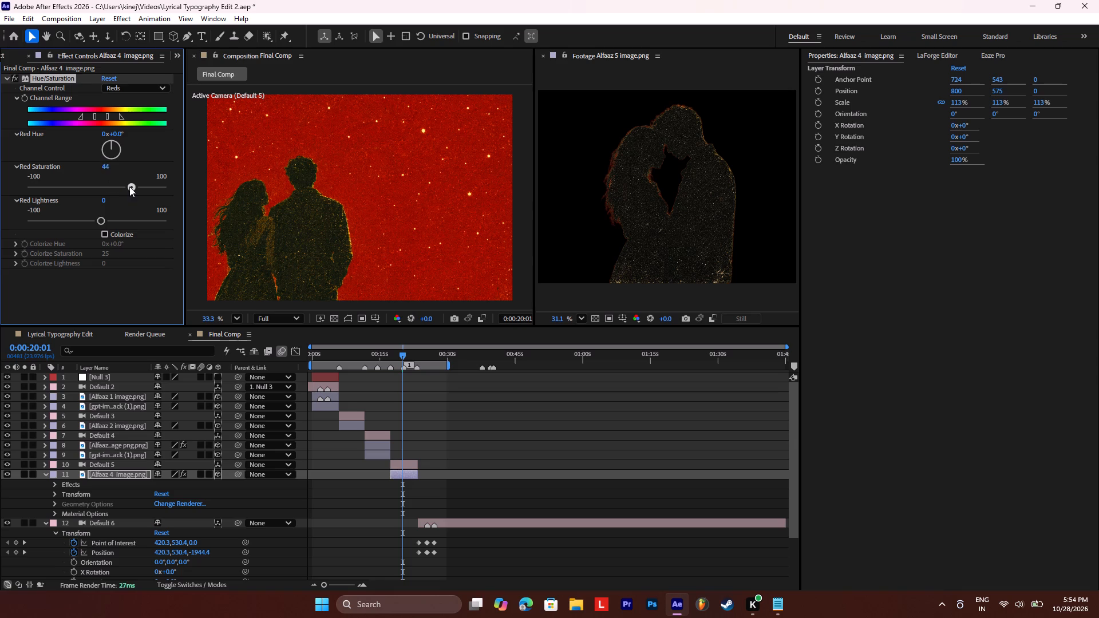
left_click_drag(129, 187, 187, 187)
left_click(106, 224)
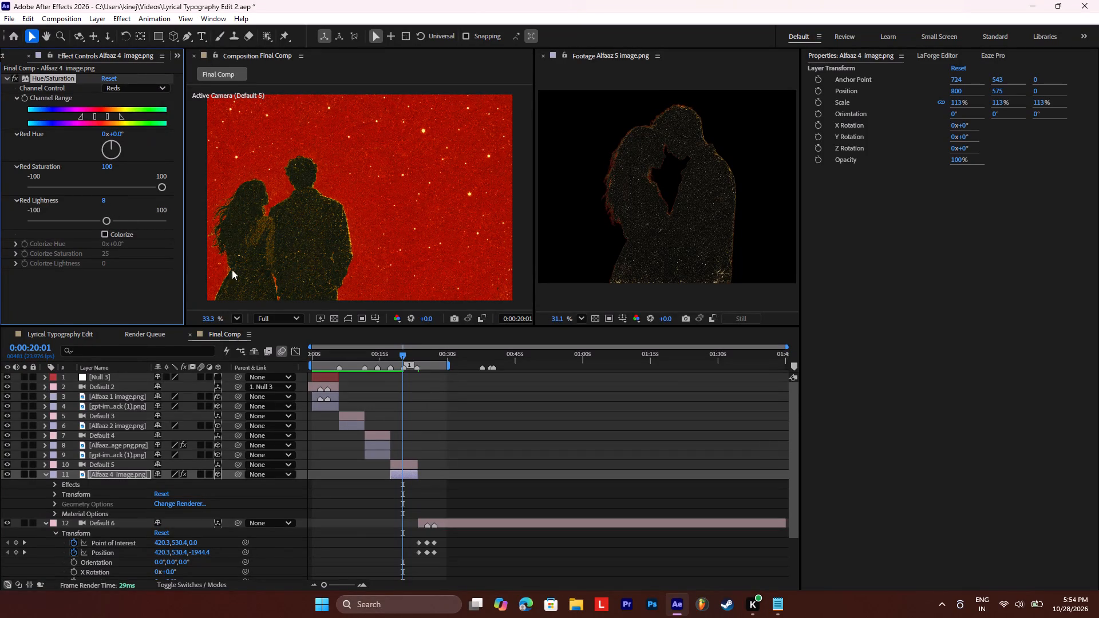
Compare the Alfaaz 4 scene with its Hue/Saturation effect off and on, and against the reds of the earlier scenes.
left_click(408, 355)
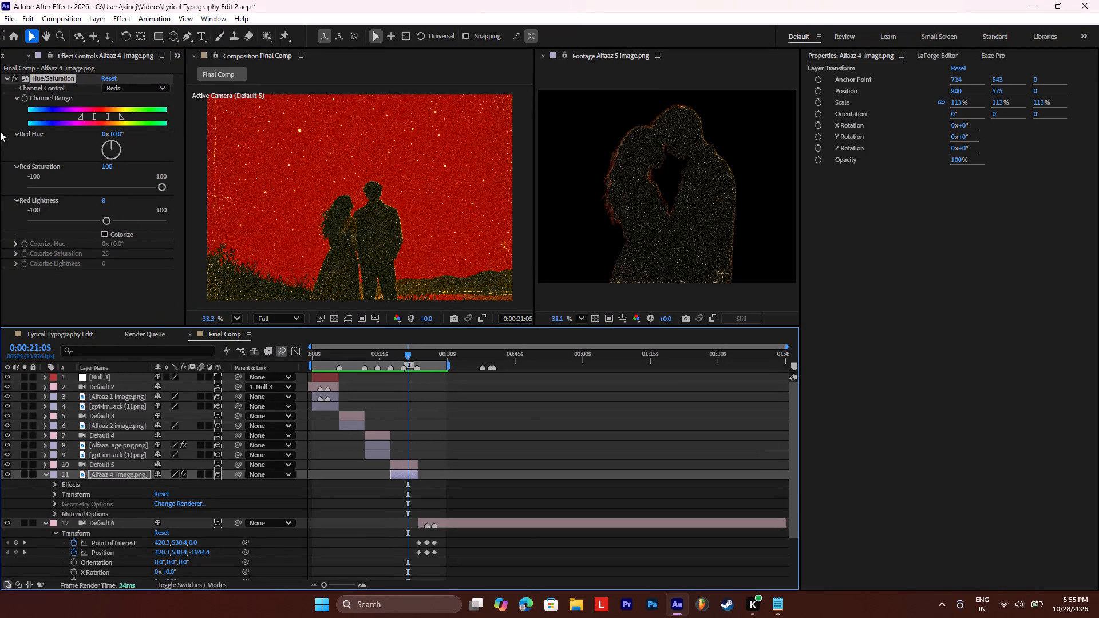
left_click(11, 78)
left_click(11, 78)
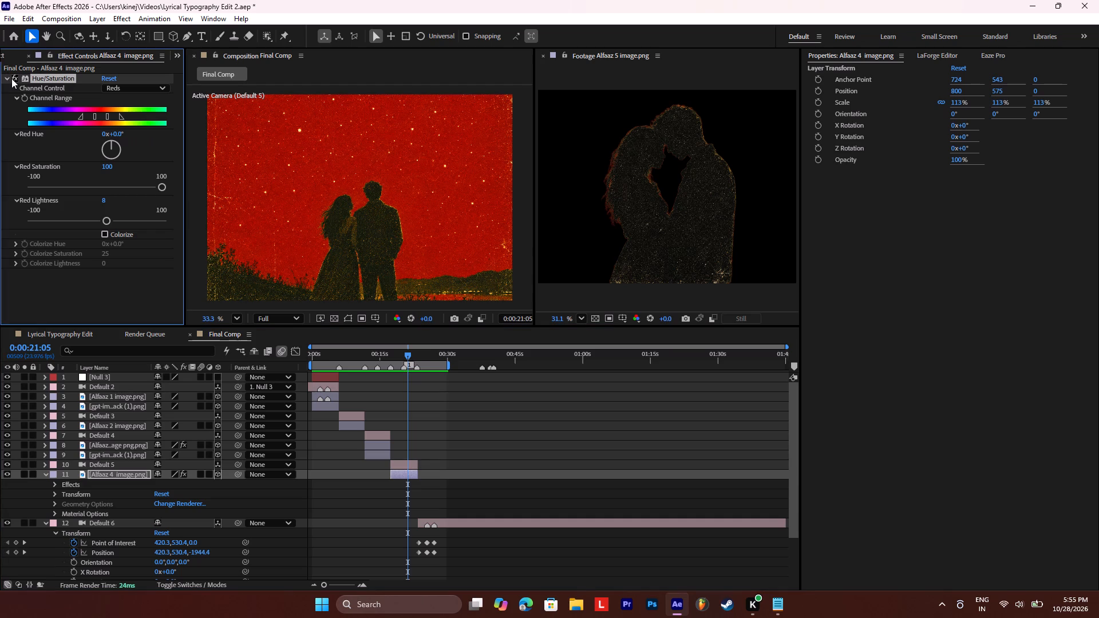
left_click(7, 80)
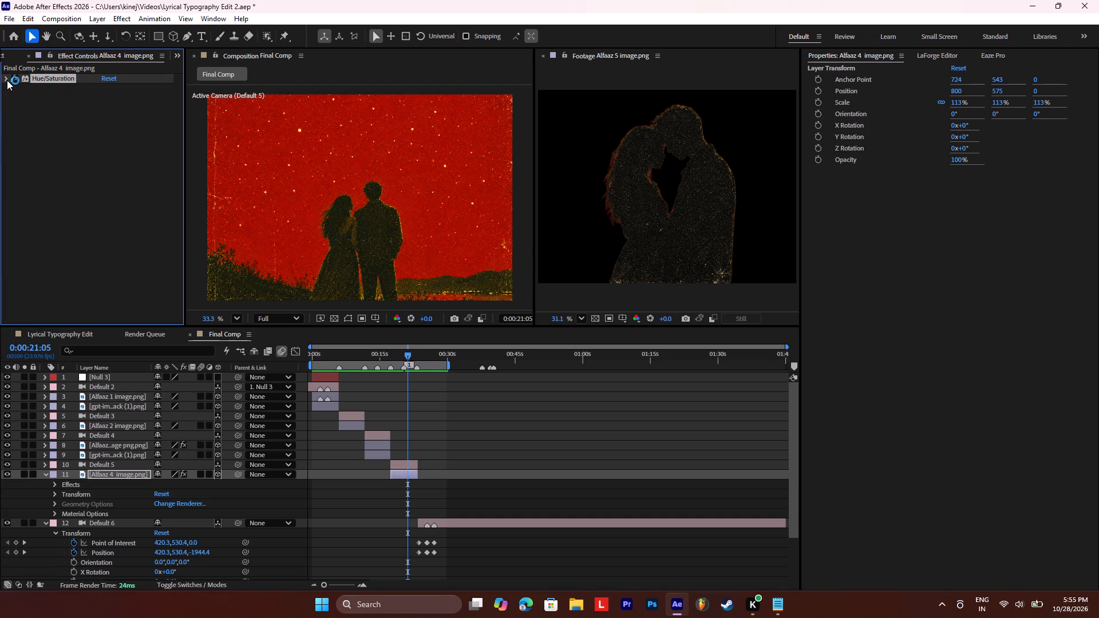
left_click(323, 354)
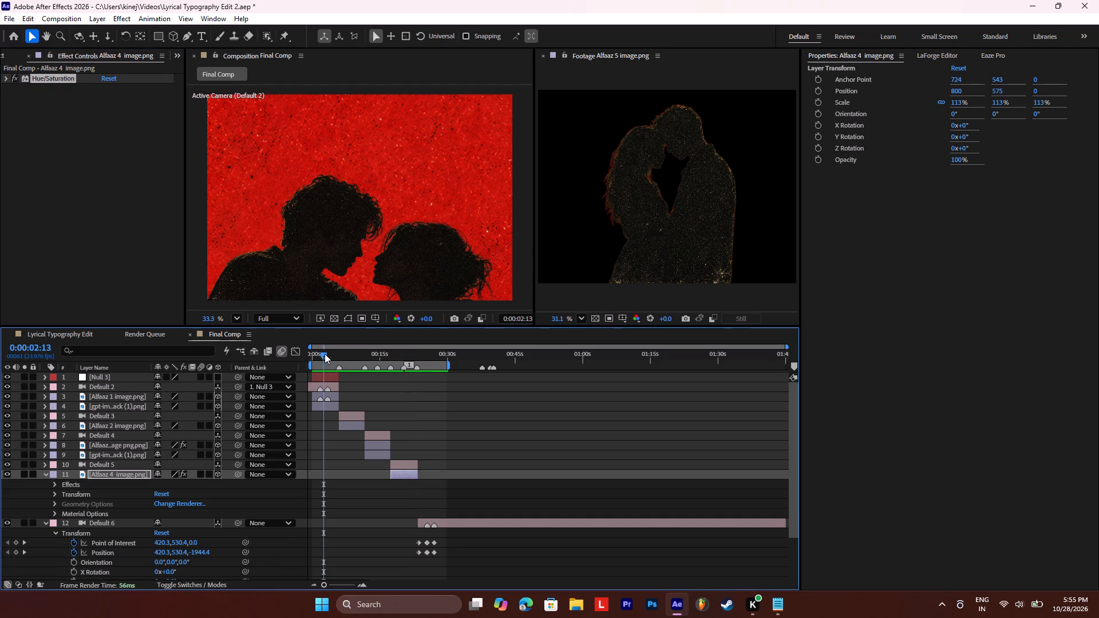
left_click_drag(389, 347, 381, 347)
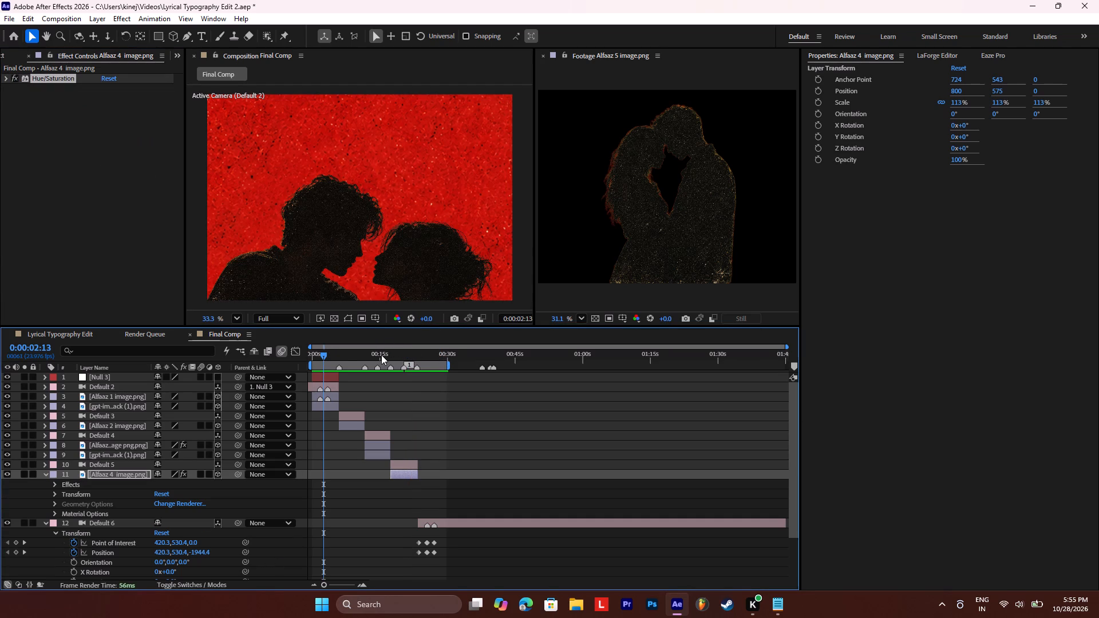
left_click(381, 355)
left_click_drag(381, 355, 355, 360)
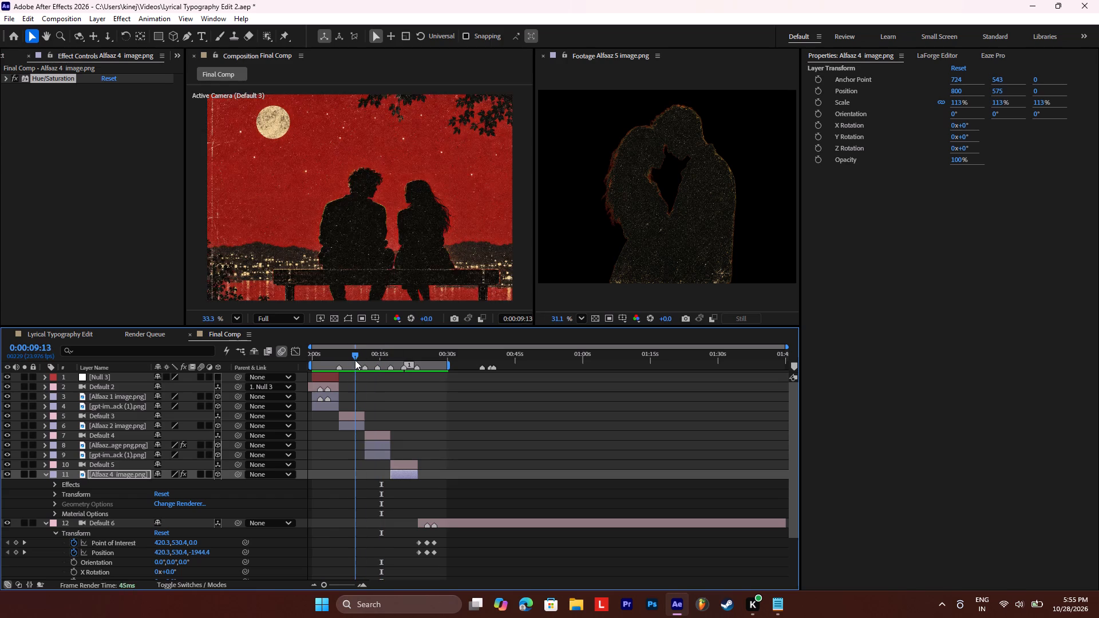
left_click_drag(355, 360, 405, 369)
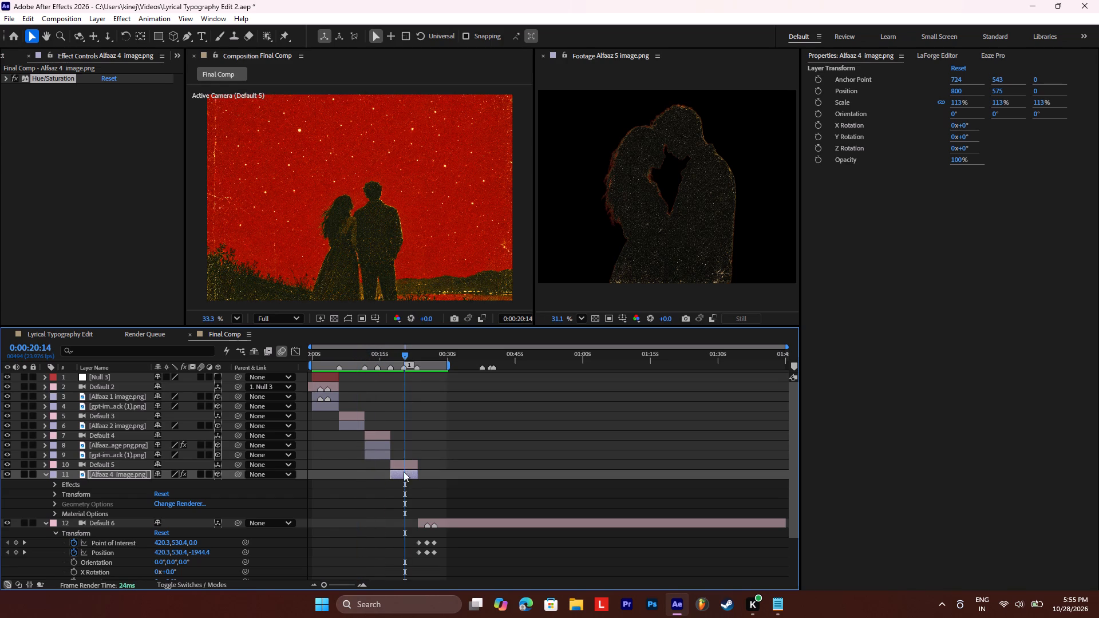
Copy the Hue/Saturation effect from the Alfaaz 4 image layer onto the Alfaaz 2 image layer.
left_click(404, 476)
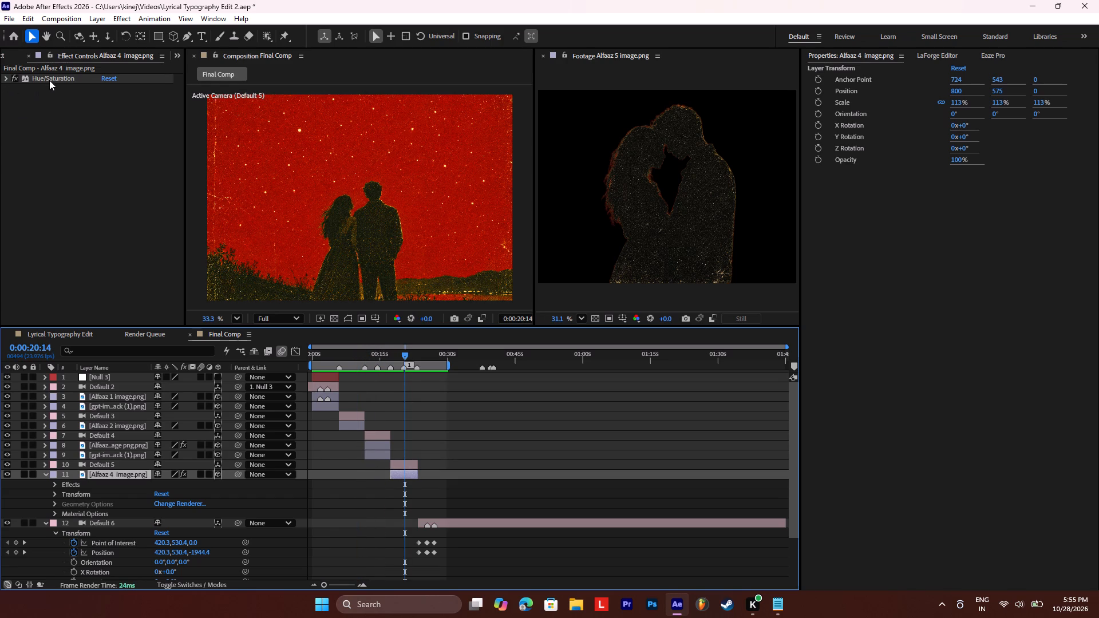
left_click(50, 77)
key("ctrl+c")
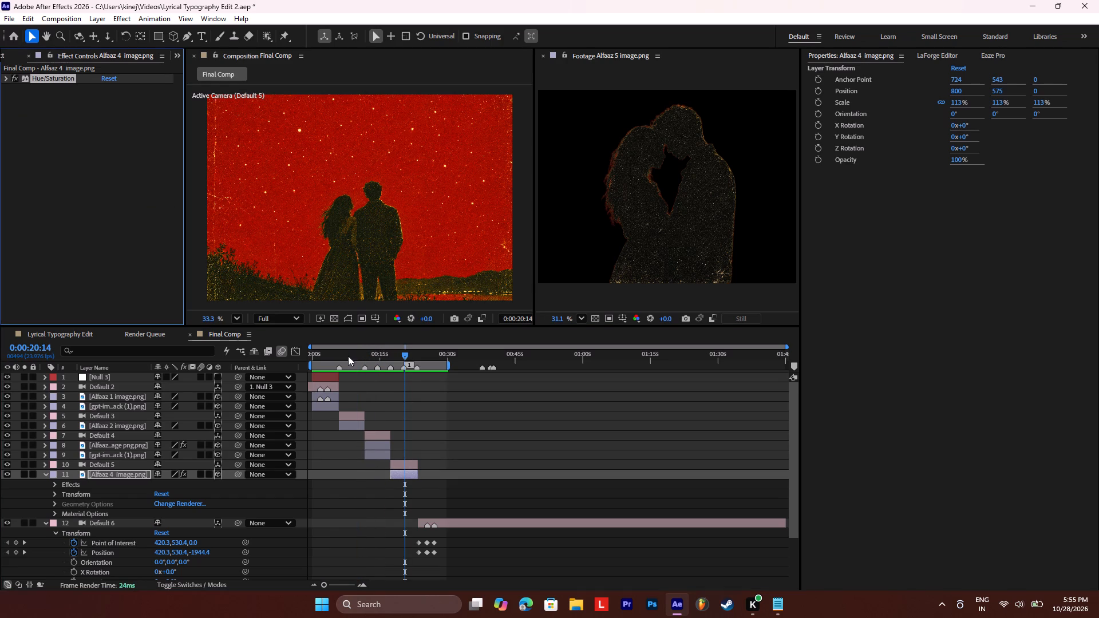
left_click(348, 356)
left_click(354, 422)
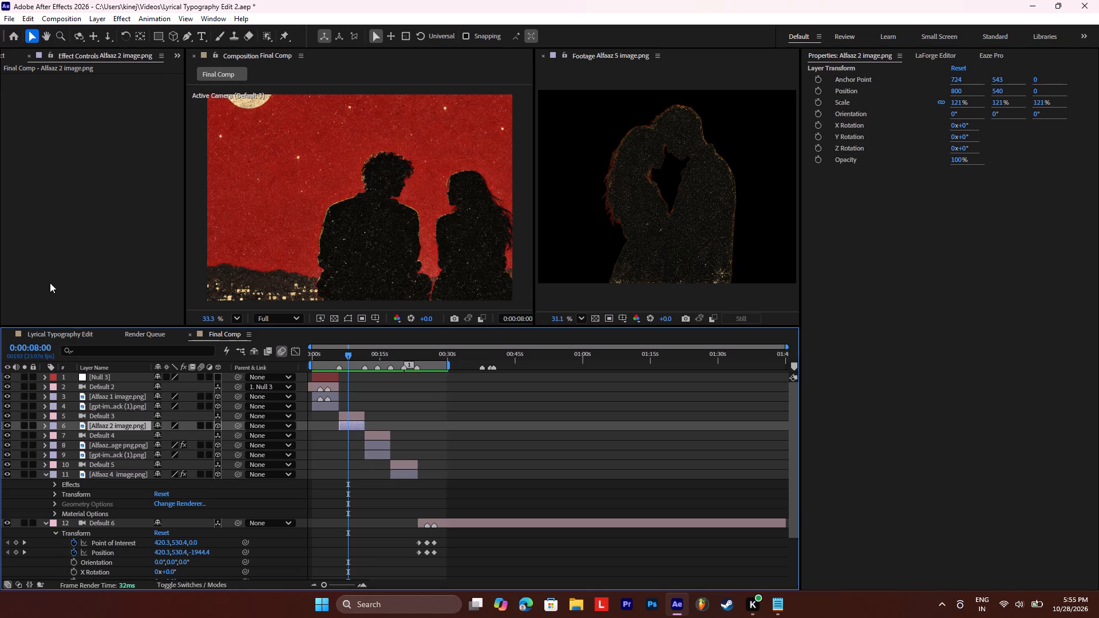
key("ctrl+v")
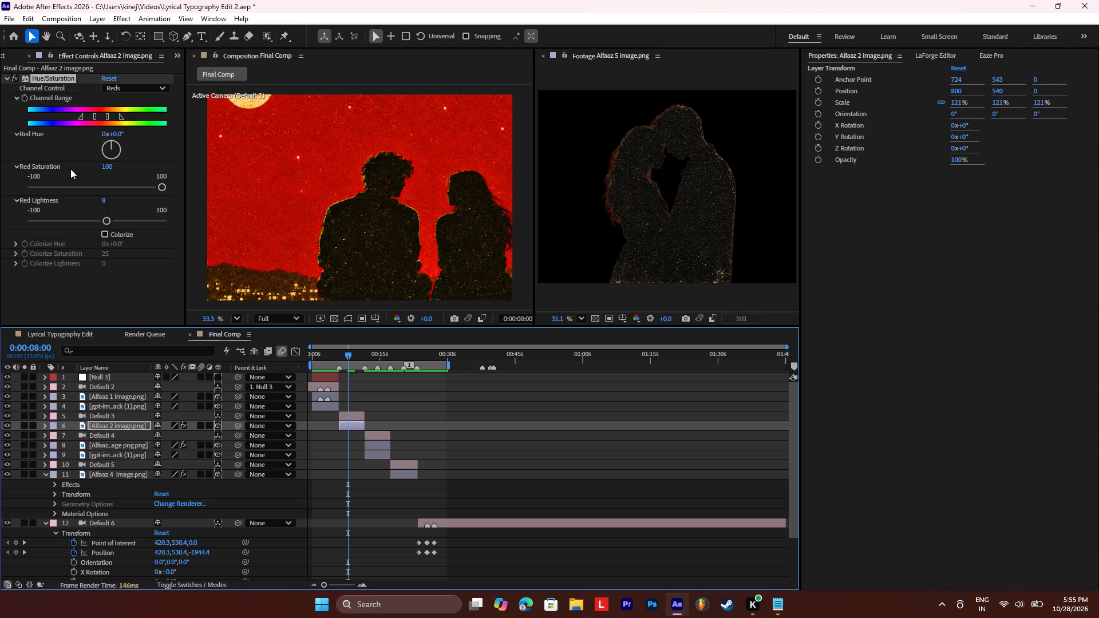
Preview the composition from the start to check the scene colours, and replay its opening moments.
left_click_drag(326, 354, 278, 352)
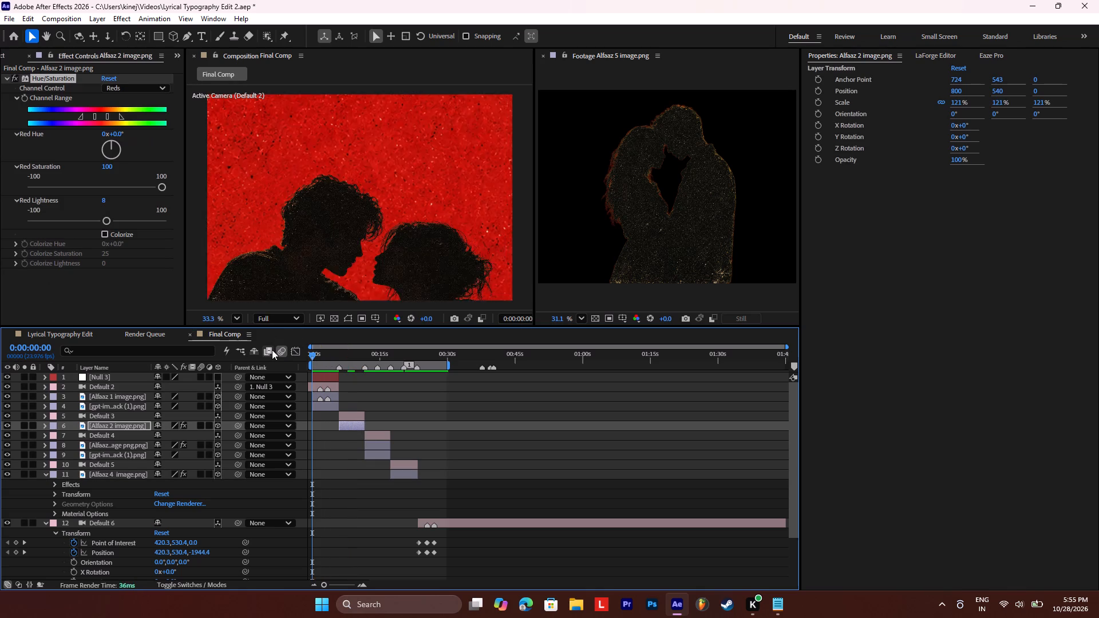
key("space")
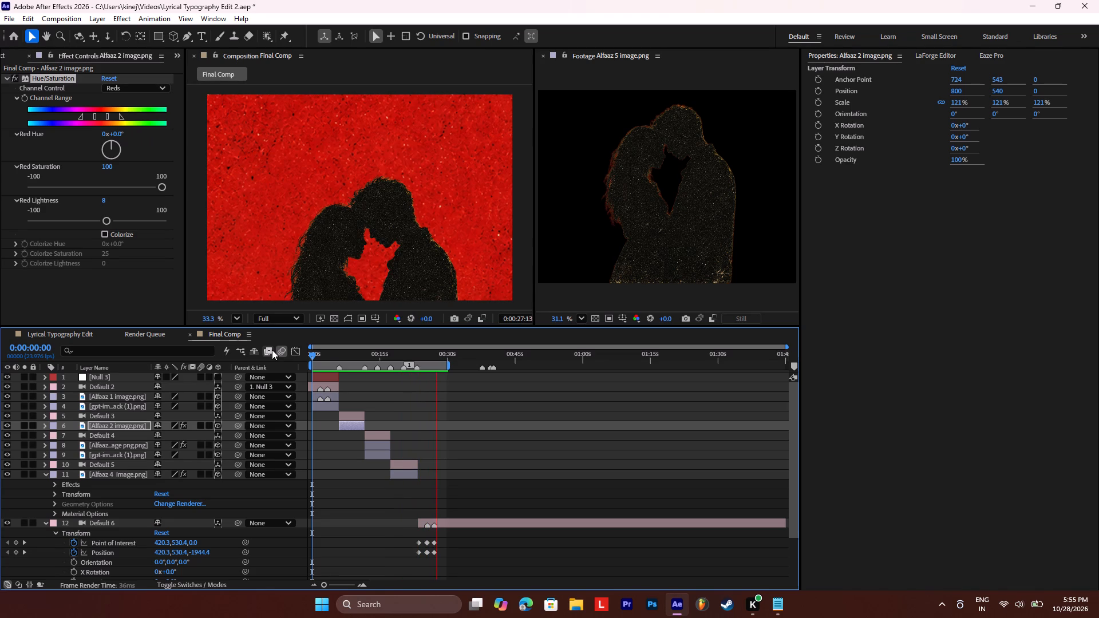
left_click_drag(320, 354, 267, 356)
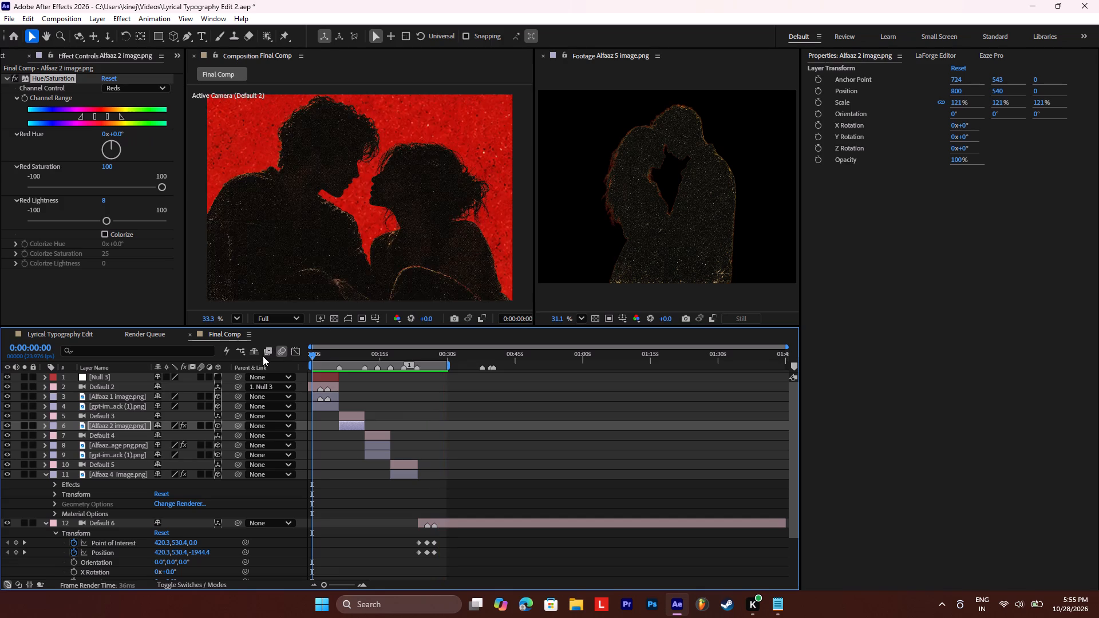
key("space")
key("space")
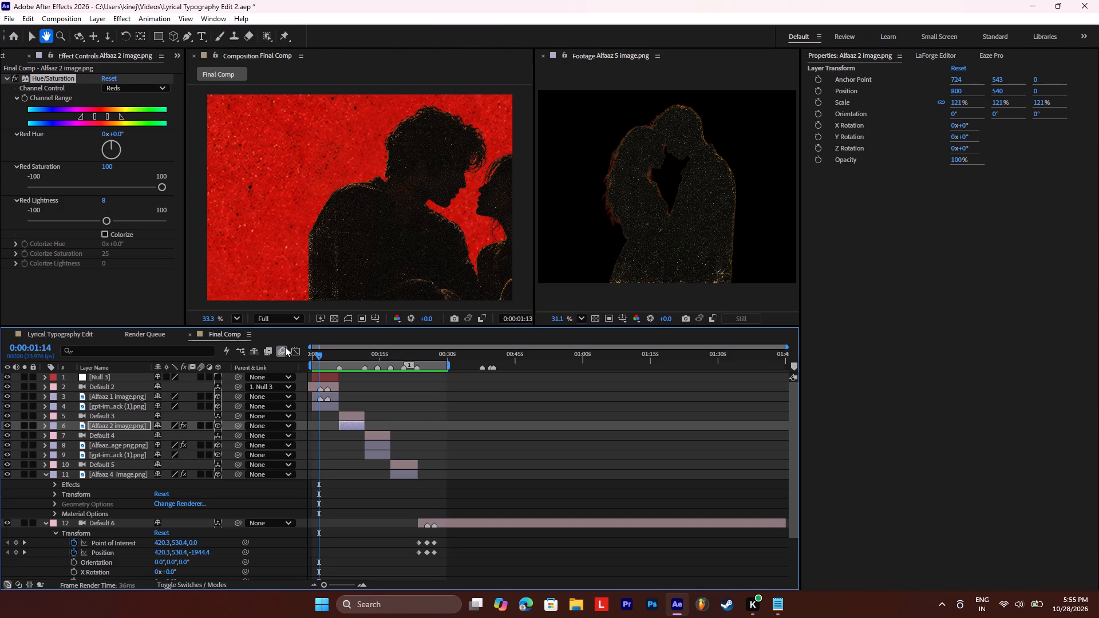
key("space")
key("space")
left_click_drag(319, 352, 310, 354)
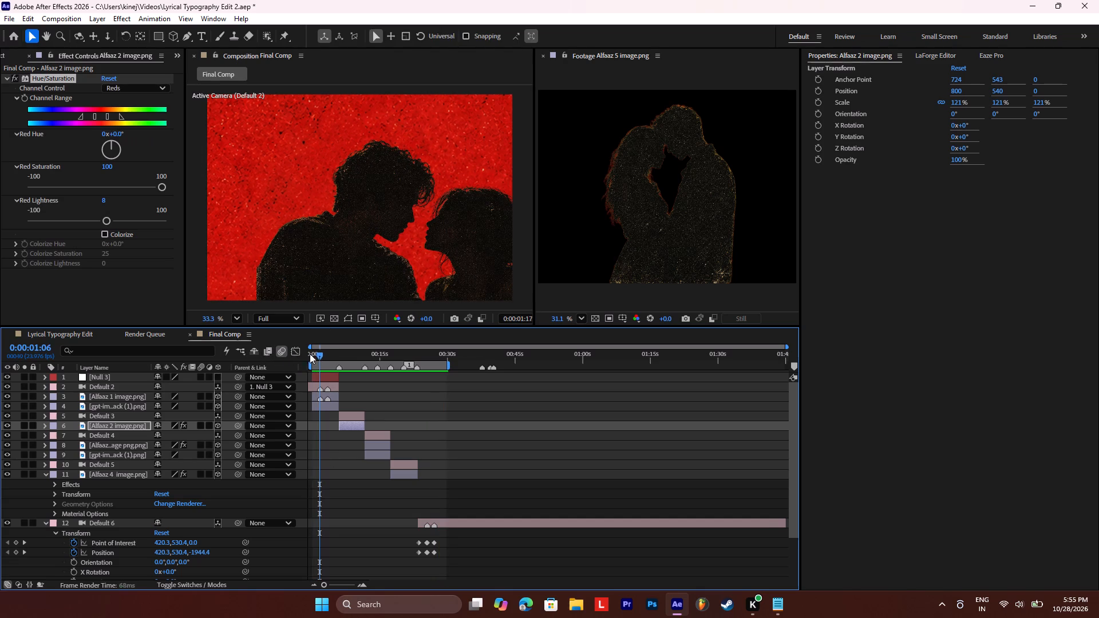
left_click_drag(310, 354, 293, 354)
Activate the horizontal Type tool and replay the opening in short bursts to park the playhead at 0:00:00:08.
left_click_drag(326, 584, 344, 584)
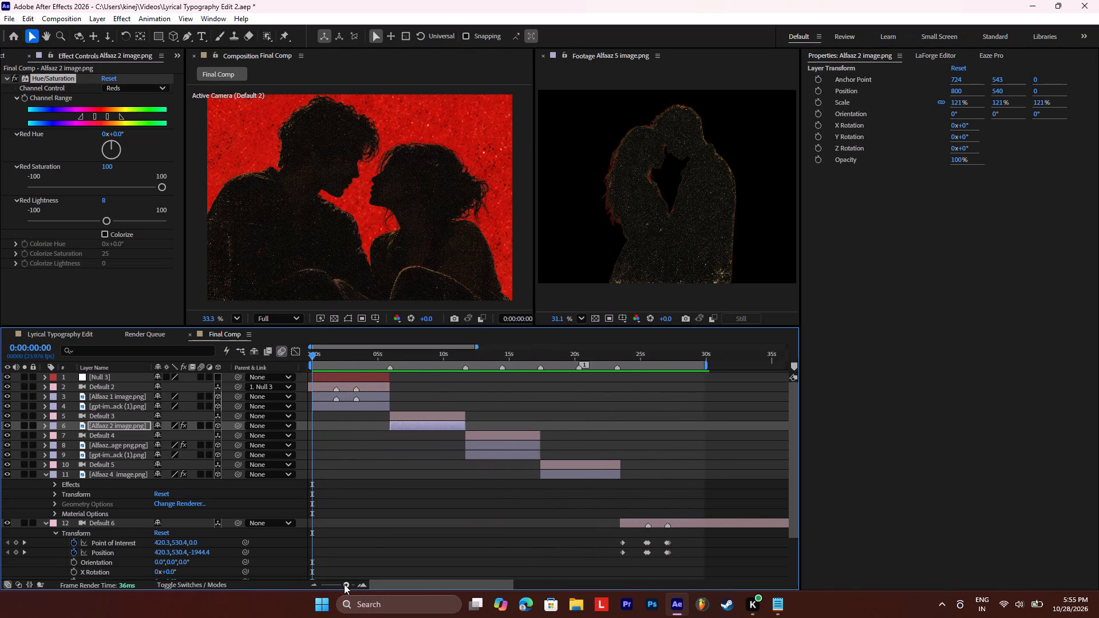
left_click_drag(344, 584, 350, 584)
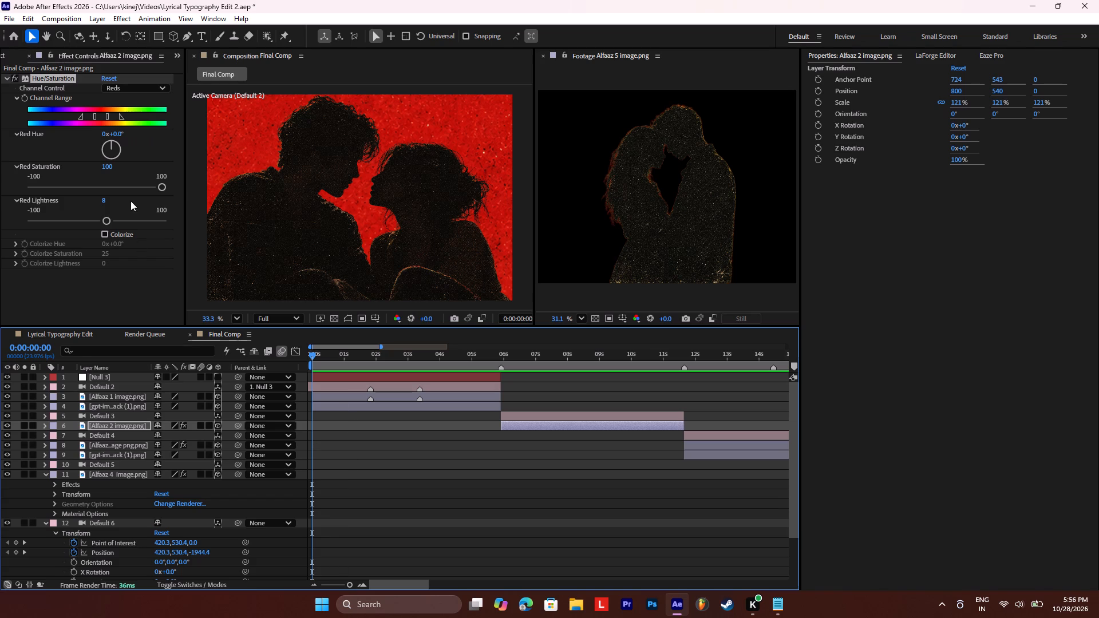
left_click(205, 34)
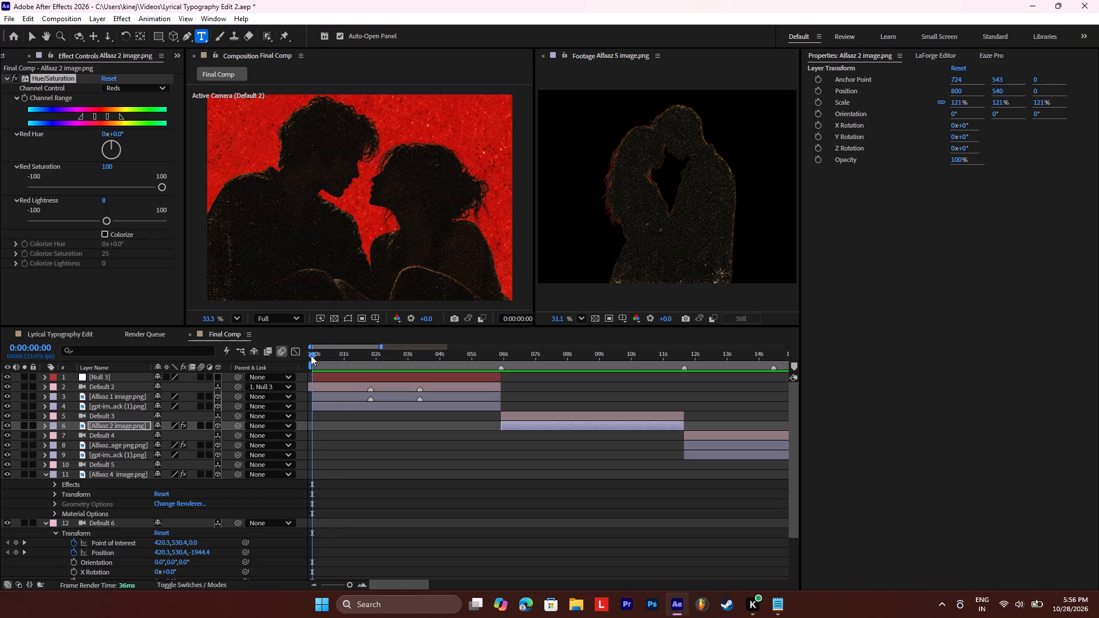
left_click_drag(311, 356, 297, 359)
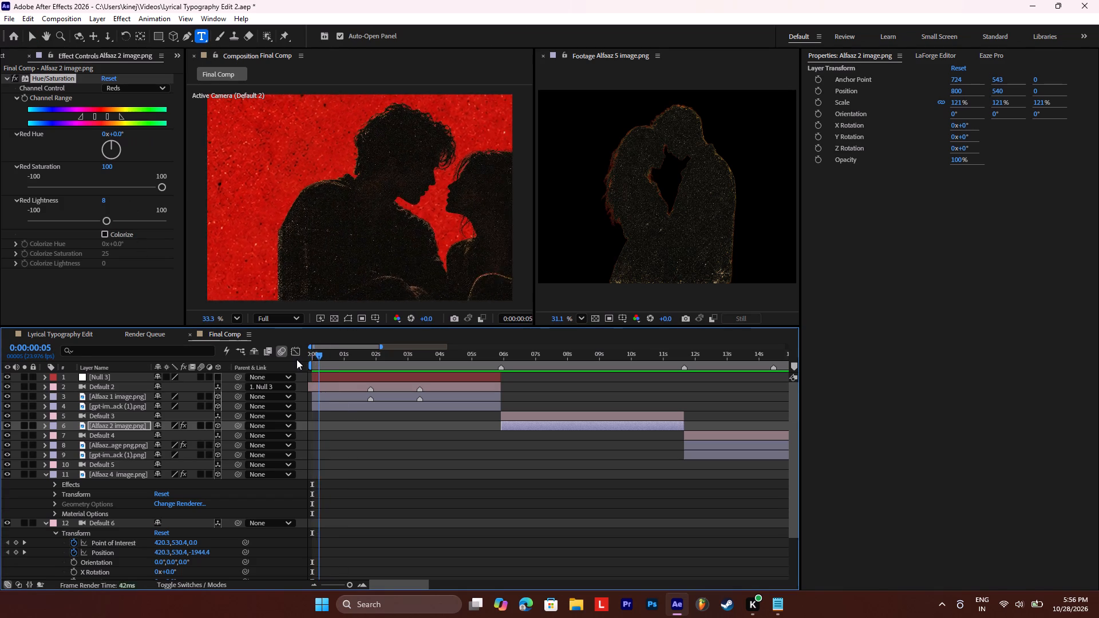
left_click_drag(297, 359, 296, 360)
key("space")
key("space")
key("space")
key("space")
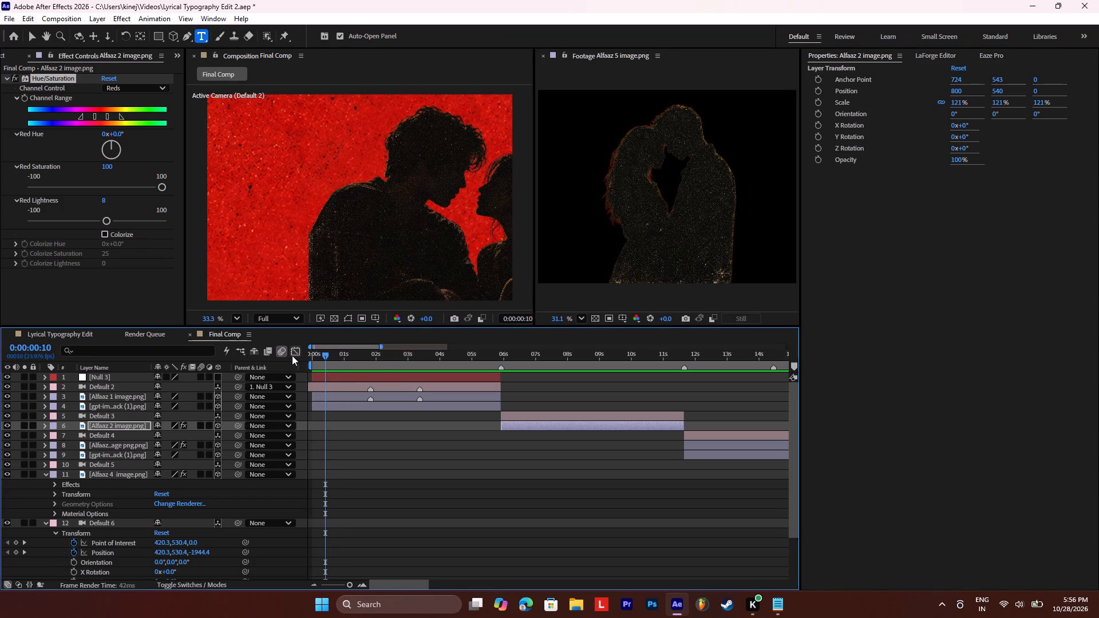
left_click_drag(323, 352, 288, 353)
key("space")
key("space")
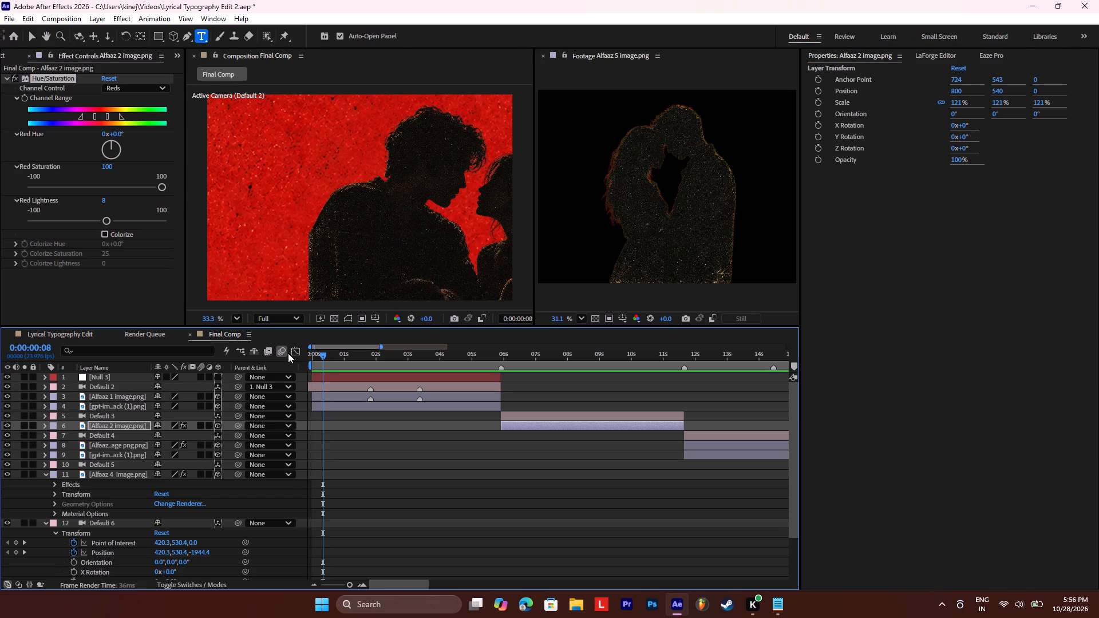
Draw a paragraph text box from the frame's left edge across the upper red background and left-align its text.
left_click_drag(208, 128, 235, 141)
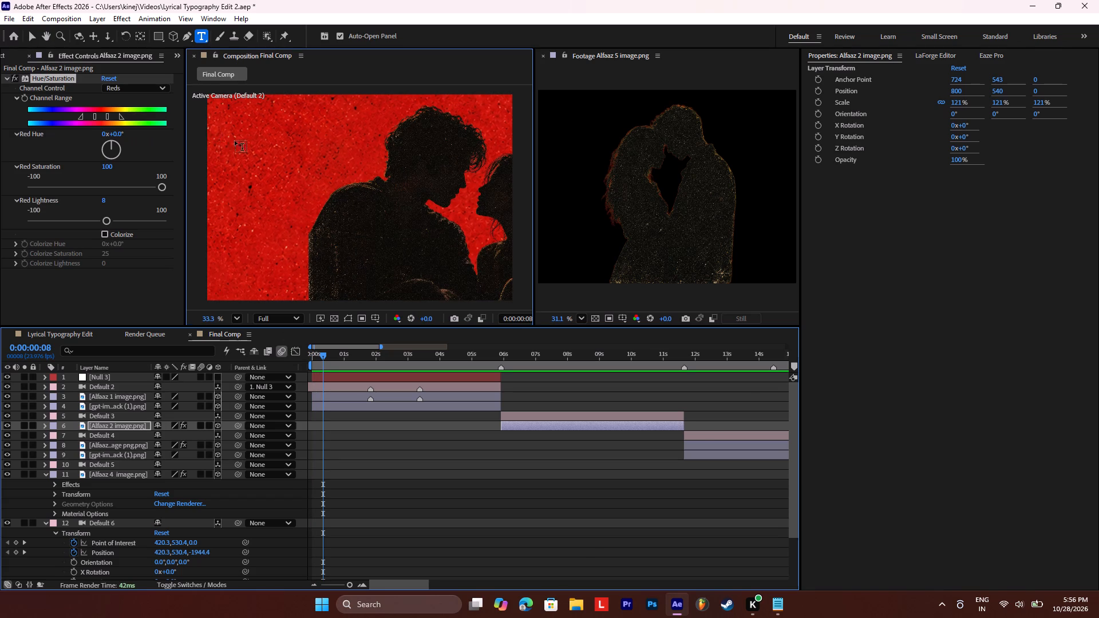
left_click_drag(235, 141, 503, 259)
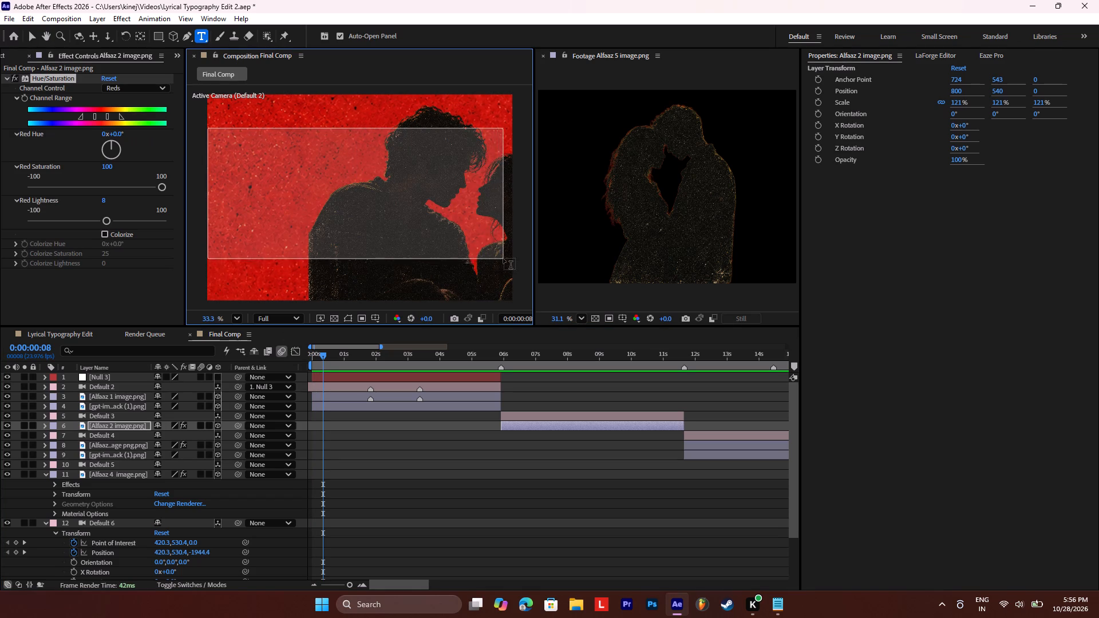
left_click_drag(503, 259, 427, 231)
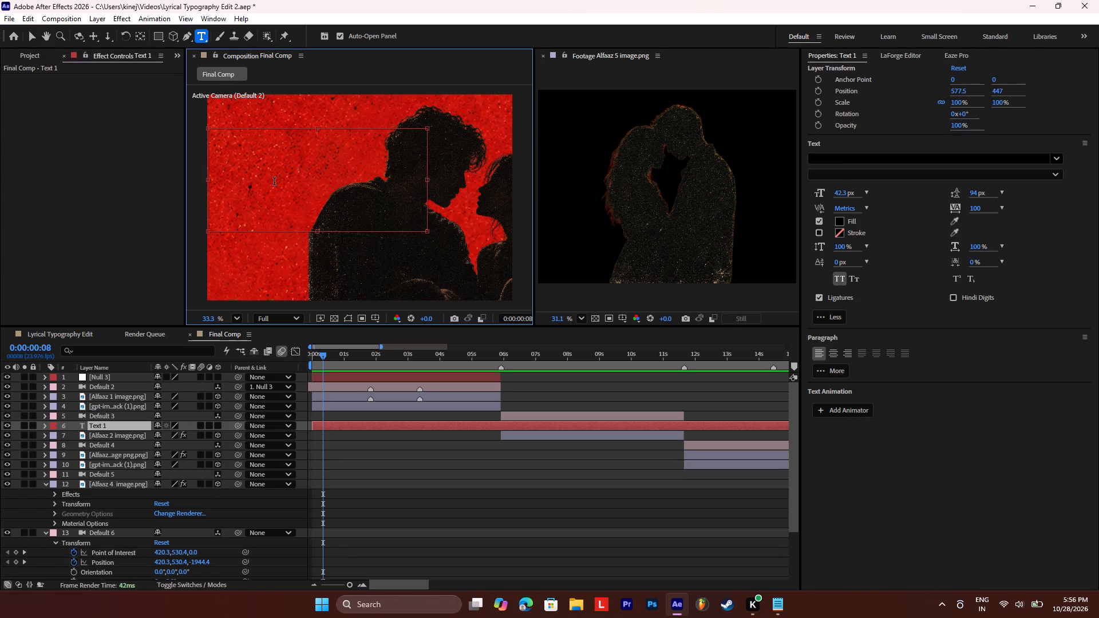
left_click(299, 145)
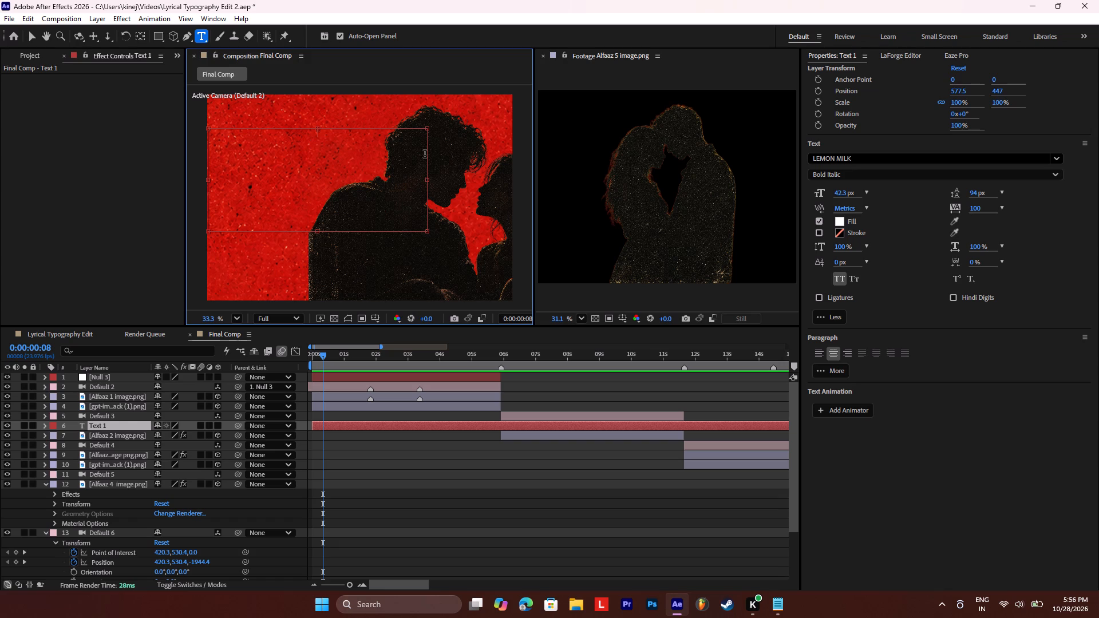
left_click(823, 352)
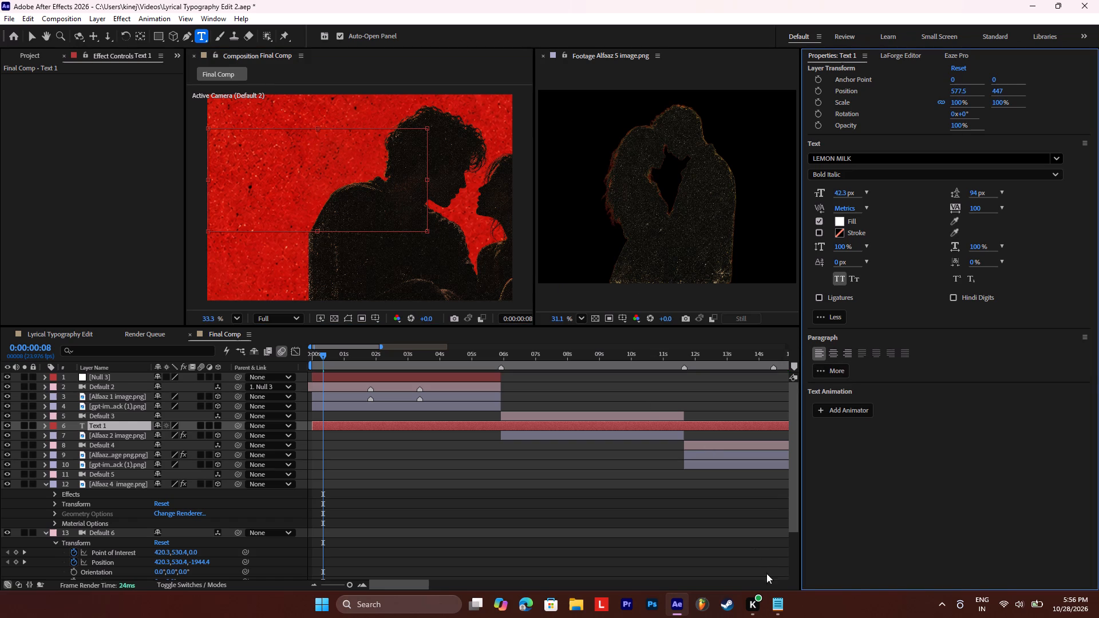
Switch to the lyrics in Notepad and copy the words "Baaghan vicho" from the first line.
left_click(785, 612)
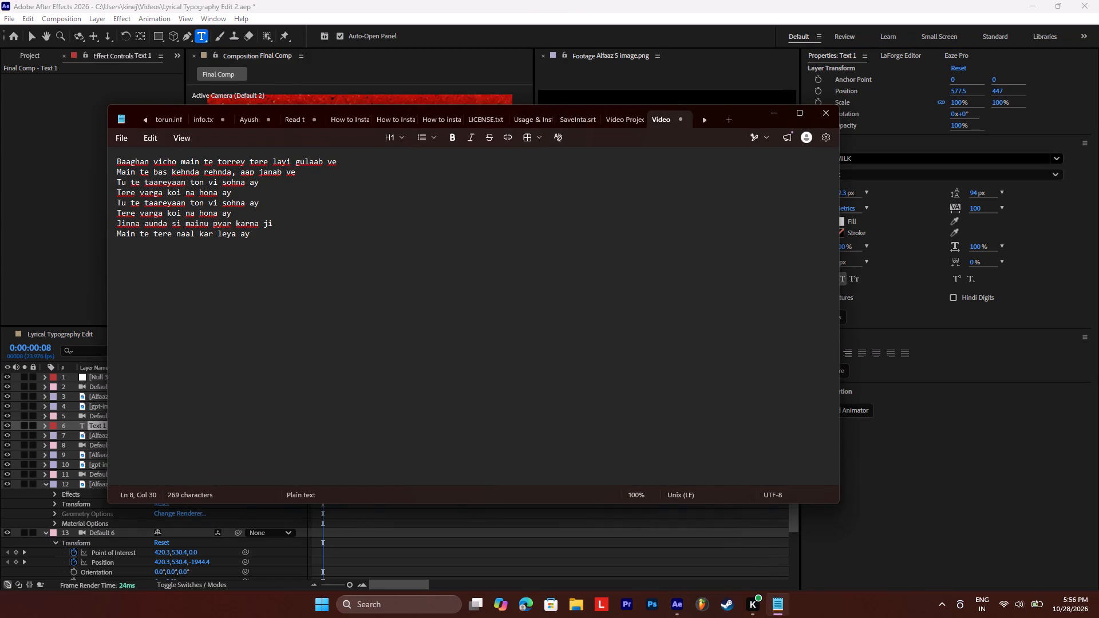
left_click_drag(117, 160, 122, 160)
left_click_drag(122, 160, 176, 161)
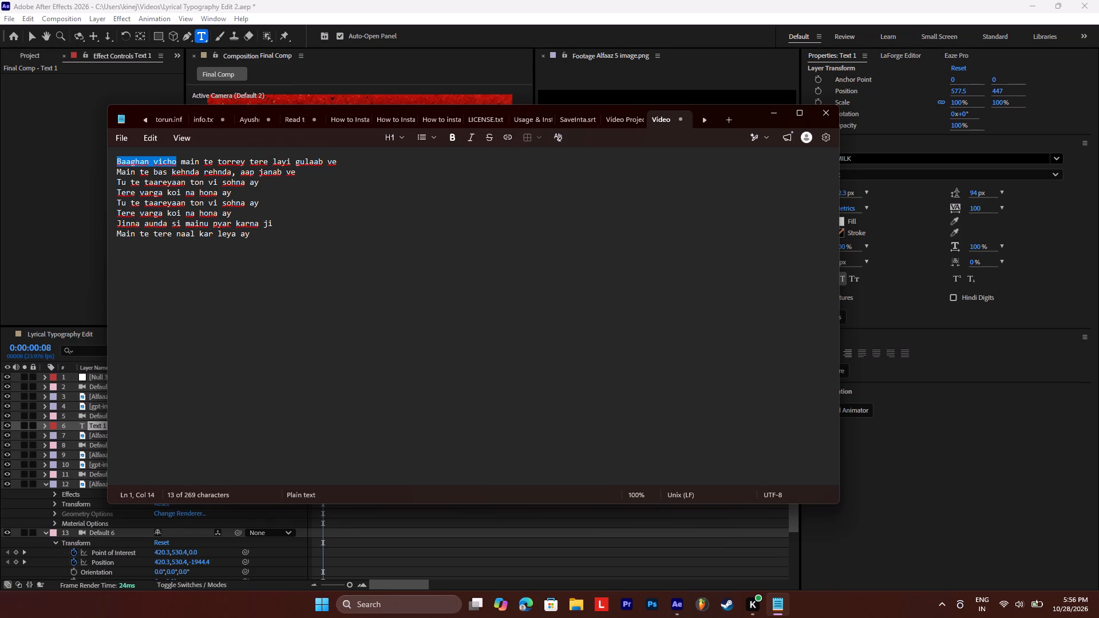
left_click_drag(176, 161, 179, 161)
key("ctrl+c")
Paste the copied words "Baaghan vicho" once into the paragraph text box and extend the box's upper edge slightly upward.
key("ctrl+c")
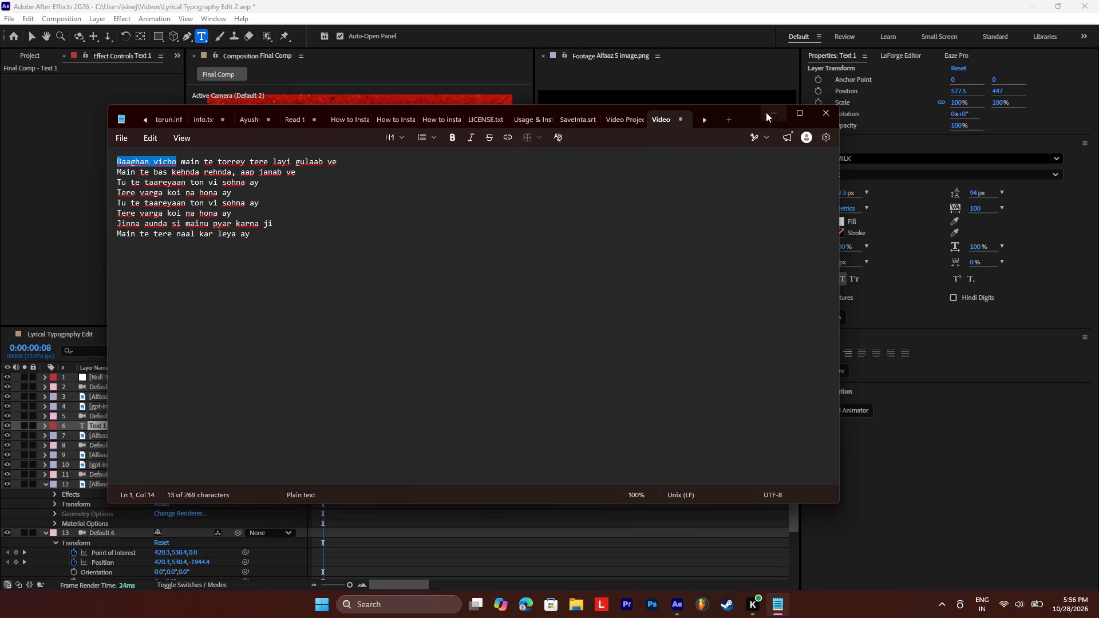
left_click(771, 112)
left_click(245, 175)
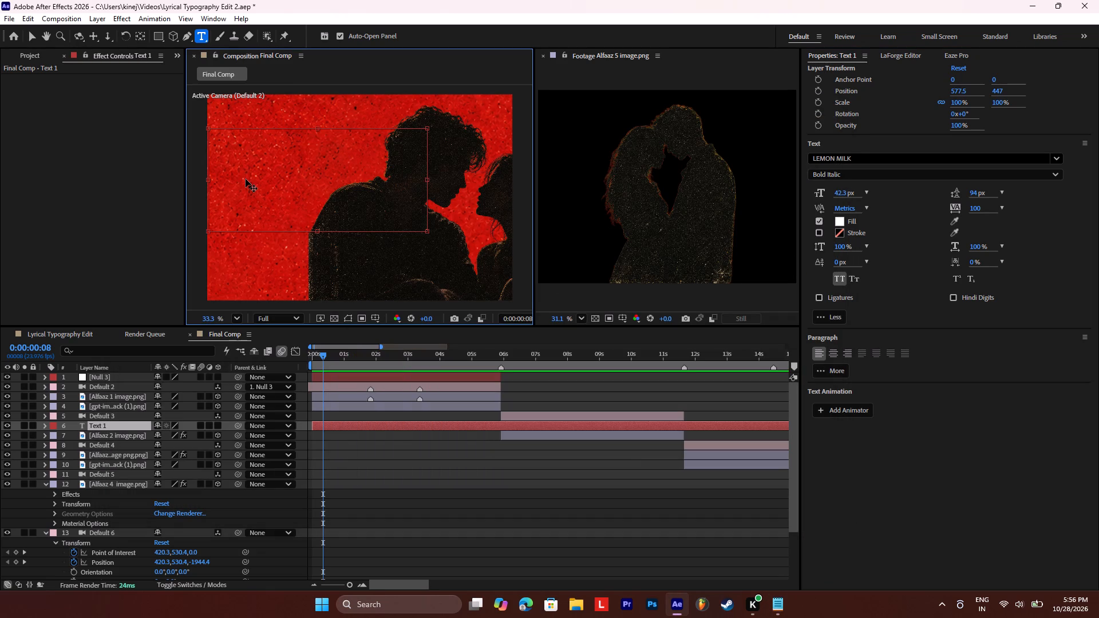
key("ctrl+v")
left_click(275, 160)
key("ctrl+v")
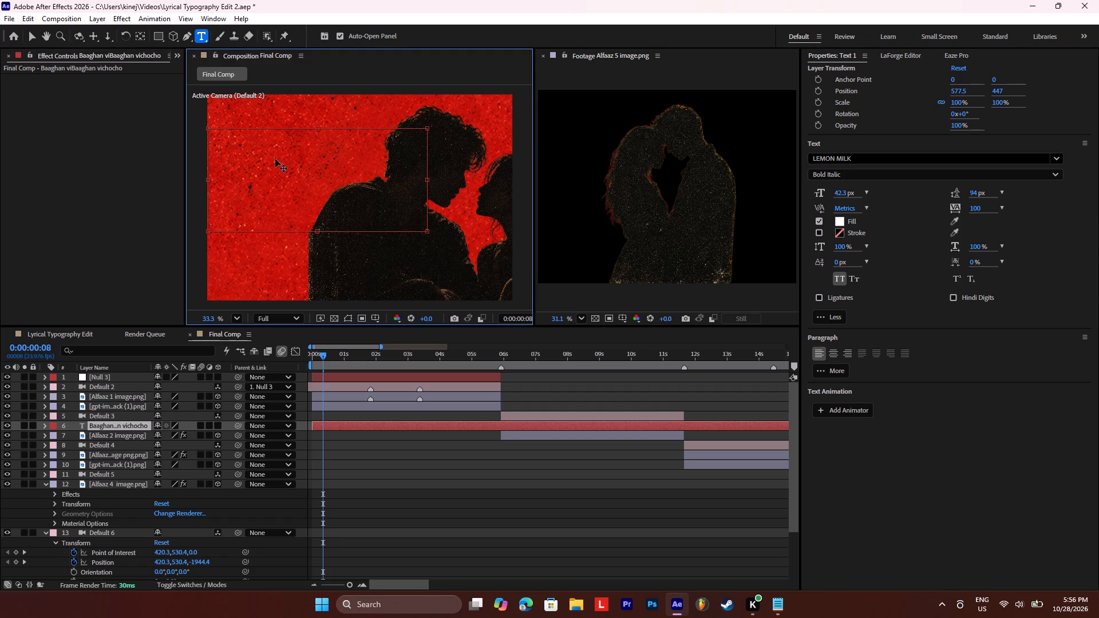
key("ctrl+z")
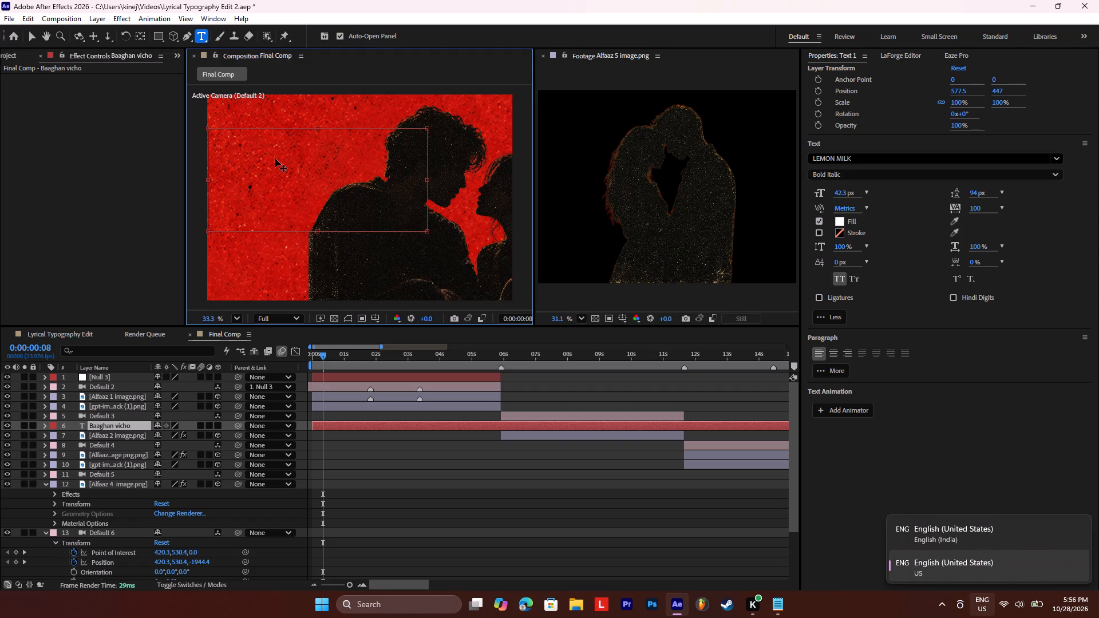
left_click(288, 153)
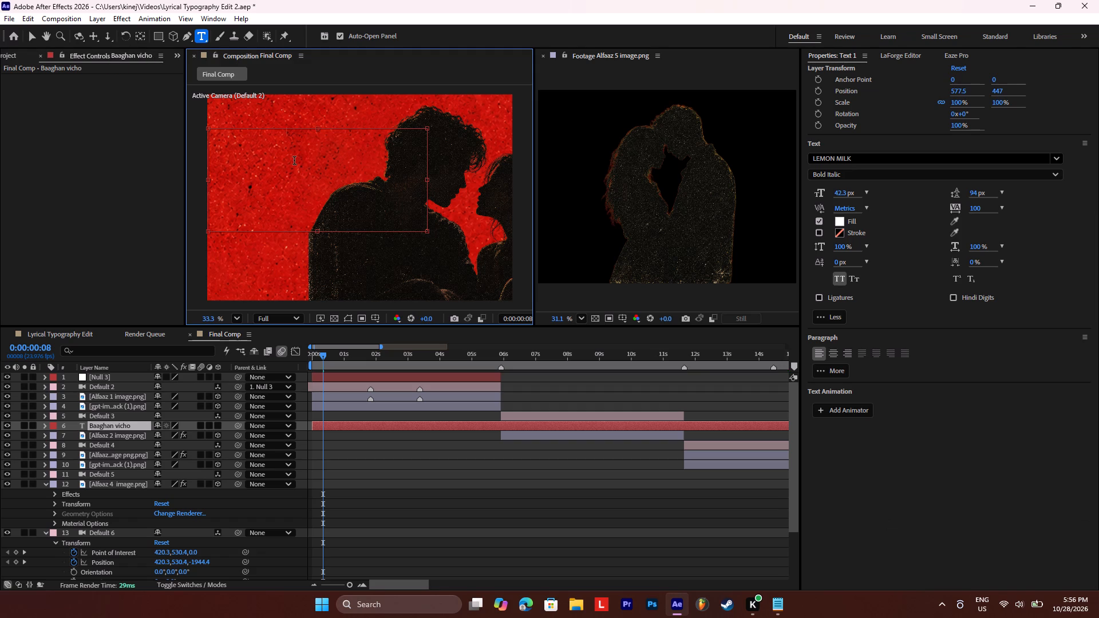
left_click_drag(318, 128, 320, 117)
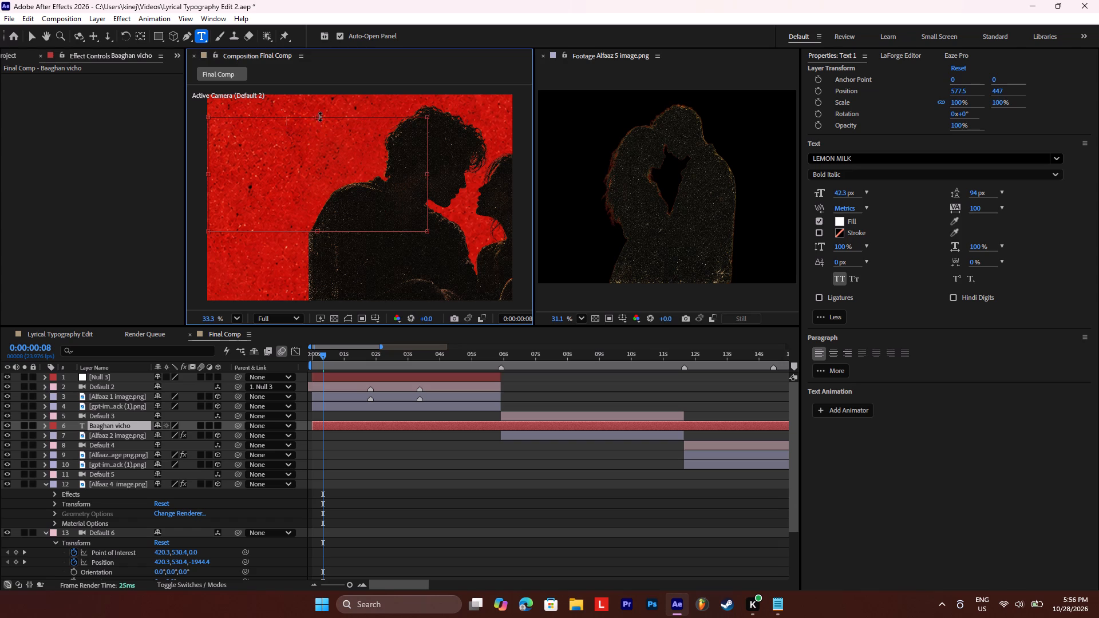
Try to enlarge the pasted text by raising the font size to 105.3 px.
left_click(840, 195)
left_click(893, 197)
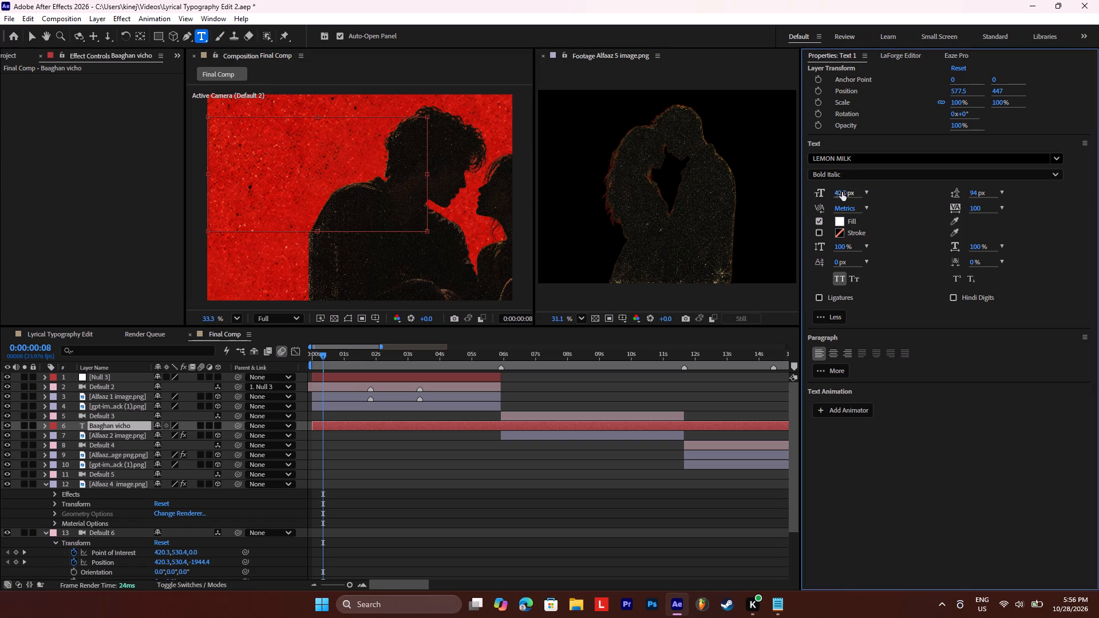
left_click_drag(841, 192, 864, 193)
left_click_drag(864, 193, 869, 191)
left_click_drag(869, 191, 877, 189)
Move the Baaghan vicho text layer between the Default 2 camera and the Alfaaz 1 image layer.
left_click_drag(121, 428, 139, 413)
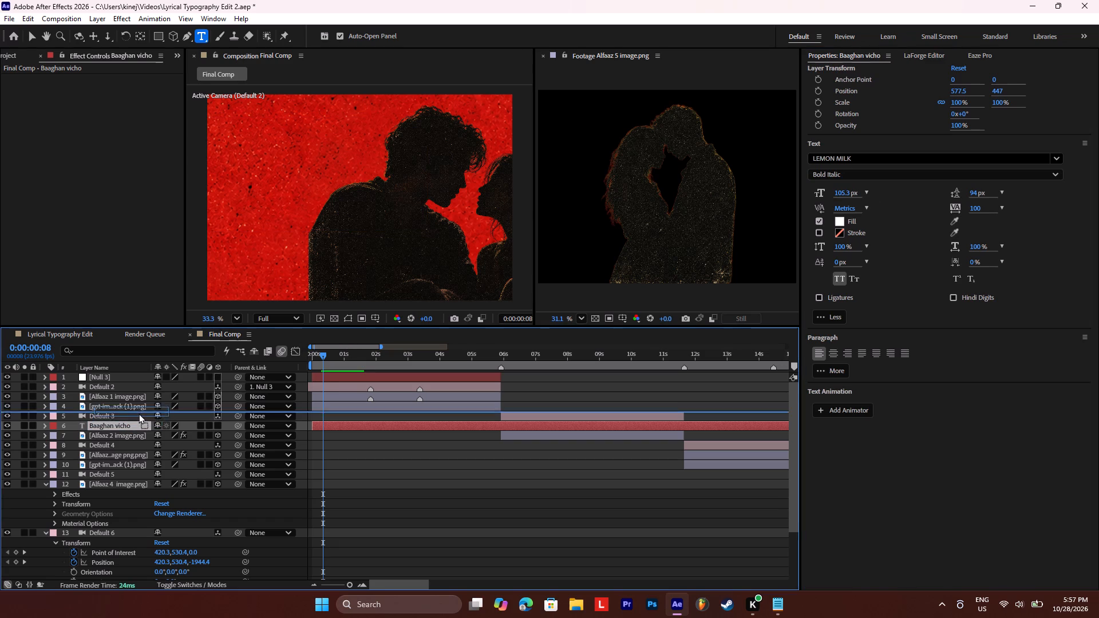
left_click_drag(139, 413, 153, 385)
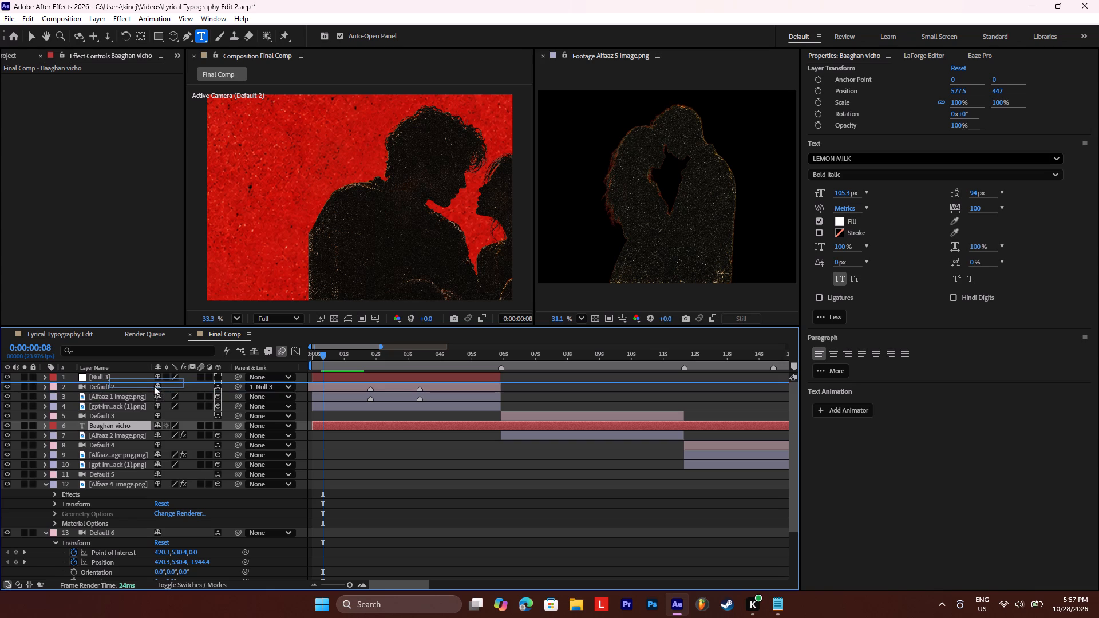
left_click_drag(153, 385, 153, 392)
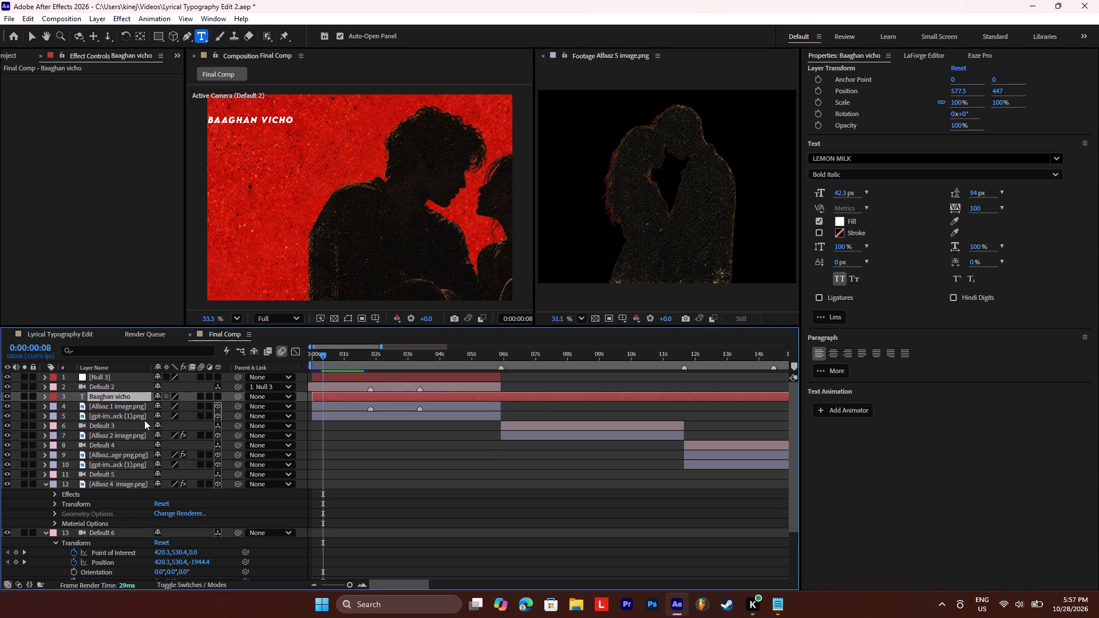
Shift the Baaghan vicho layer away from the frame's left edge to an X position of 689.5.
left_click(119, 399)
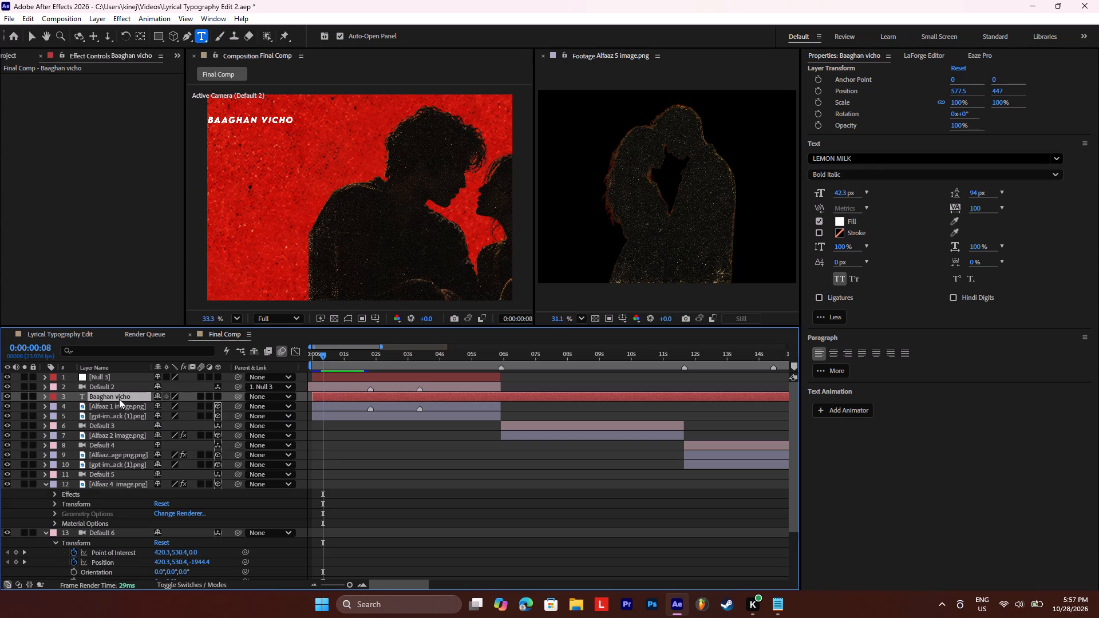
left_click(119, 399)
key("p")
left_click_drag(161, 407, 210, 405)
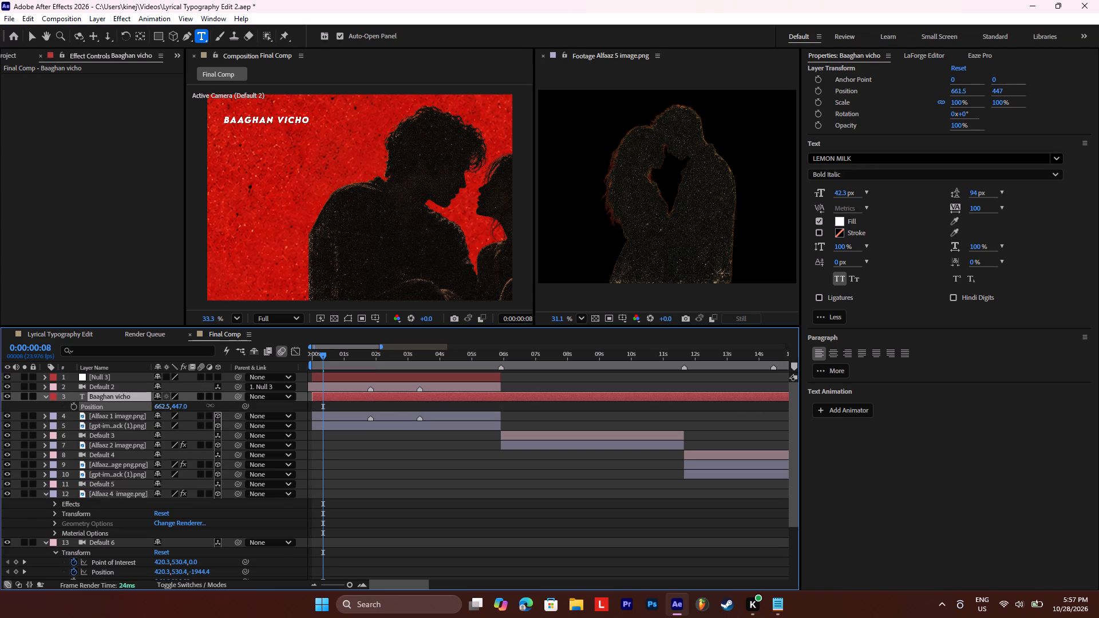
left_click_drag(210, 405, 224, 404)
Break the lyric text onto two lines, with VICHO below BAAGHAN.
left_click(285, 119)
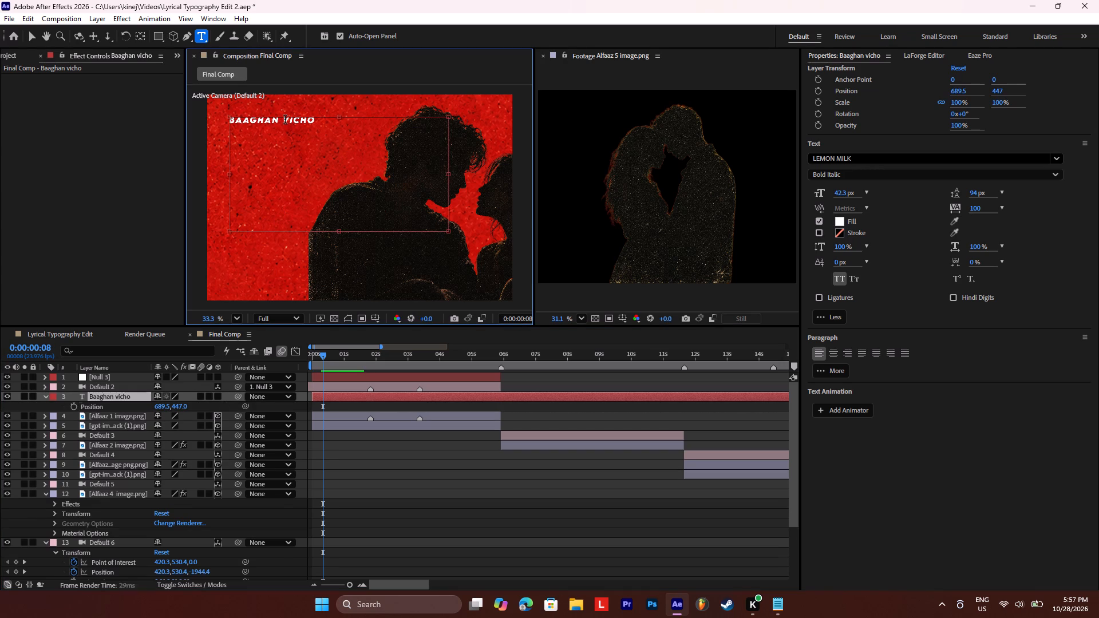
left_click(285, 119)
key("Return")
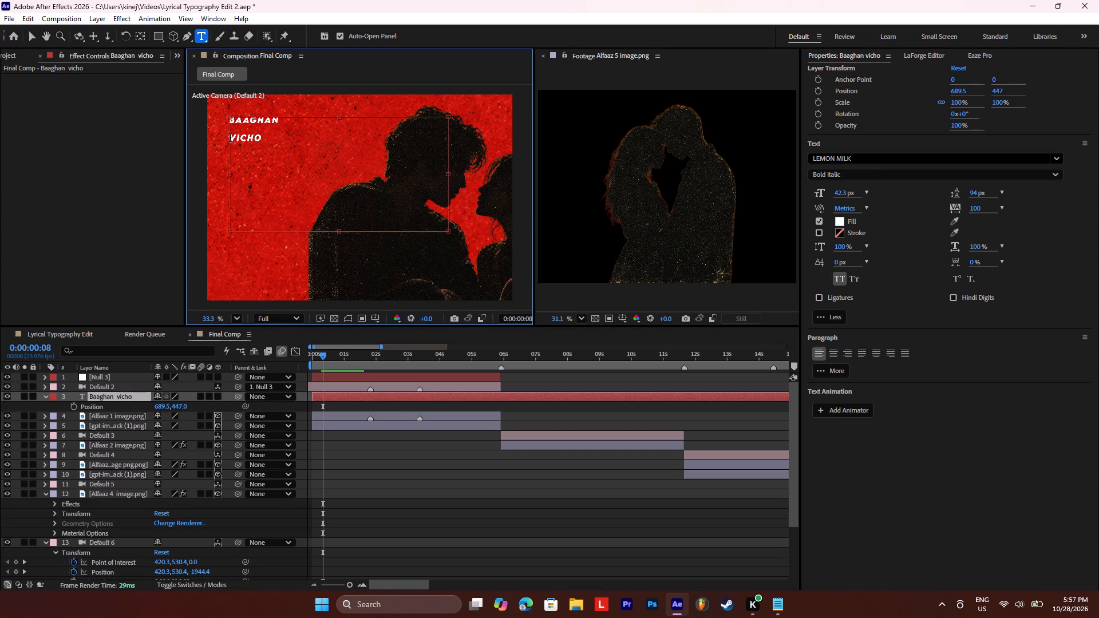
Set the font size of BAAGHAN to 117.3 px and of VICHO to 104.3 px.
left_click_drag(231, 120, 292, 120)
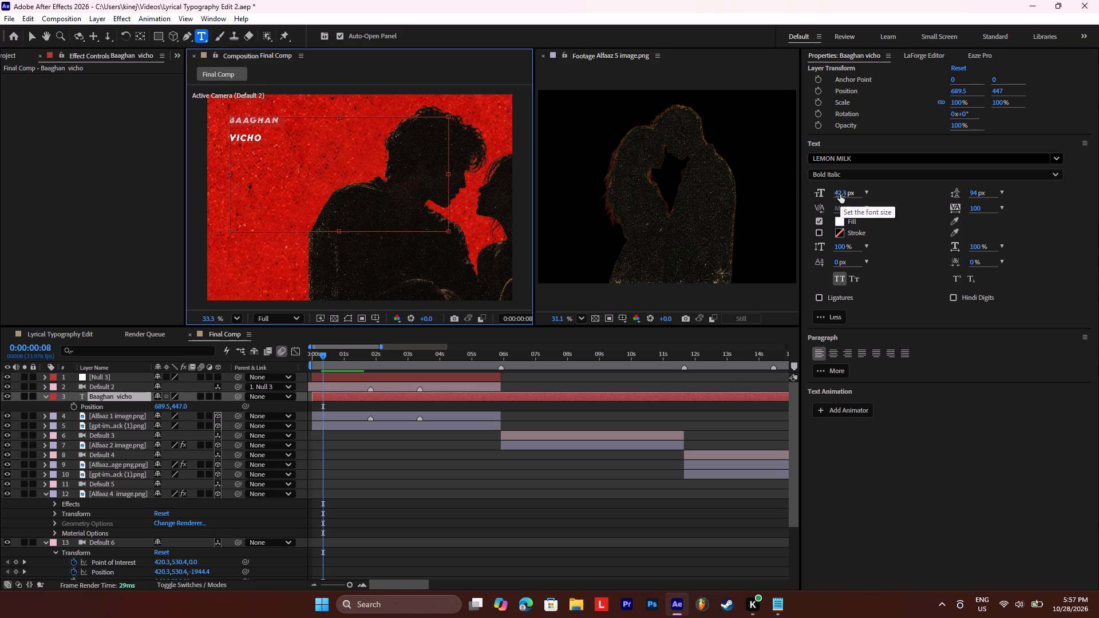
left_click_drag(840, 195, 878, 193)
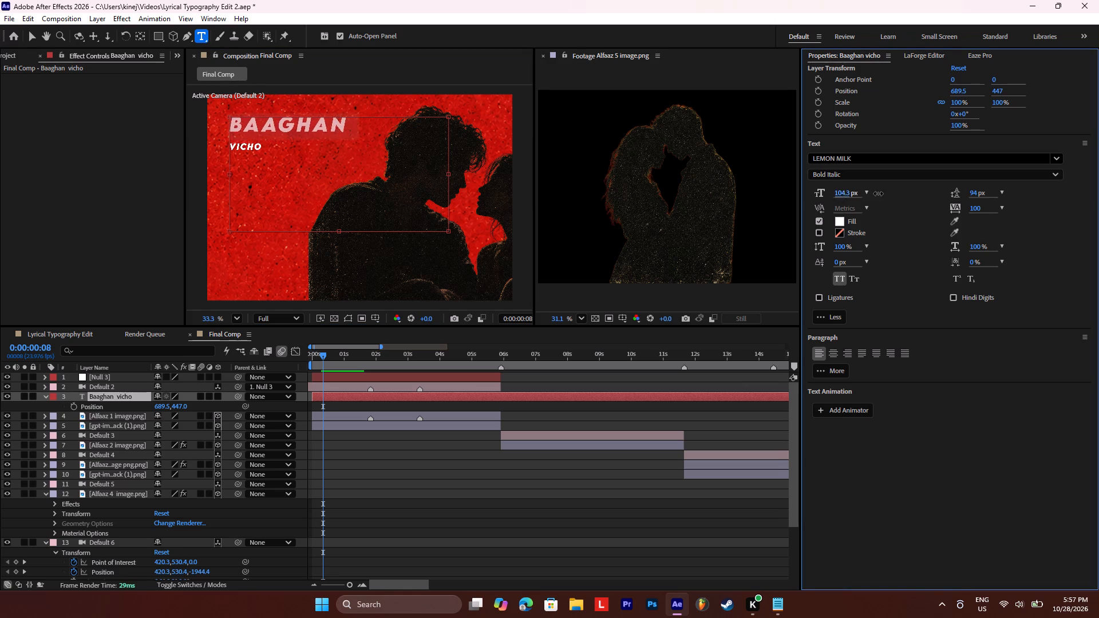
left_click_drag(878, 193, 887, 195)
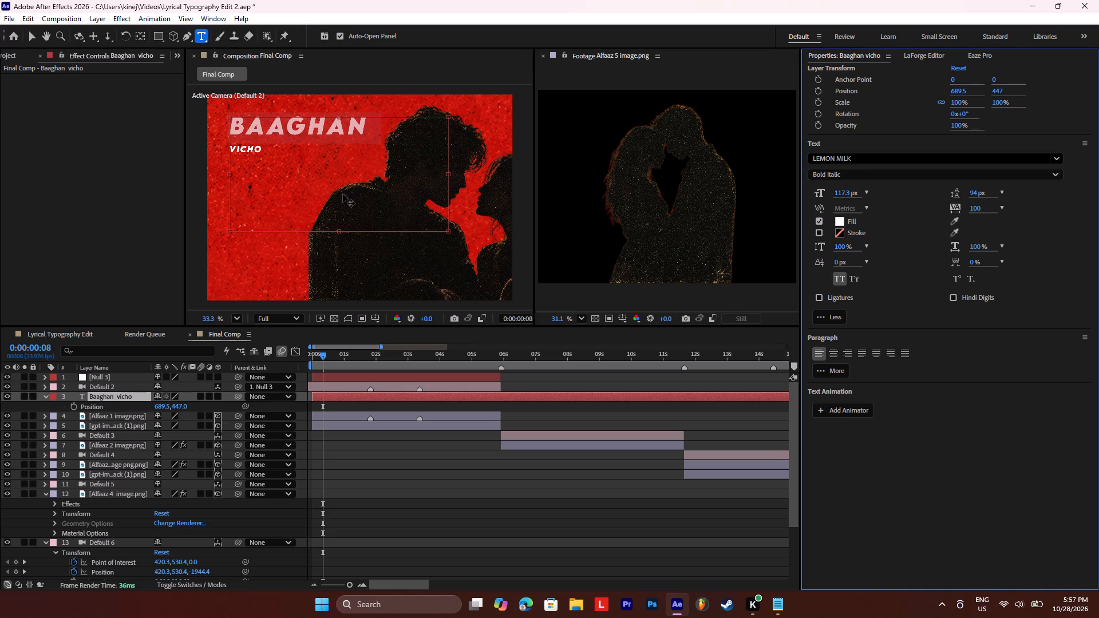
left_click_drag(266, 148, 226, 149)
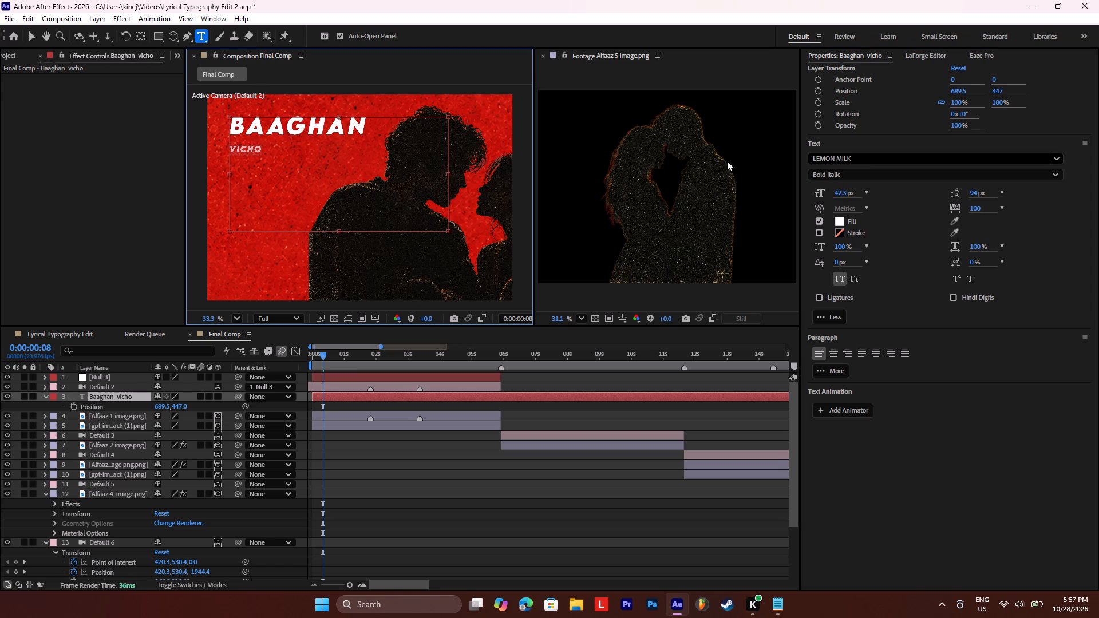
left_click_drag(842, 195, 877, 193)
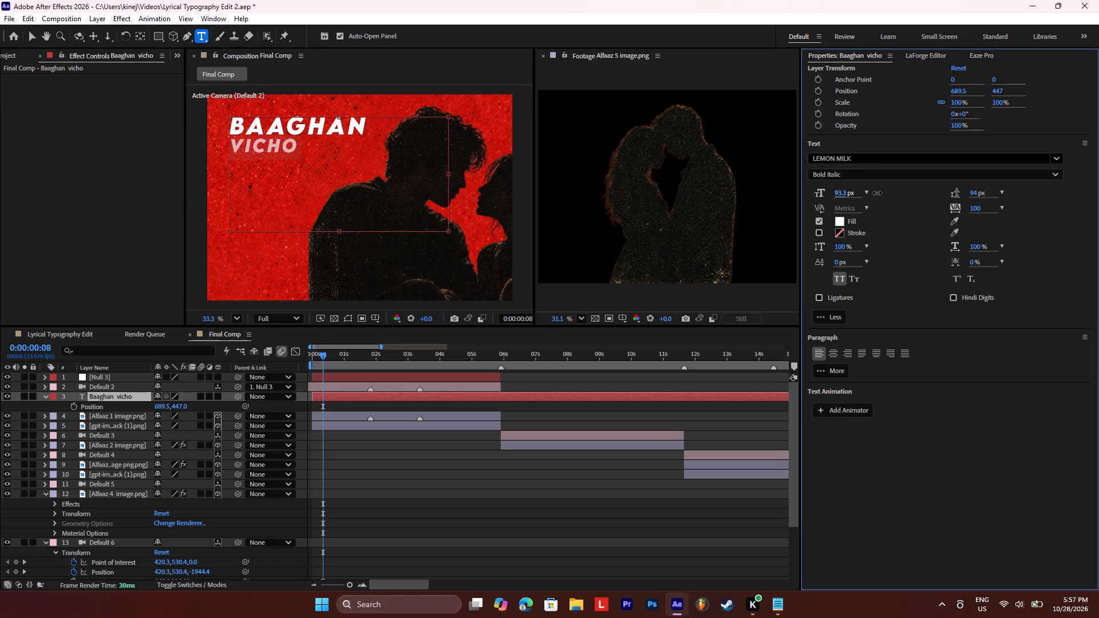
left_click_drag(877, 193, 881, 192)
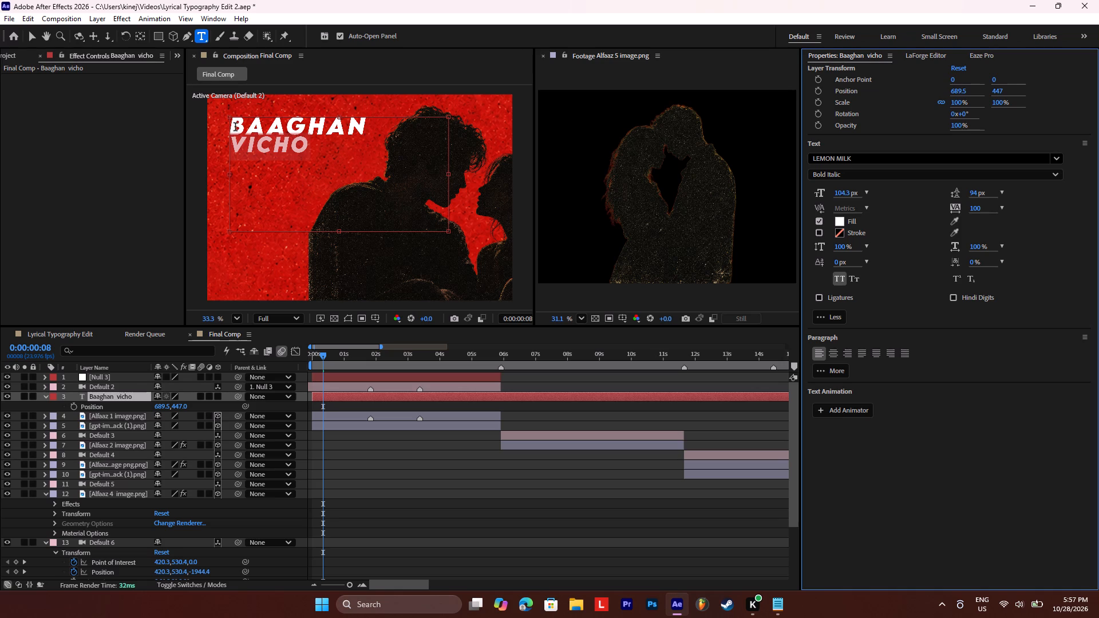
Scale the Baaghan vicho layer to 115% and lower it to position 690.5, 547.
left_click_drag(235, 126, 322, 168)
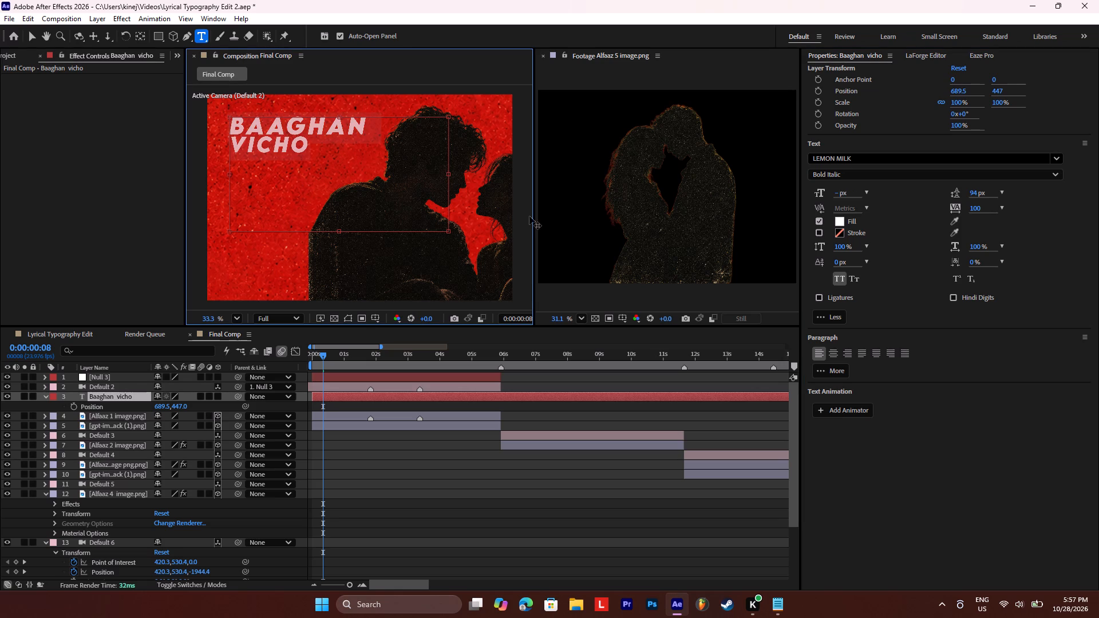
left_click(114, 393)
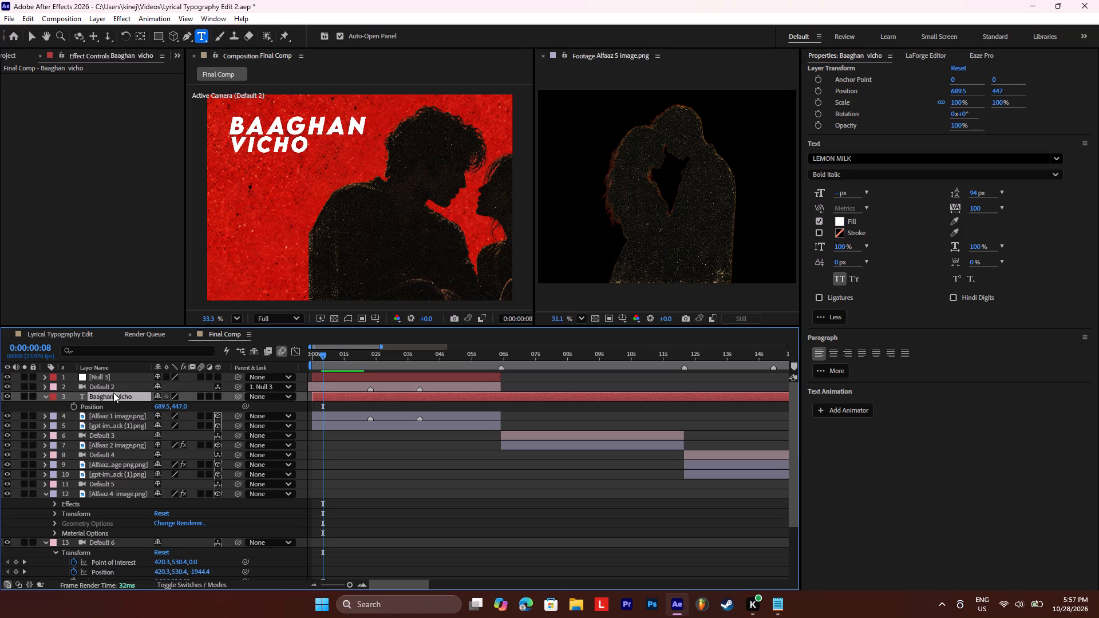
key("s")
left_click_drag(175, 407, 199, 404)
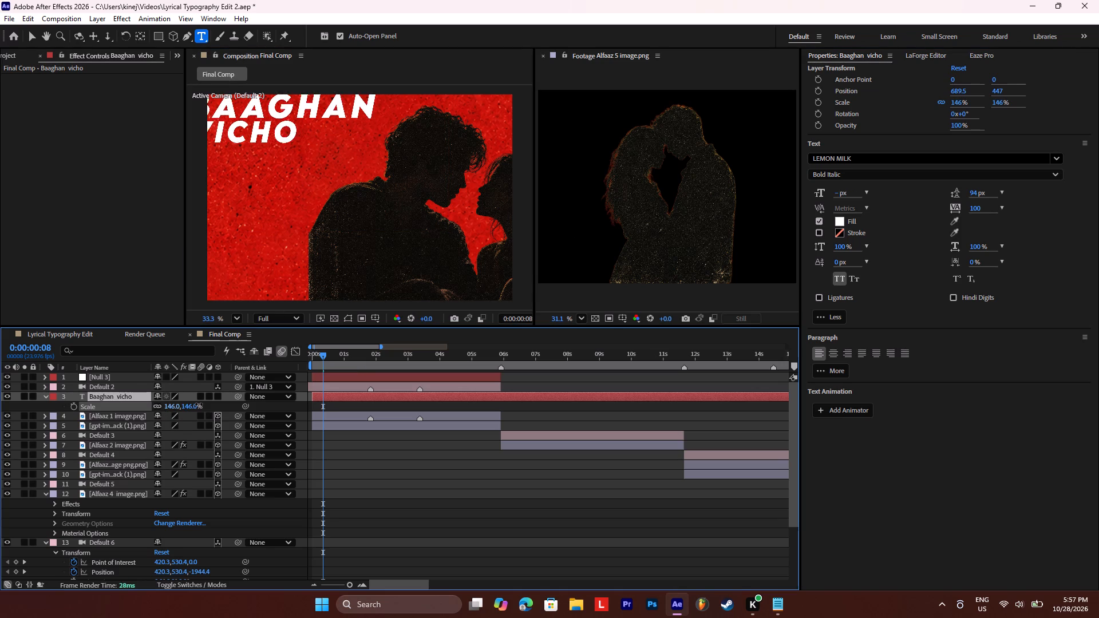
left_click_drag(199, 404, 184, 407)
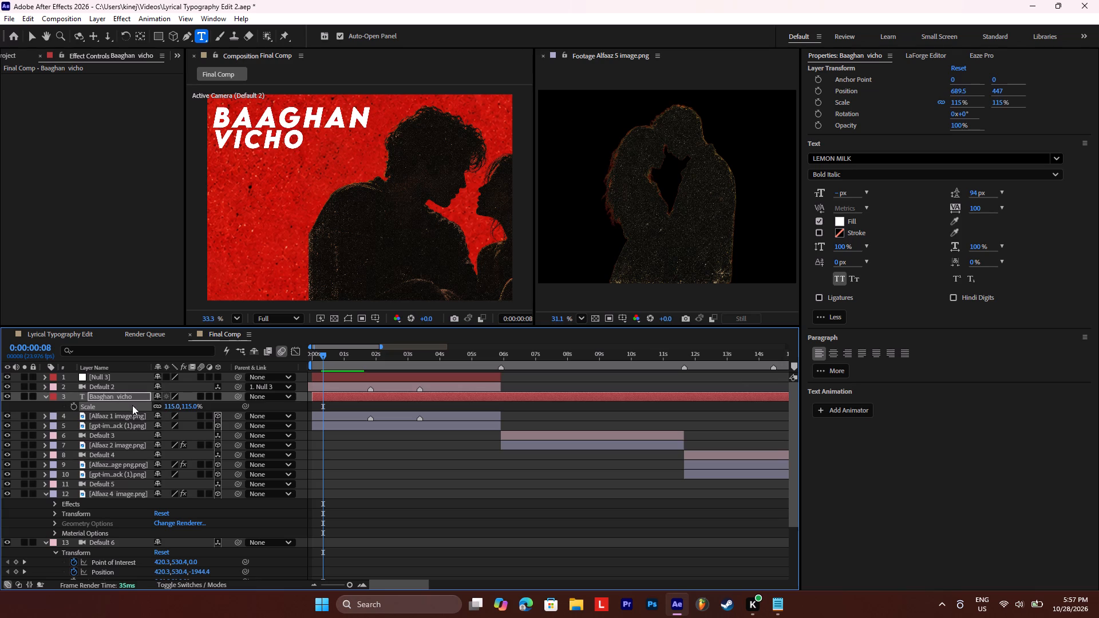
left_click(117, 401)
key("p")
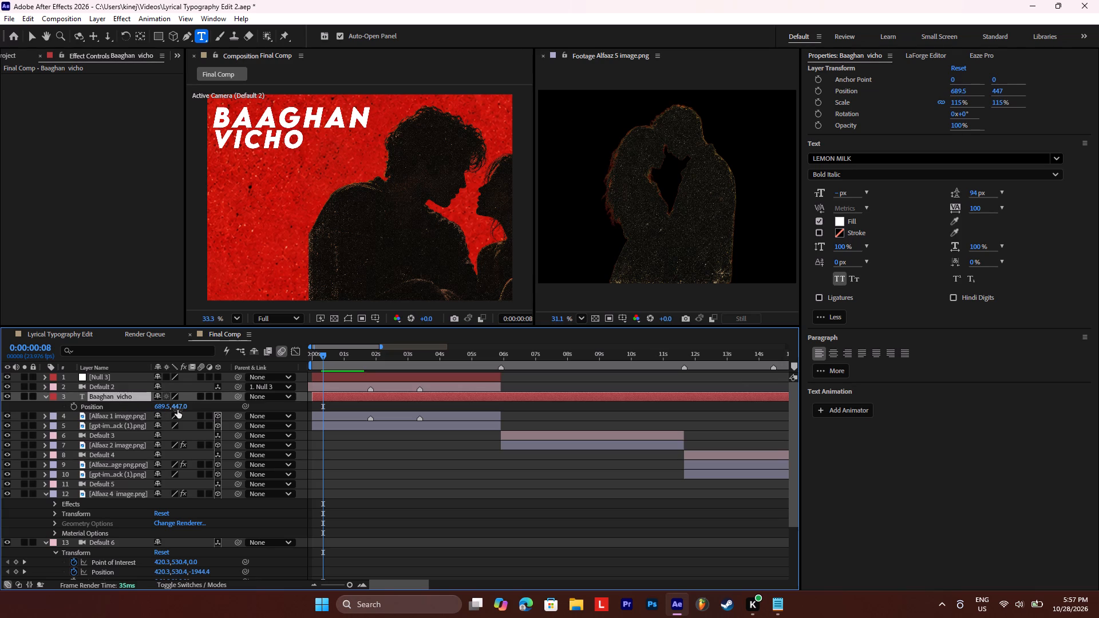
left_click_drag(179, 409, 240, 406)
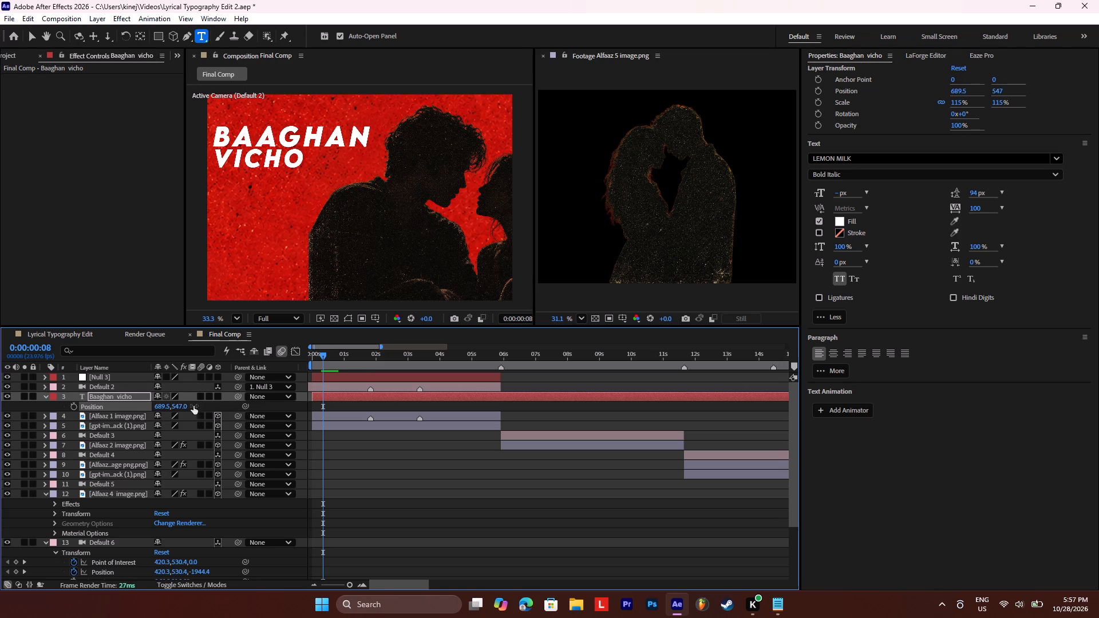
left_click(160, 406)
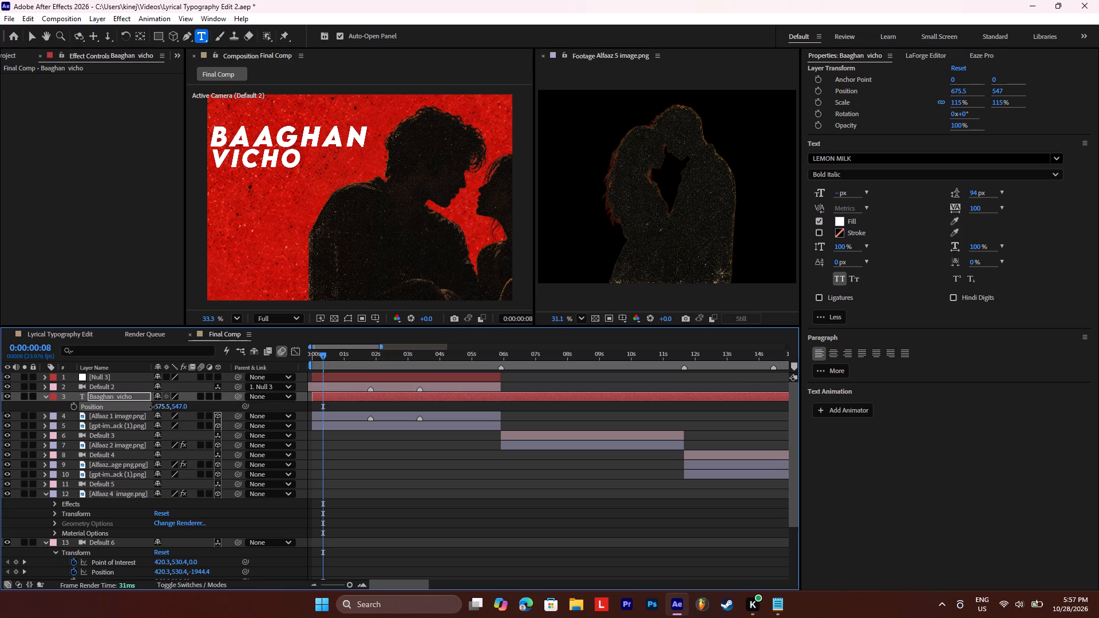
Scale the Baaghan vicho layer to 123% and shift its X position to 717.5 to bring it back inside the frame.
left_click(109, 395)
key("a")
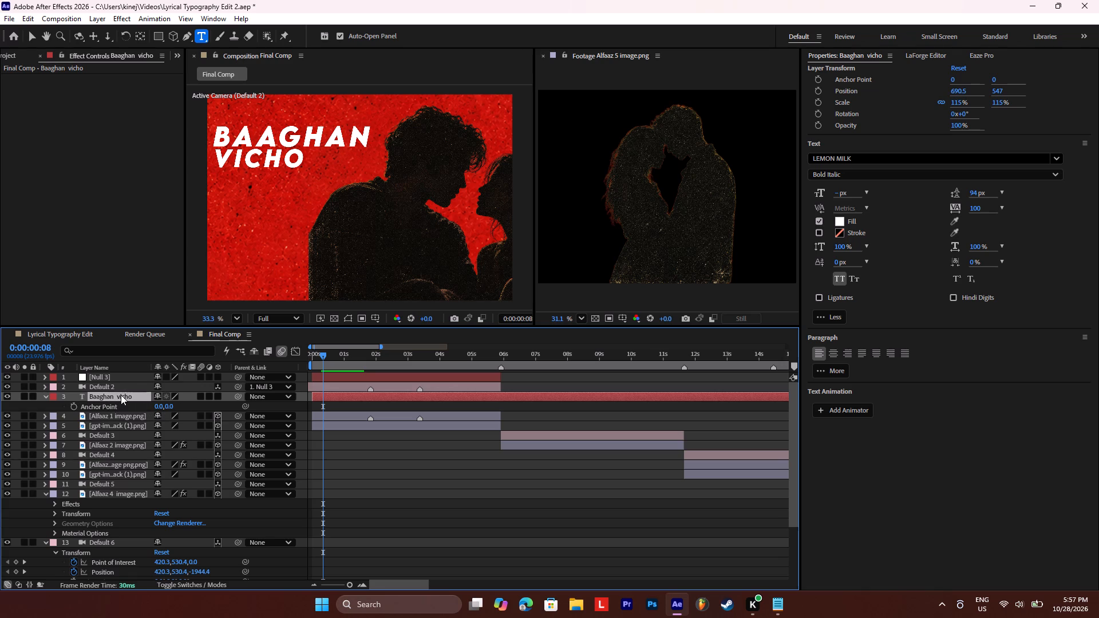
left_click(121, 395)
key("s")
left_click(172, 408)
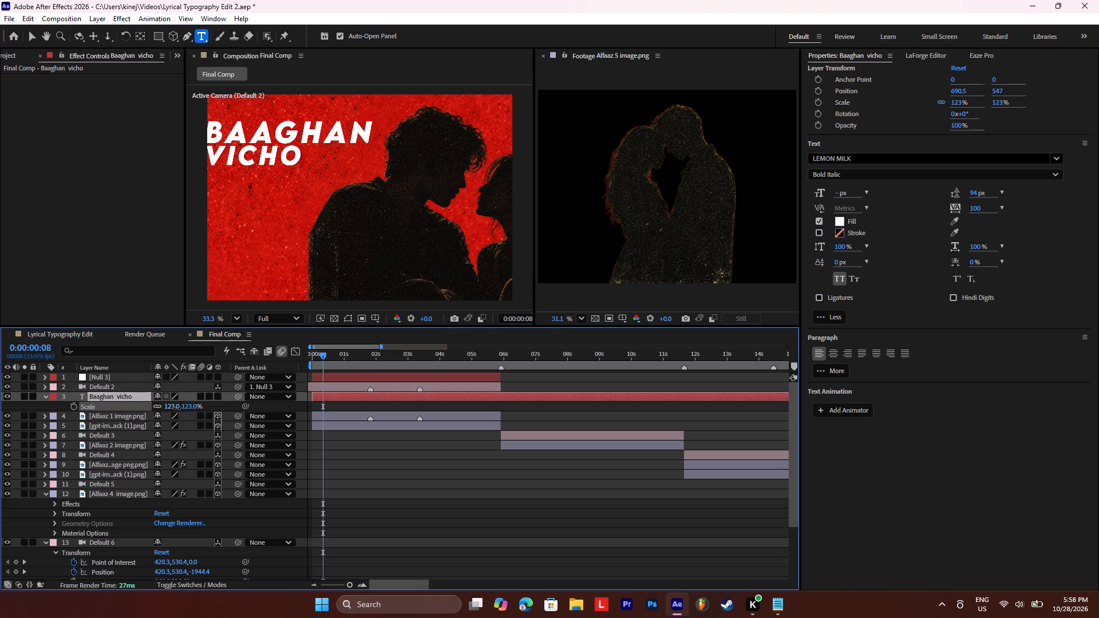
left_click(124, 395)
key("p")
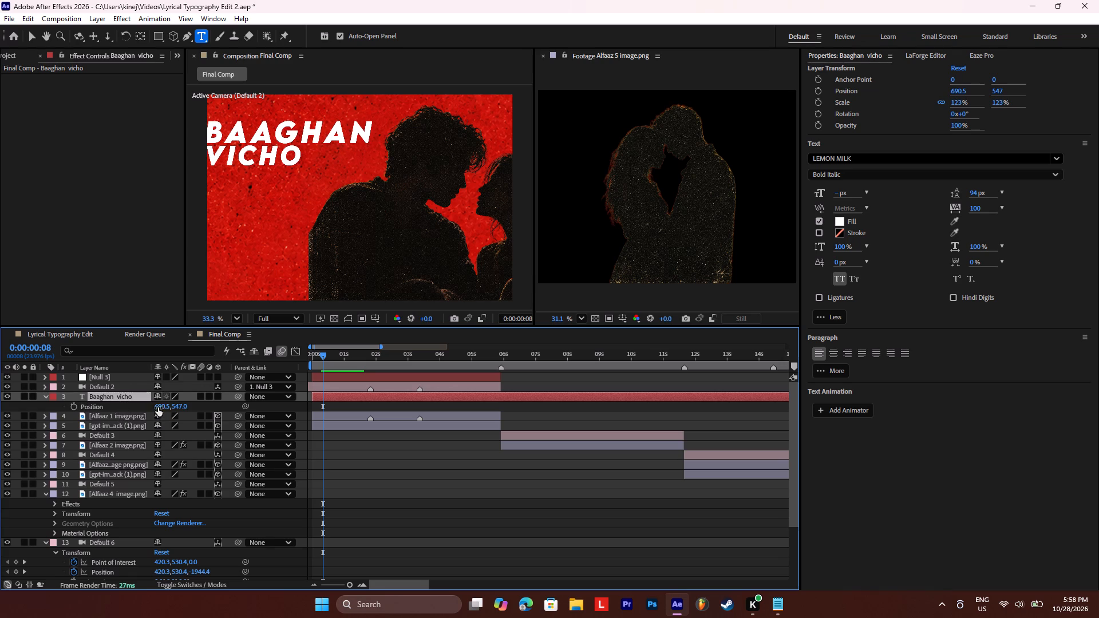
left_click_drag(158, 407, 173, 407)
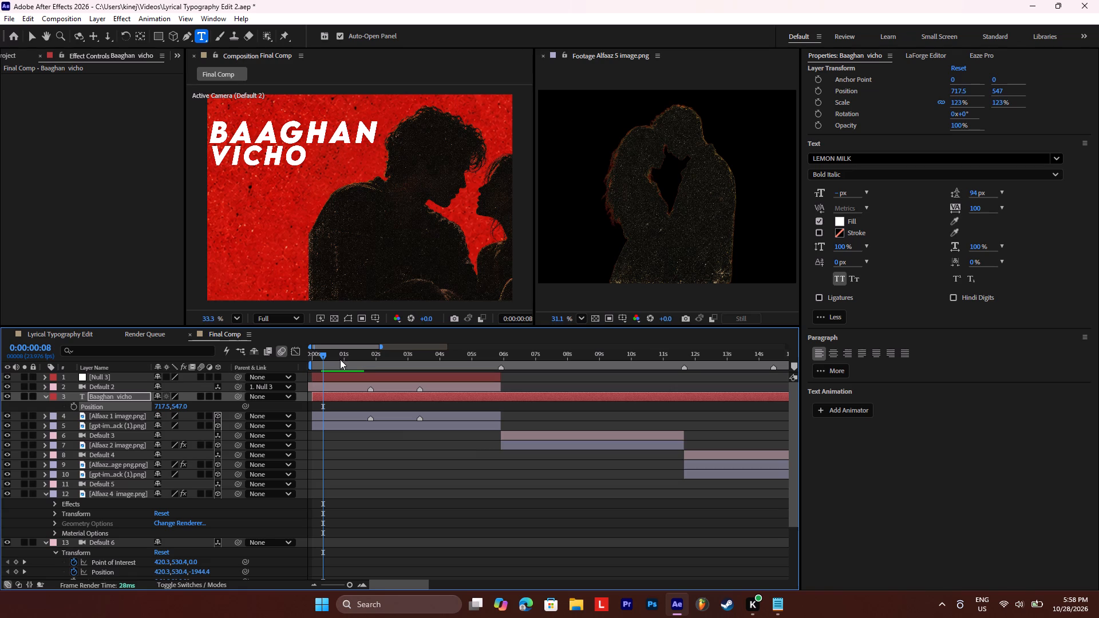
Preview the composition from the start to check the lyric text over the opening scene.
left_click_drag(327, 356, 284, 356)
key("space")
key("space")
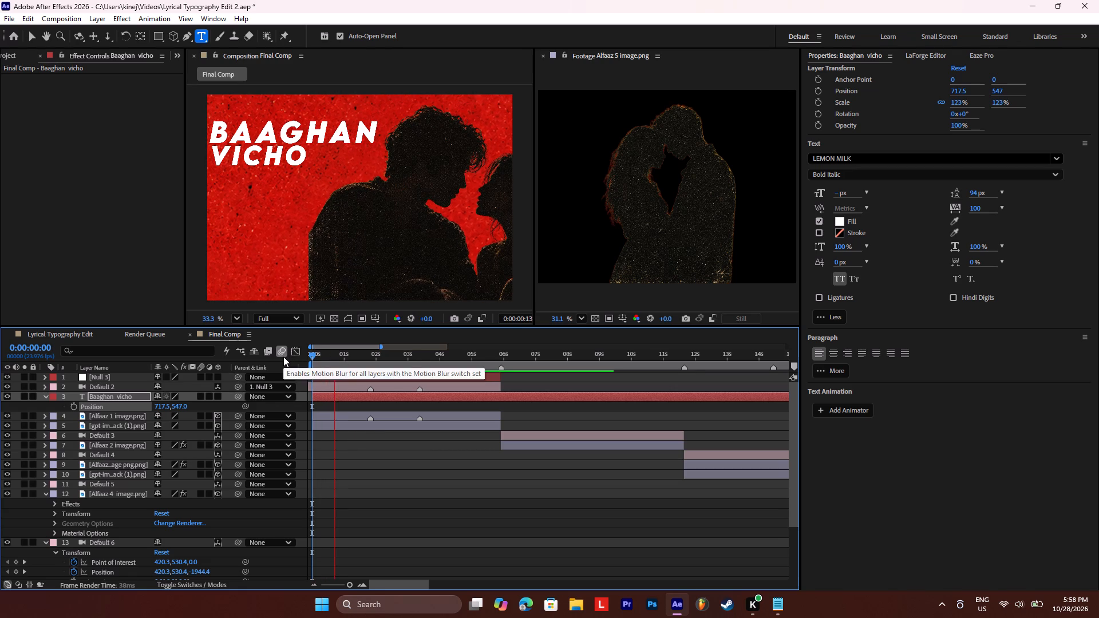
Split the Baaghan vicho text layer at 0:00:01:20.
left_click_drag(330, 358, 294, 358)
key("space")
left_click(369, 355)
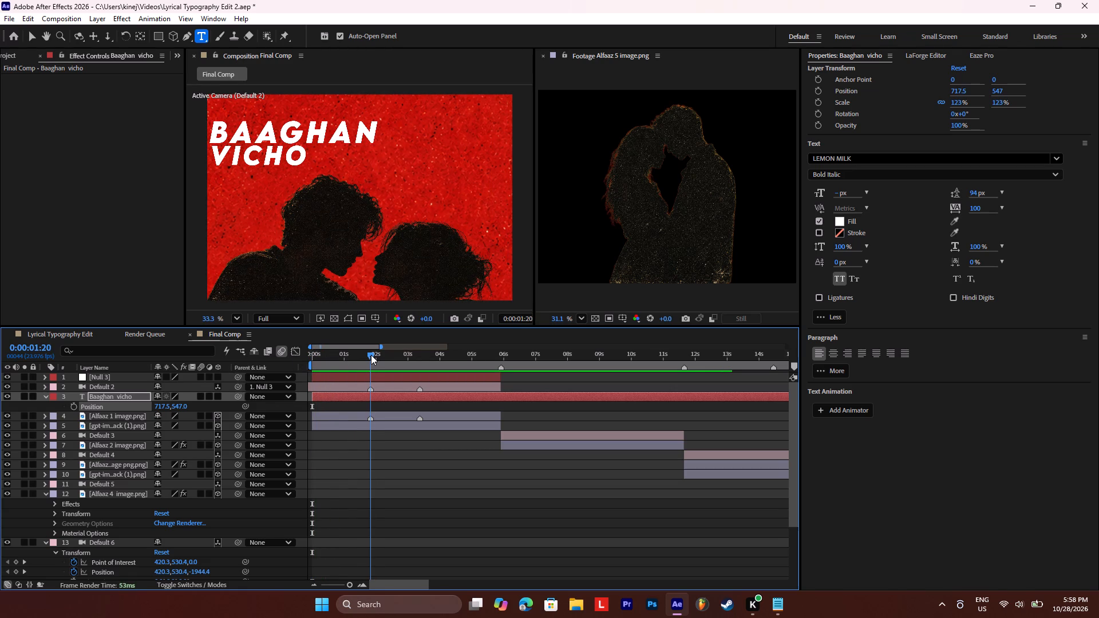
left_click(369, 395)
key("ctrl+shift+d")
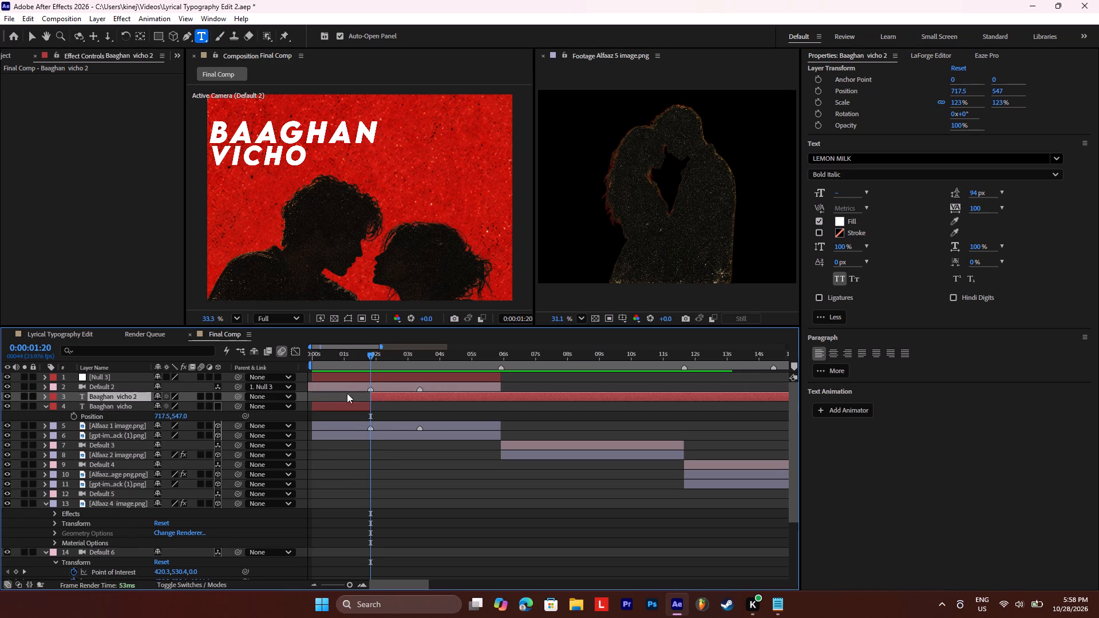
Turn the first segment of the split Baaghan vicho text into a 3D layer.
left_click_drag(352, 355, 342, 355)
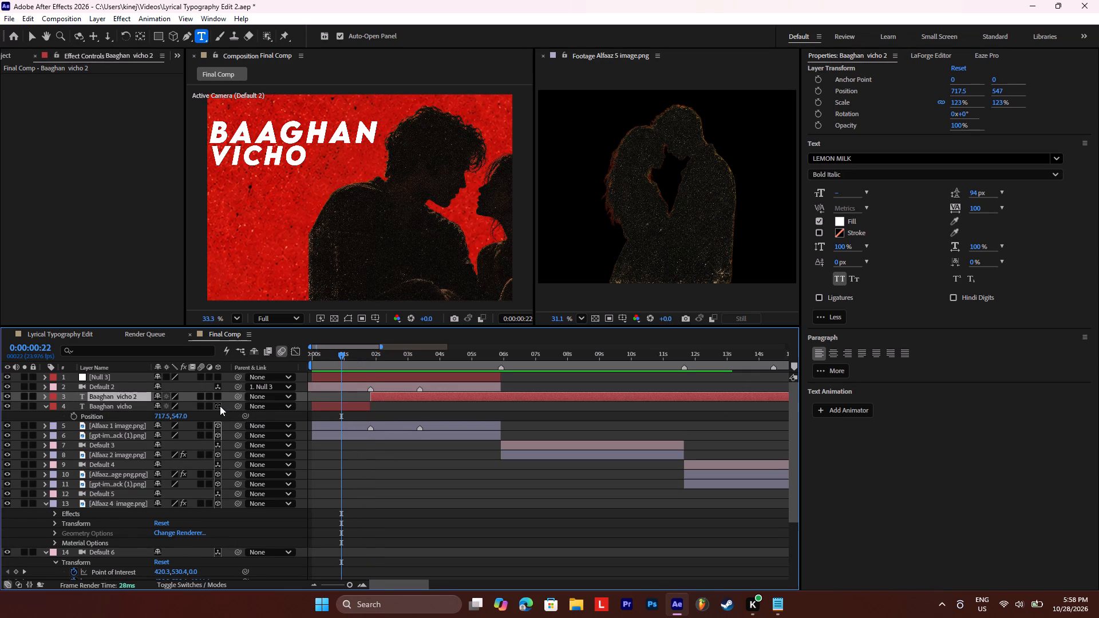
left_click(219, 405)
left_click(338, 356)
Shift the 3D Baaghan vicho layer back over the empty red area by setting its X position to 173.5.
left_click(342, 406)
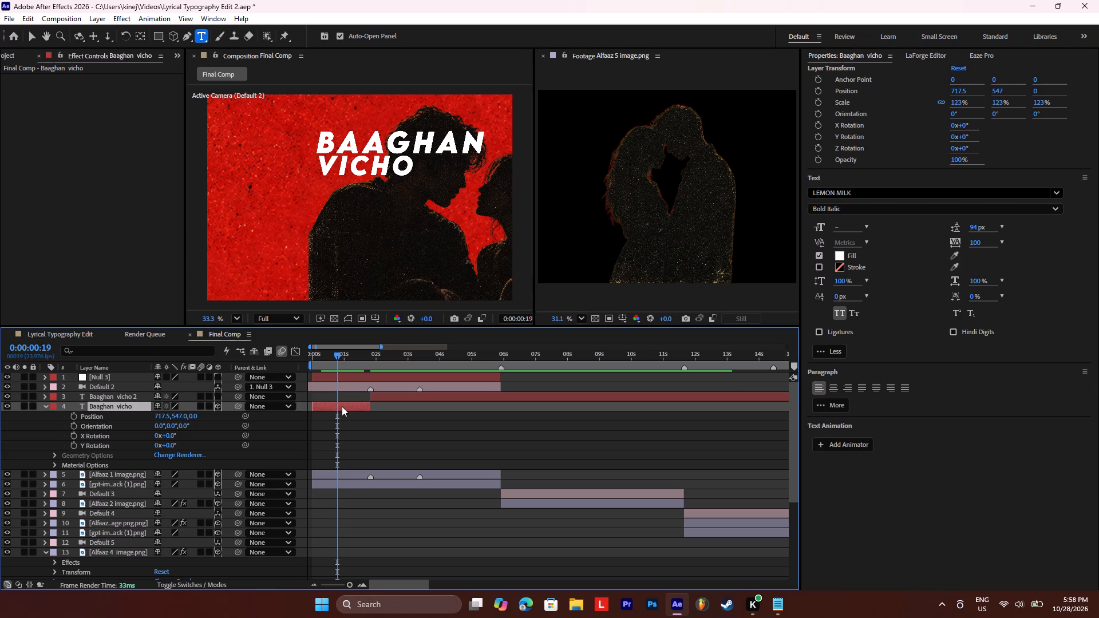
key("p")
key("p")
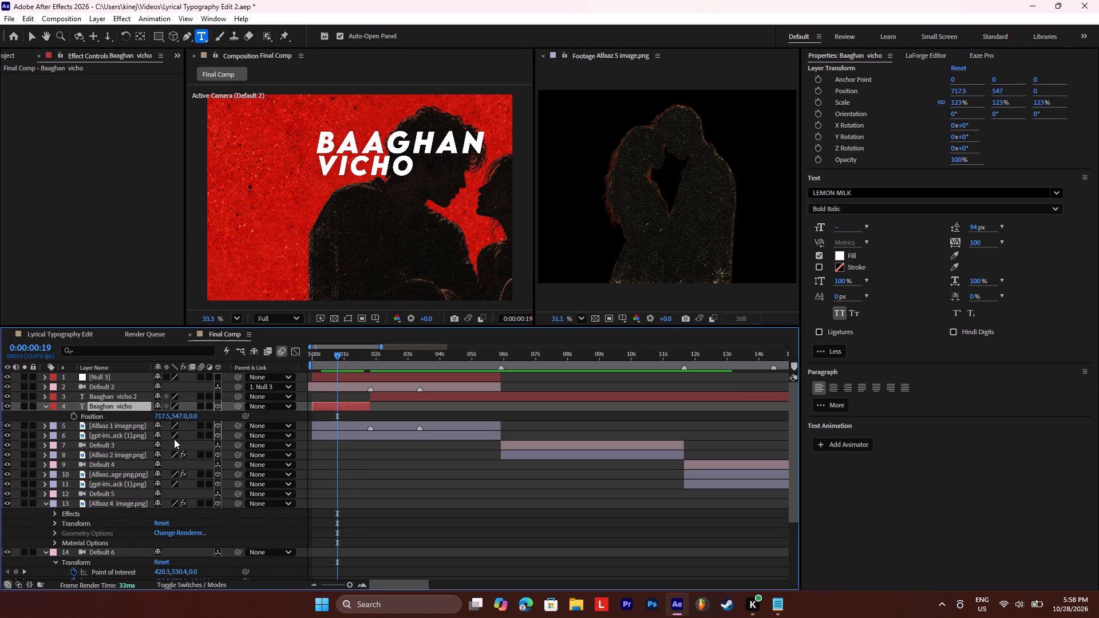
left_click_drag(184, 417, 44, 417)
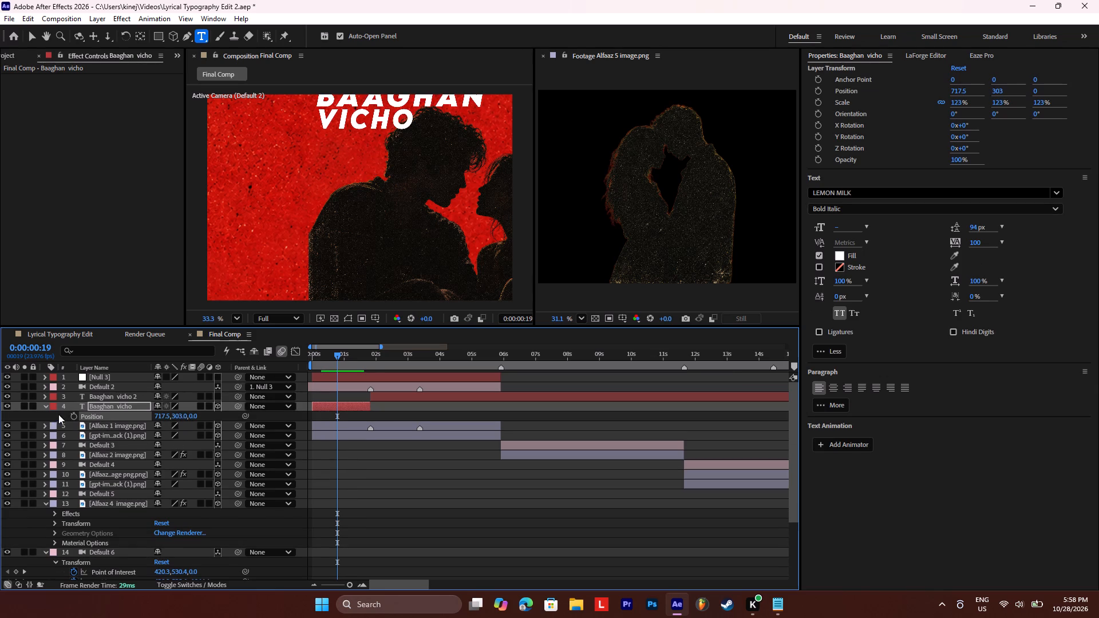
key("ctrl+z")
left_click_drag(162, 416, 131, 416)
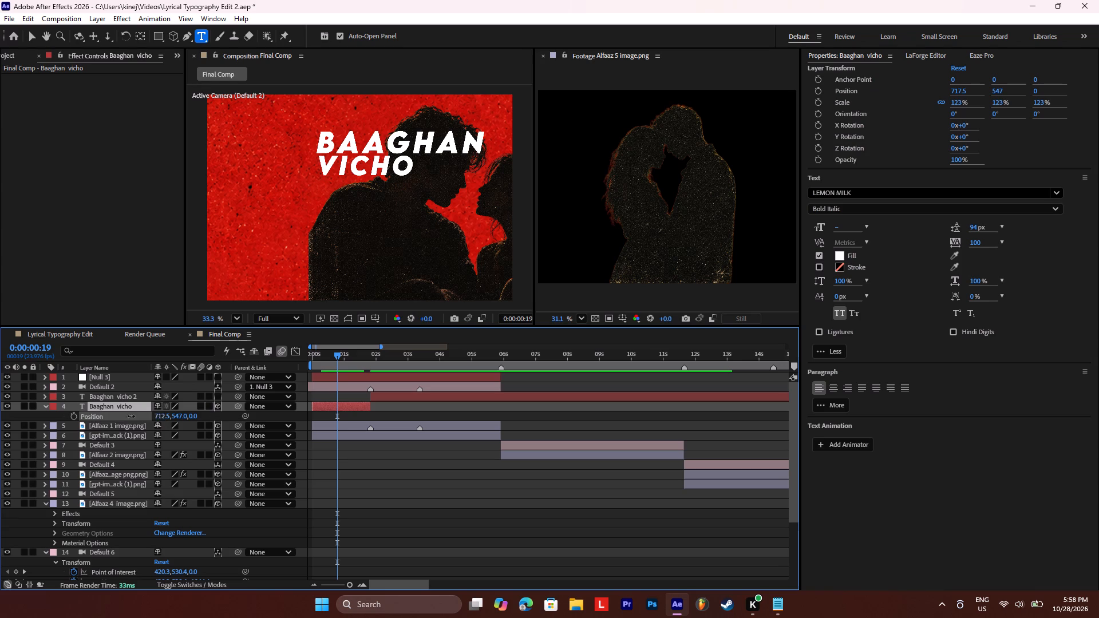
left_click_drag(131, 416, 1, 416)
left_click_drag(163, 416, 89, 416)
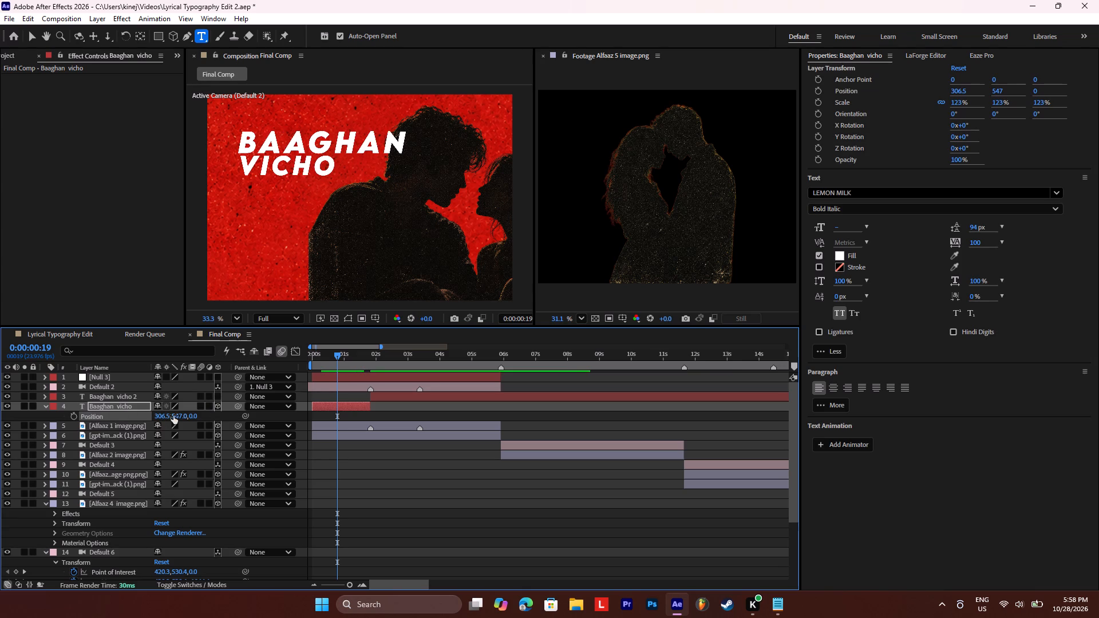
left_click_drag(167, 418, 84, 418)
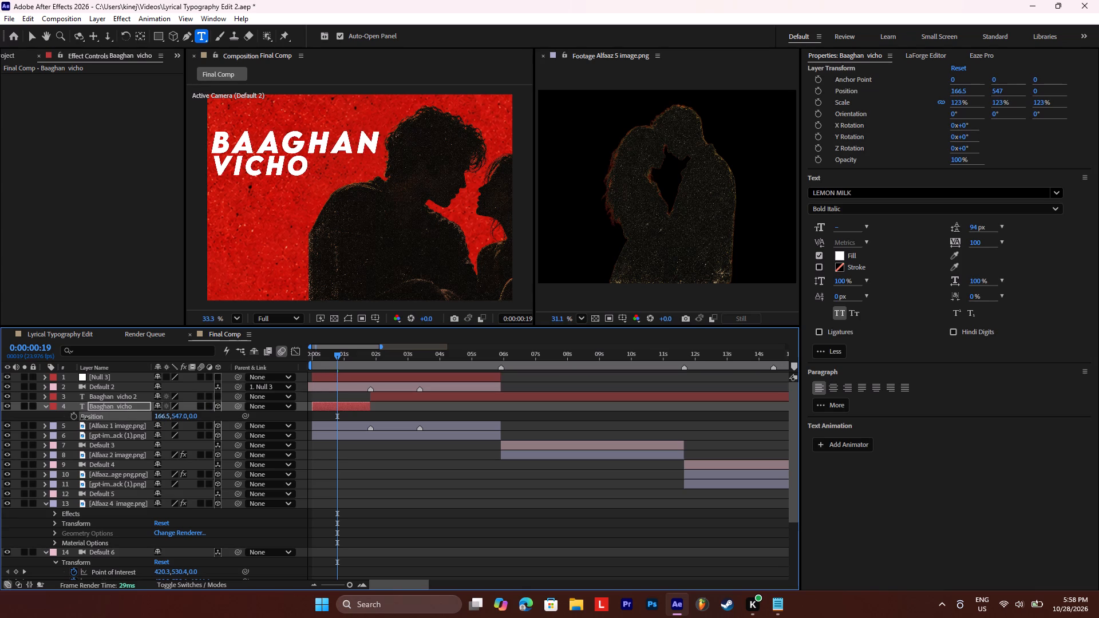
left_click_drag(84, 418, 86, 418)
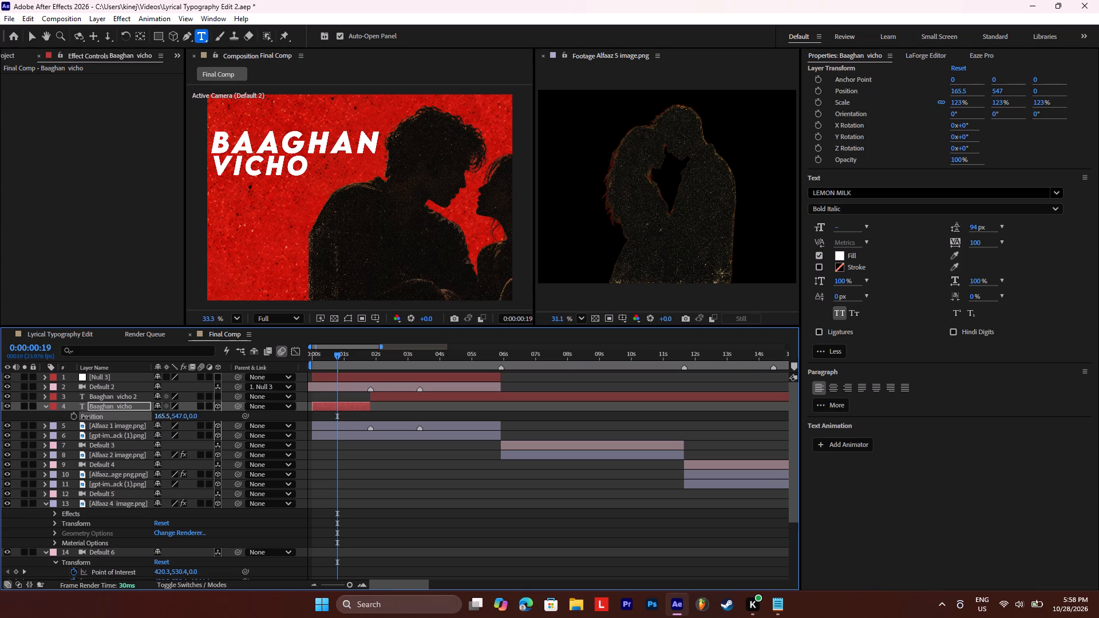
left_click_drag(86, 418, 90, 418)
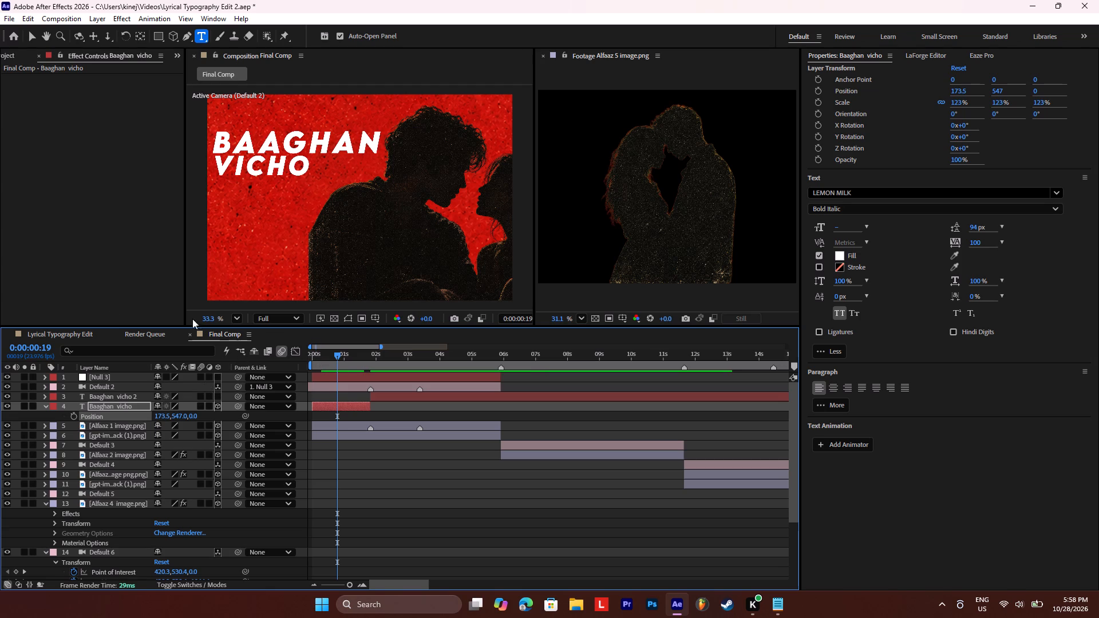
Find the Fade Up Words animation preset and apply it to the first Baaghan vicho layer at 0:00:00:08.
left_click_drag(337, 352, 292, 352)
key("space")
key("space")
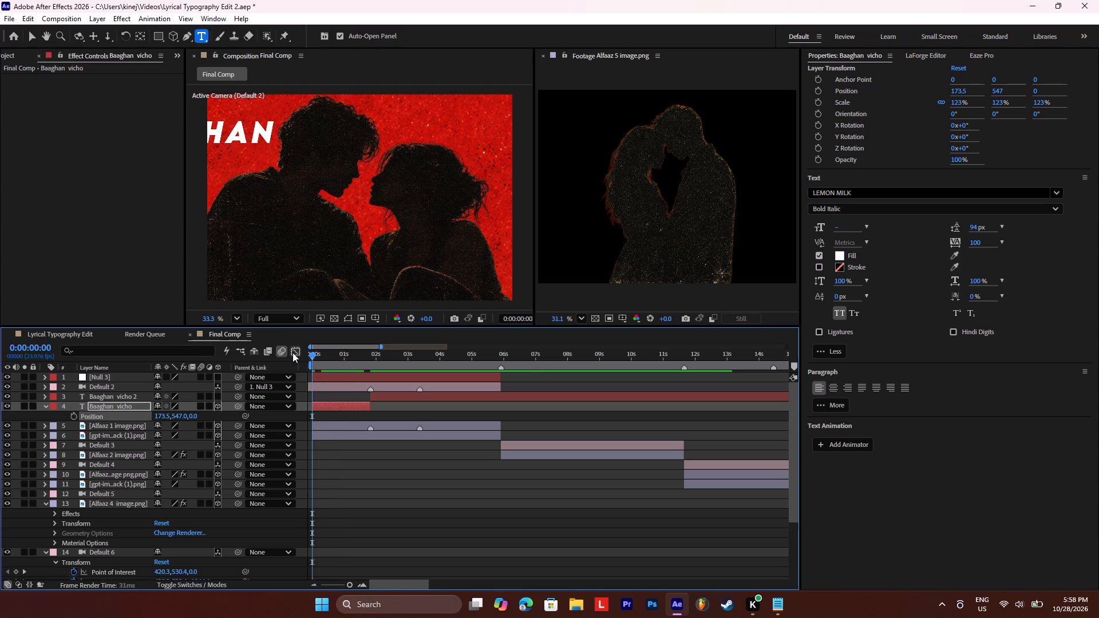
key("space")
key("space")
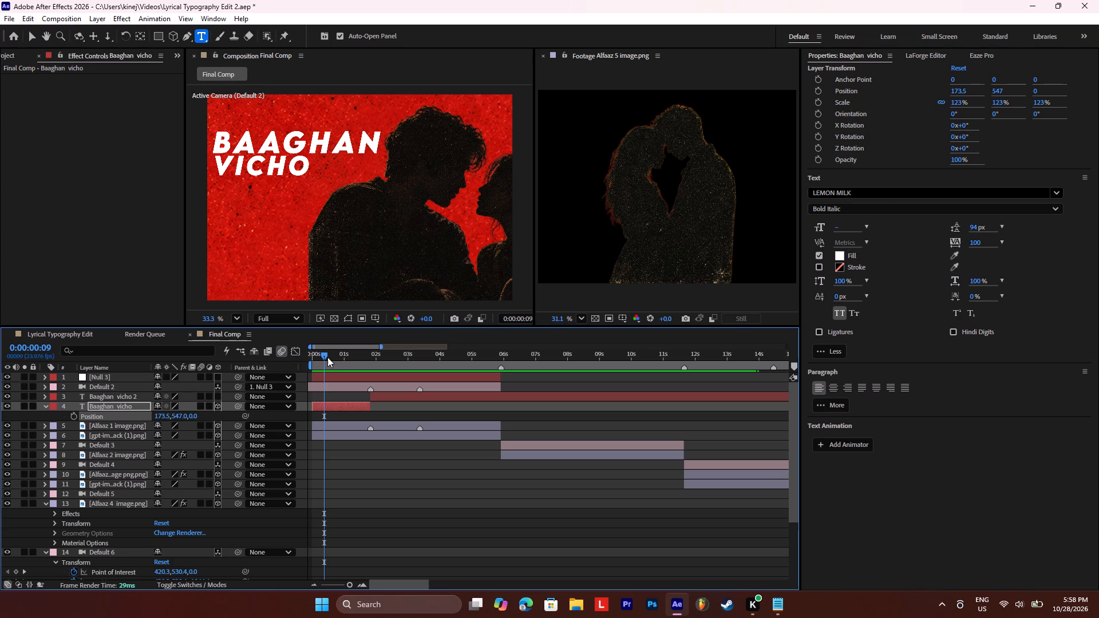
left_click(326, 351)
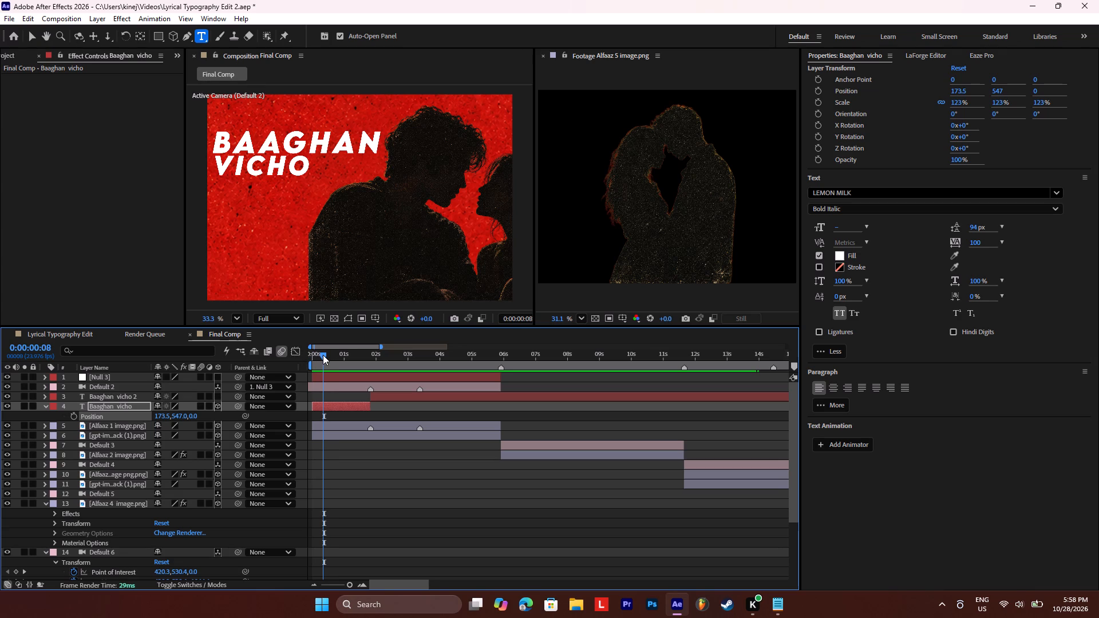
left_click(7, 53)
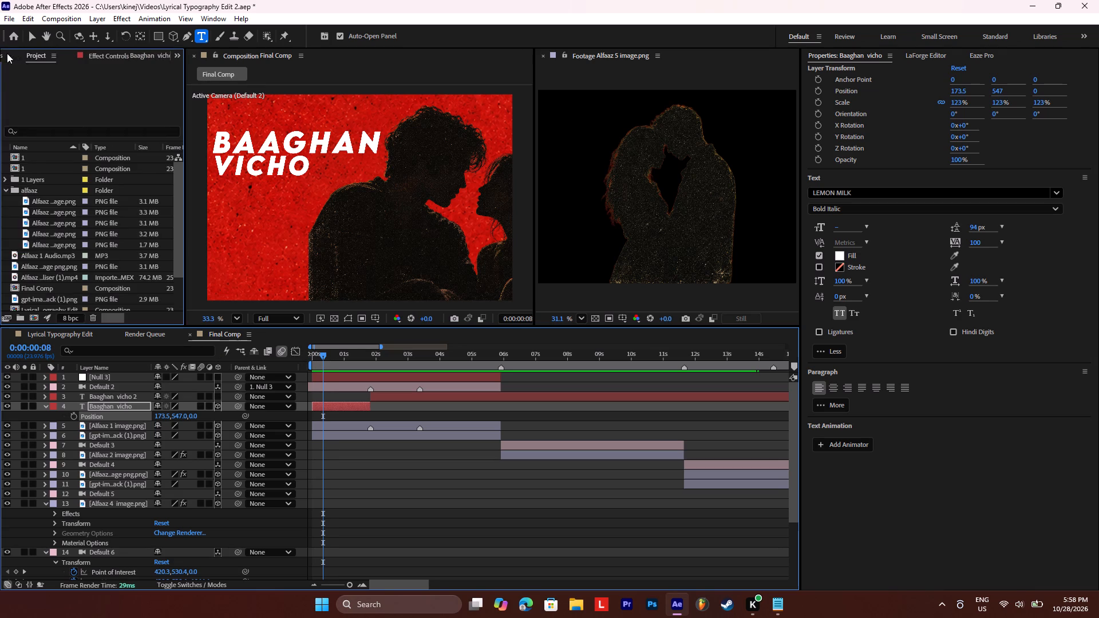
left_click(8, 56)
left_click(177, 70)
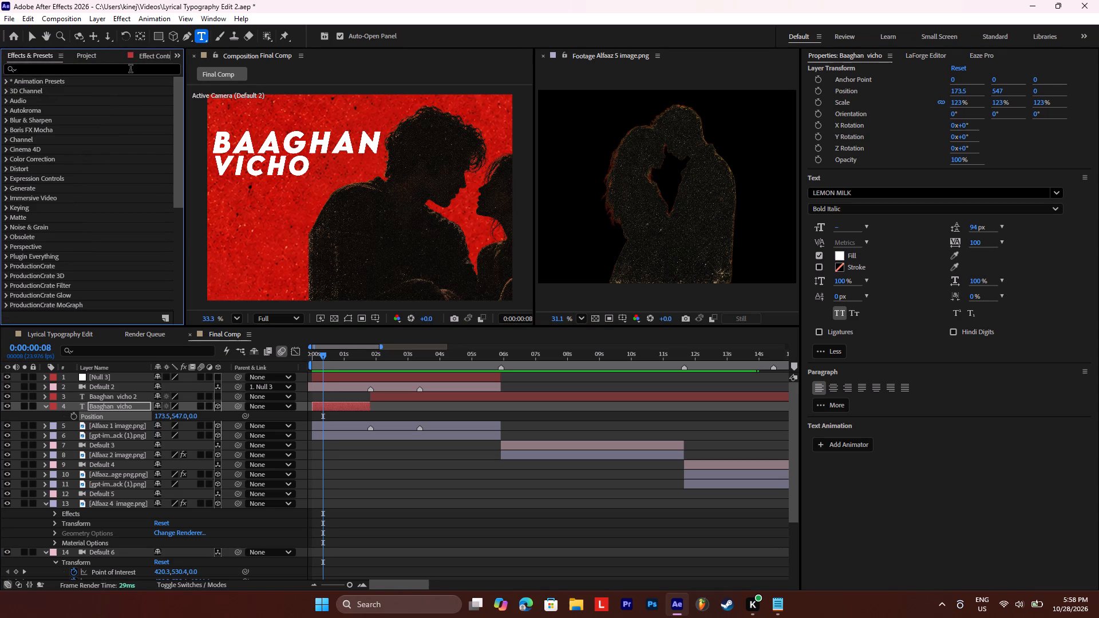
left_click(131, 70)
type("faade")
key("BackSpace")
key("BackSpace")
key("BackSpace")
type("de")
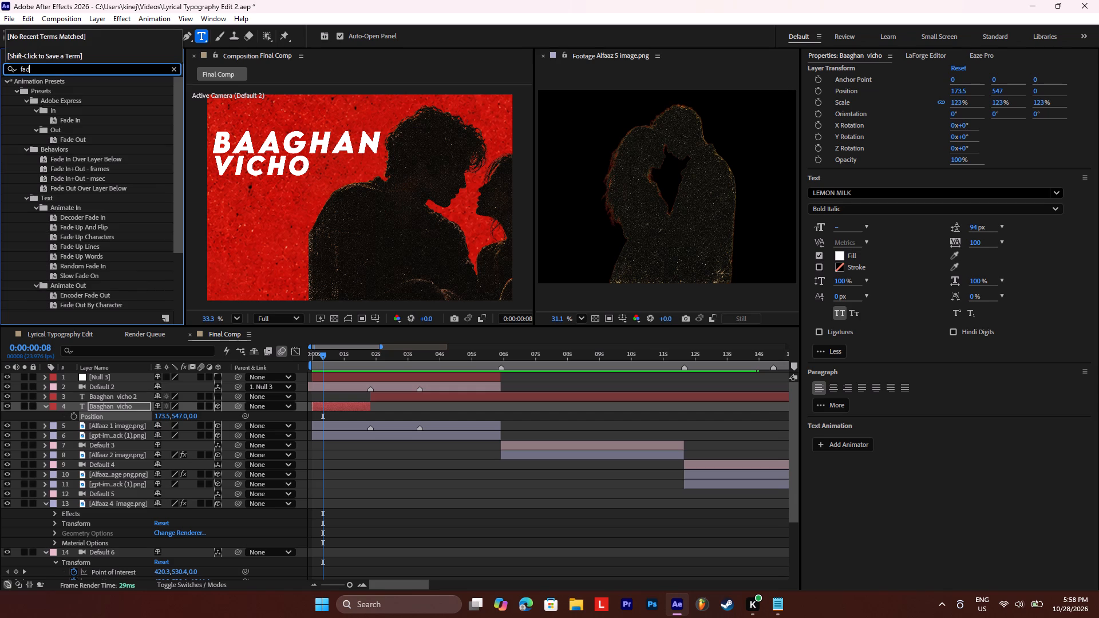
key("space")
left_click_drag(86, 257, 338, 405)
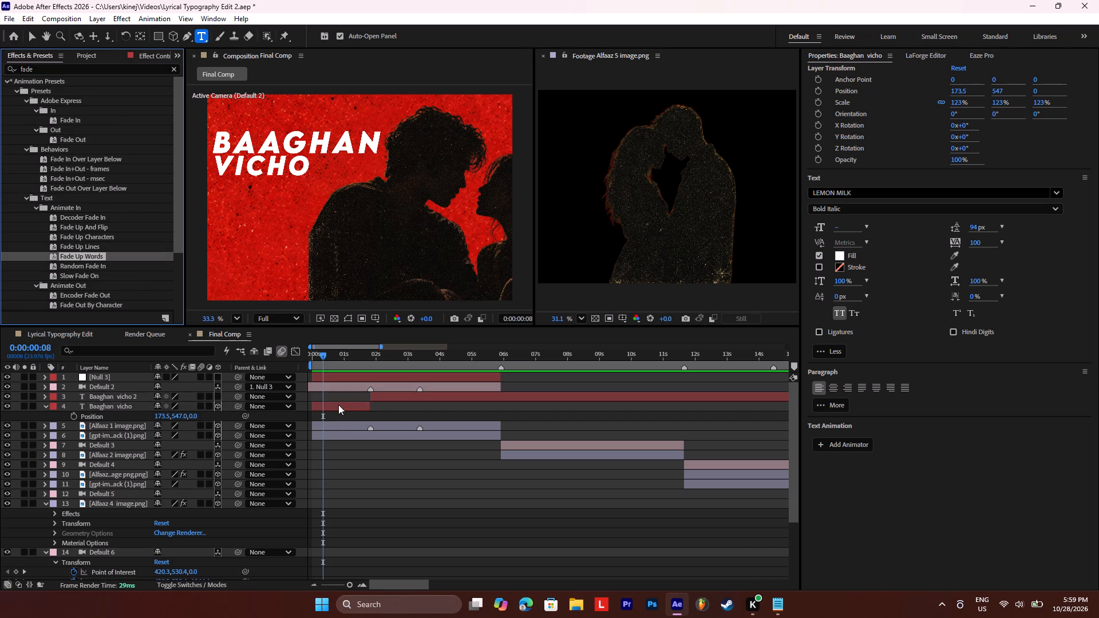
left_click(338, 405)
Preview the word fade and delay the ending Range Selector Start keyframe of the first Baaghan vicho layer to 0:00:01:16.
key("u")
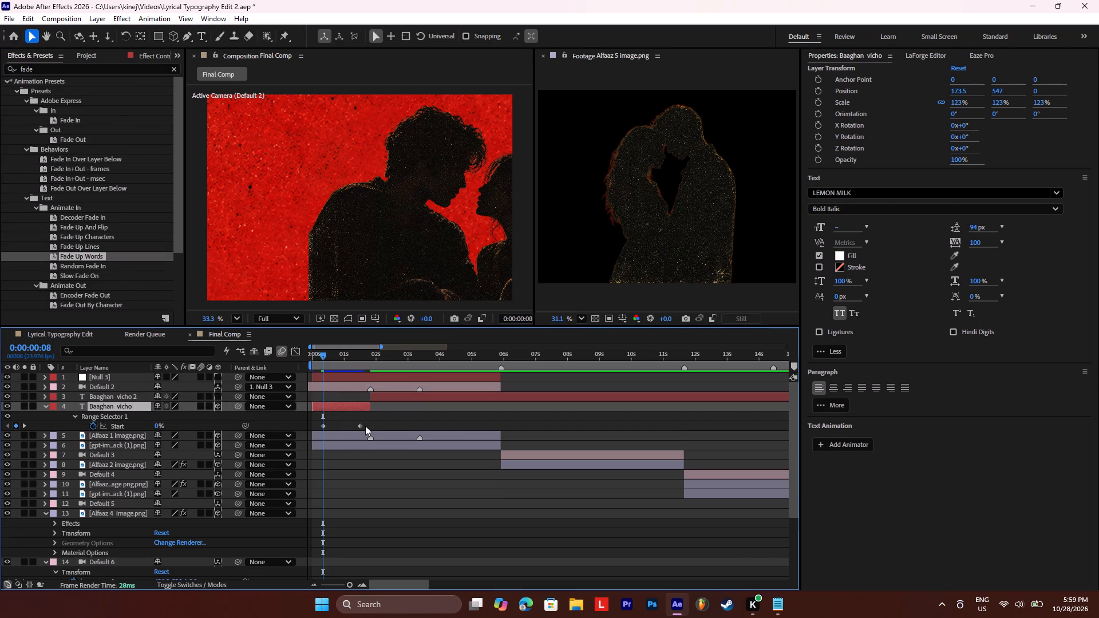
key("space")
key("space")
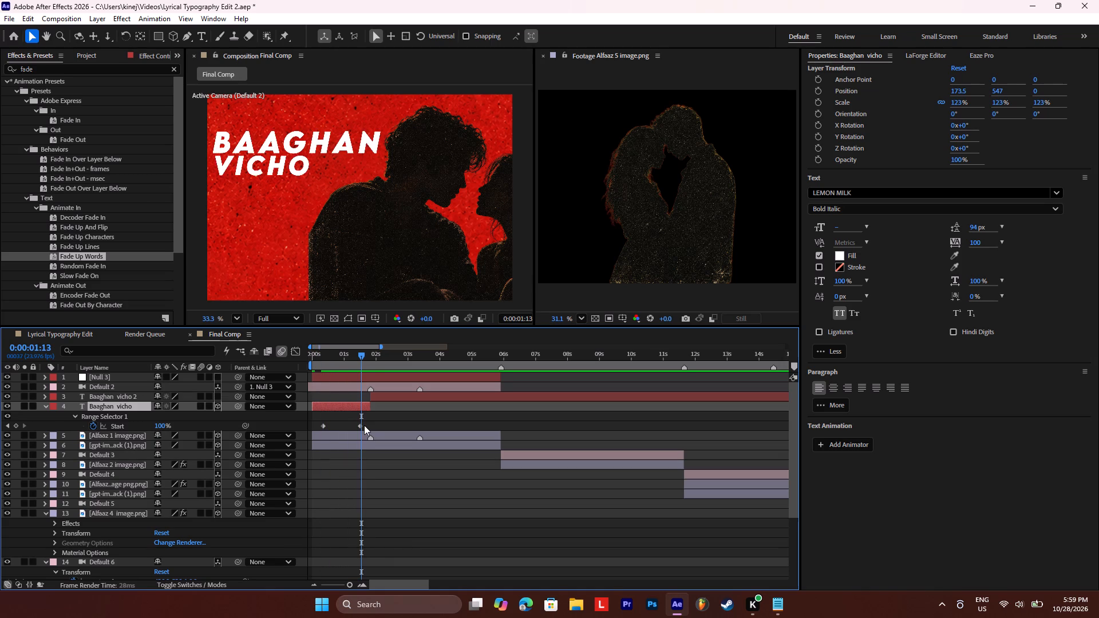
left_click(317, 359)
key("space")
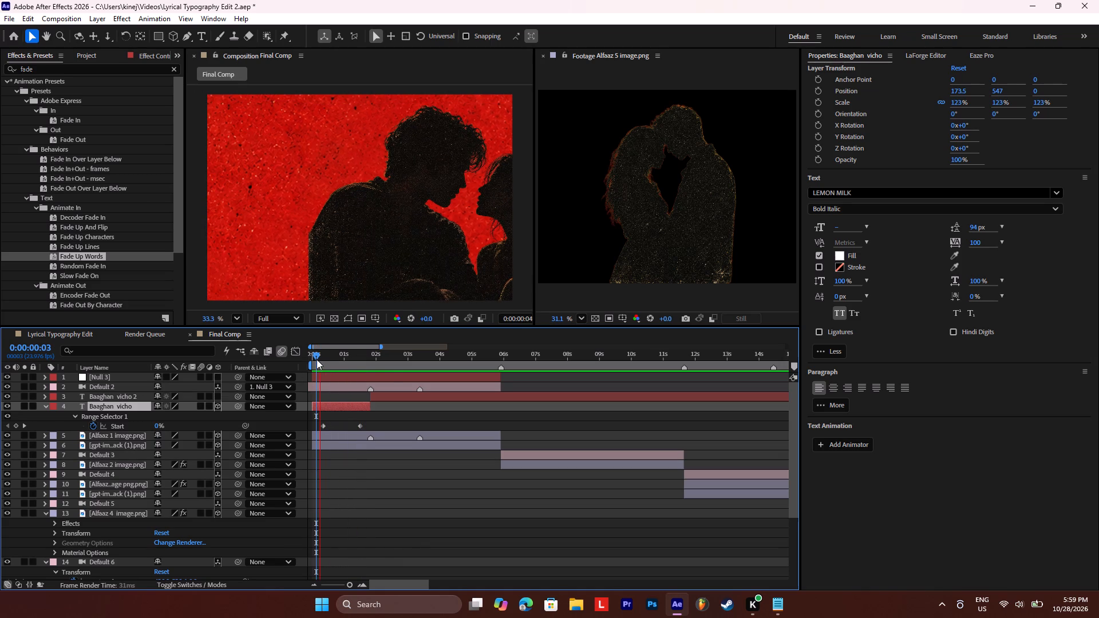
key("space")
left_click(317, 359)
key("space")
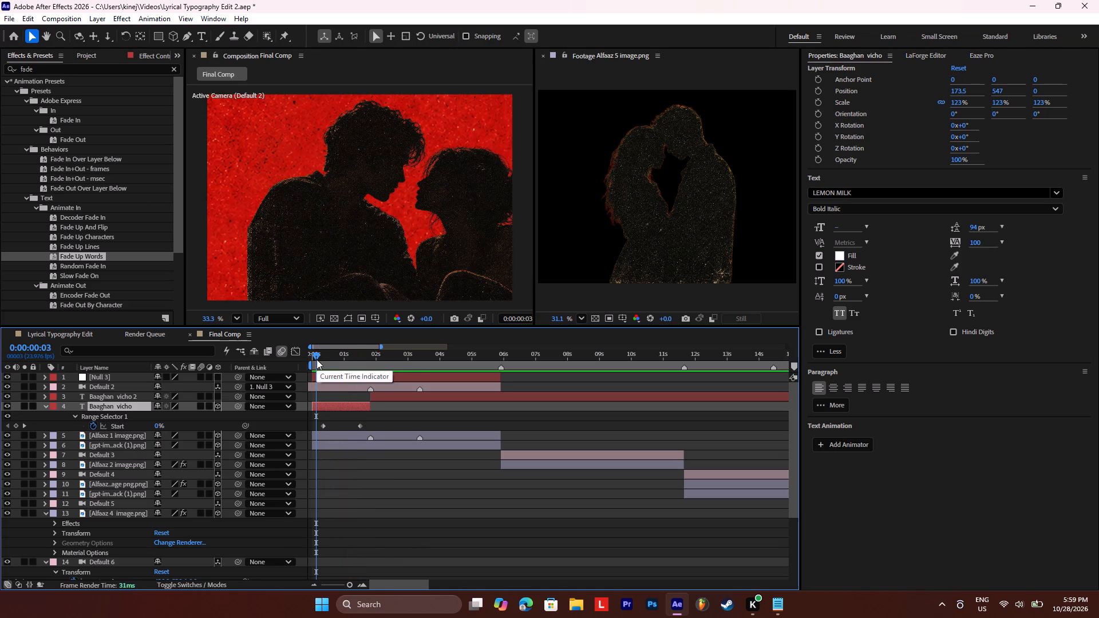
key("space")
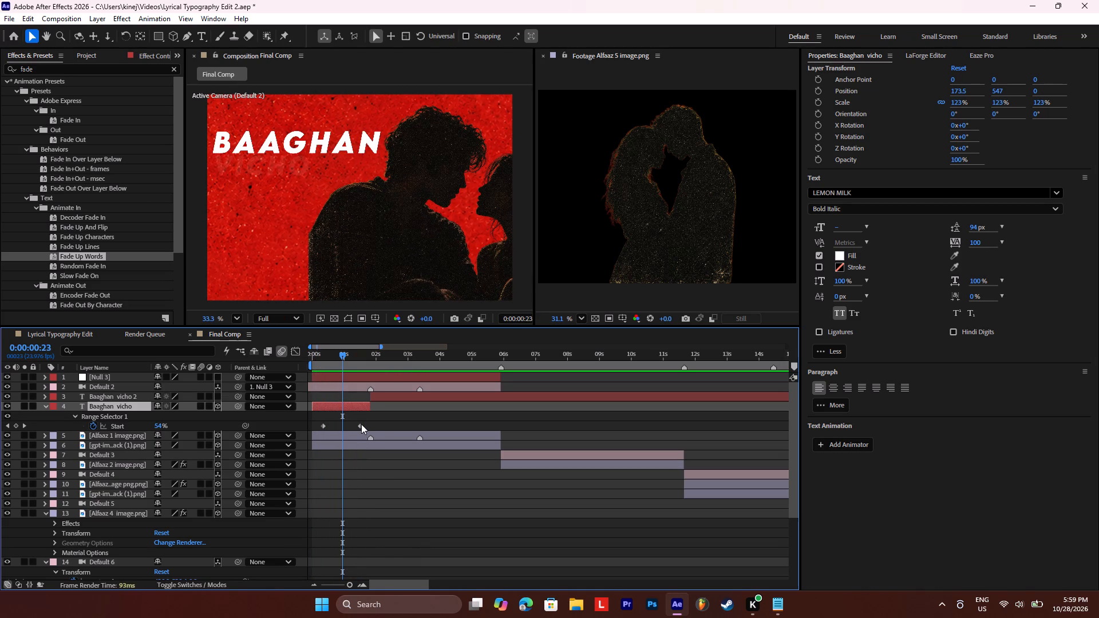
left_click_drag(361, 426, 366, 428)
key("space")
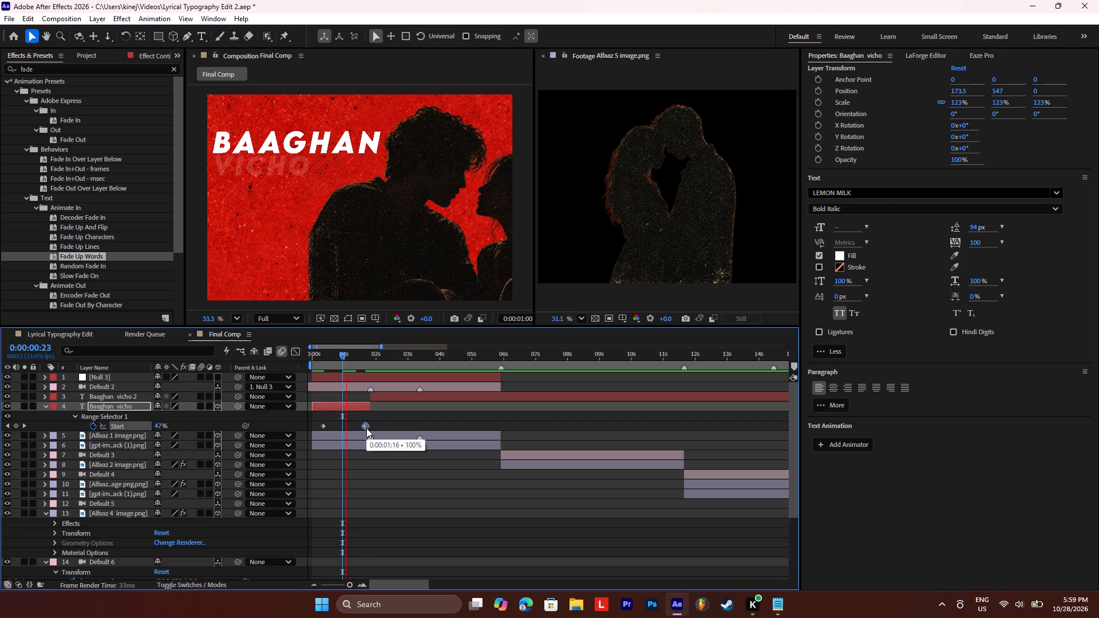
key("space")
key("space")
key("space")
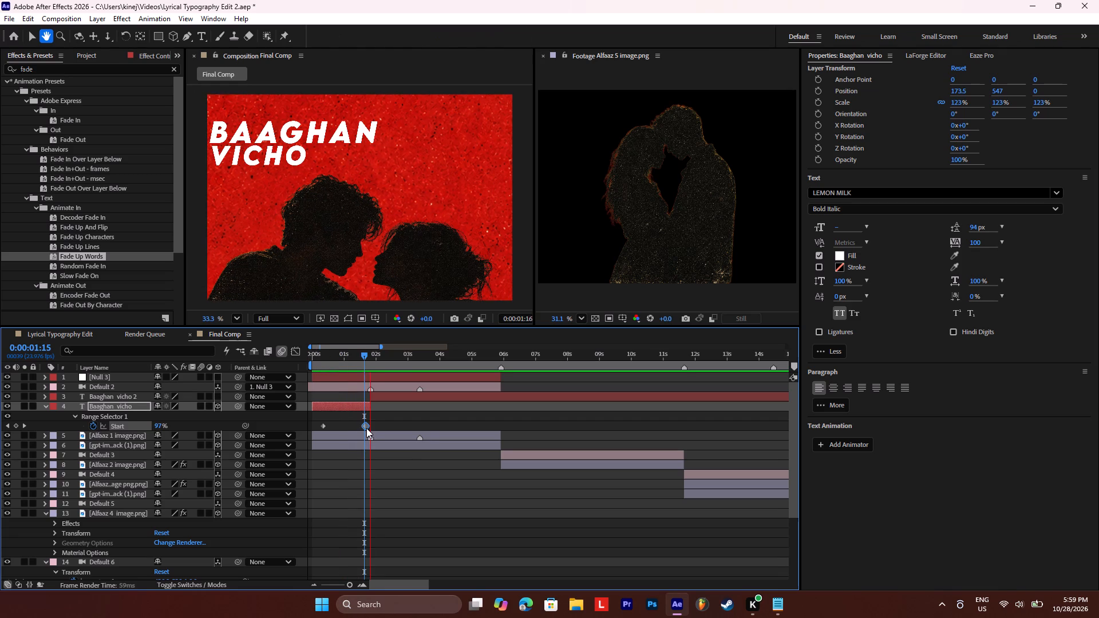
Extend the first Baaghan vicho layer to the end of the Alfaaz 1 image layer at 0:00:05:22.
left_click_drag(363, 352, 357, 354)
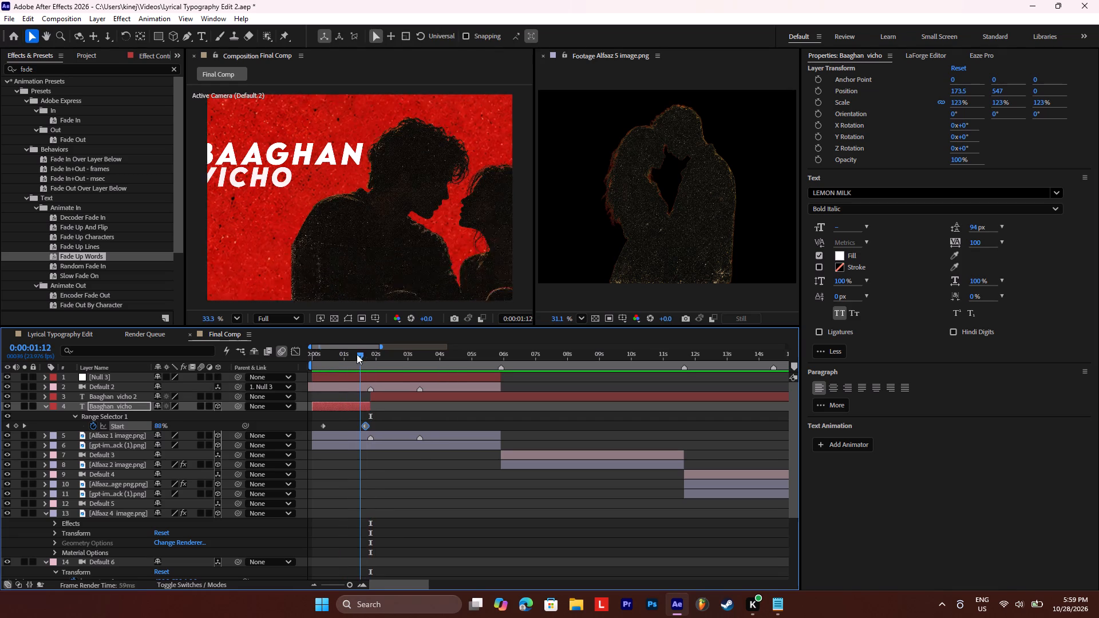
left_click_drag(357, 354, 374, 354)
key("space")
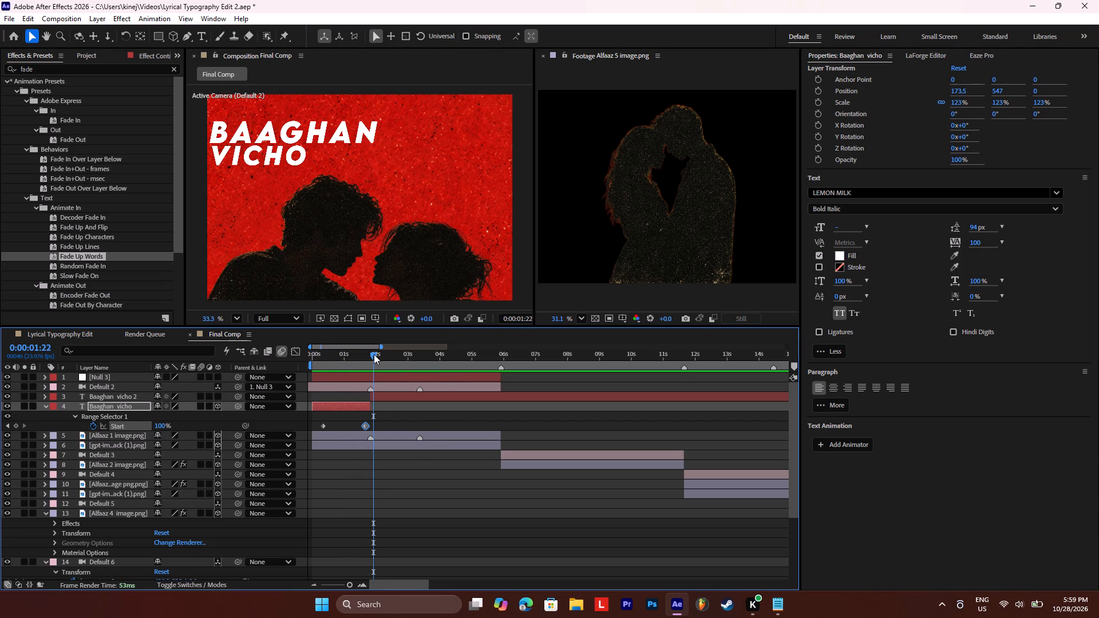
key("space")
left_click(374, 354)
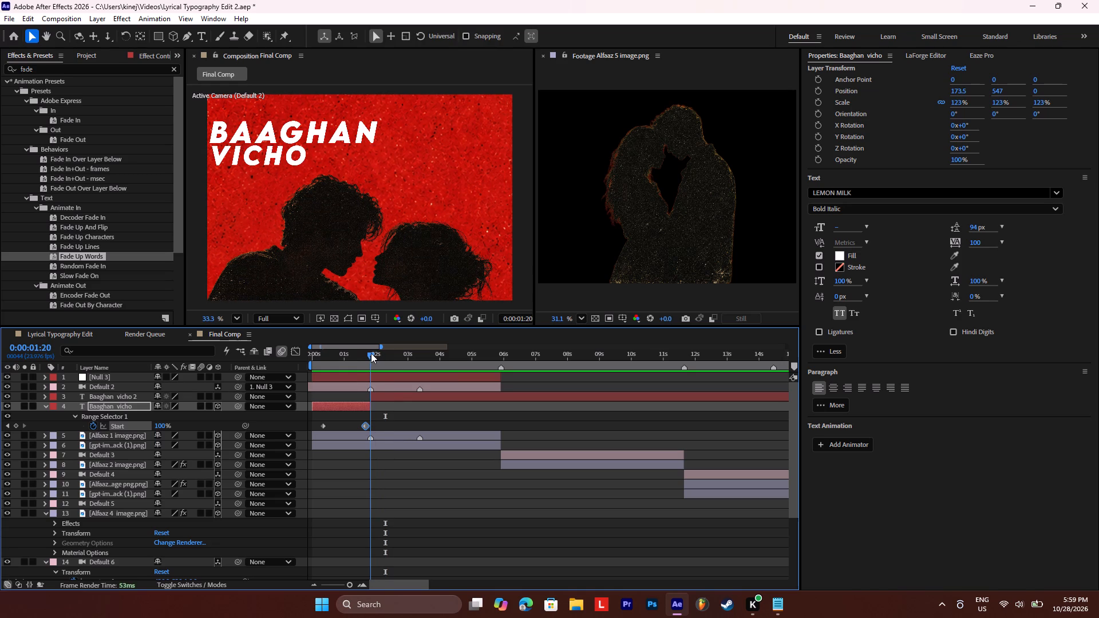
left_click(378, 398)
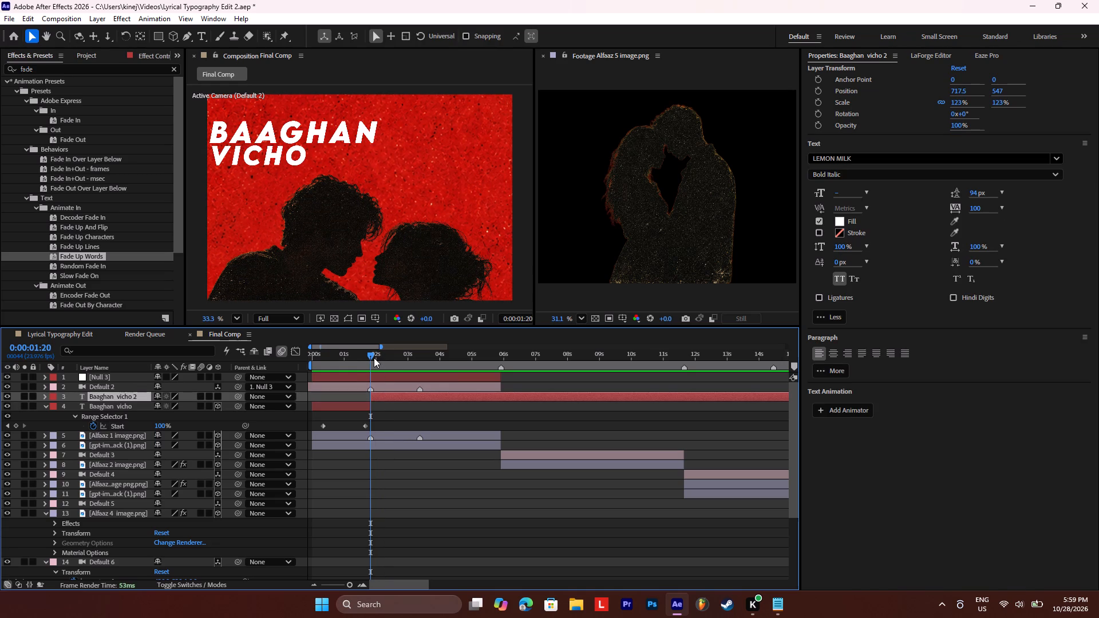
left_click_drag(369, 409, 381, 409)
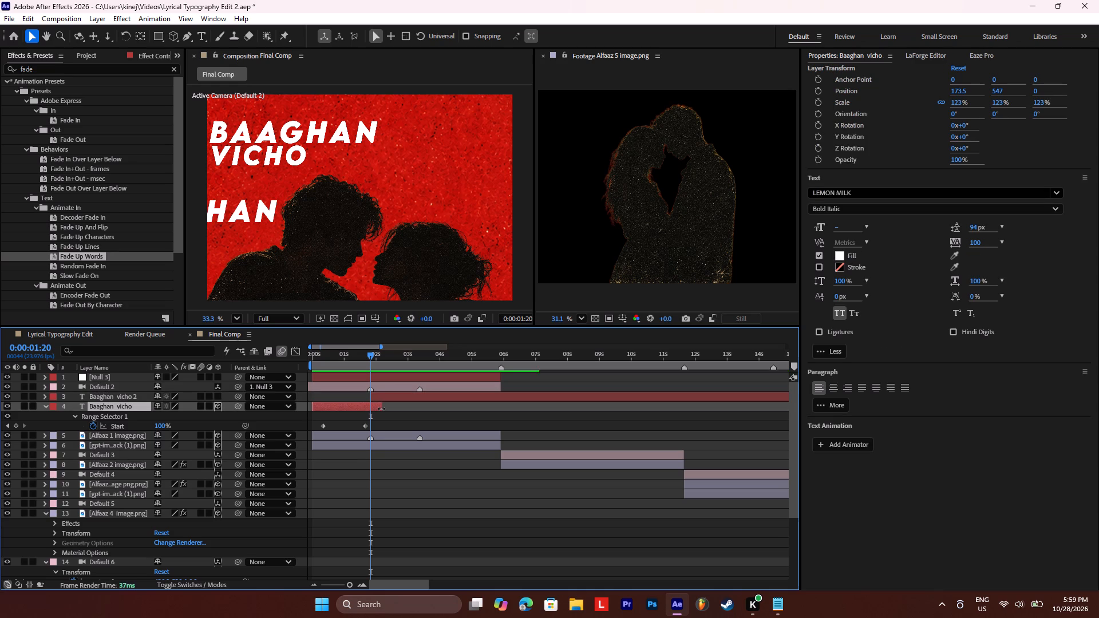
left_click_drag(381, 409, 382, 409)
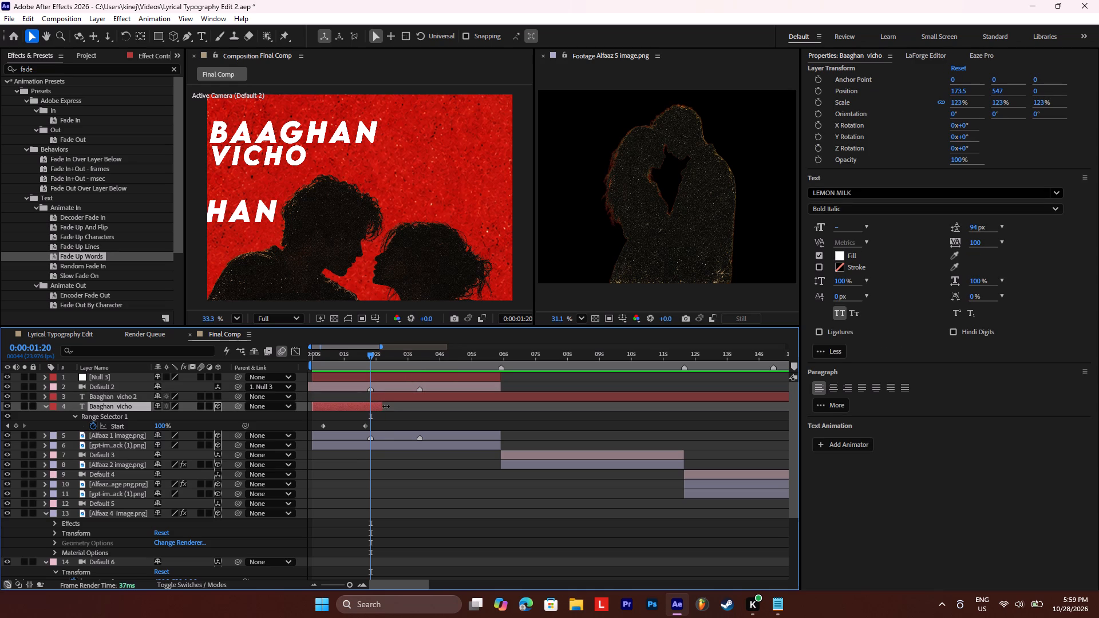
left_click_drag(382, 409, 500, 408)
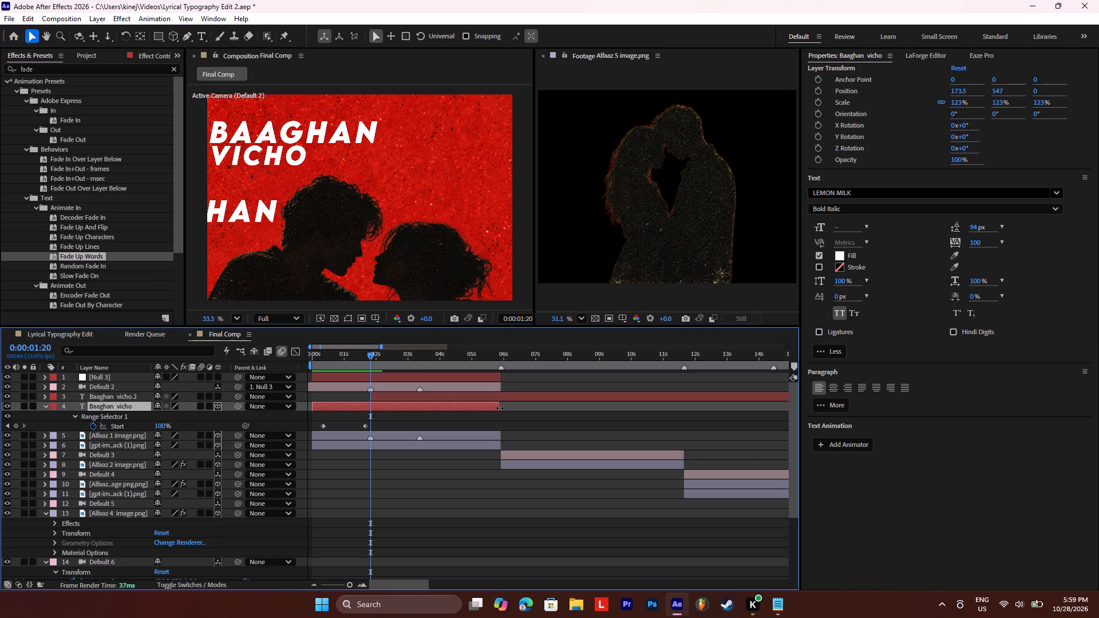
left_click_drag(500, 408, 501, 408)
left_click(501, 351)
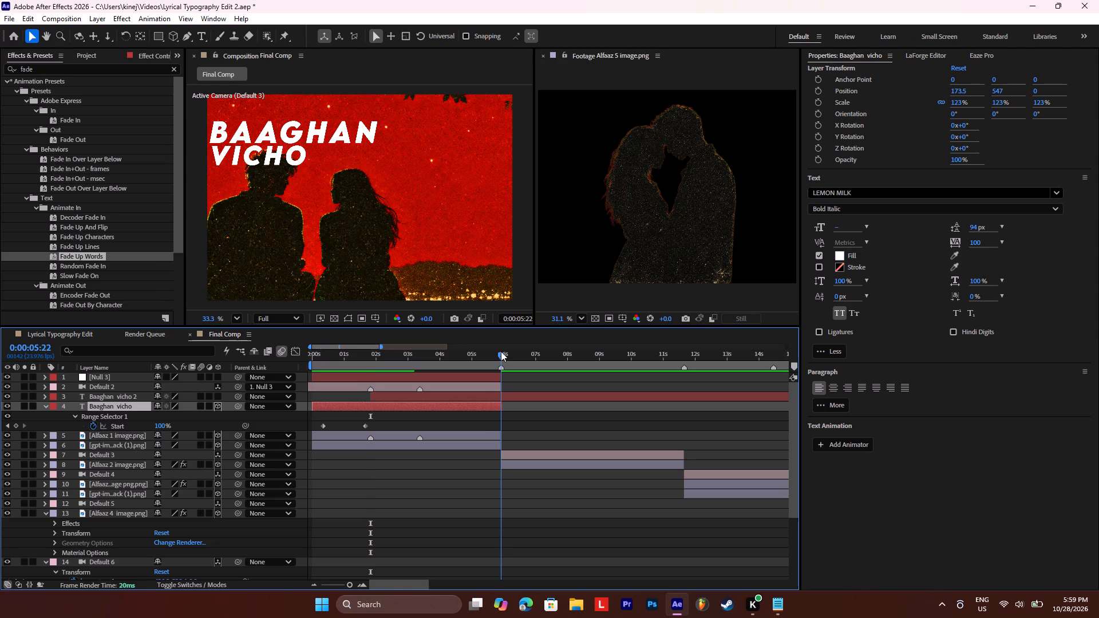
left_click(367, 355)
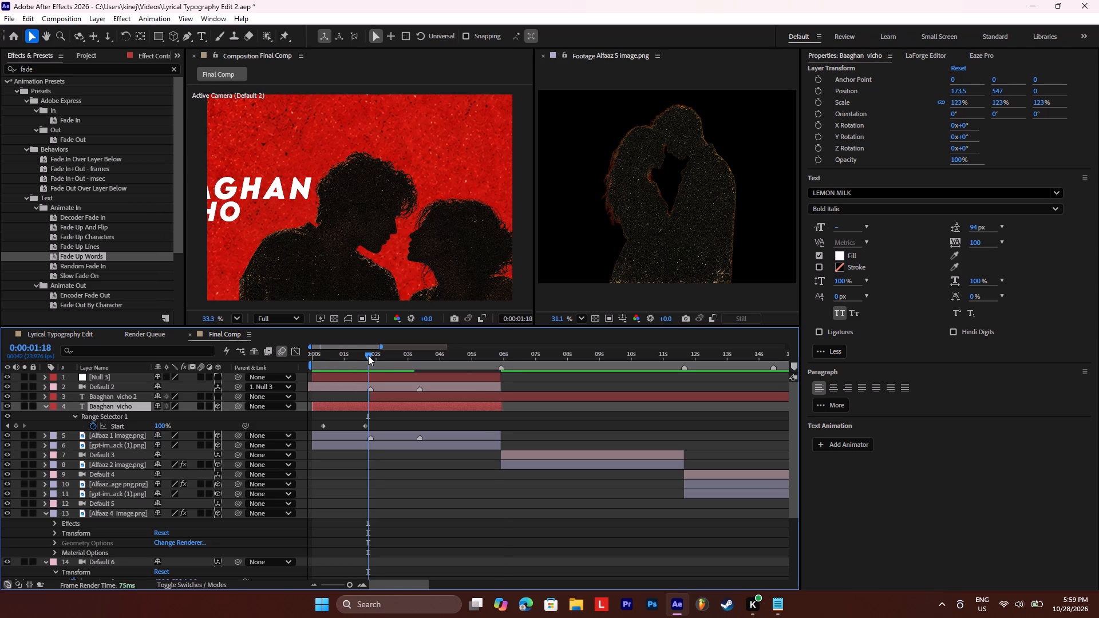
Replace the text of the Baaghan vicho 2 layer with "main te torrey", copied from the lyrics in Notepad.
key("space")
key("space")
left_click(373, 351)
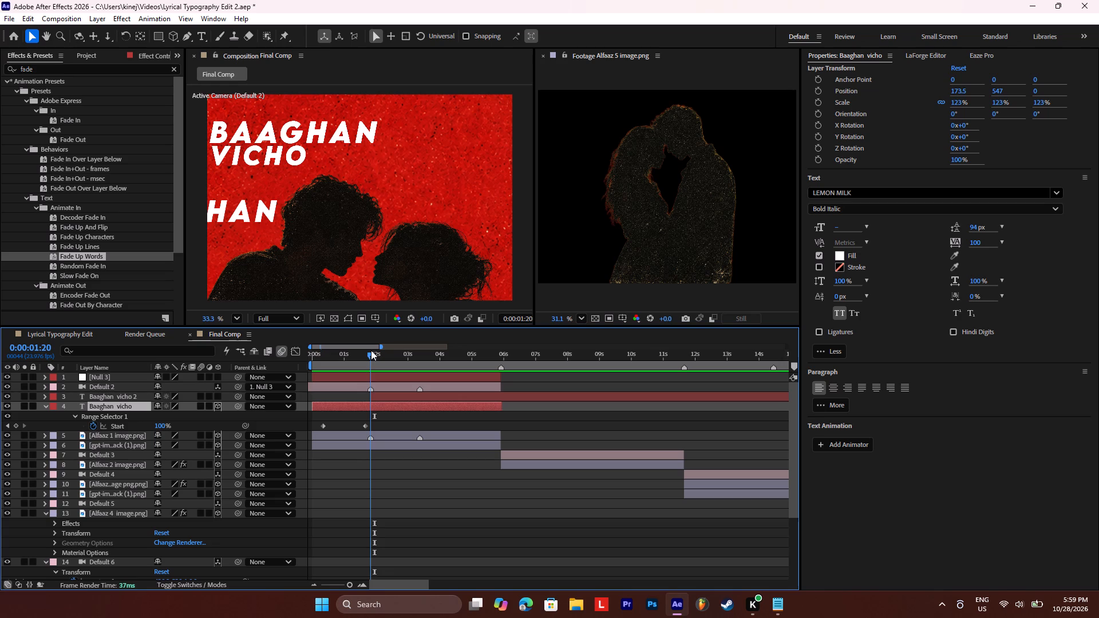
double_click(378, 400)
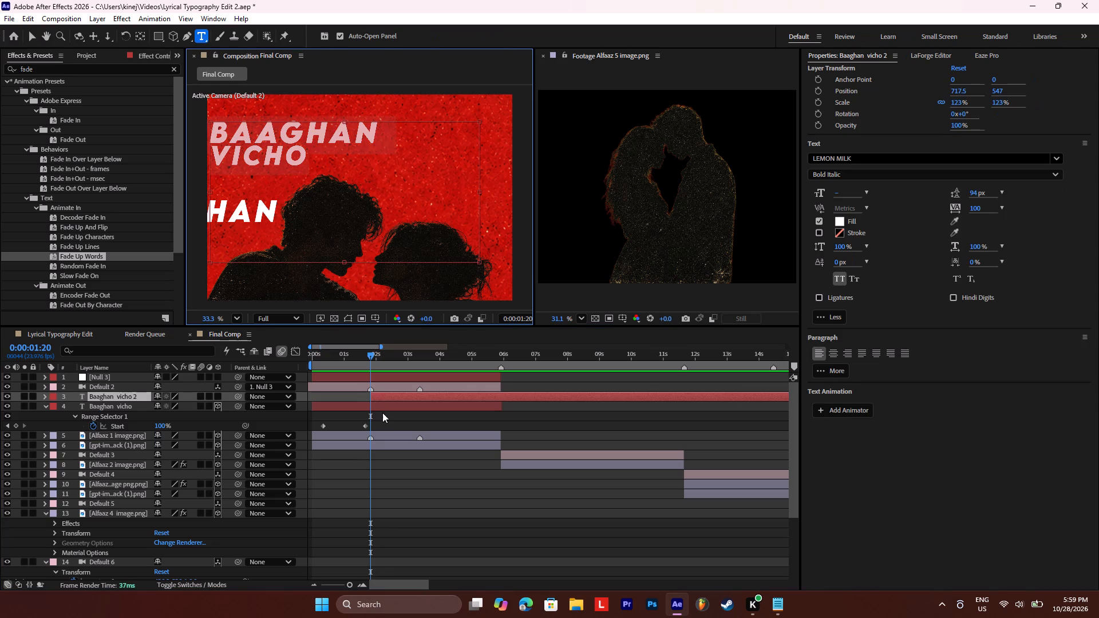
left_click(777, 610)
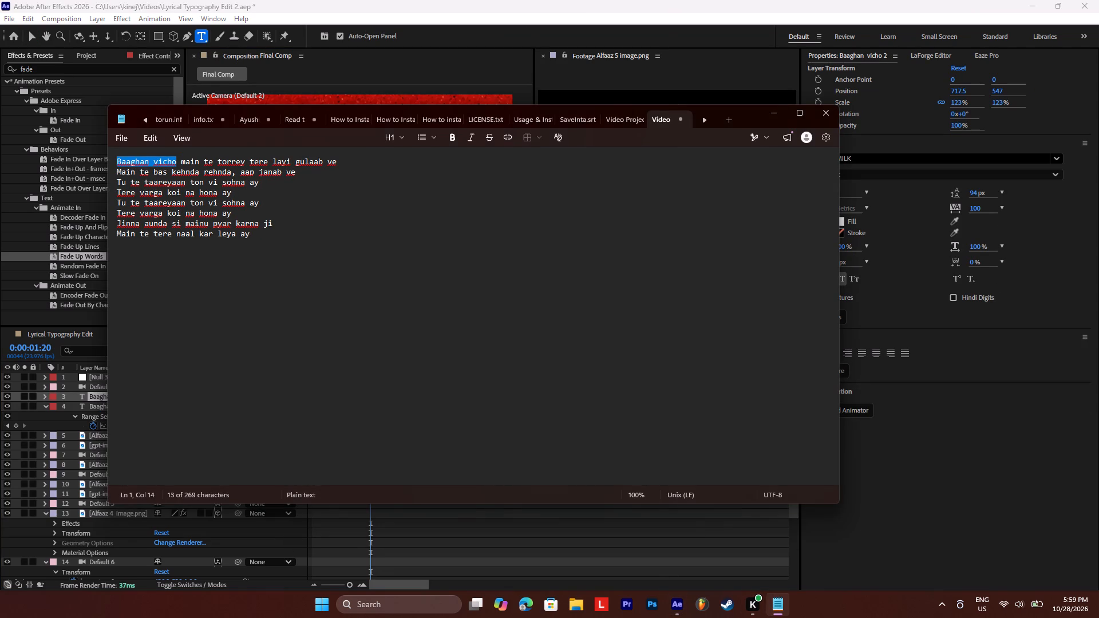
left_click_drag(181, 160, 243, 164)
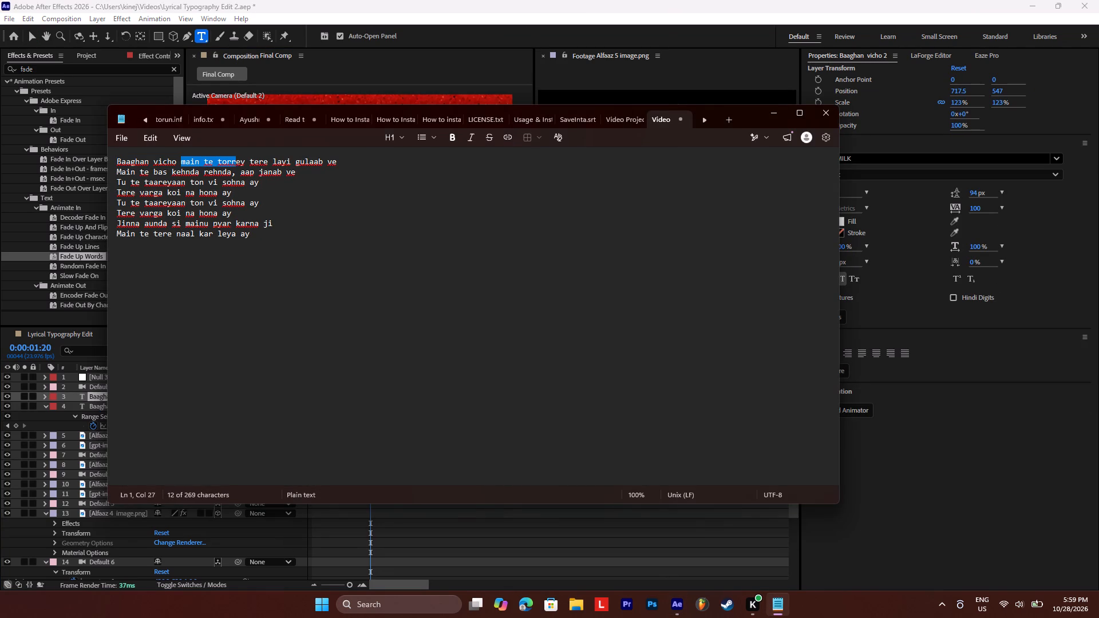
left_click_drag(243, 164, 247, 164)
key("ctrl+c")
left_click(768, 123)
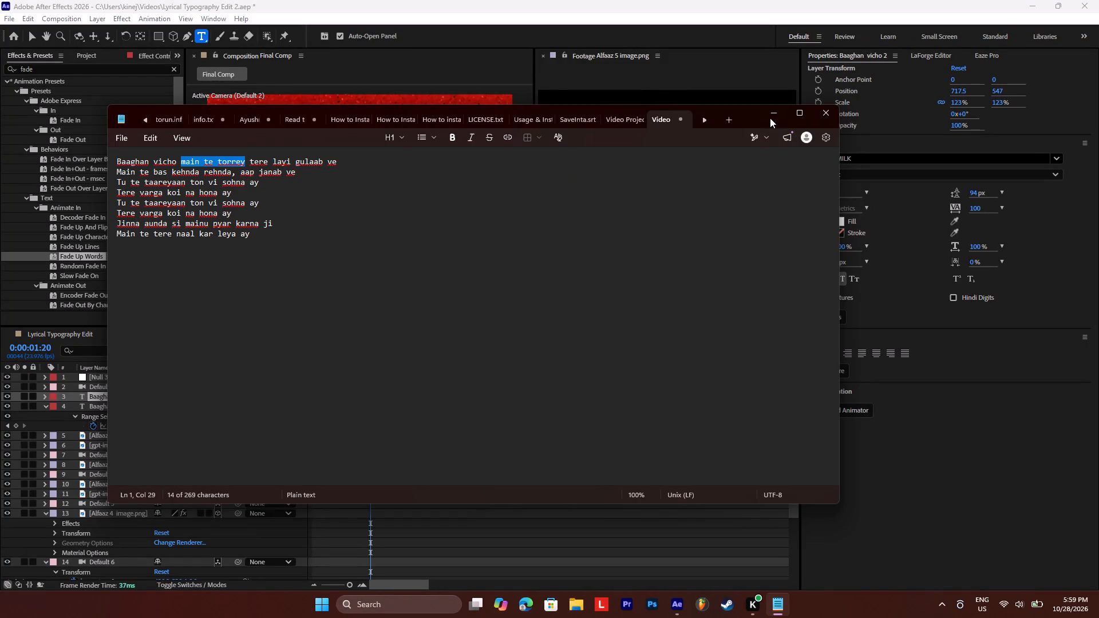
left_click(771, 116)
left_click(369, 353)
key("space")
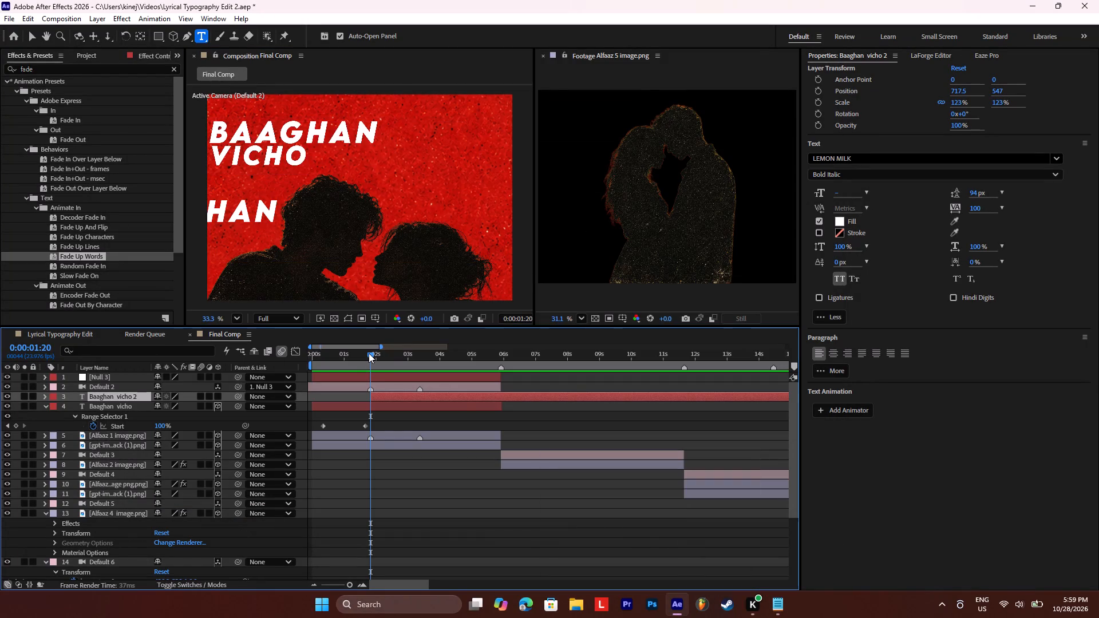
left_click(369, 353)
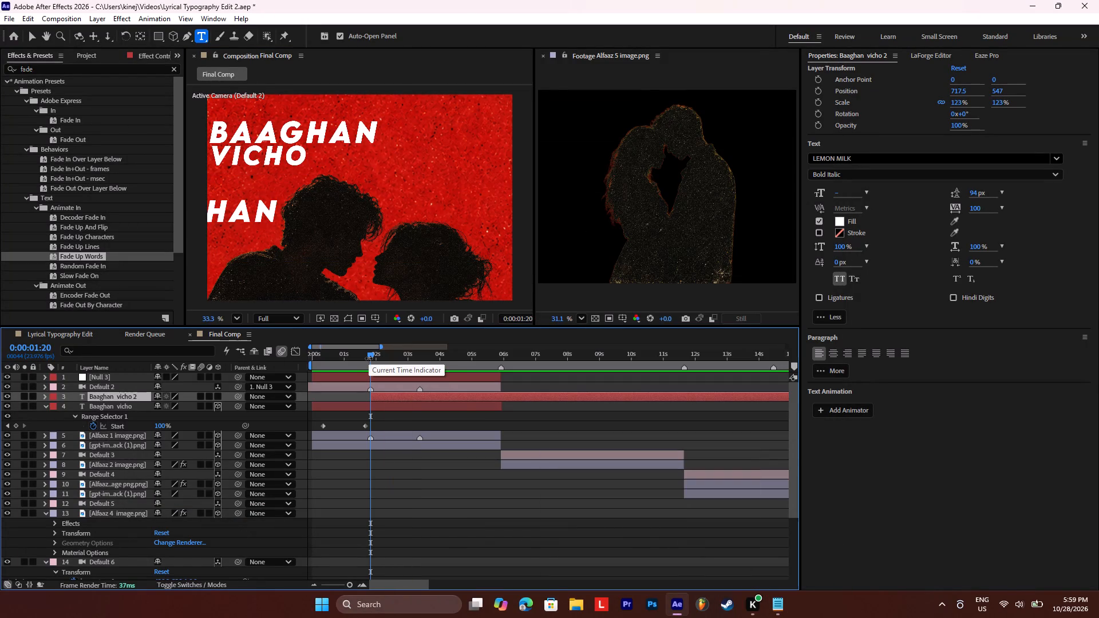
double_click(386, 398)
key("ctrl+v")
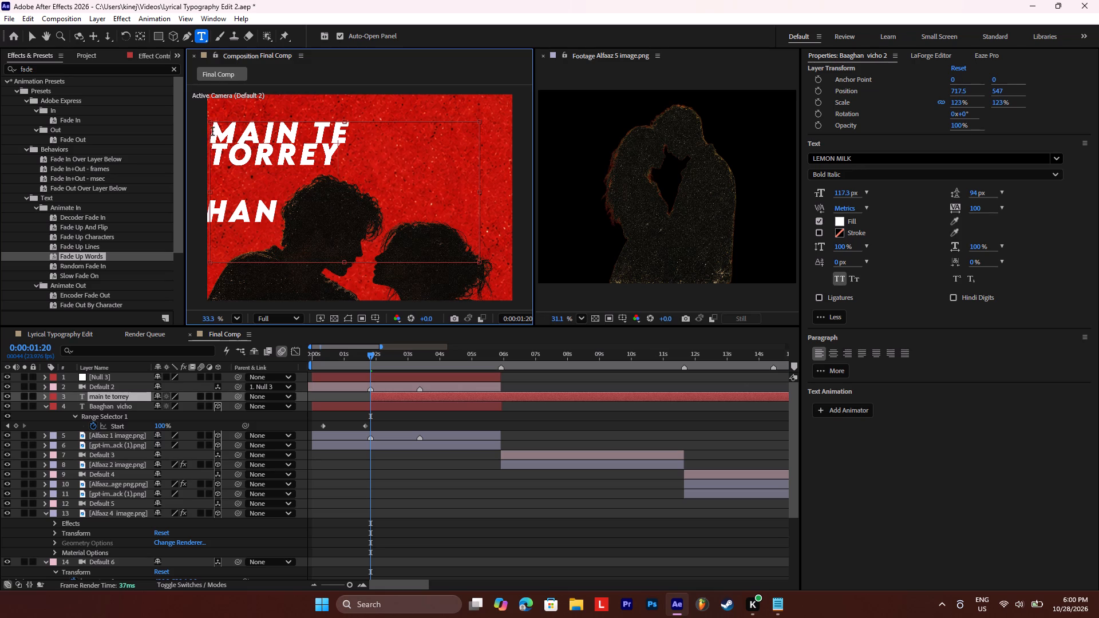
Set the font size of MAIN TE to 152.3 px and of TORREY to 109.5 px.
left_click_drag(212, 130, 346, 130)
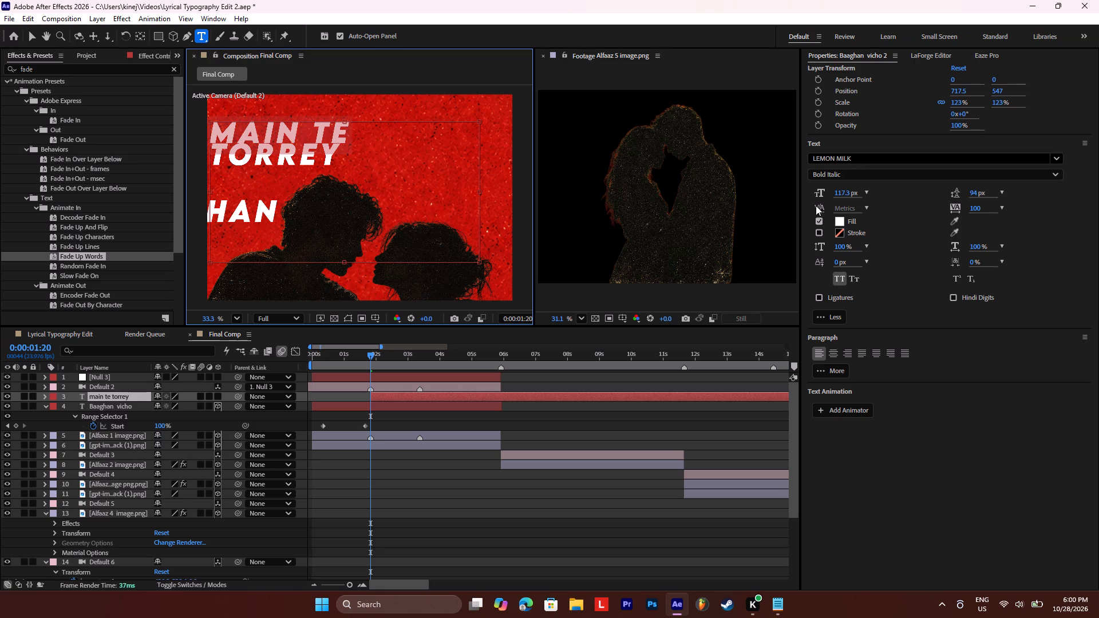
left_click_drag(837, 191, 864, 191)
left_click_drag(339, 160, 219, 163)
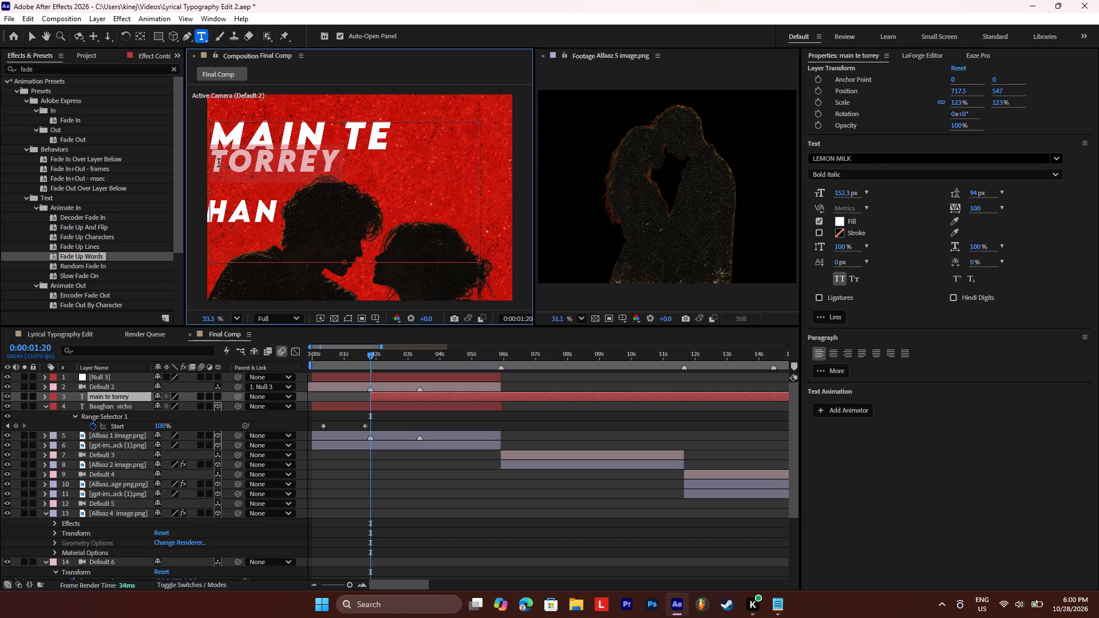
left_click_drag(219, 163, 210, 163)
left_click_drag(843, 190, 828, 191)
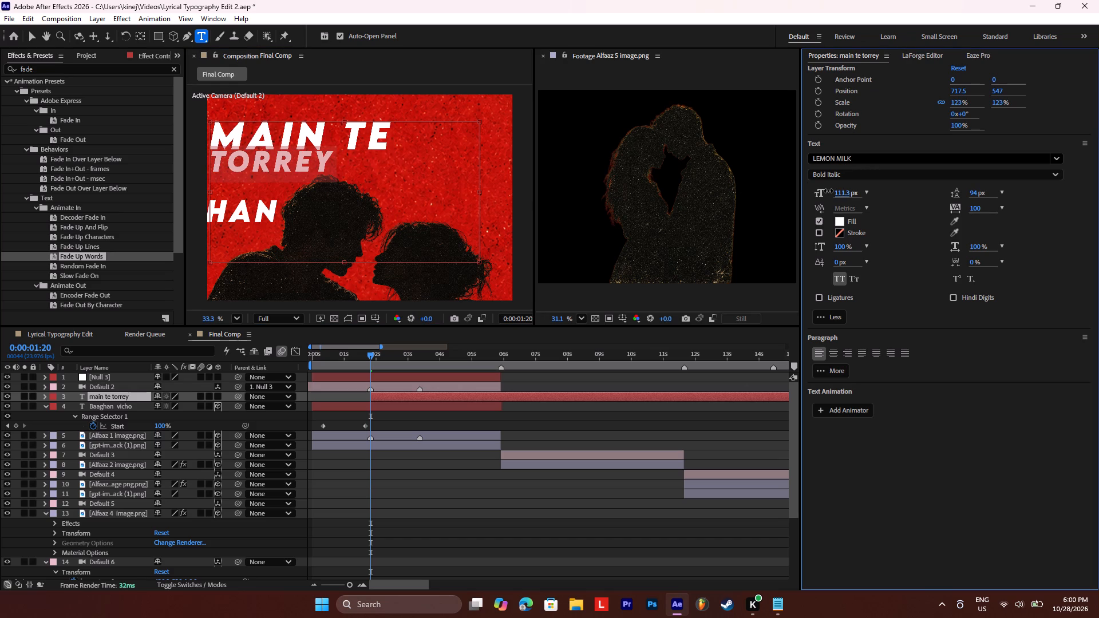
left_click_drag(828, 191, 827, 191)
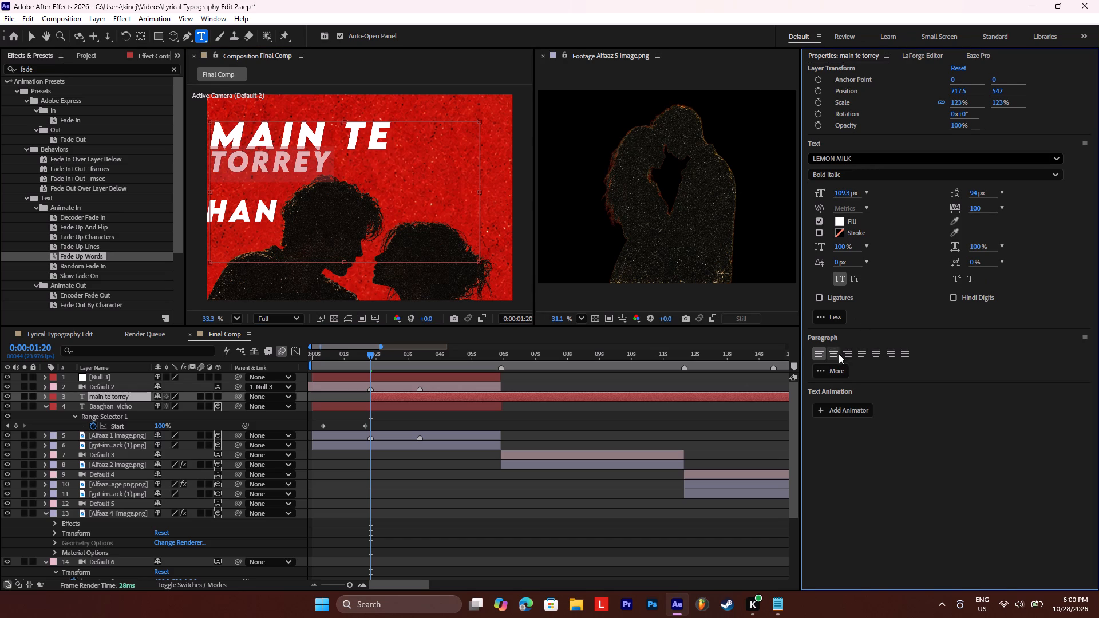
Center-align both lines of the main te torrey text.
left_click_drag(215, 129, 216, 129)
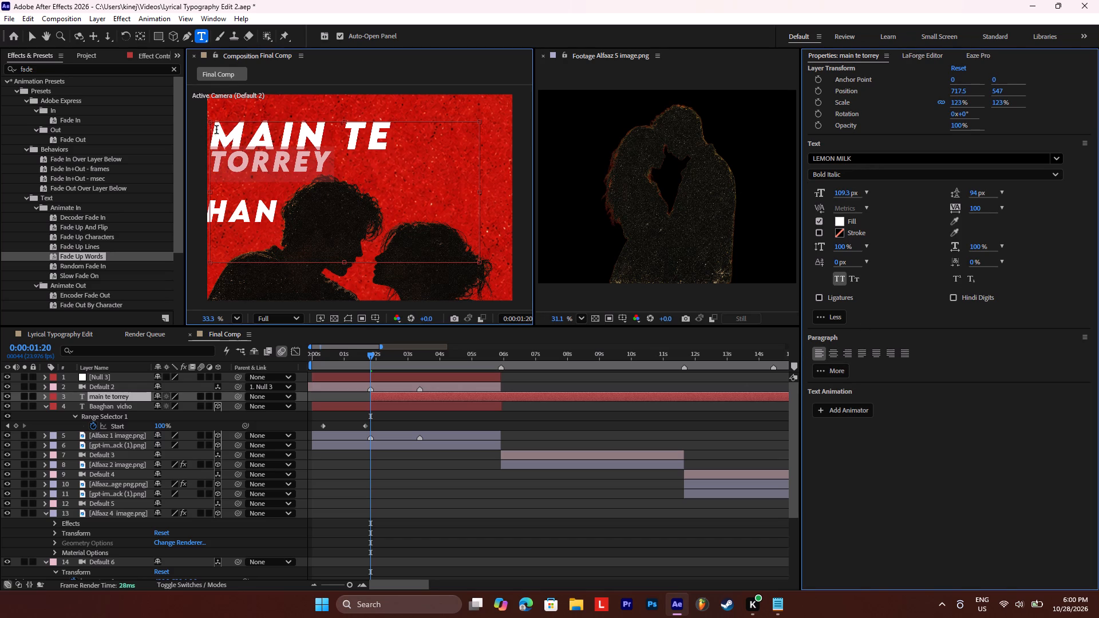
left_click_drag(216, 129, 346, 189)
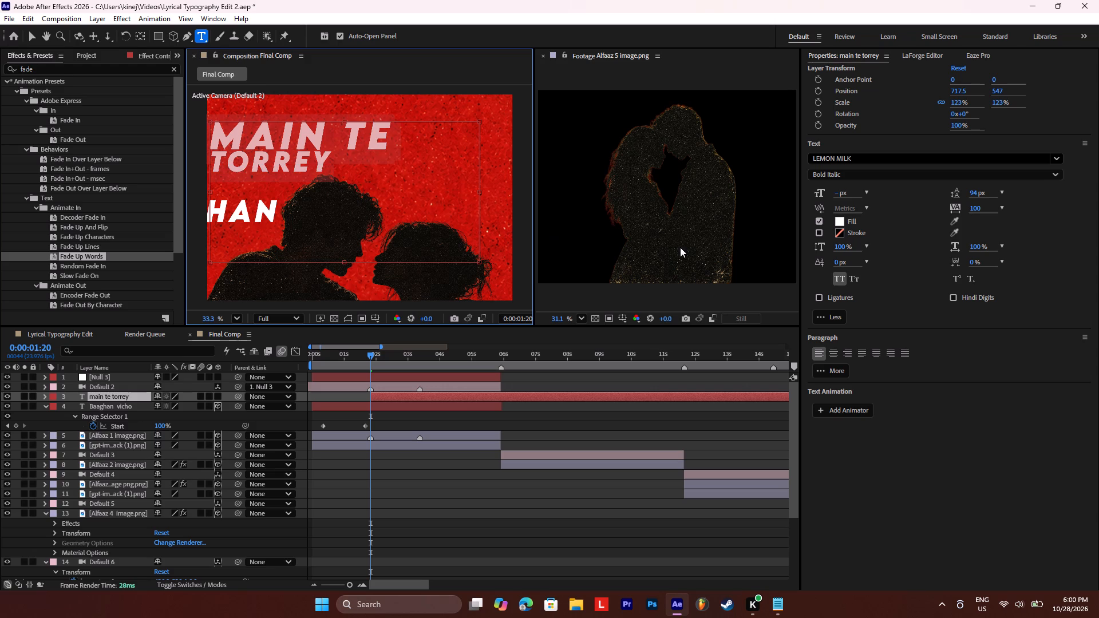
left_click(836, 352)
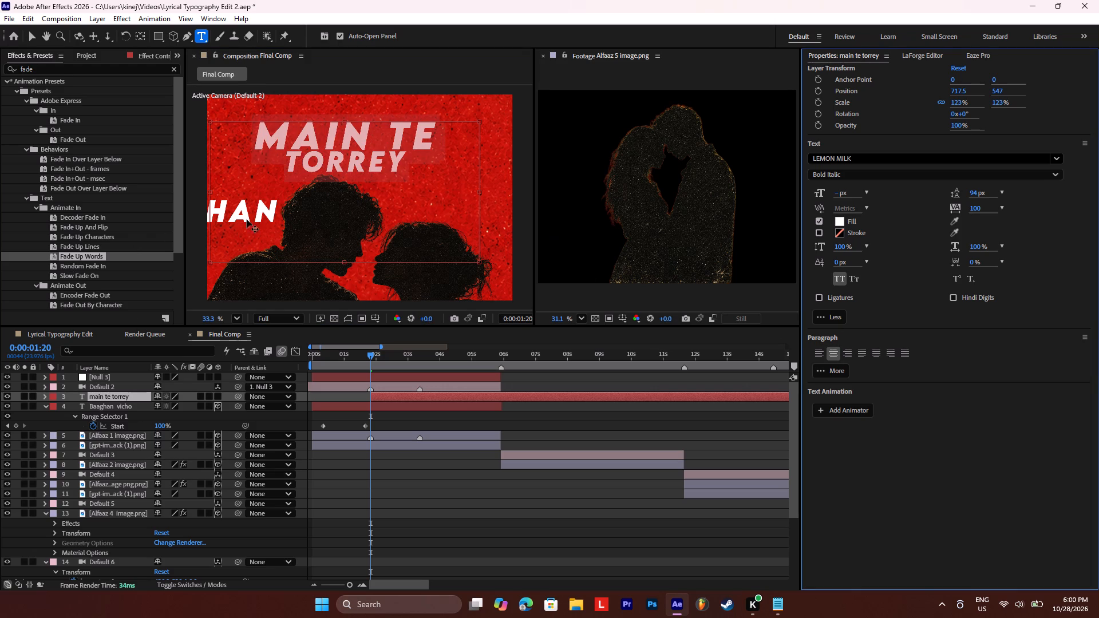
left_click(308, 138)
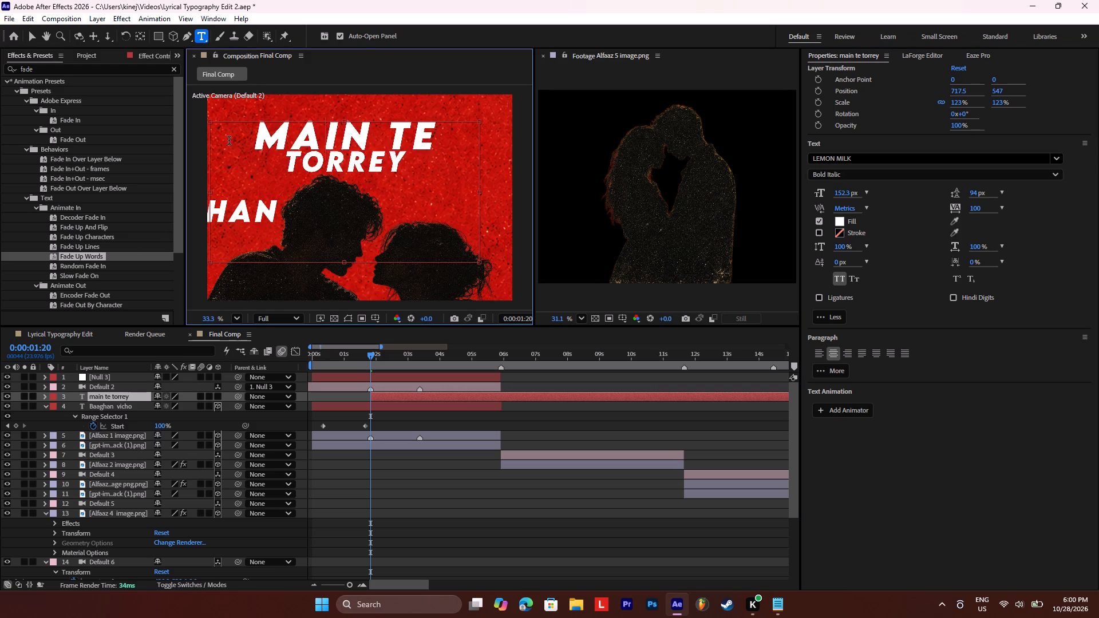
Move the main te torrey layer over the couple's heads by setting its position to 820.5, 485.
left_click(111, 395)
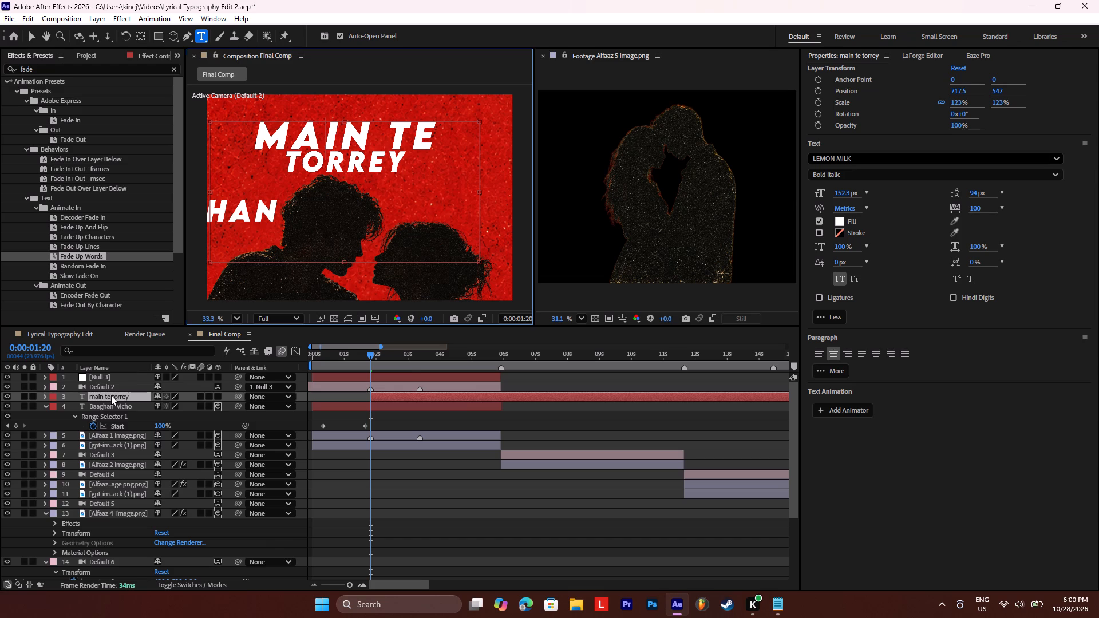
key("p")
left_click_drag(180, 407, 149, 406)
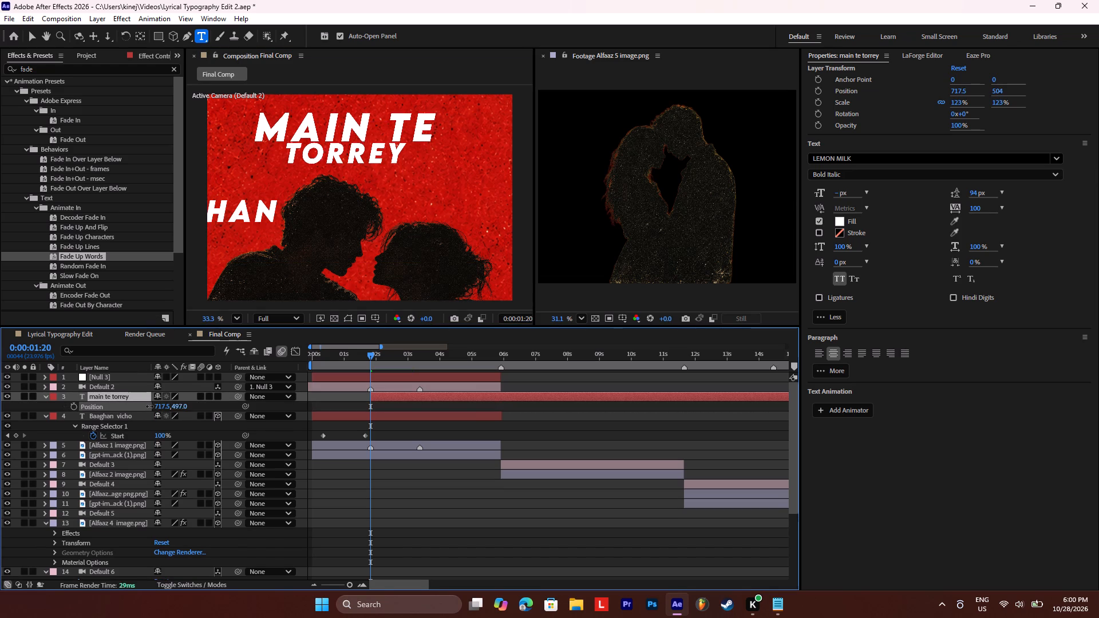
left_click_drag(149, 406, 146, 405)
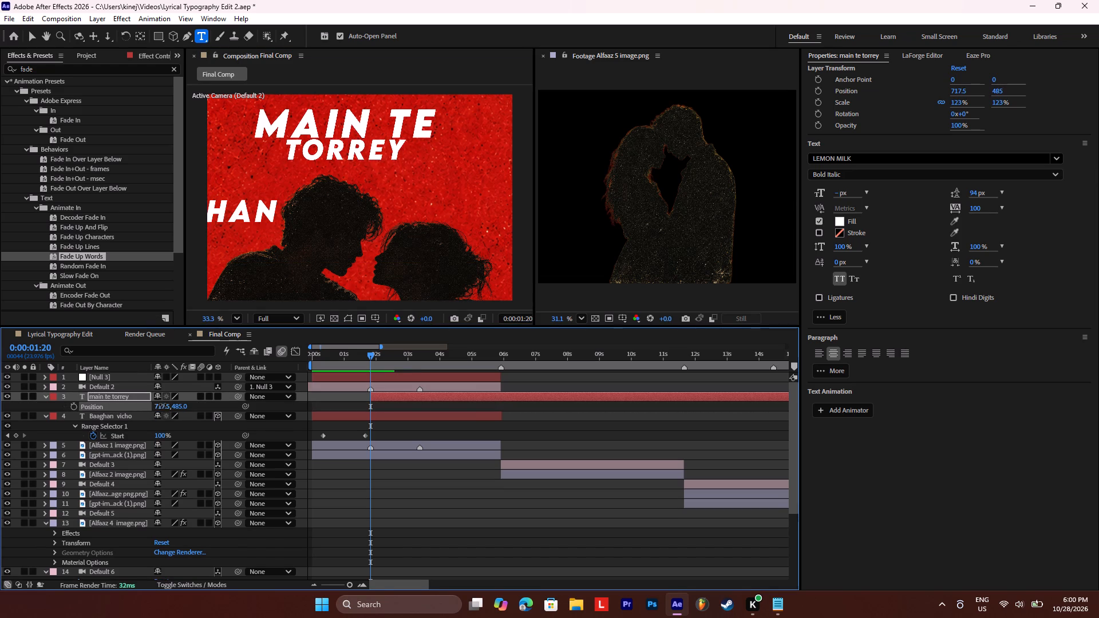
left_click_drag(163, 405, 218, 404)
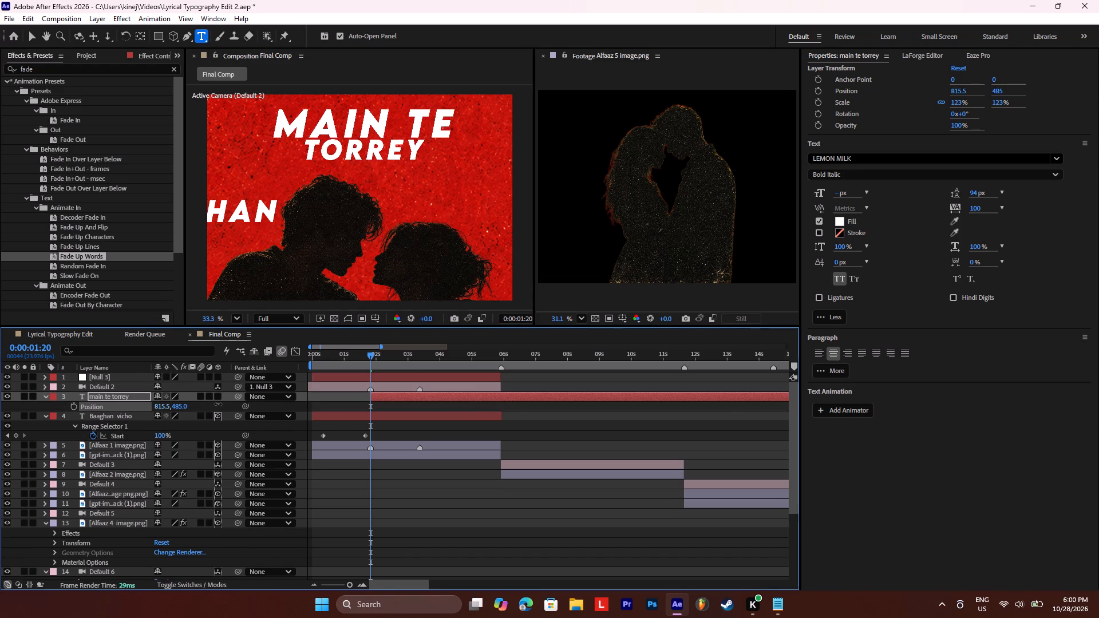
left_click_drag(218, 404, 220, 403)
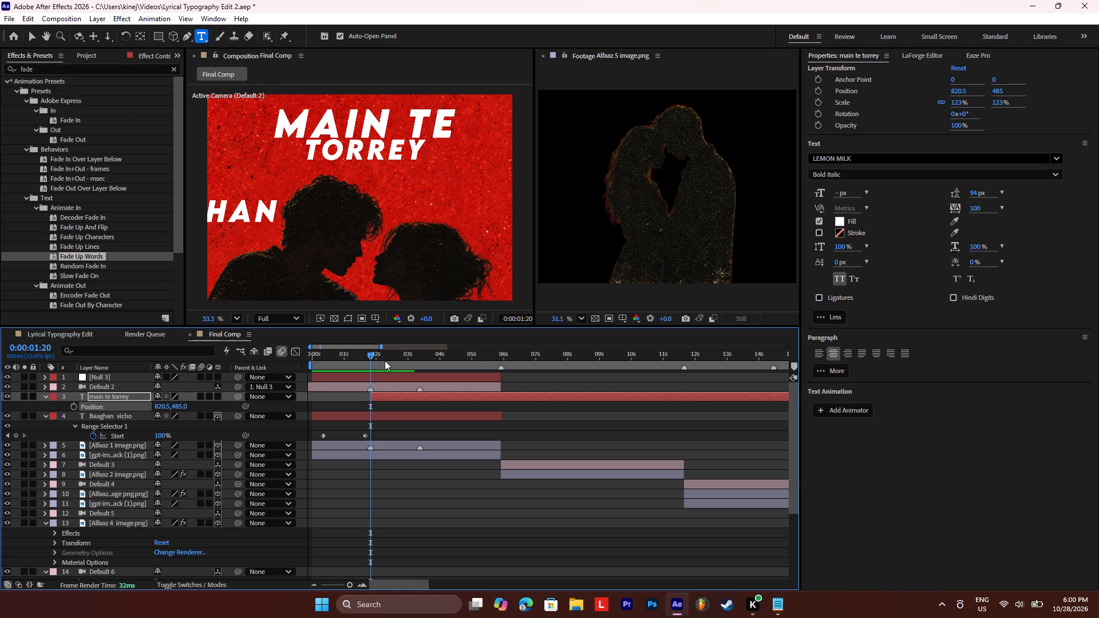
Apply the Fade Up Words preset to the main te torrey layer at 0:00:01:20 and show its Range Selector Start keyframes.
left_click(368, 354)
key("space")
left_click(368, 354)
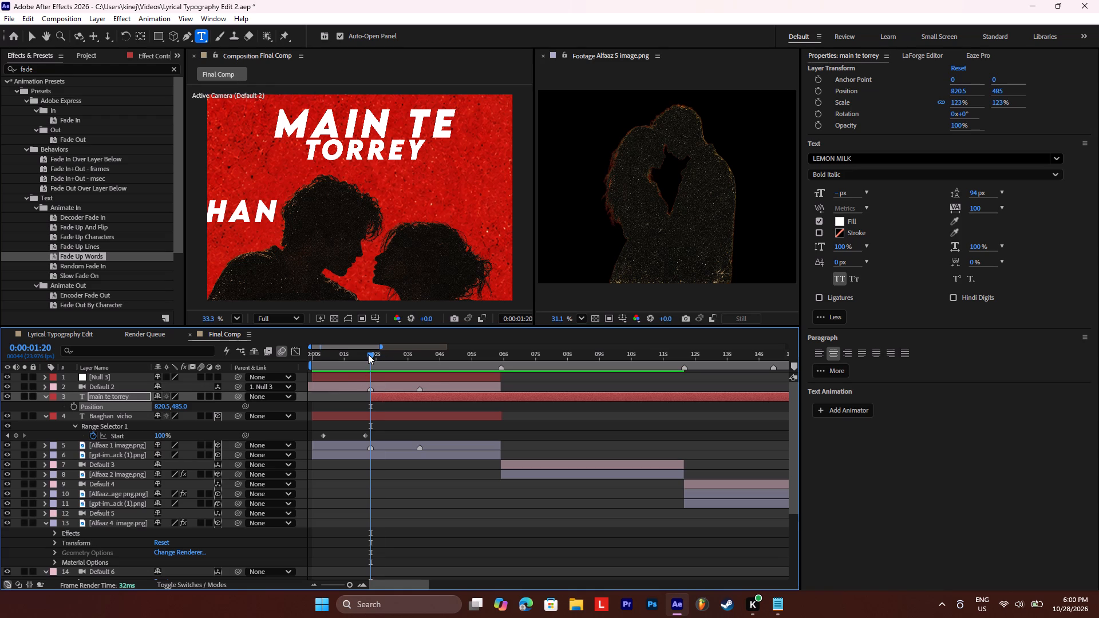
left_click_drag(82, 256, 386, 397)
left_click(386, 397)
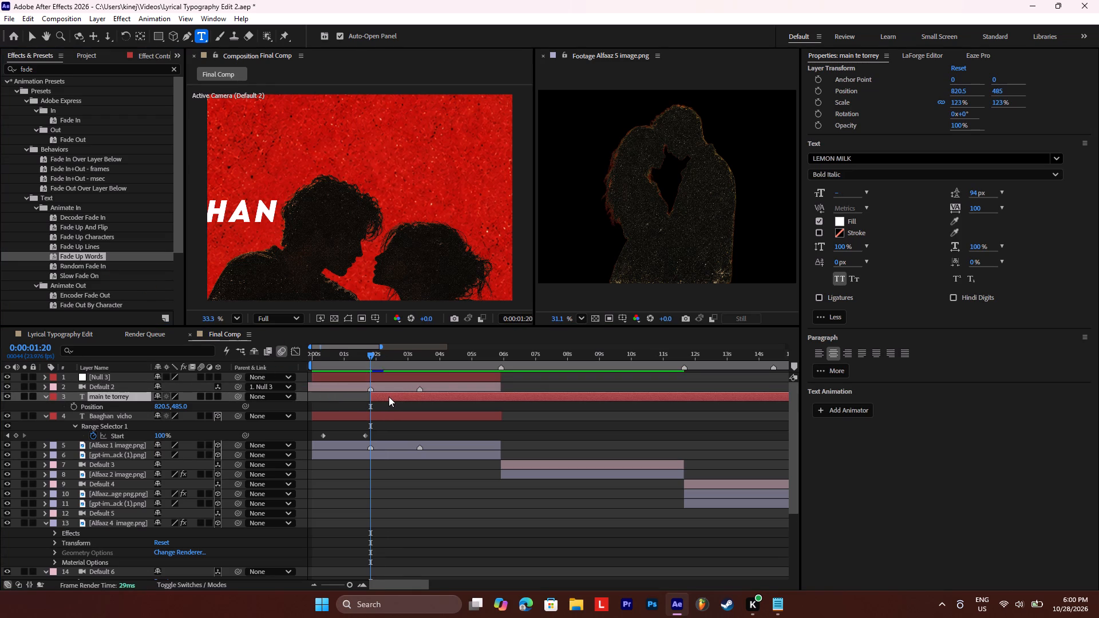
key("u")
left_click(409, 416)
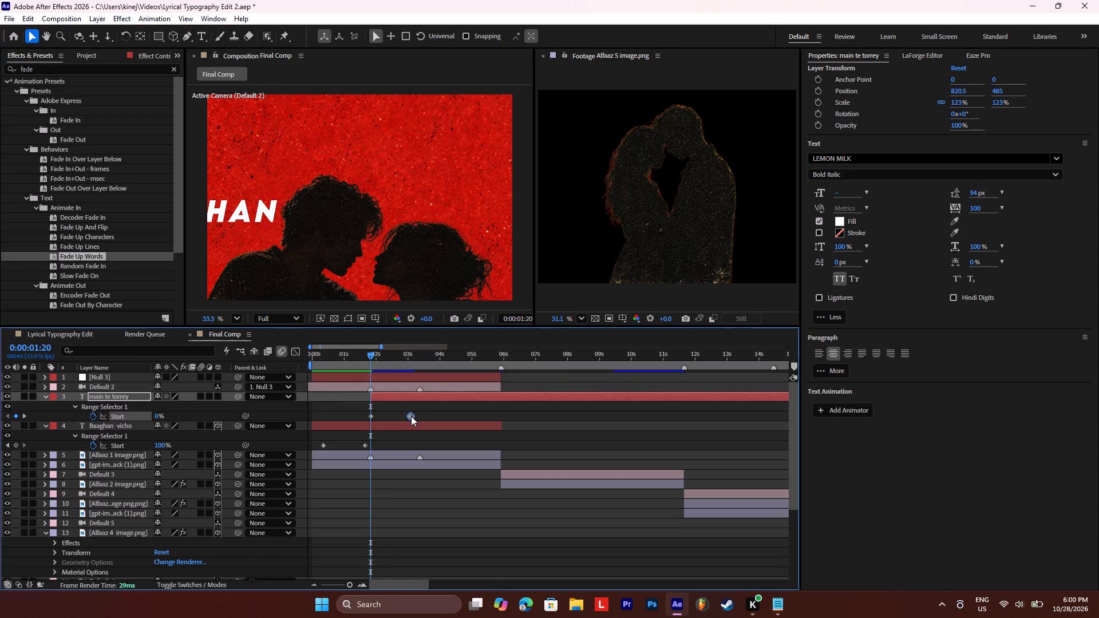
Preview the main te torrey word fade several times, including a playback from the beginning of the composition.
key("space")
key("space")
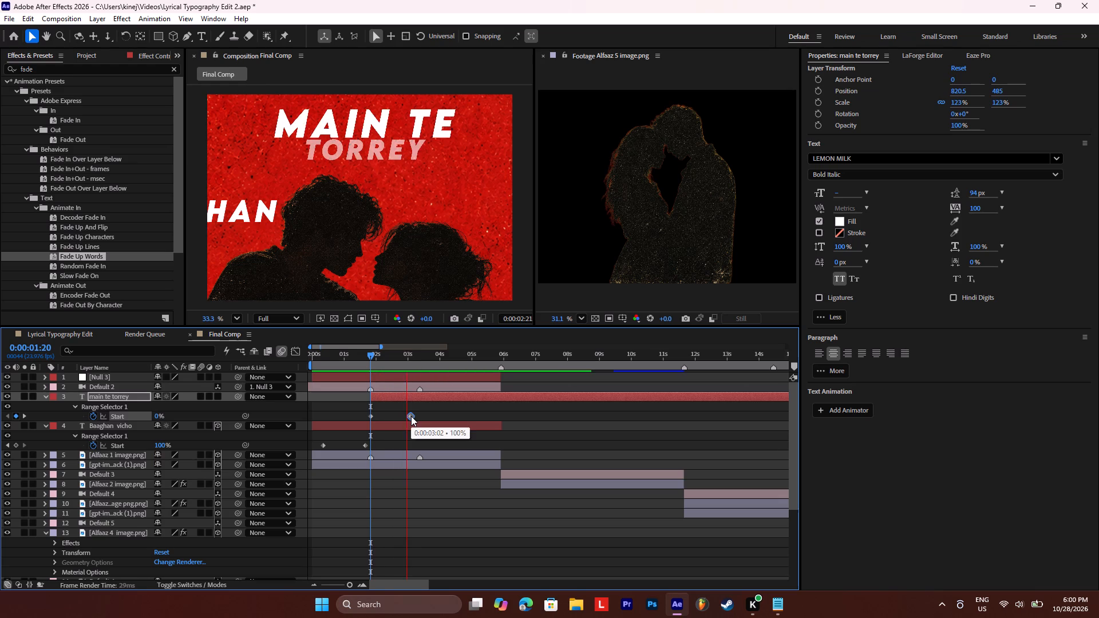
left_click(373, 358)
key("space")
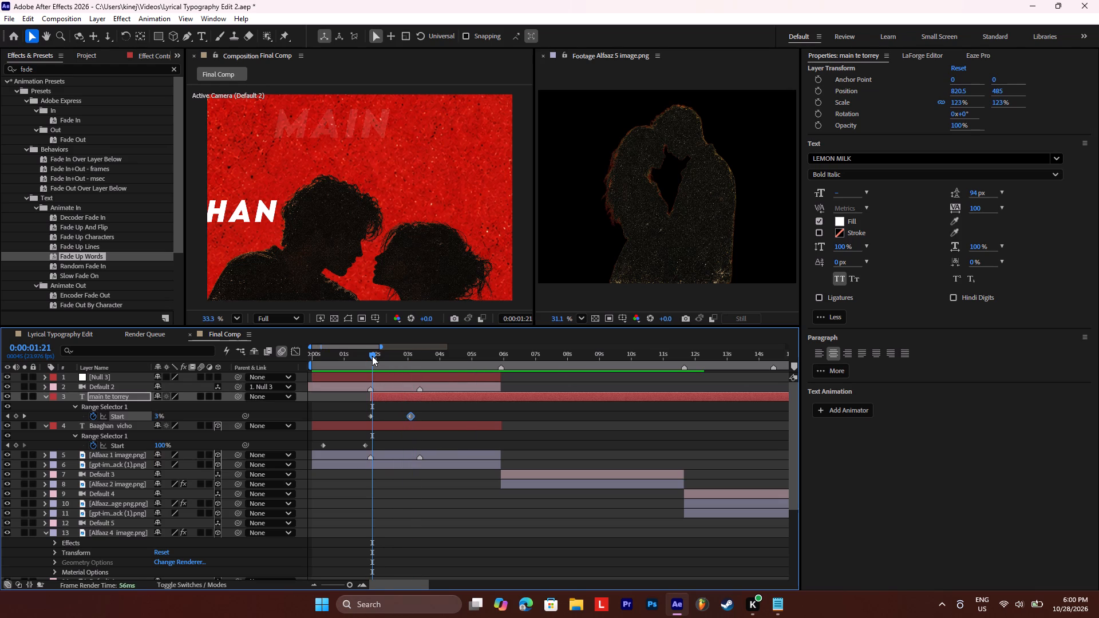
key("space")
key("space")
key("space")
key("space")
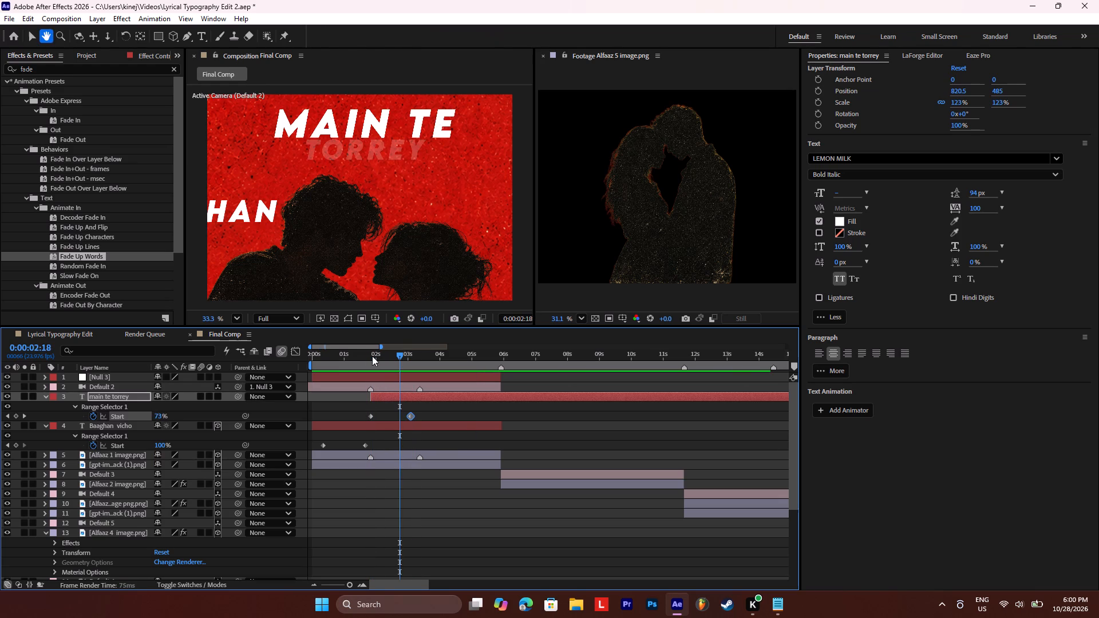
key("space")
left_click(366, 352)
key("space")
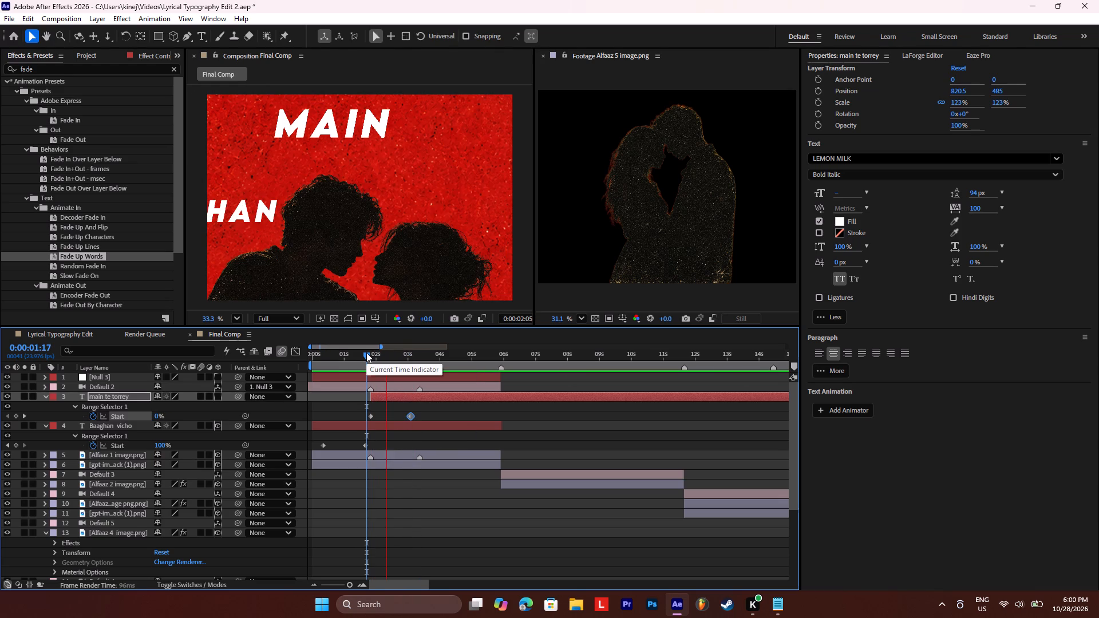
key("space")
left_click_drag(366, 352, 270, 354)
key("space")
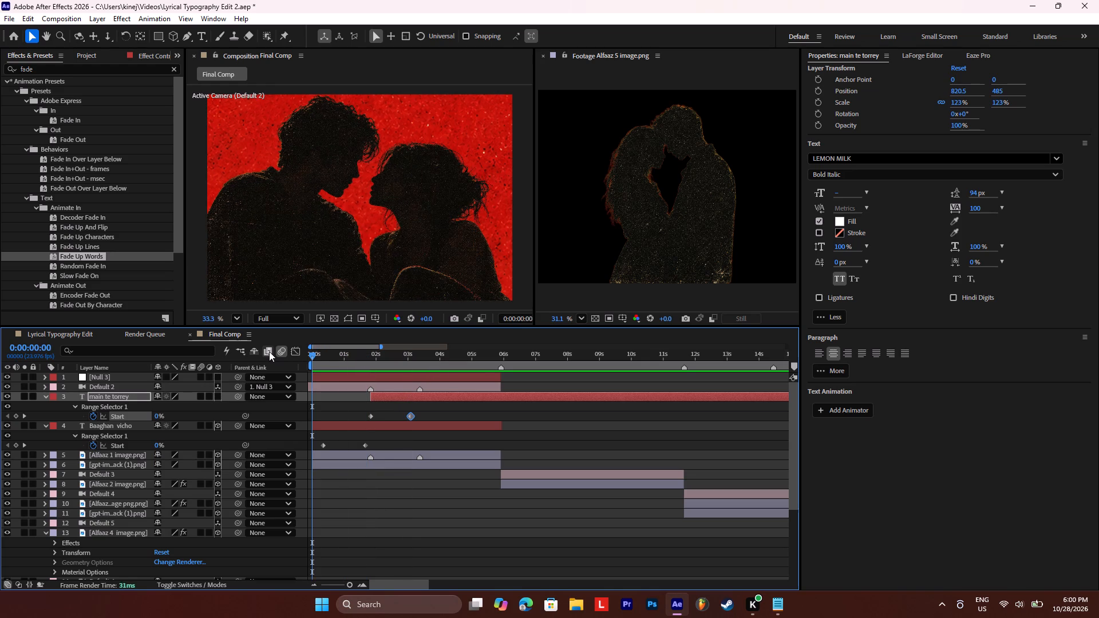
Save the Lyrical Typography Edit 2 project.
key("ctrl+s")
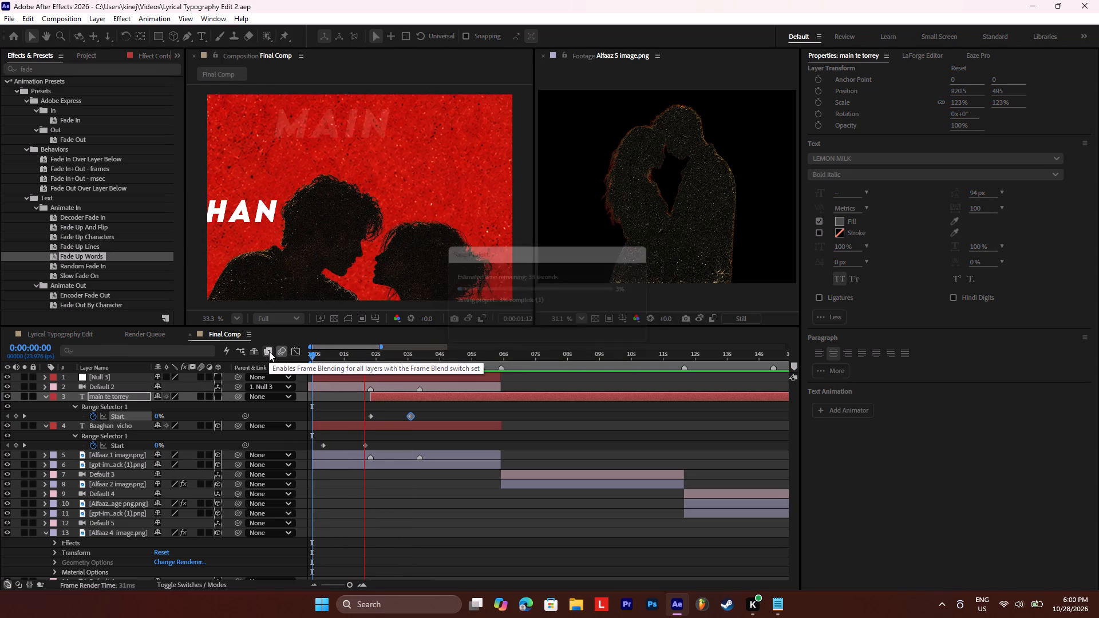
Make the main te torrey layer 3D at the 0:00:03:09 camera change.
key("space")
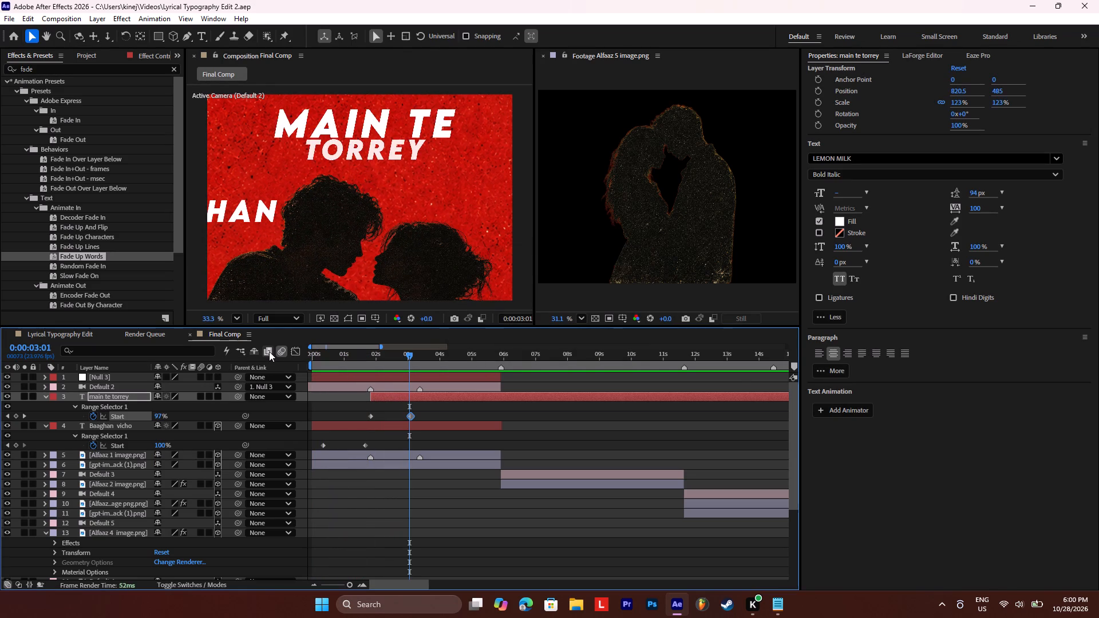
key("space")
key("space")
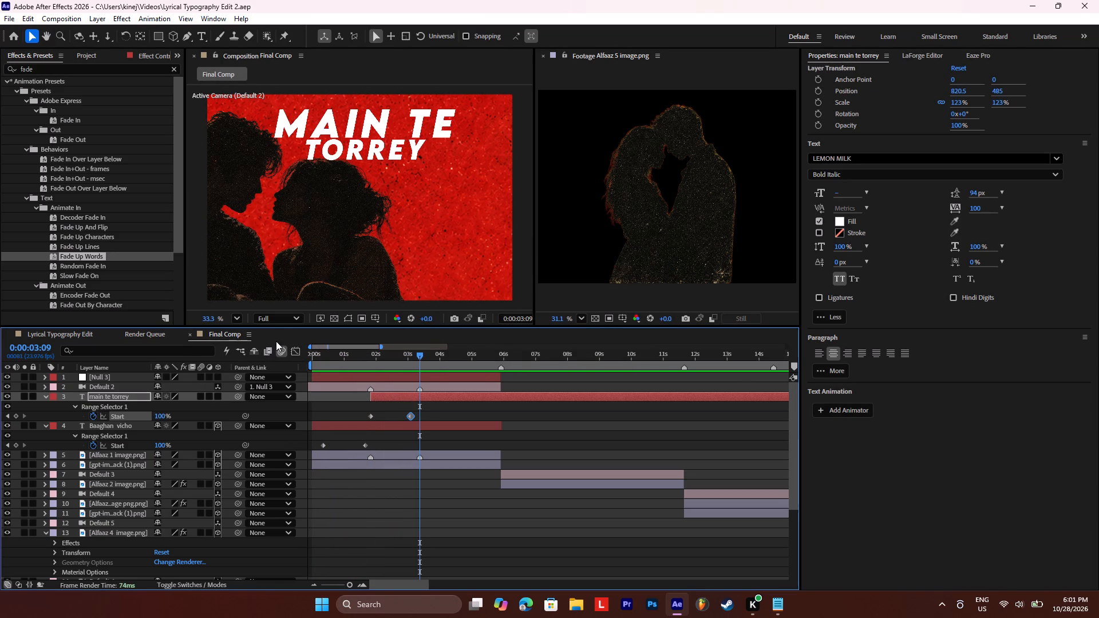
left_click(418, 356)
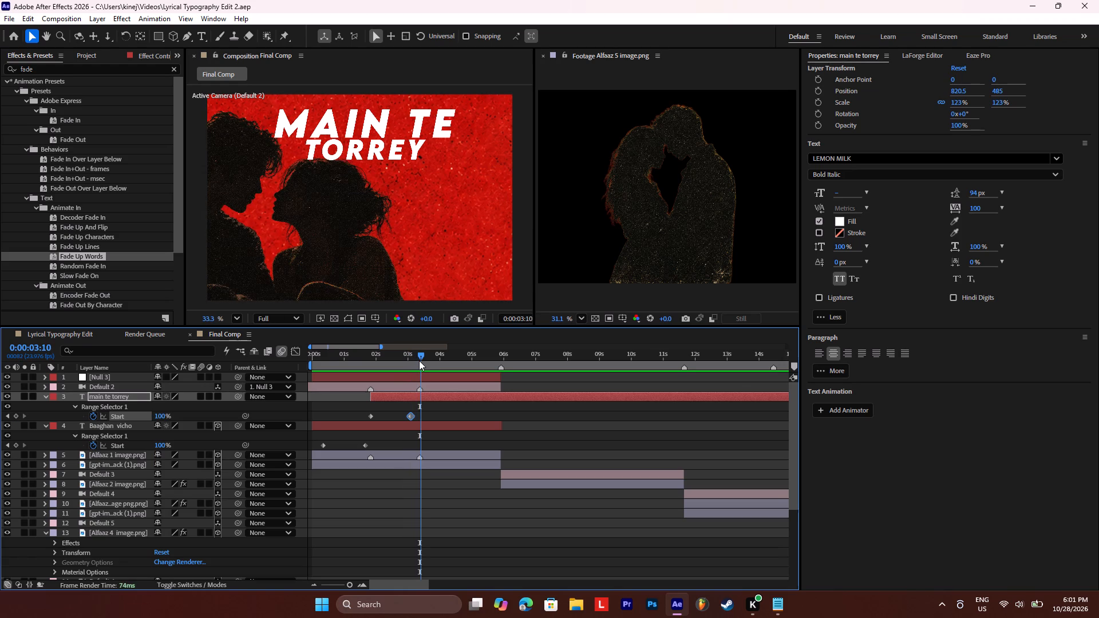
left_click(419, 395)
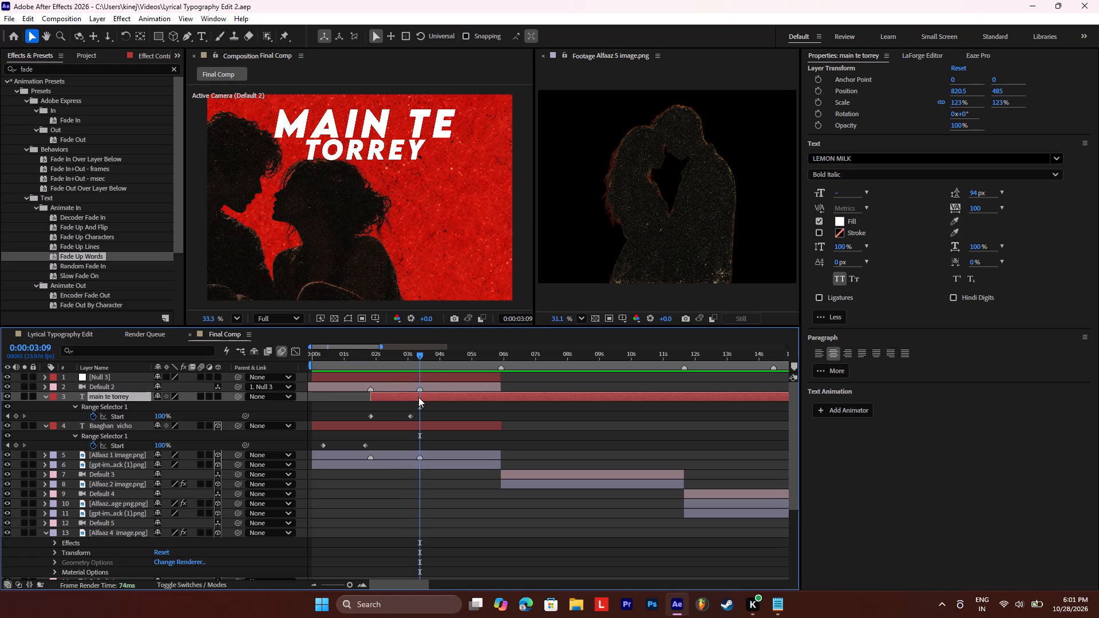
left_click(220, 398)
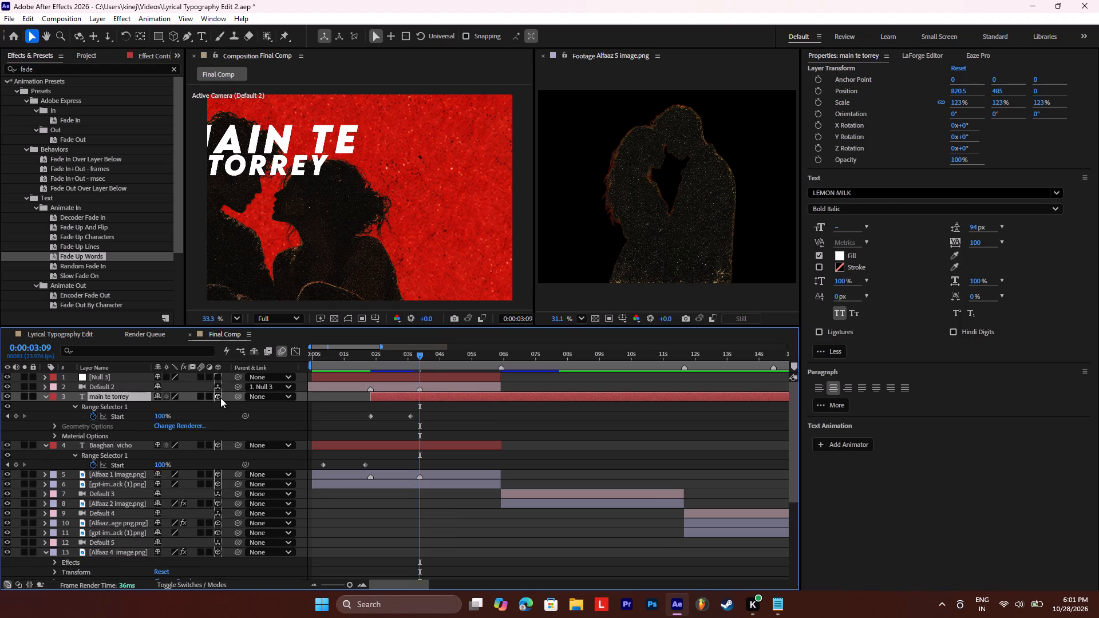
Move the main te torrey layer above the couple's heads, to a position of 859.5, 54.
left_click_drag(411, 355, 400, 355)
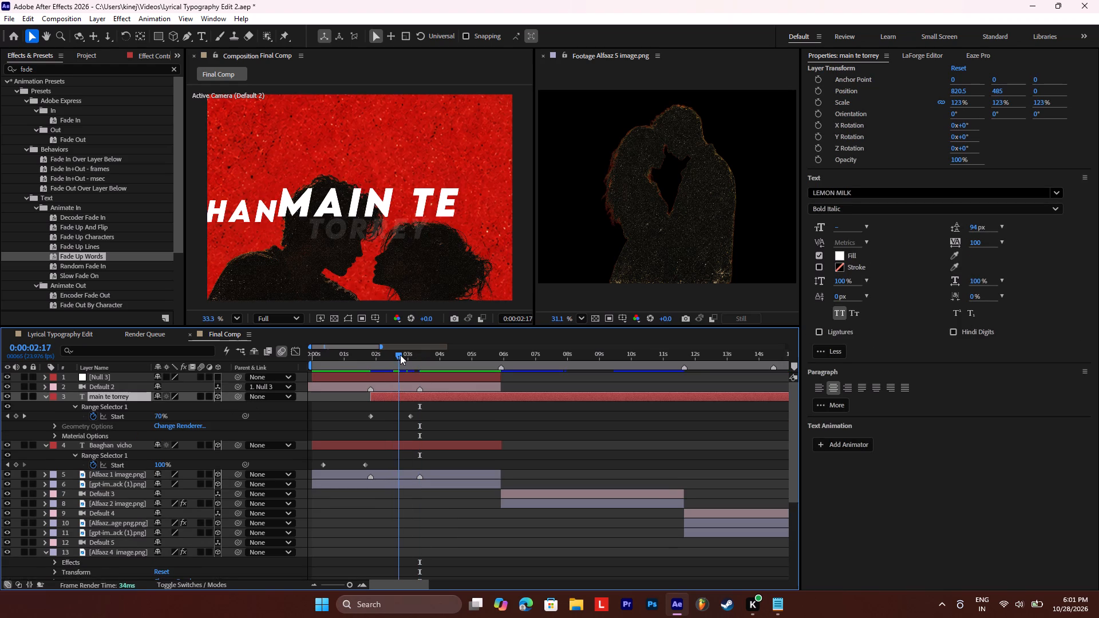
left_click_drag(400, 355, 406, 354)
left_click(396, 394)
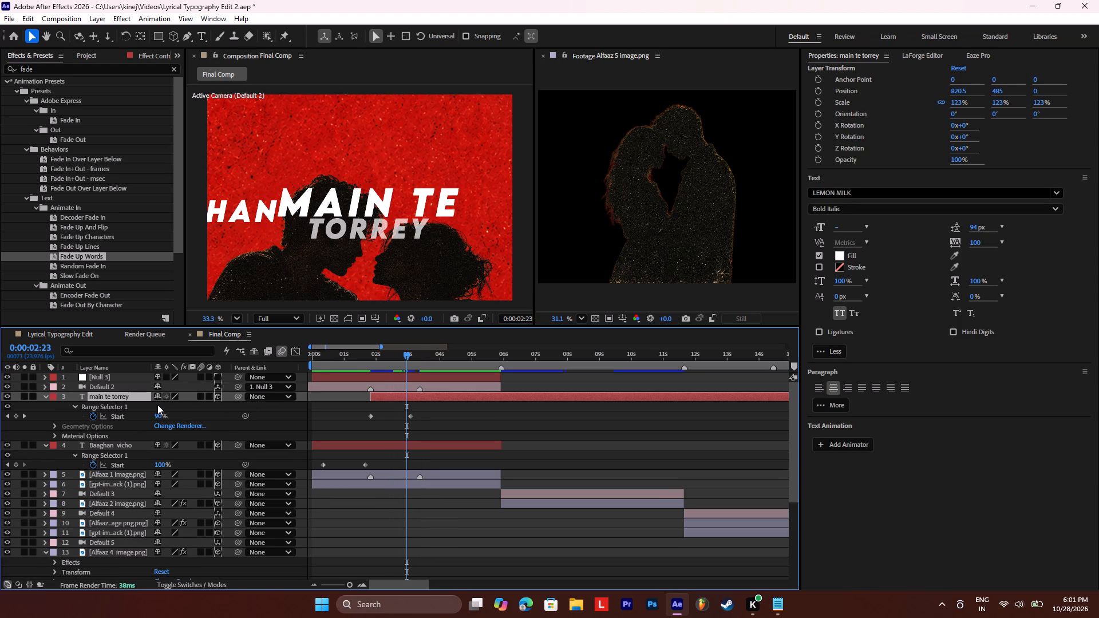
left_click(118, 396)
key("p")
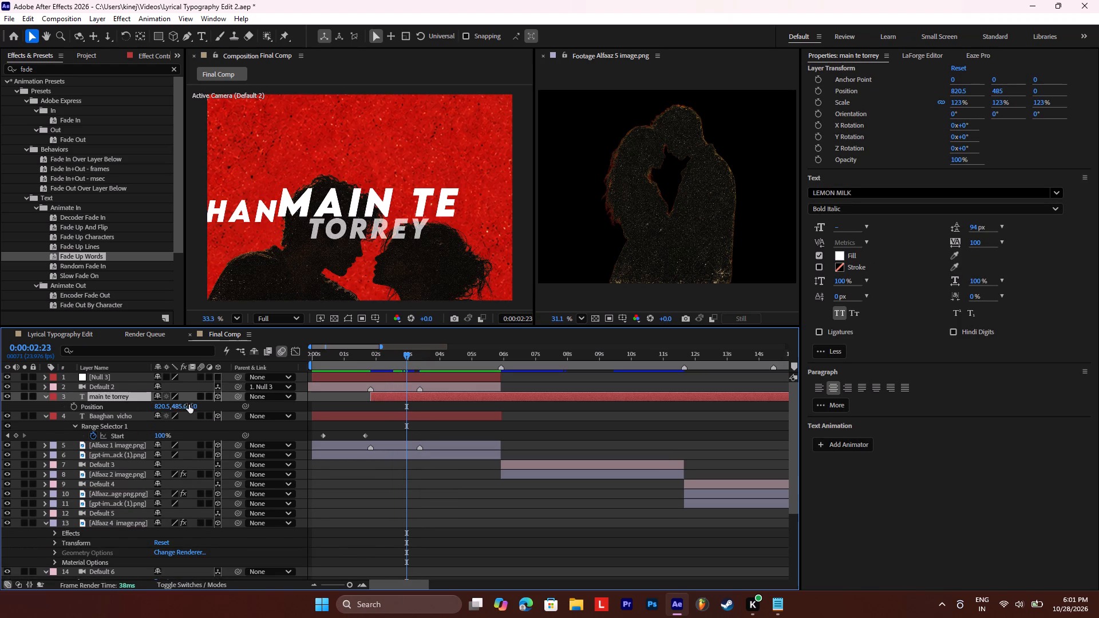
left_click_drag(177, 405, 26, 405)
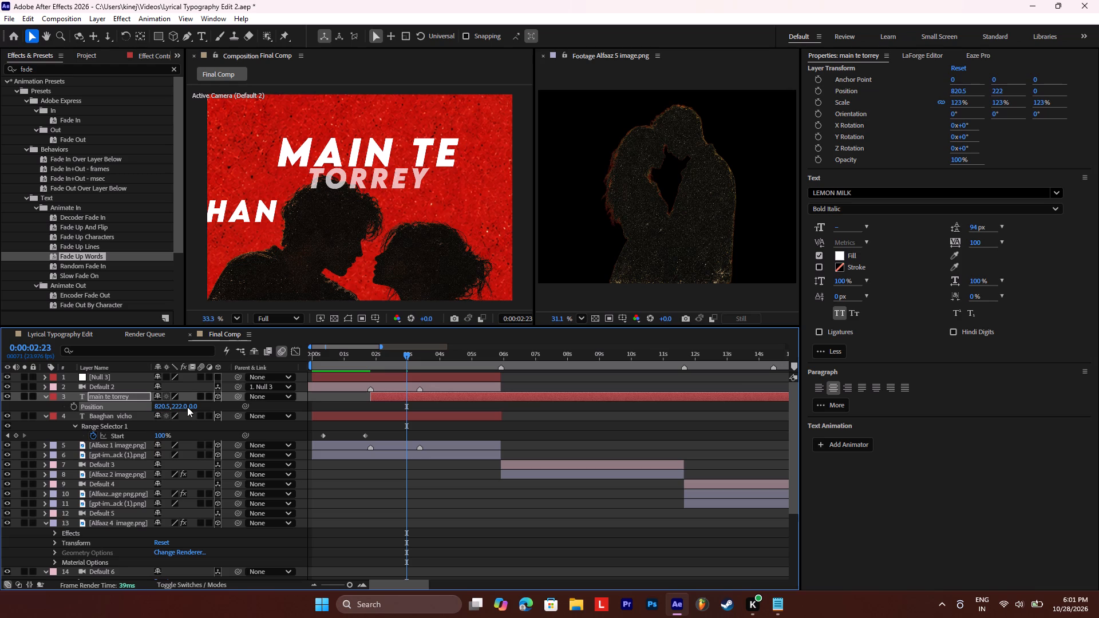
left_click_drag(179, 406, 78, 405)
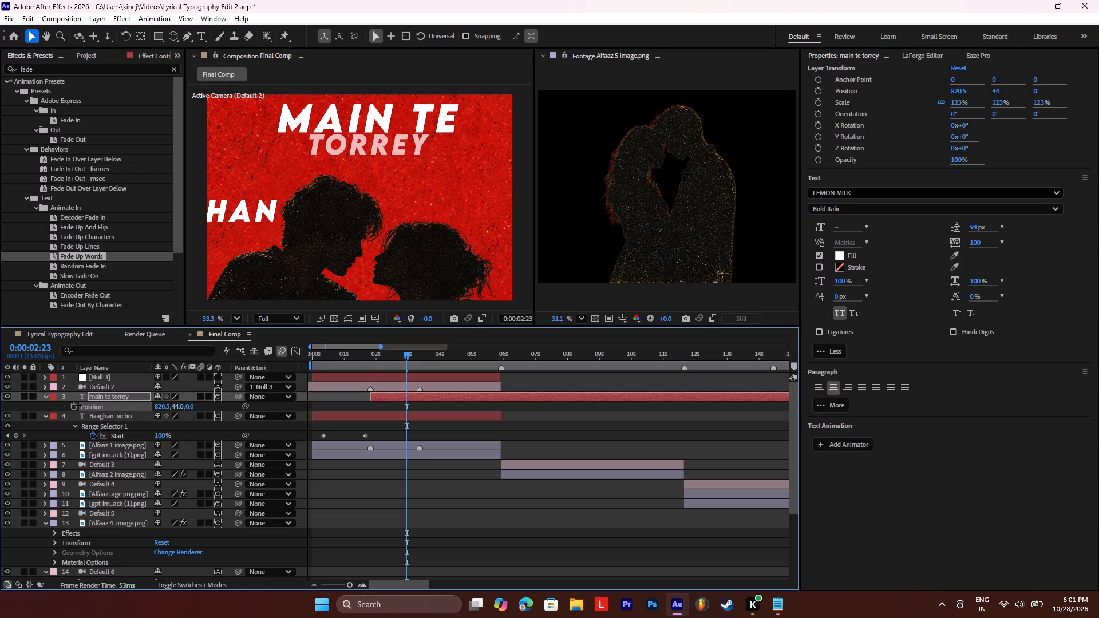
left_click_drag(78, 405, 84, 405)
left_click_drag(159, 405, 163, 405)
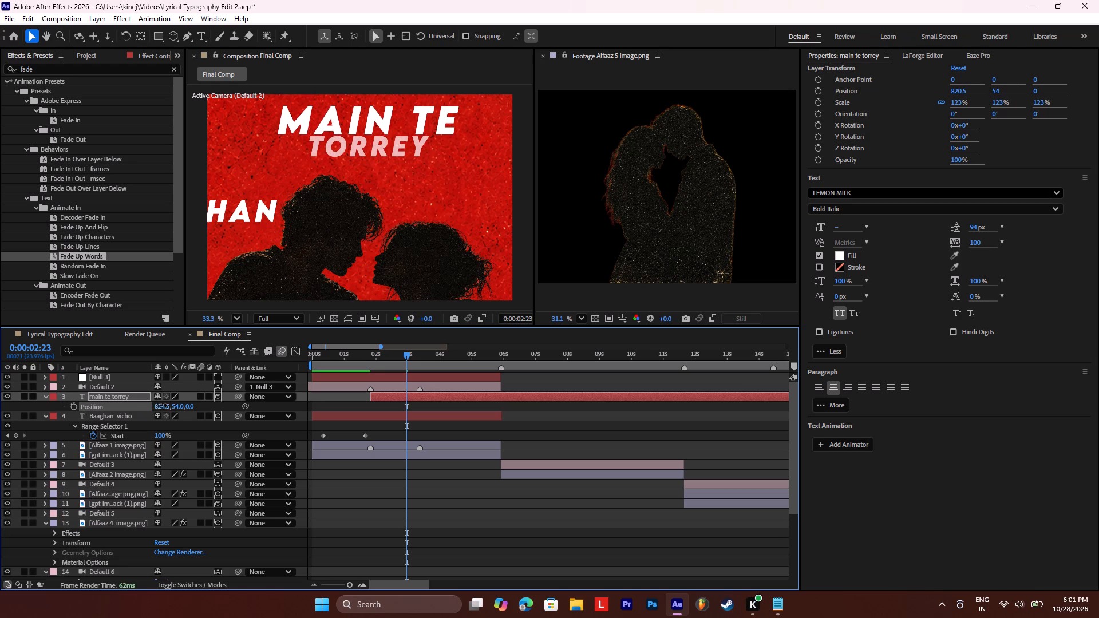
left_click_drag(163, 405, 180, 405)
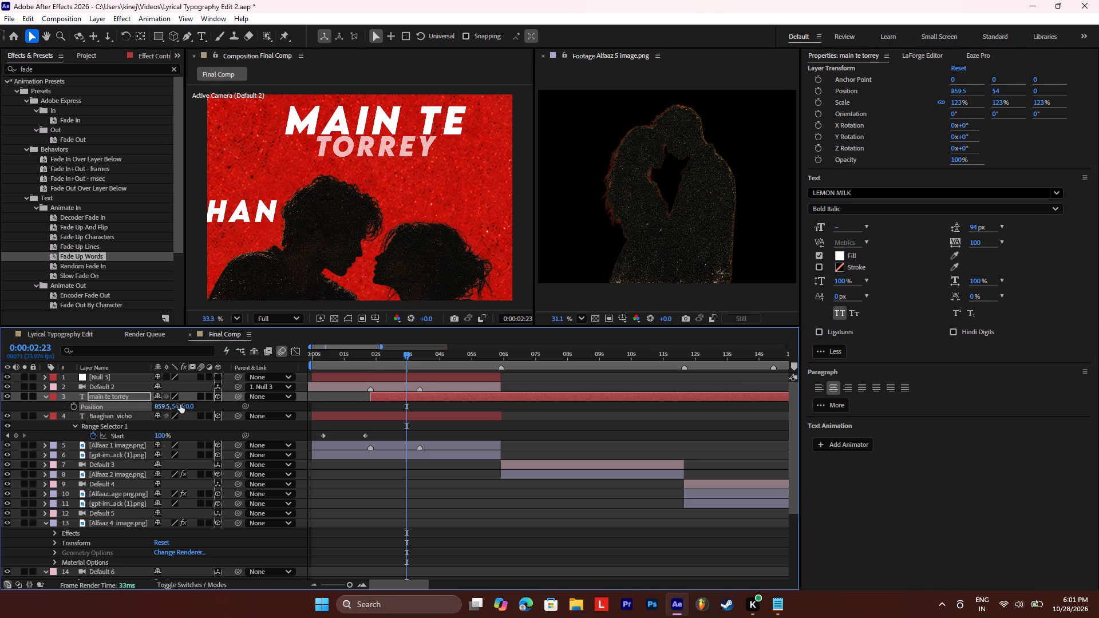
Preview the repositioned main te torrey lyric twice from the beginning of the composition.
left_click_drag(354, 352, 271, 356)
key("space")
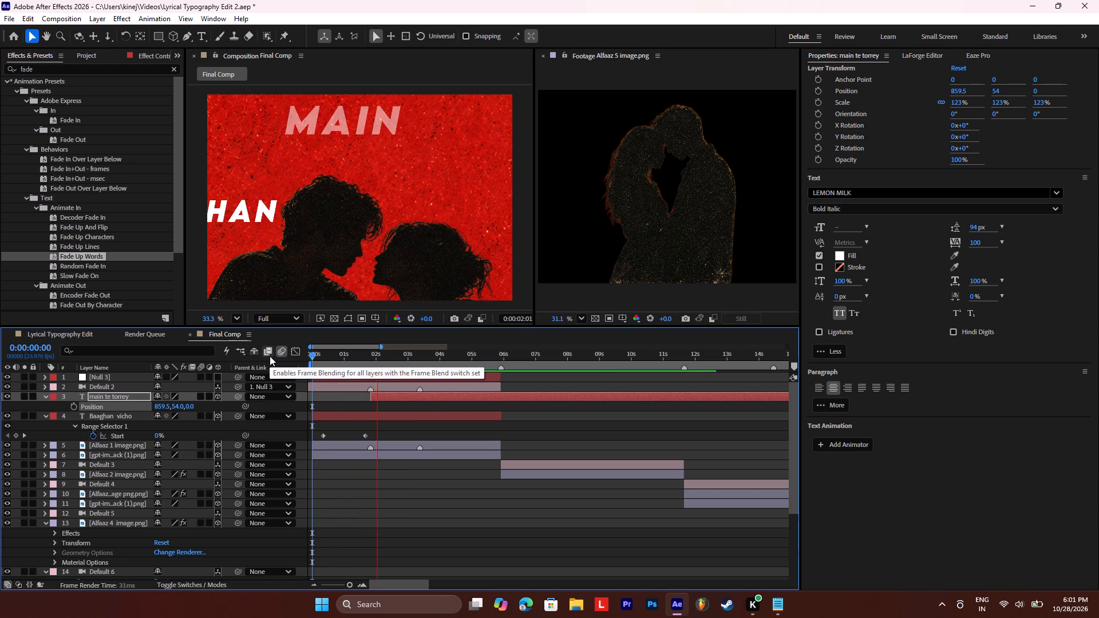
key("space")
key("space")
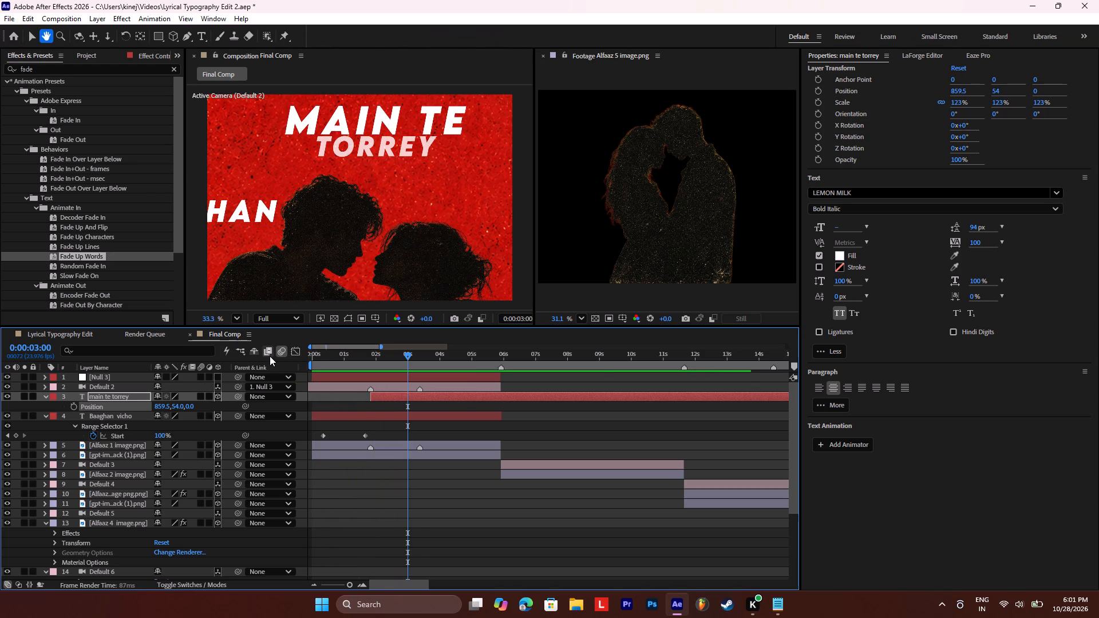
key("space")
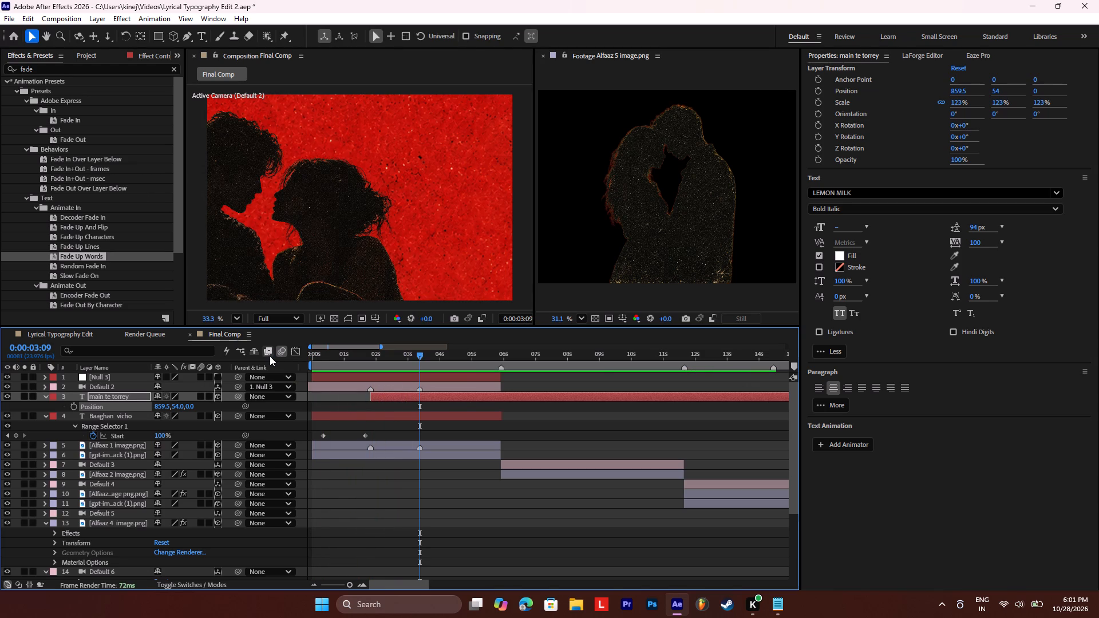
left_click_drag(328, 356, 295, 357)
key("space")
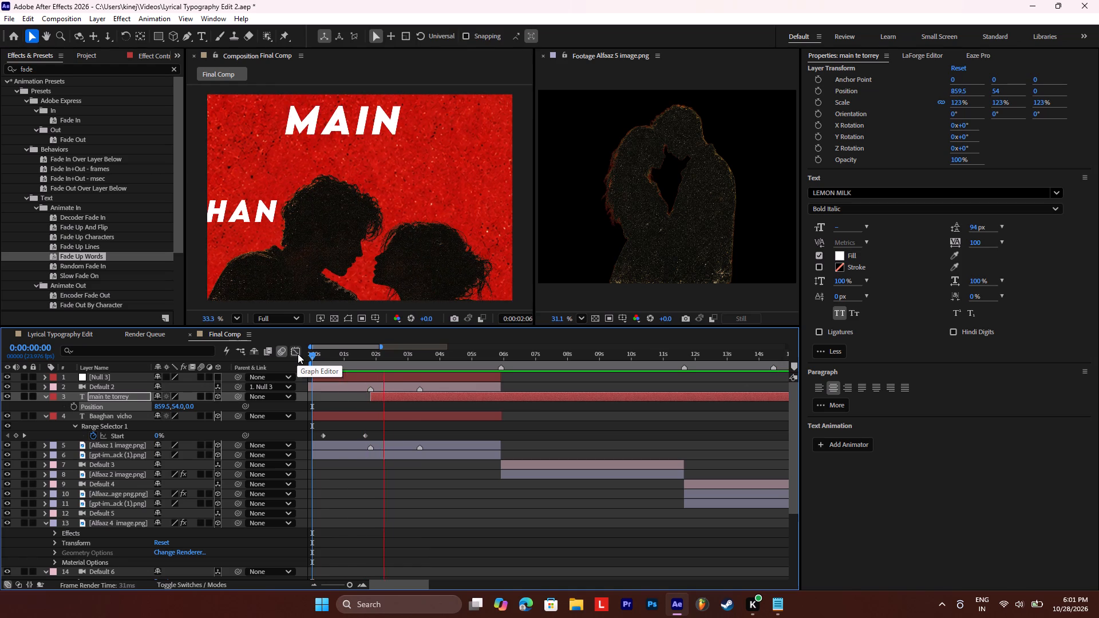
key("space")
key("space")
key("space")
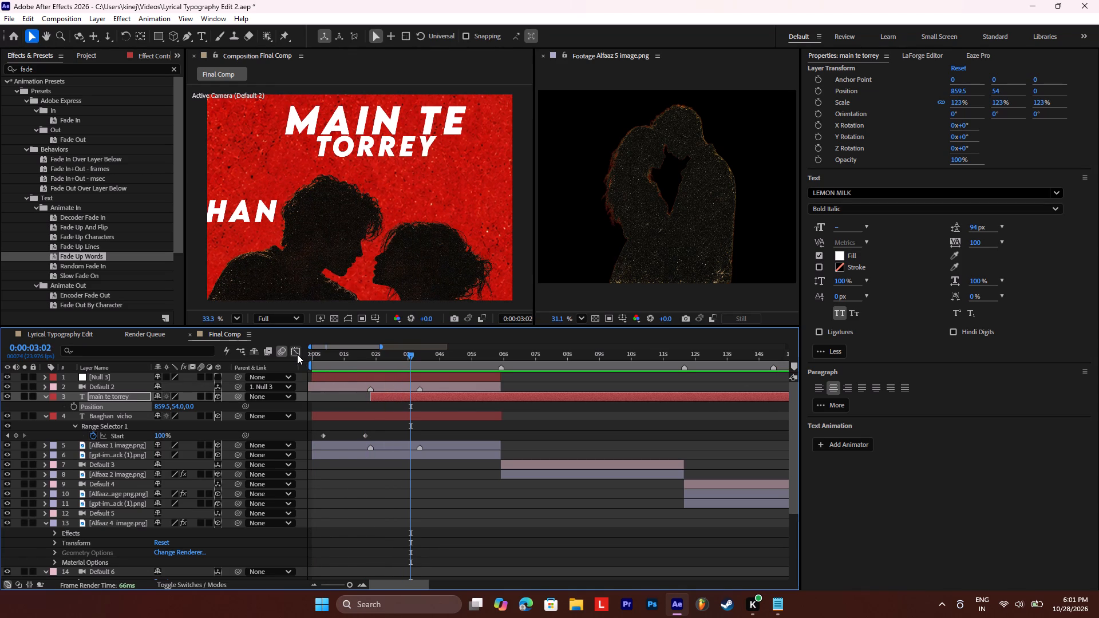
Fine-tune the main te torrey layer's position to 882.5, 40, checking playback past the camera change.
left_click(131, 397)
left_click_drag(159, 404, 169, 406)
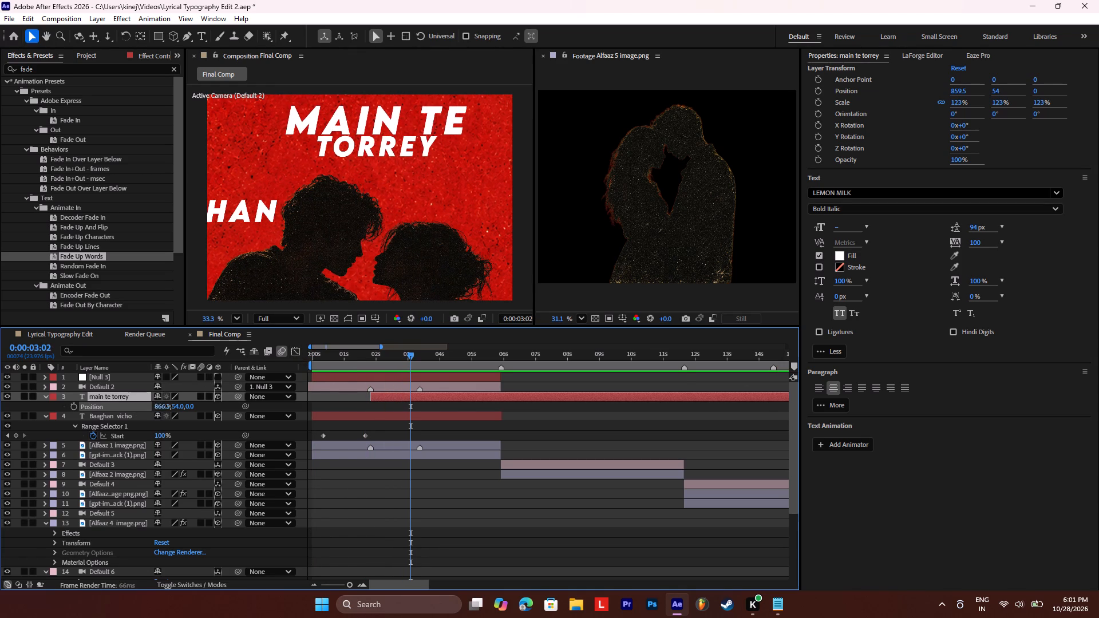
left_click_drag(169, 406, 174, 406)
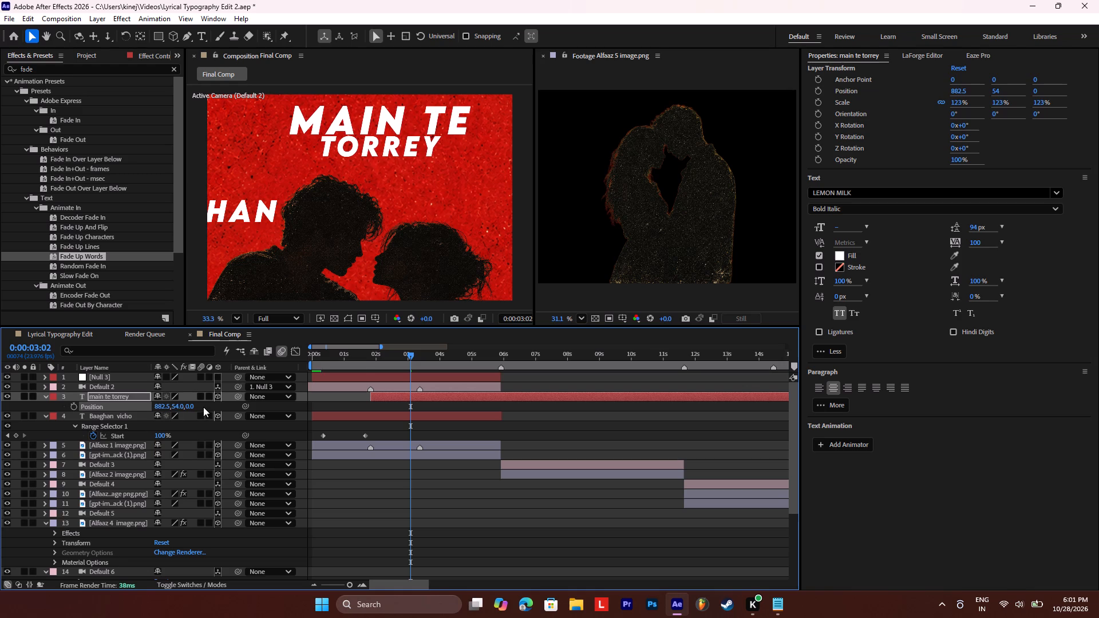
left_click_drag(183, 407, 190, 407)
key("space")
key("space")
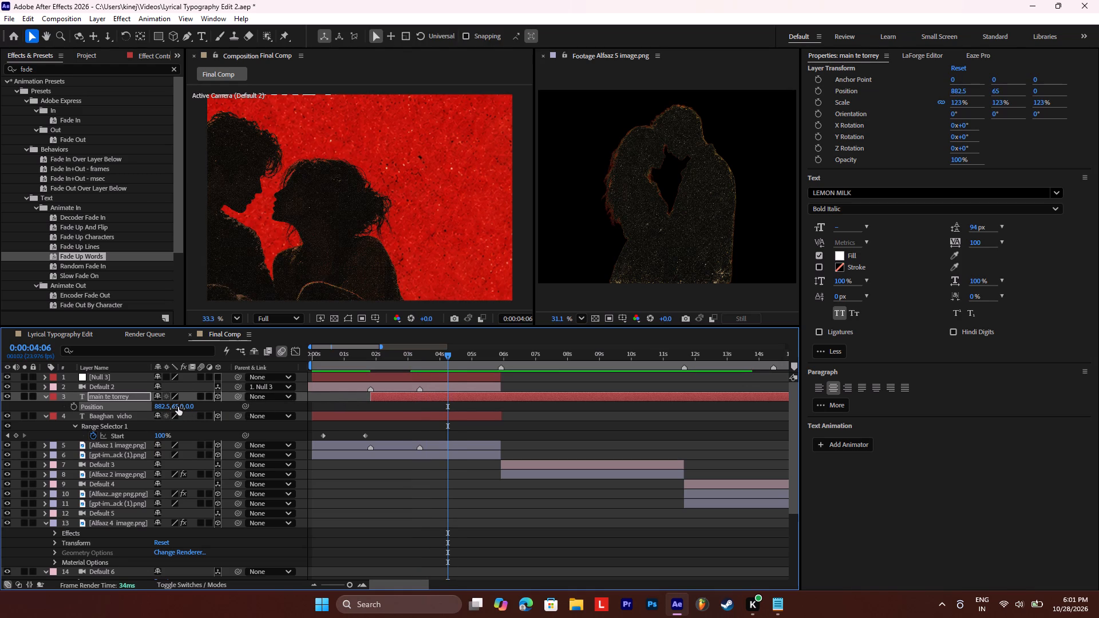
left_click_drag(178, 407, 163, 407)
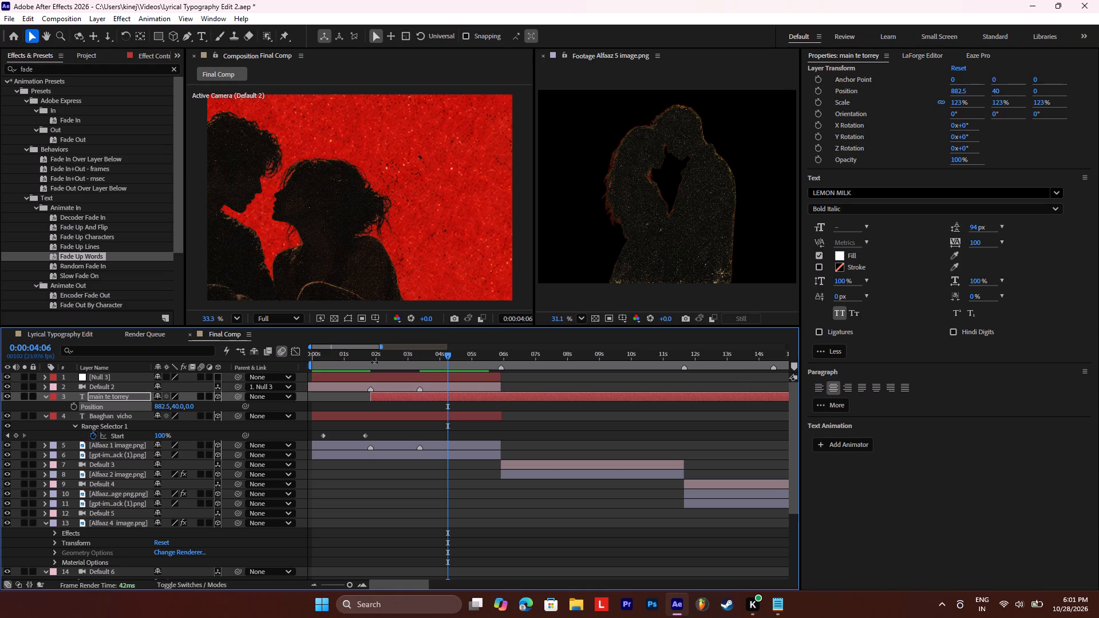
Preview the main te torrey lyric from 0:00:01:19 and through the camera change.
left_click(369, 355)
key("space")
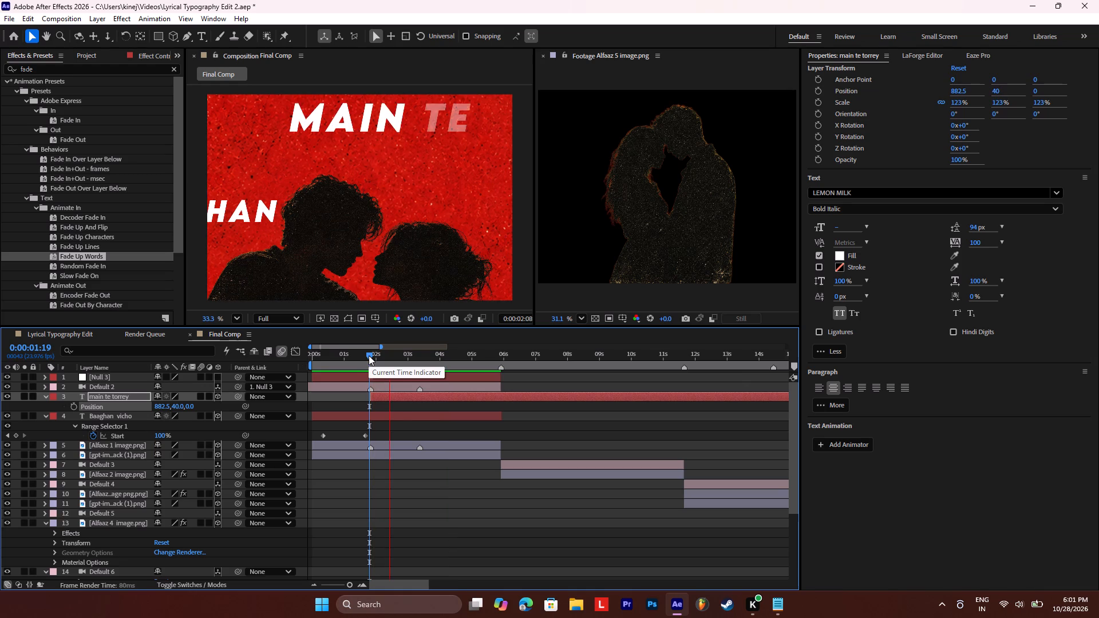
key("space")
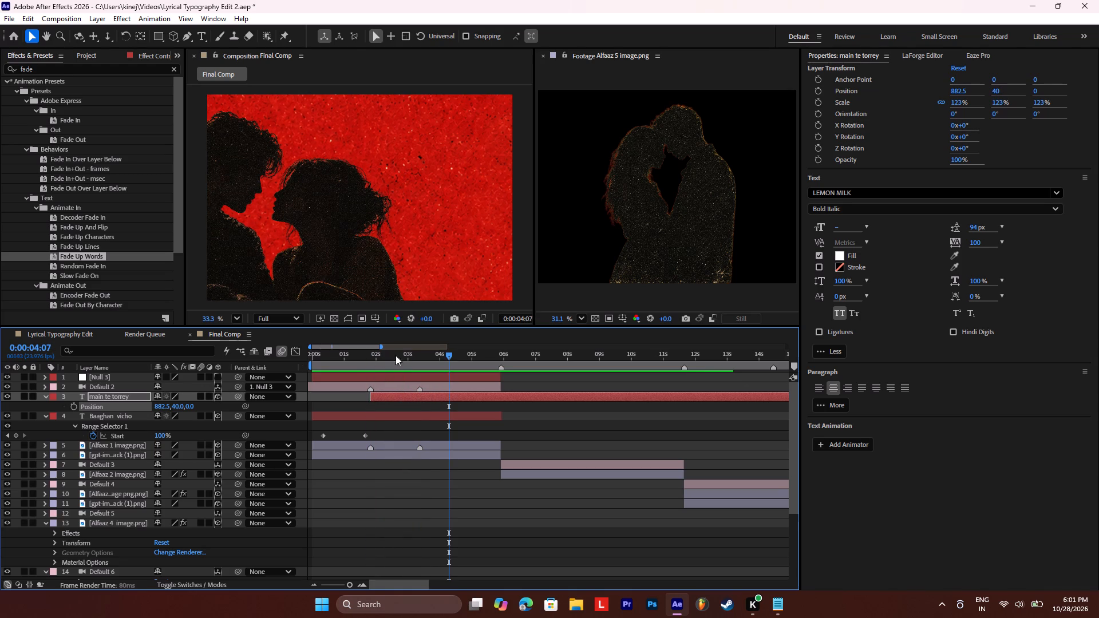
left_click_drag(411, 358, 421, 357)
key("space")
key("space")
Duplicate the main te torrey layer and shift the copy to start at the 0:00:03:09 camera change.
left_click(421, 357)
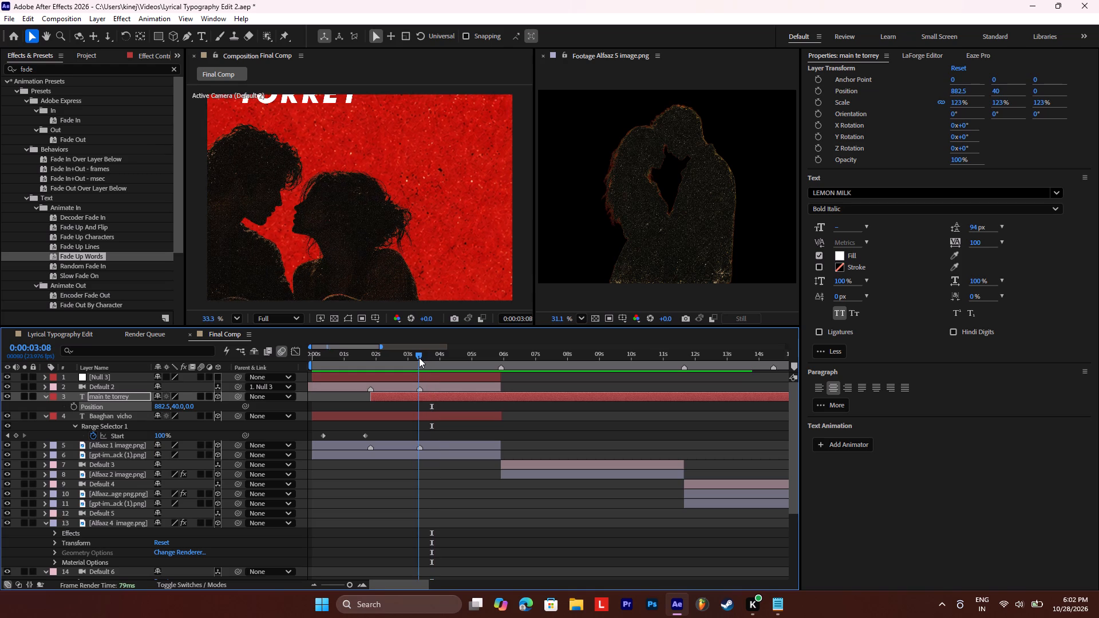
left_click(427, 395)
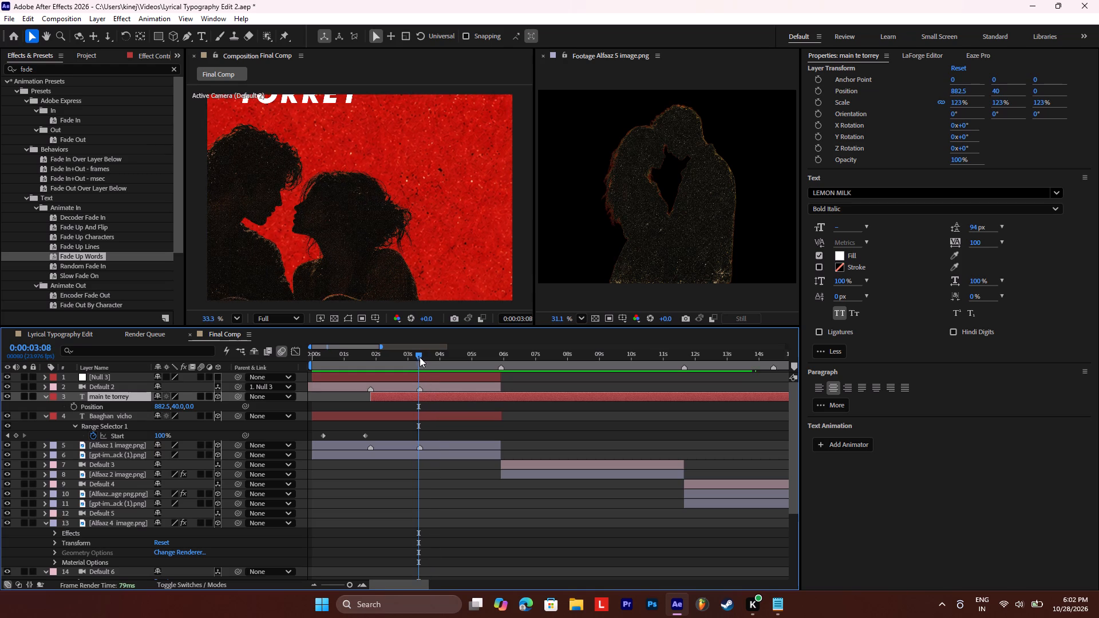
left_click(420, 356)
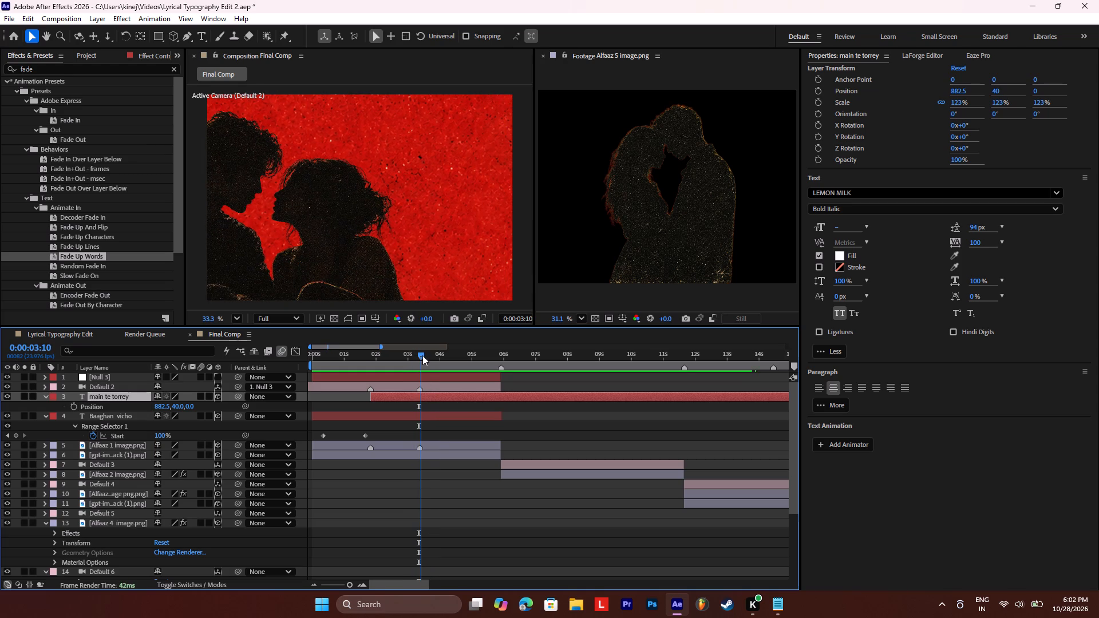
left_click(425, 394)
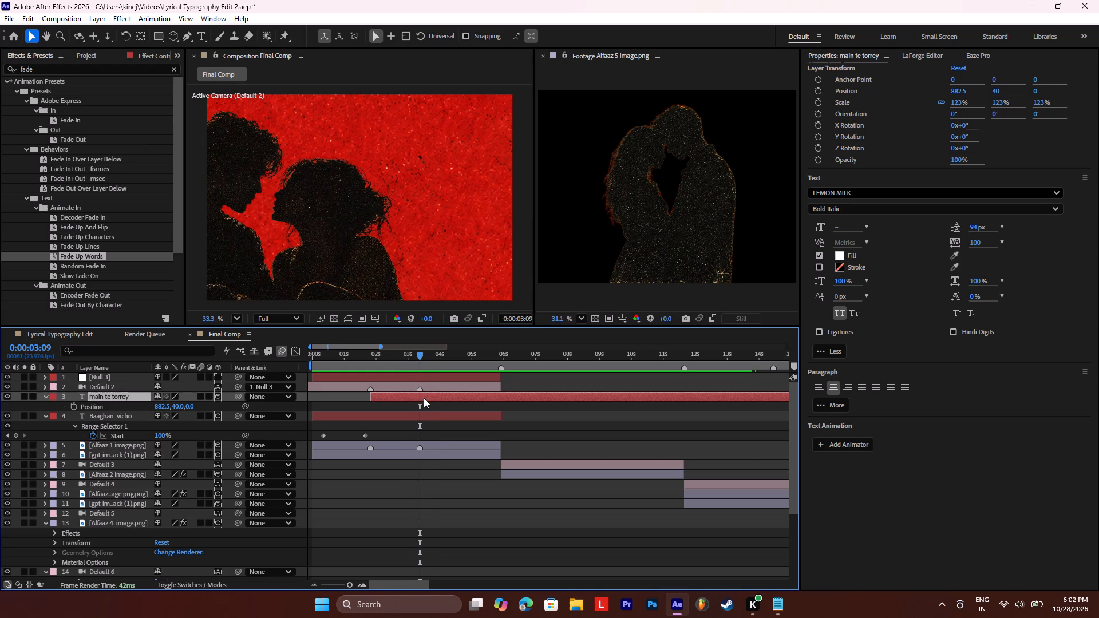
key("ctrl+d")
left_click_drag(407, 396, 446, 389)
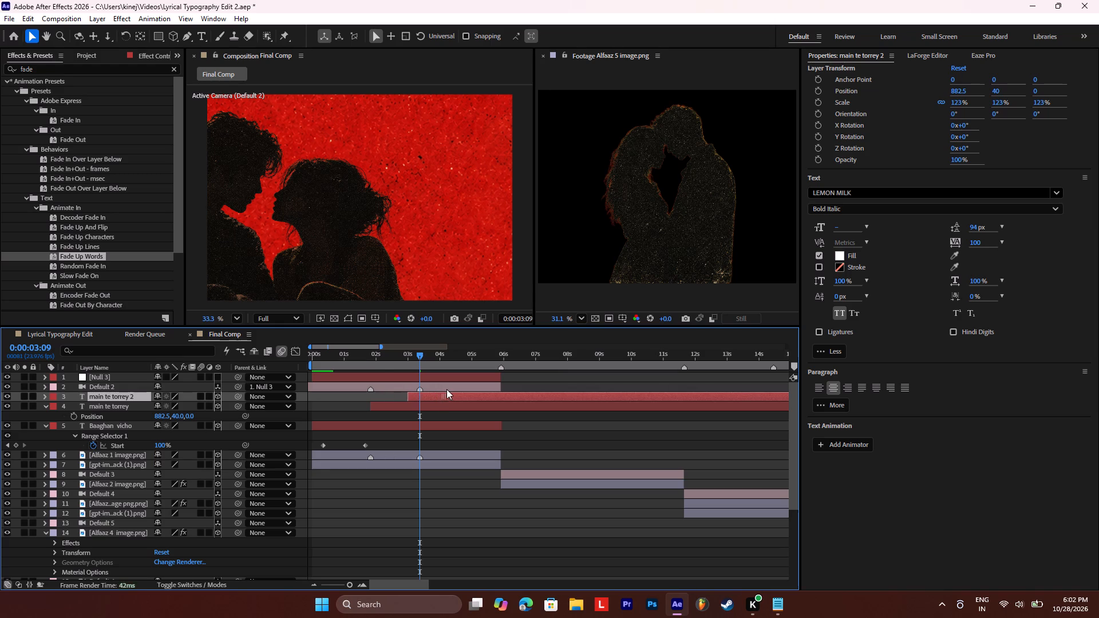
left_click_drag(446, 389, 456, 391)
left_click(446, 395)
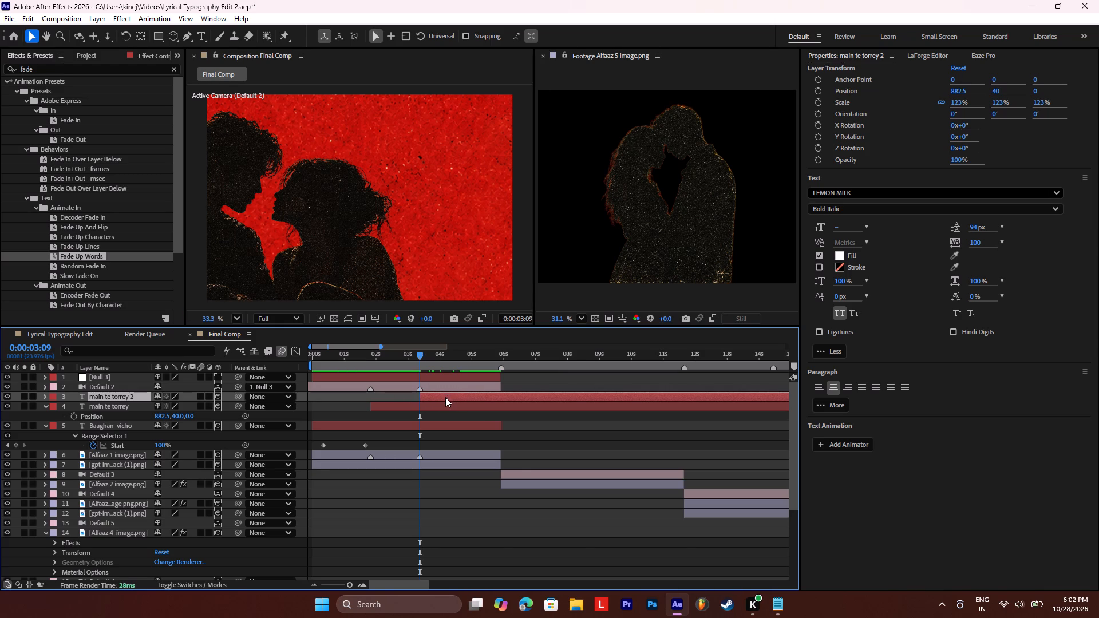
Copy "tere layi gulaab ve" from the Notepad lyrics and replace the duplicated layer's text with it.
left_click(777, 602)
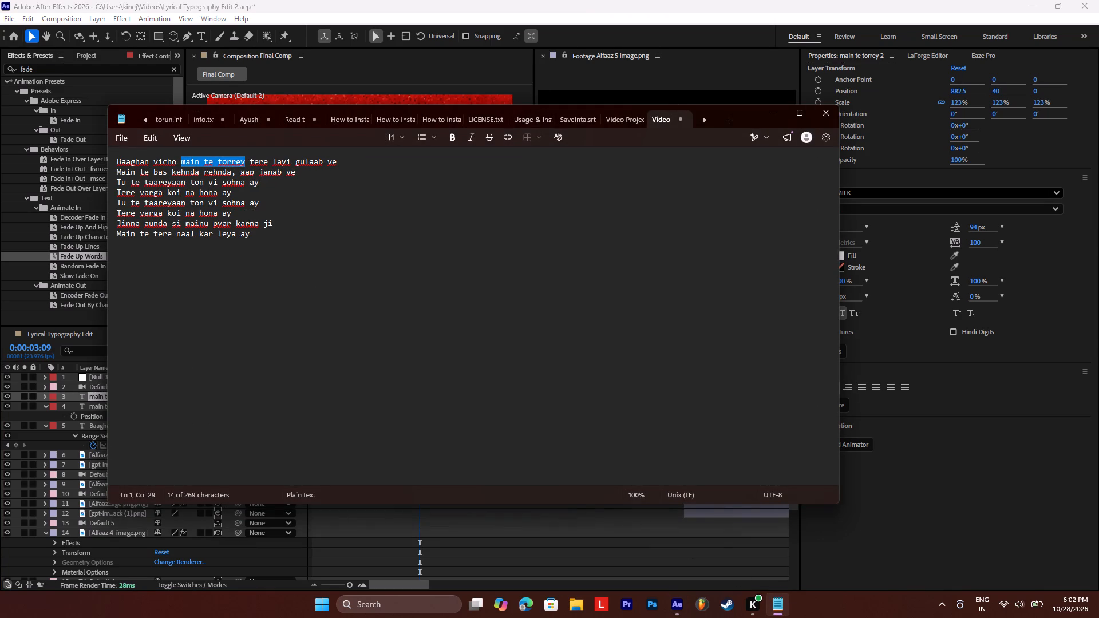
left_click_drag(249, 160, 341, 163)
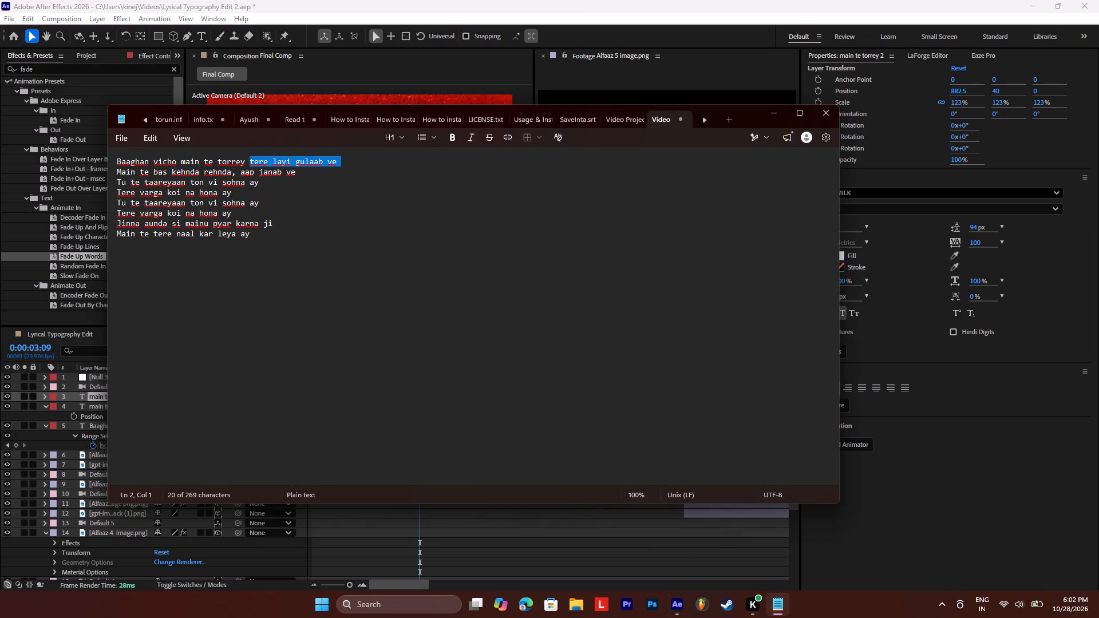
left_click_drag(341, 163, 336, 167)
key("ctrl+c")
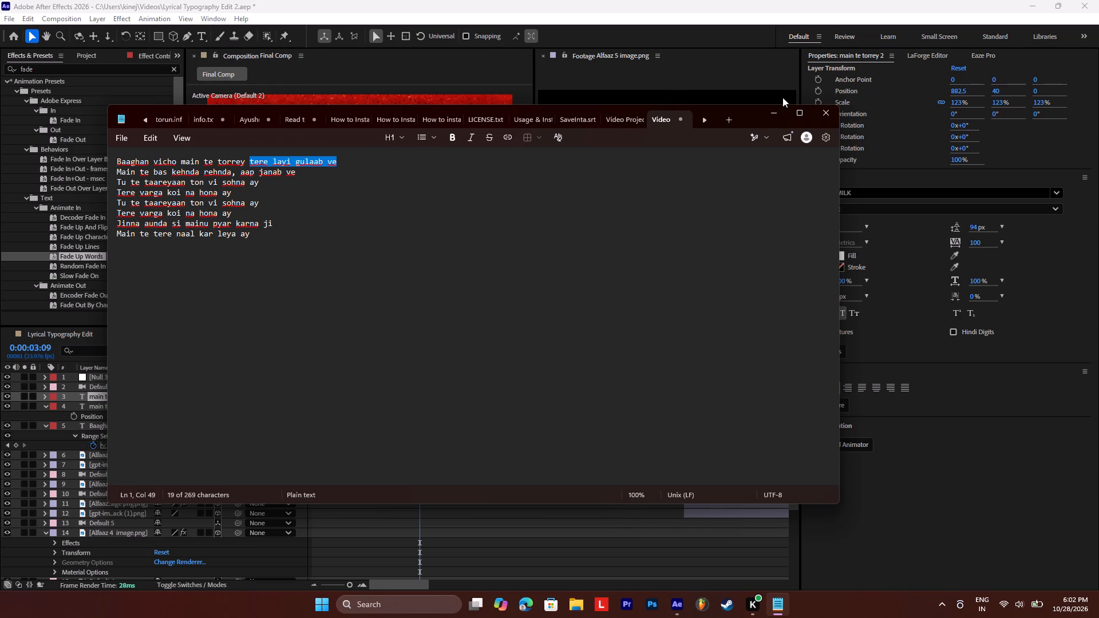
left_click(772, 112)
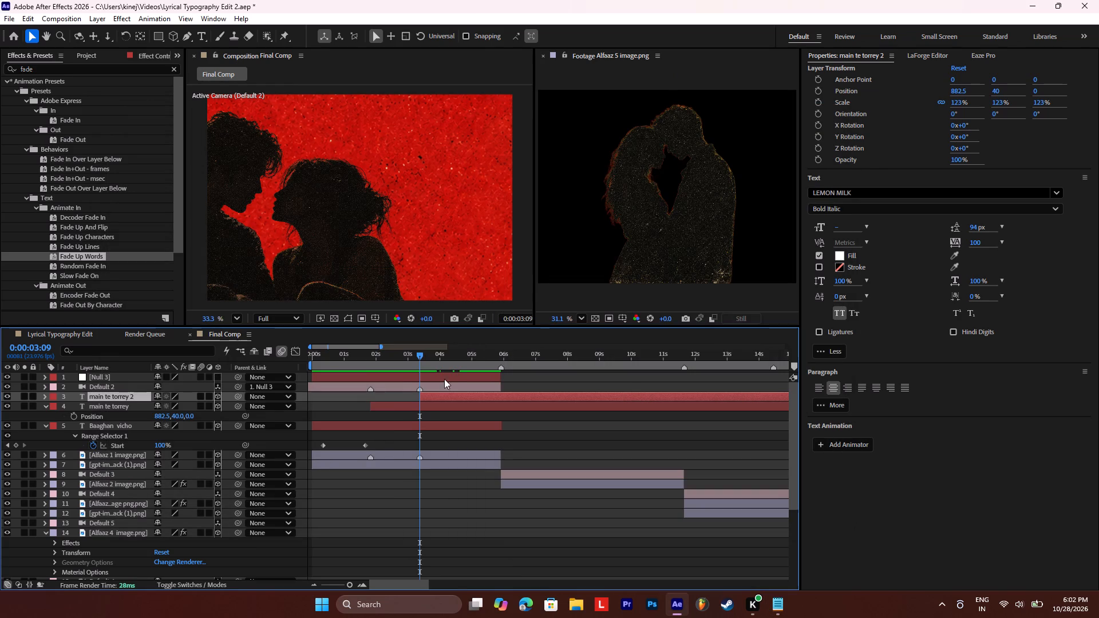
double_click(442, 395)
key("ctrl+v")
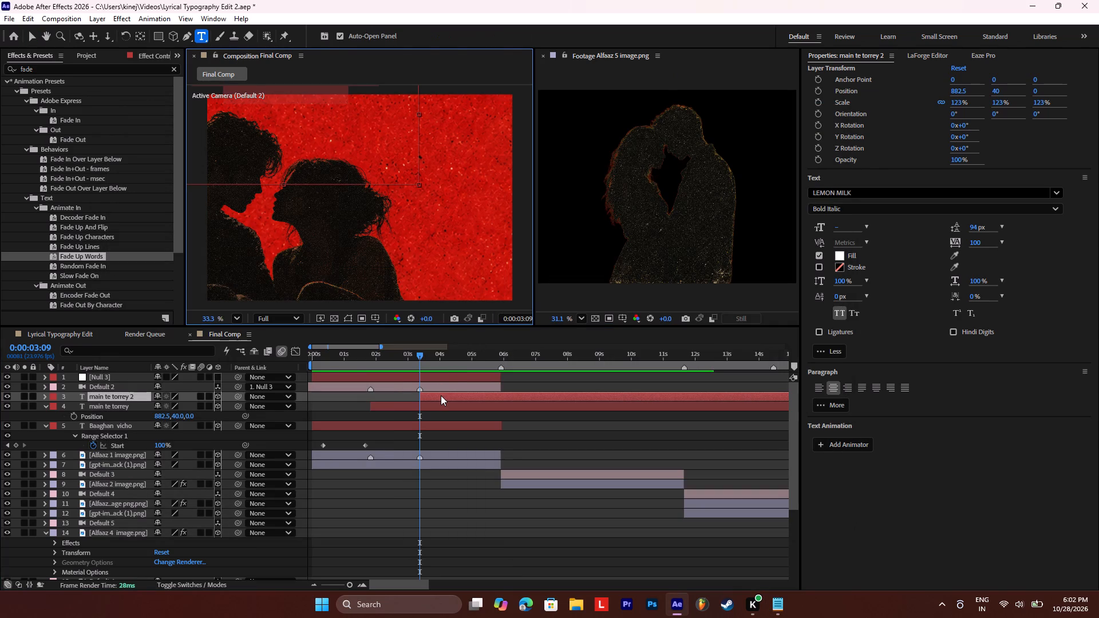
Position the tere layi gulaab ve layer at 1418.5, 597 in the second camera view, checking it at 0:00:05:02.
left_click(125, 395)
key("p")
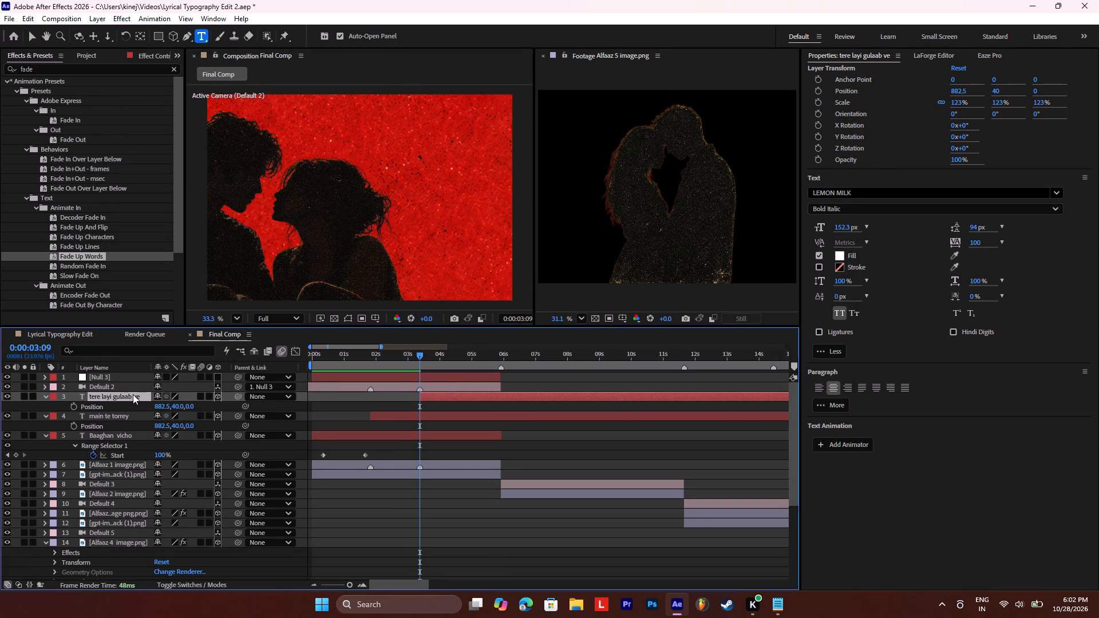
left_click_drag(177, 405, 297, 414)
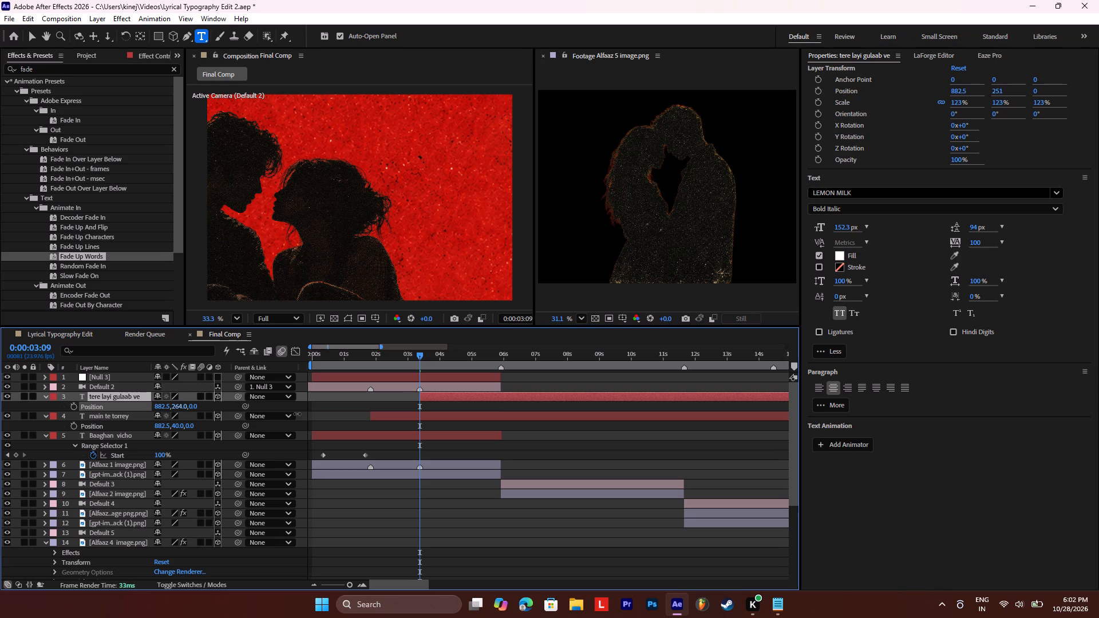
left_click_drag(297, 414, 295, 414)
left_click_drag(176, 407, 189, 406)
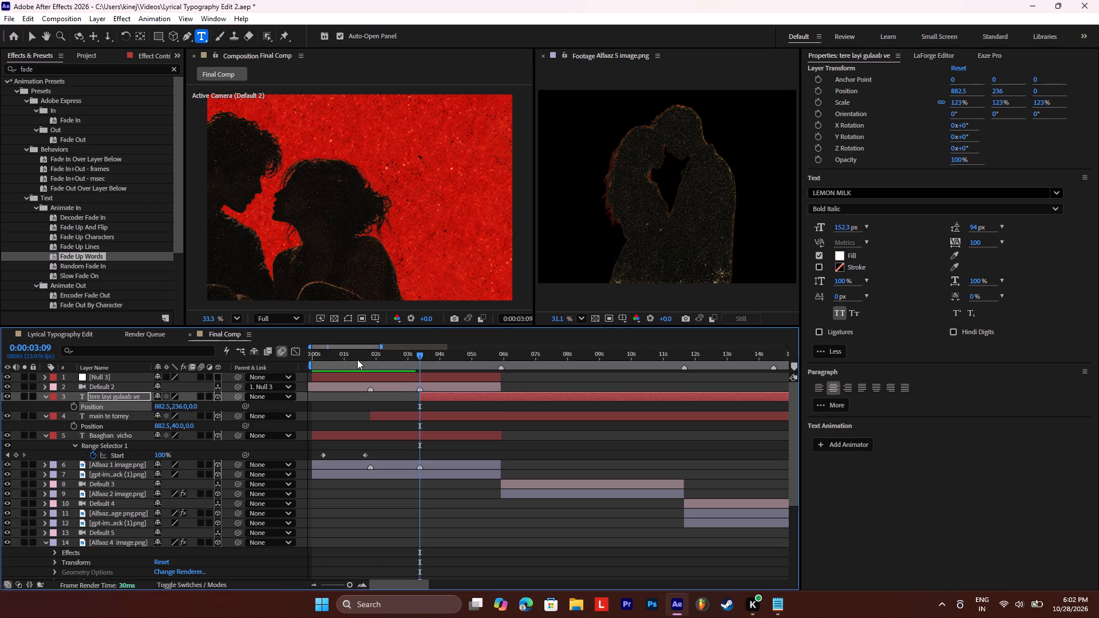
left_click_drag(427, 350, 474, 350)
left_click_drag(179, 407, 390, 403)
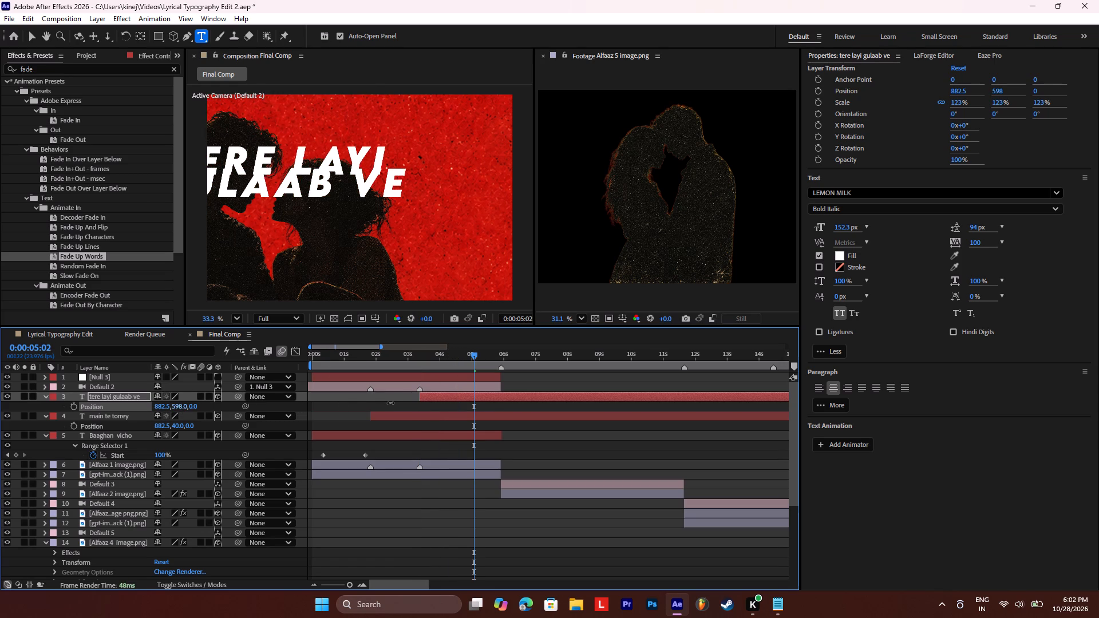
left_click_drag(390, 403, 387, 403)
left_click_drag(163, 410, 468, 408)
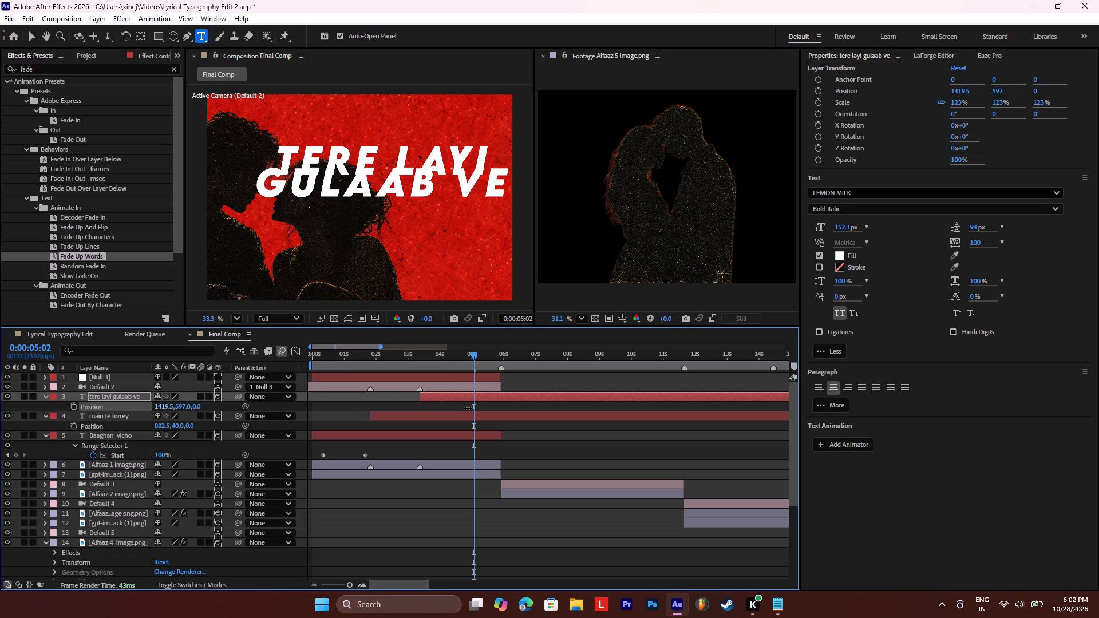
left_click_drag(468, 408, 467, 408)
Right-align the tere layi gulaab ve text.
left_click(841, 387)
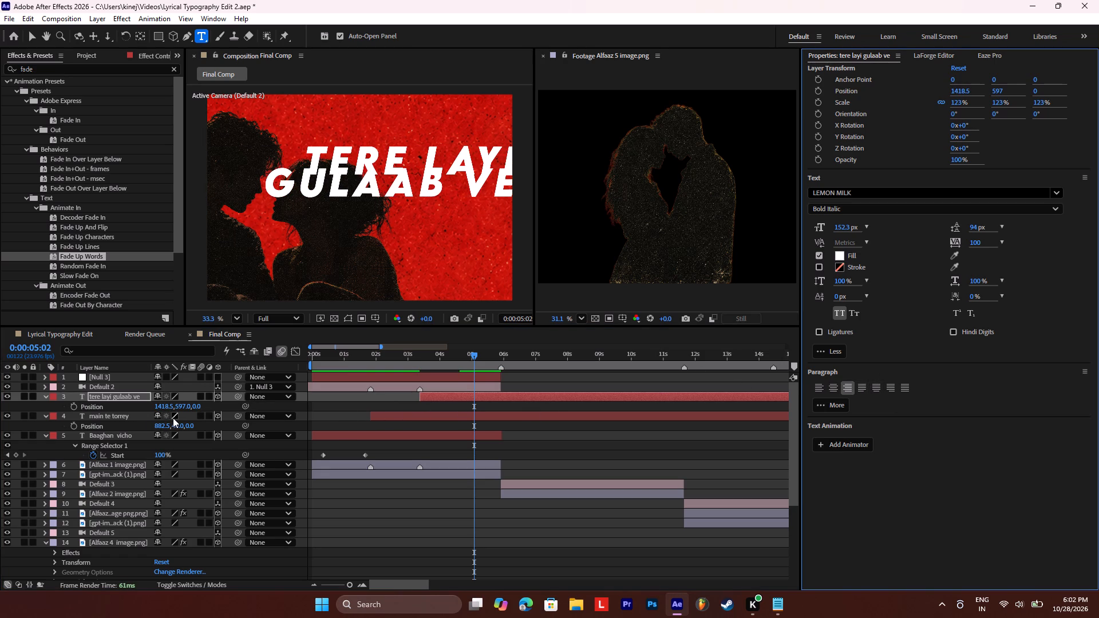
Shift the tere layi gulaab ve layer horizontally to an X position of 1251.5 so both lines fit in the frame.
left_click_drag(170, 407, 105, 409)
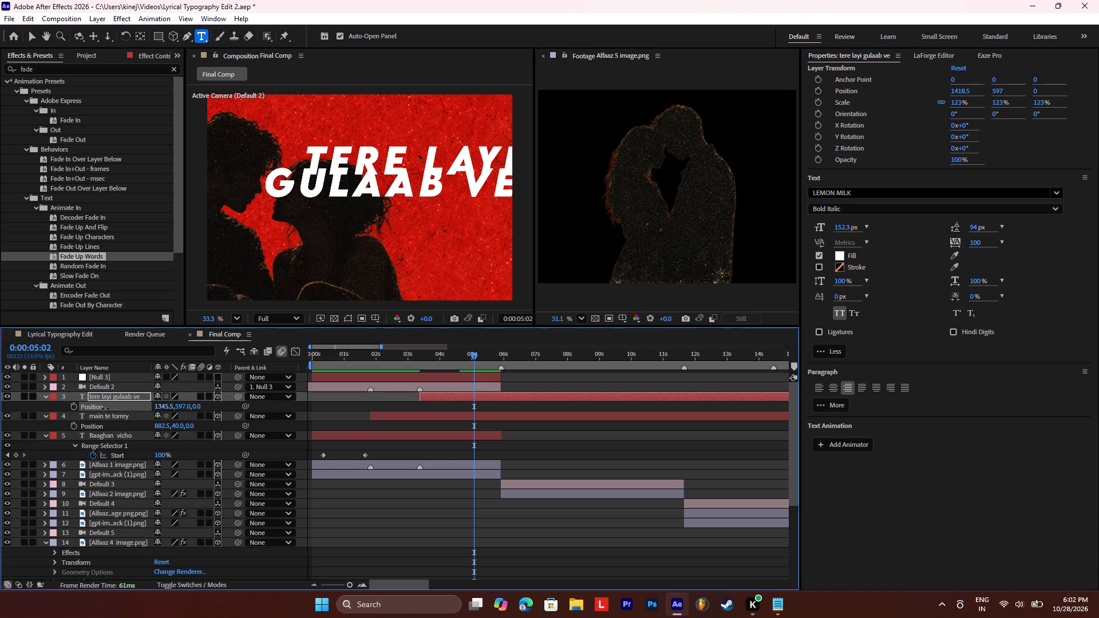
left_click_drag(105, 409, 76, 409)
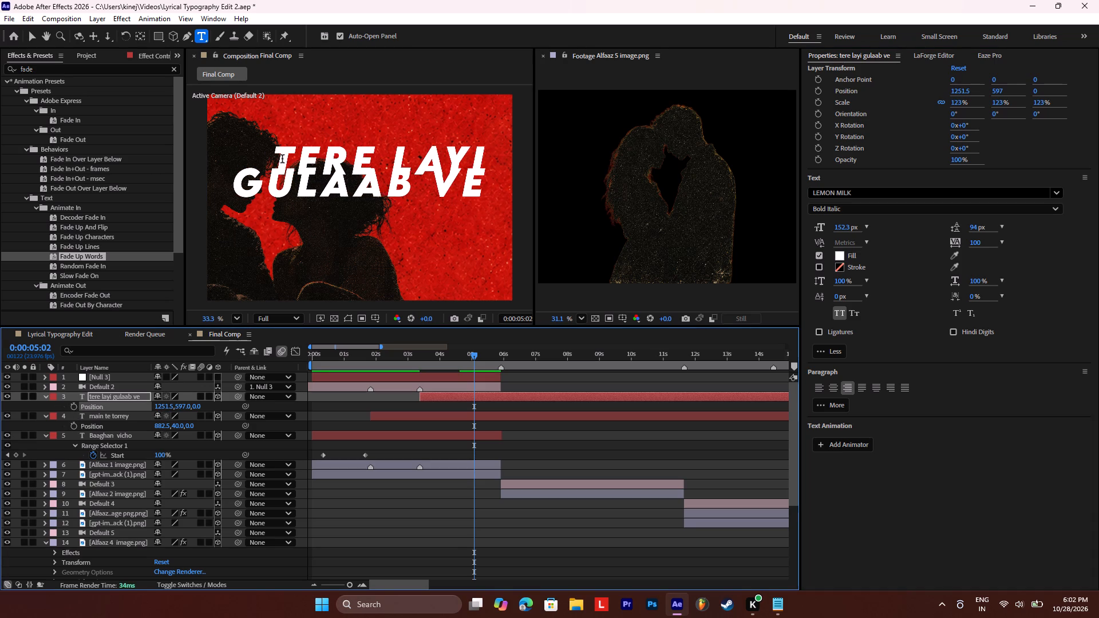
Reduce the font size of only the words GULAAB VE to 107.3 px.
left_click_drag(238, 185, 485, 185)
left_click_drag(848, 229, 839, 229)
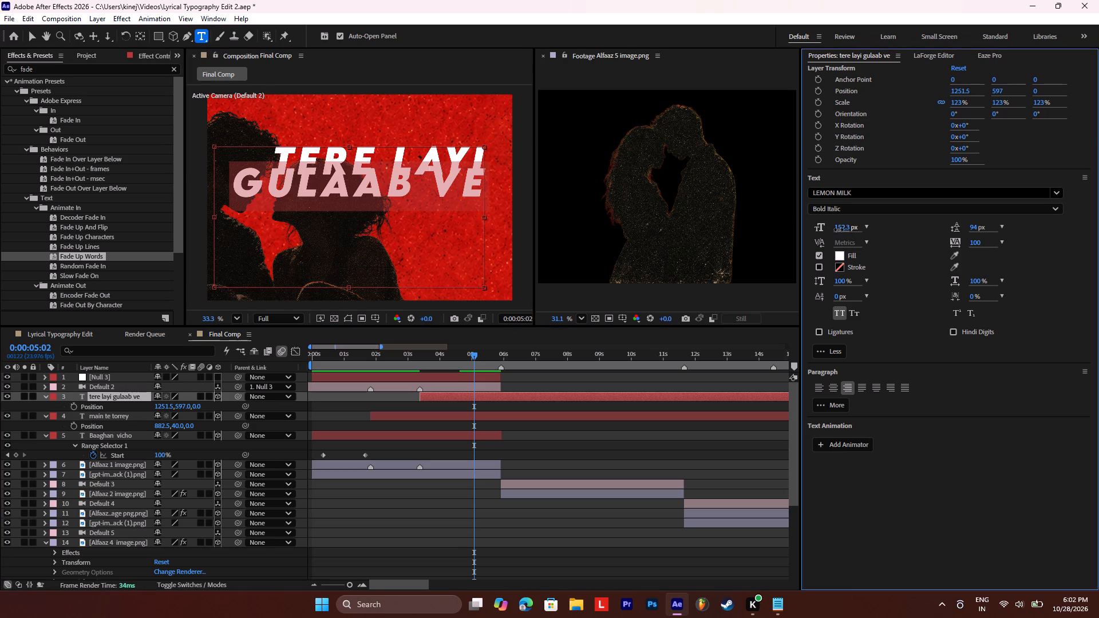
left_click_drag(839, 229, 819, 231)
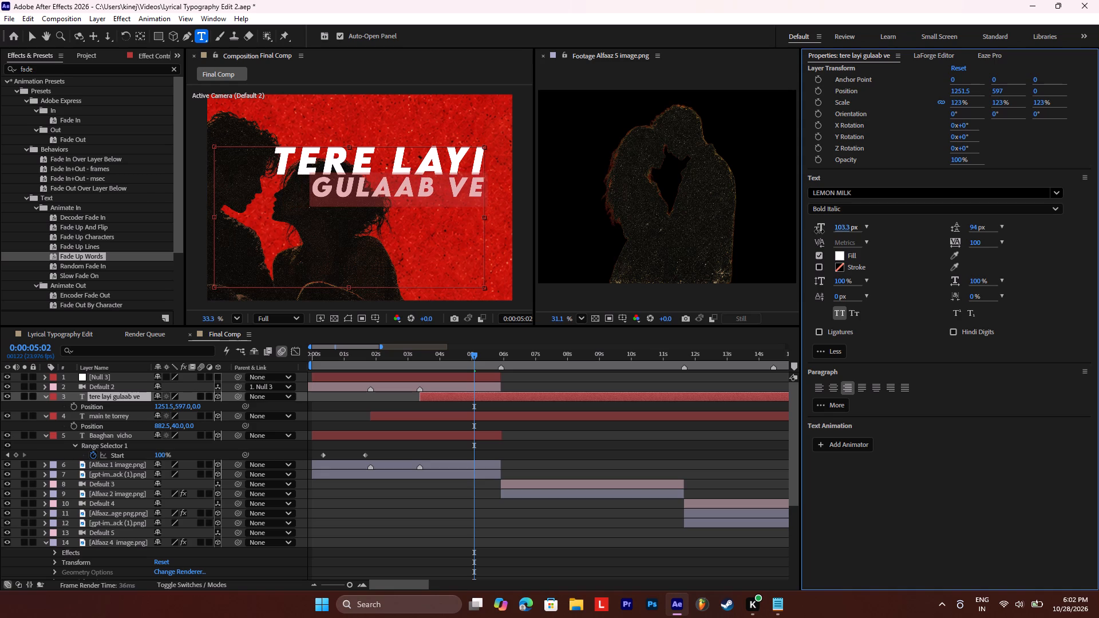
left_click_drag(819, 231, 821, 230)
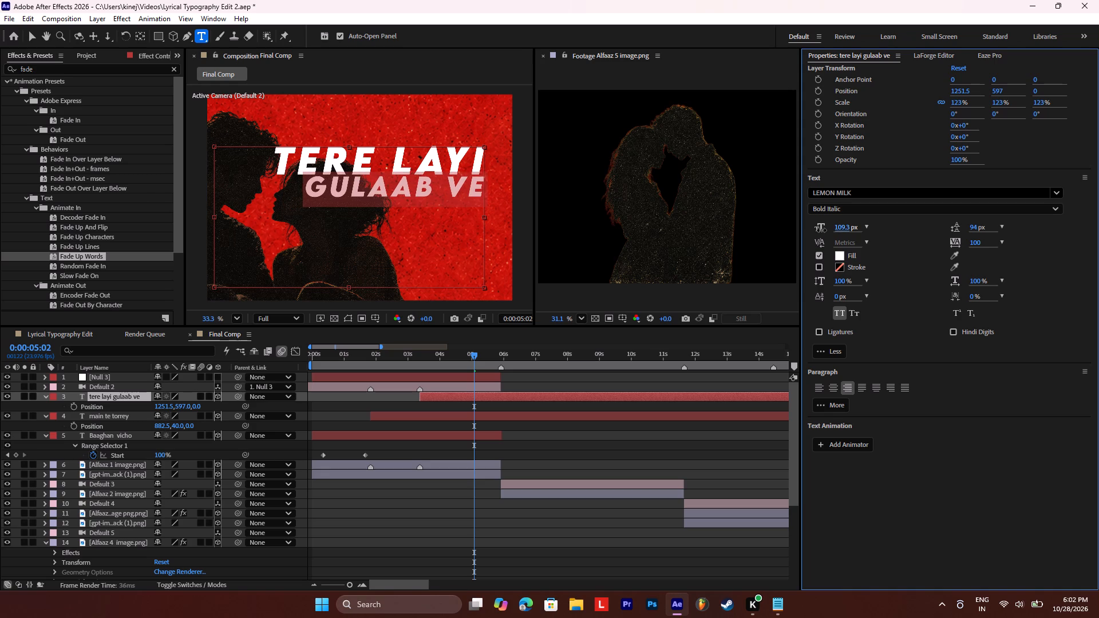
left_click_drag(821, 230, 820, 230)
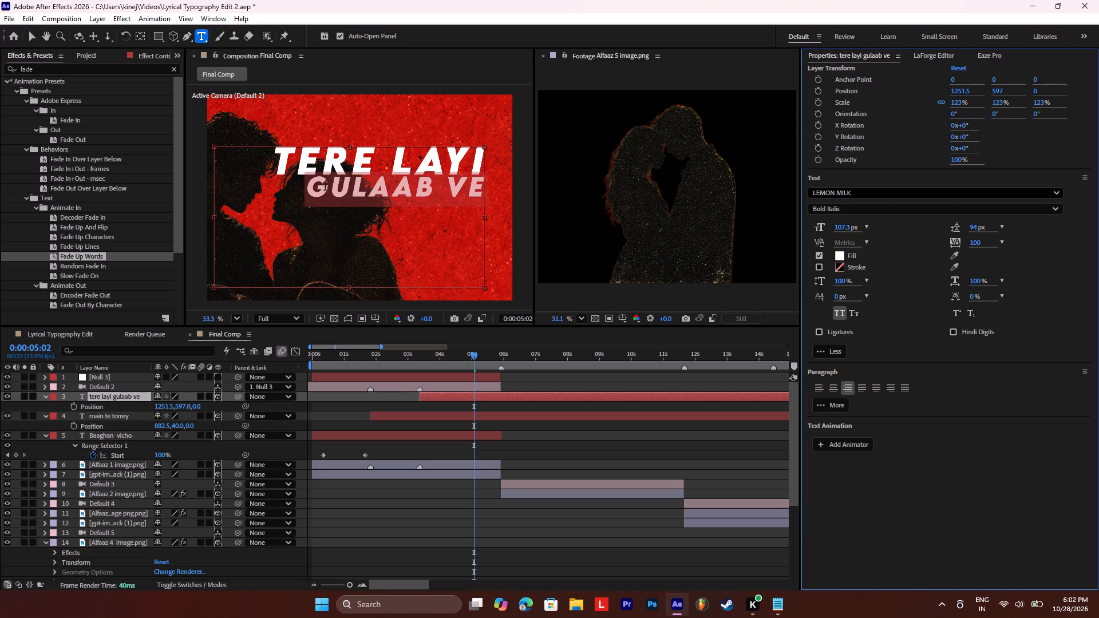
left_click(270, 158)
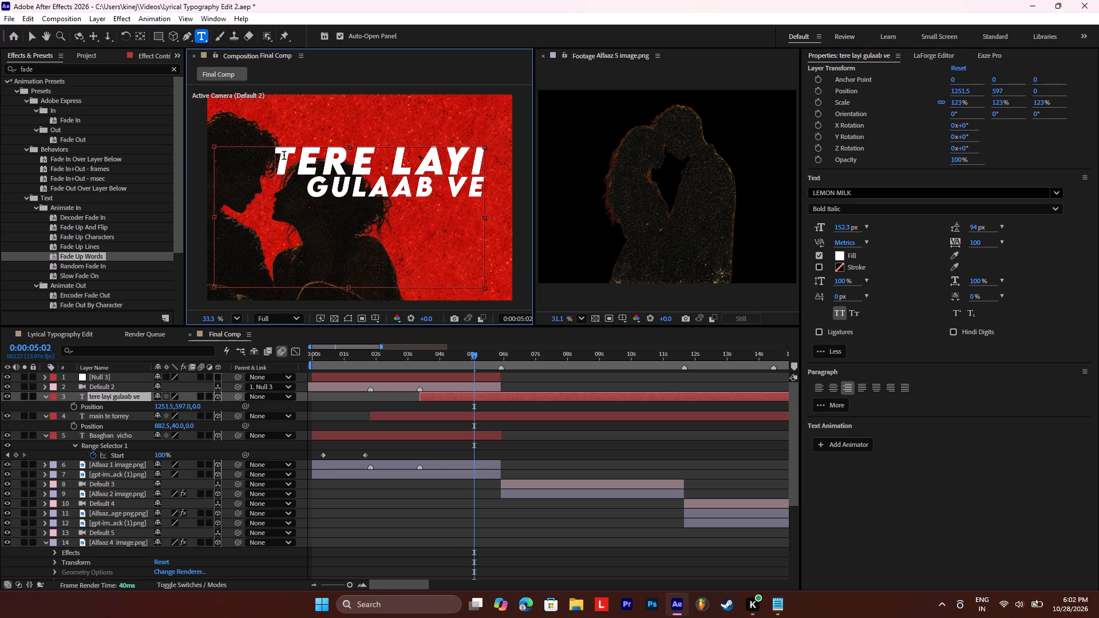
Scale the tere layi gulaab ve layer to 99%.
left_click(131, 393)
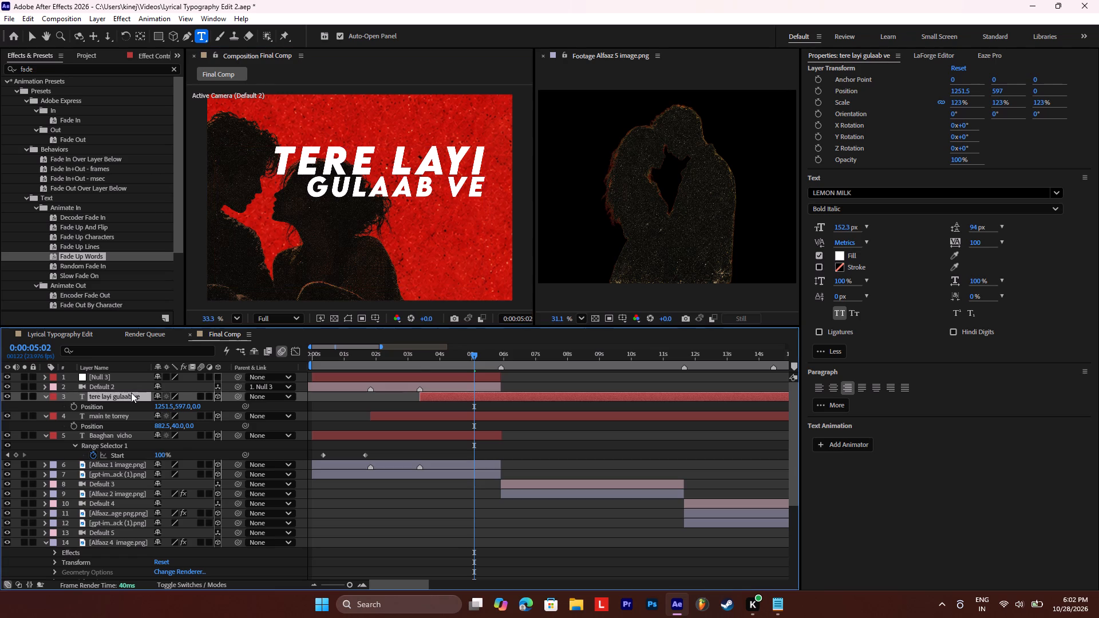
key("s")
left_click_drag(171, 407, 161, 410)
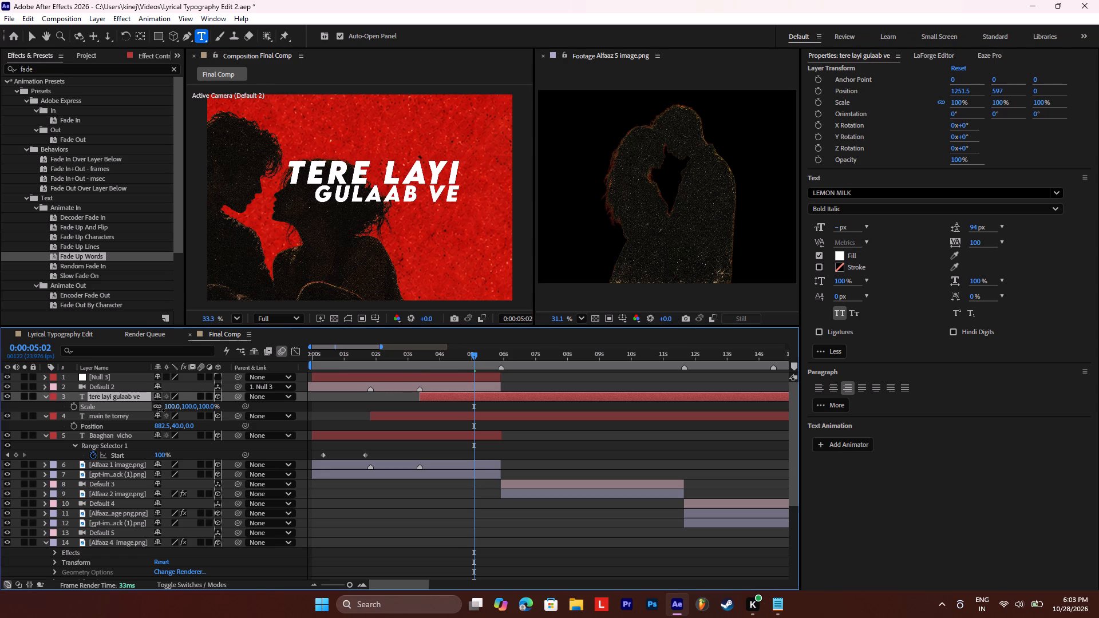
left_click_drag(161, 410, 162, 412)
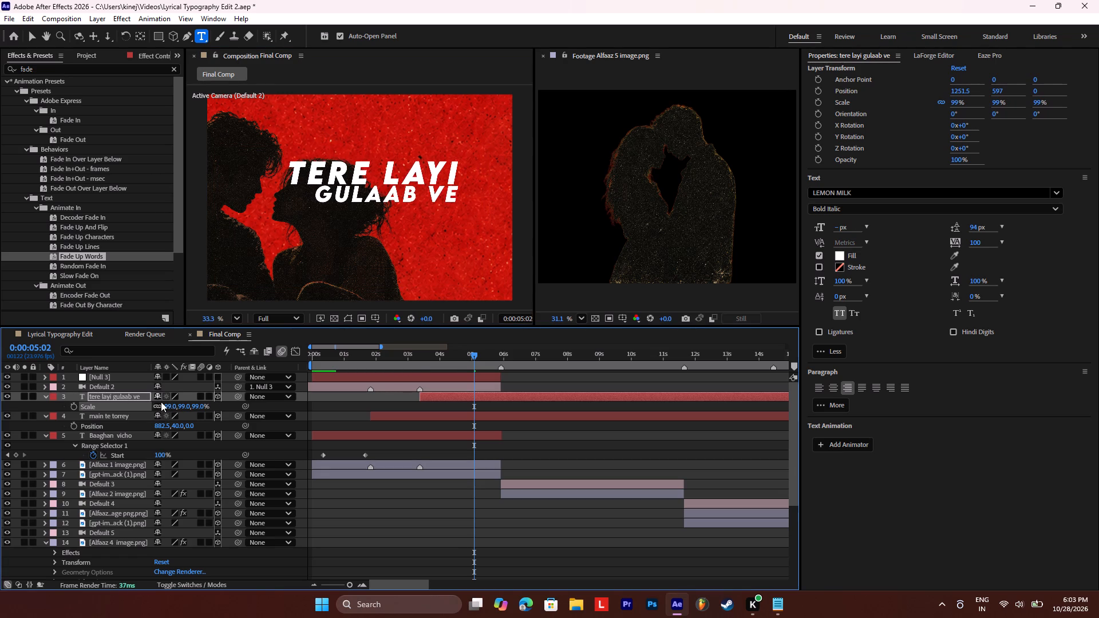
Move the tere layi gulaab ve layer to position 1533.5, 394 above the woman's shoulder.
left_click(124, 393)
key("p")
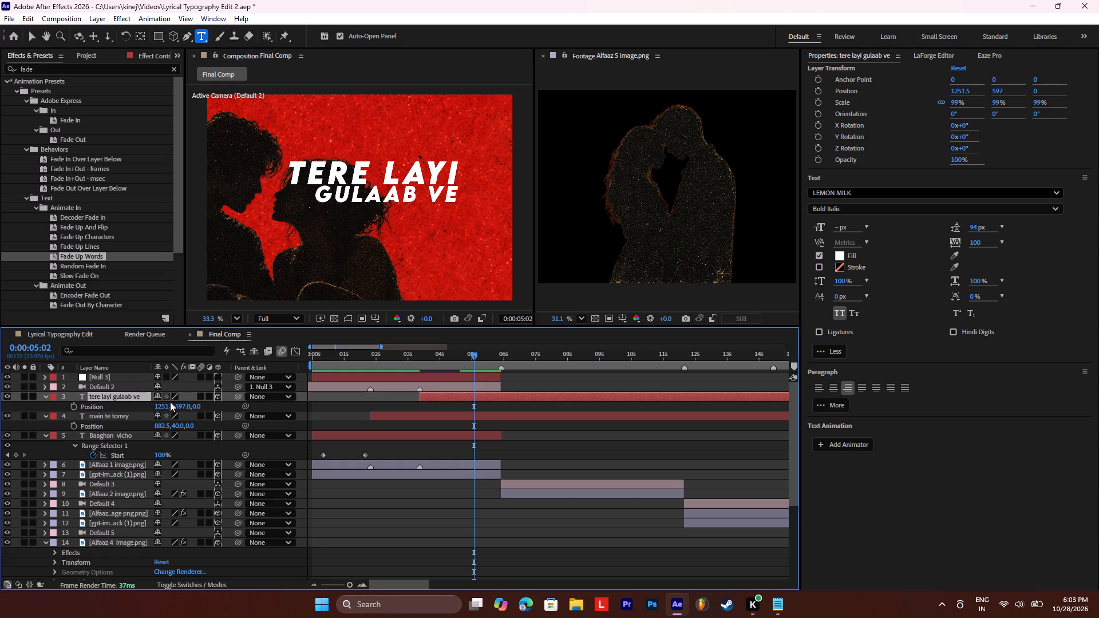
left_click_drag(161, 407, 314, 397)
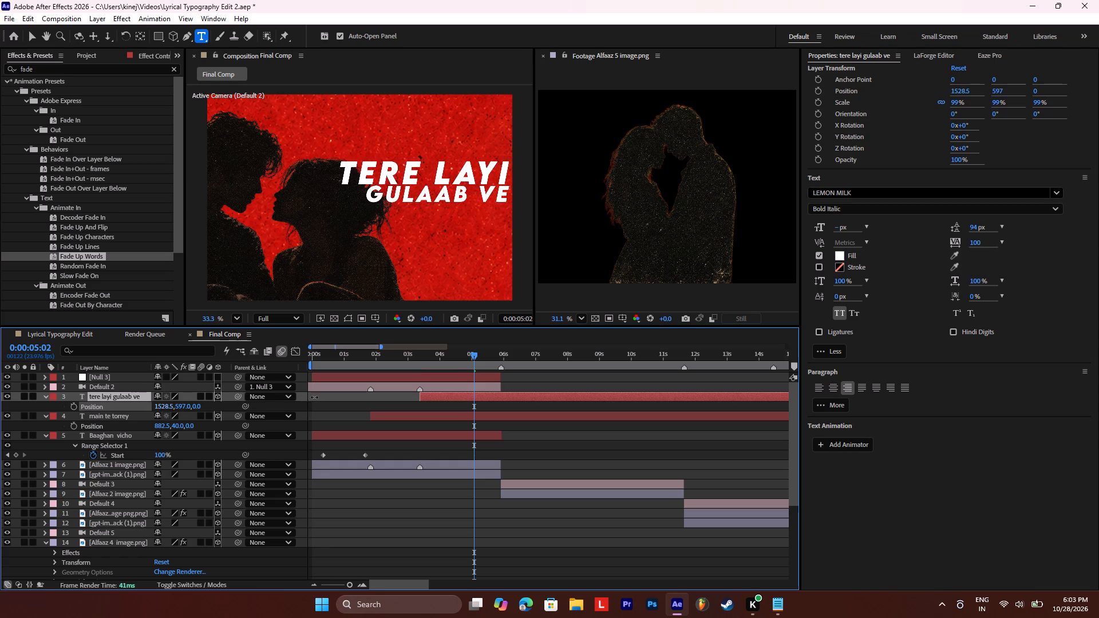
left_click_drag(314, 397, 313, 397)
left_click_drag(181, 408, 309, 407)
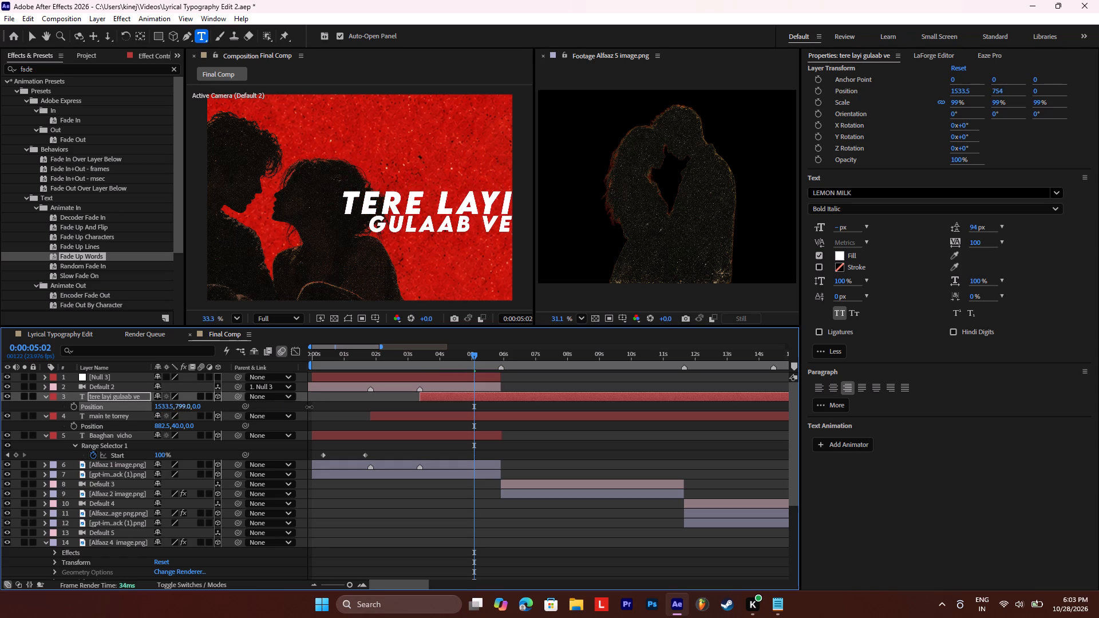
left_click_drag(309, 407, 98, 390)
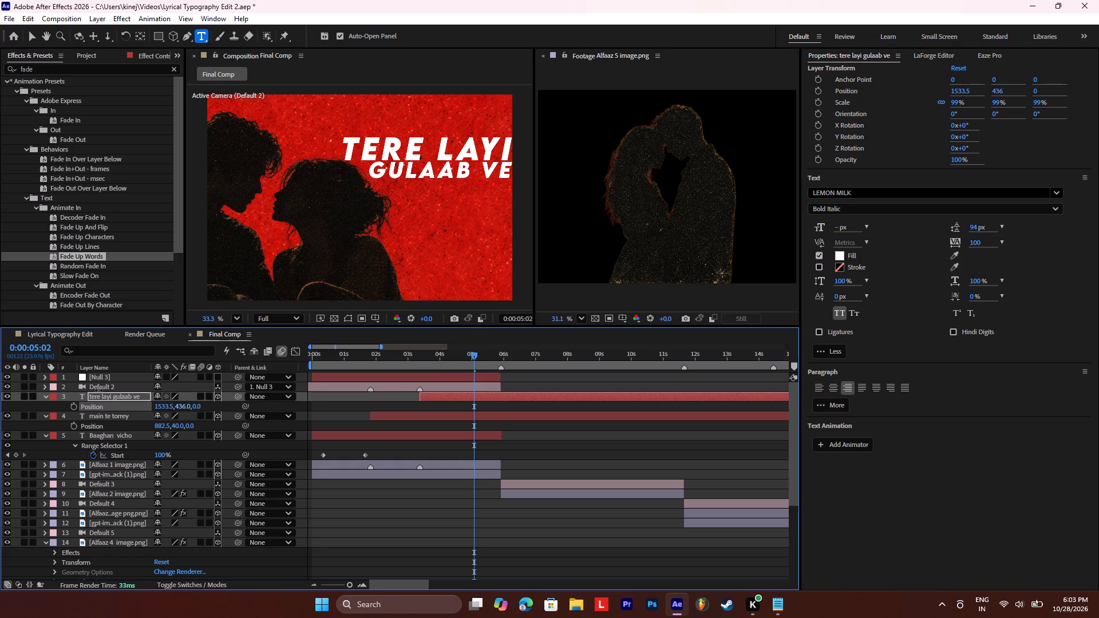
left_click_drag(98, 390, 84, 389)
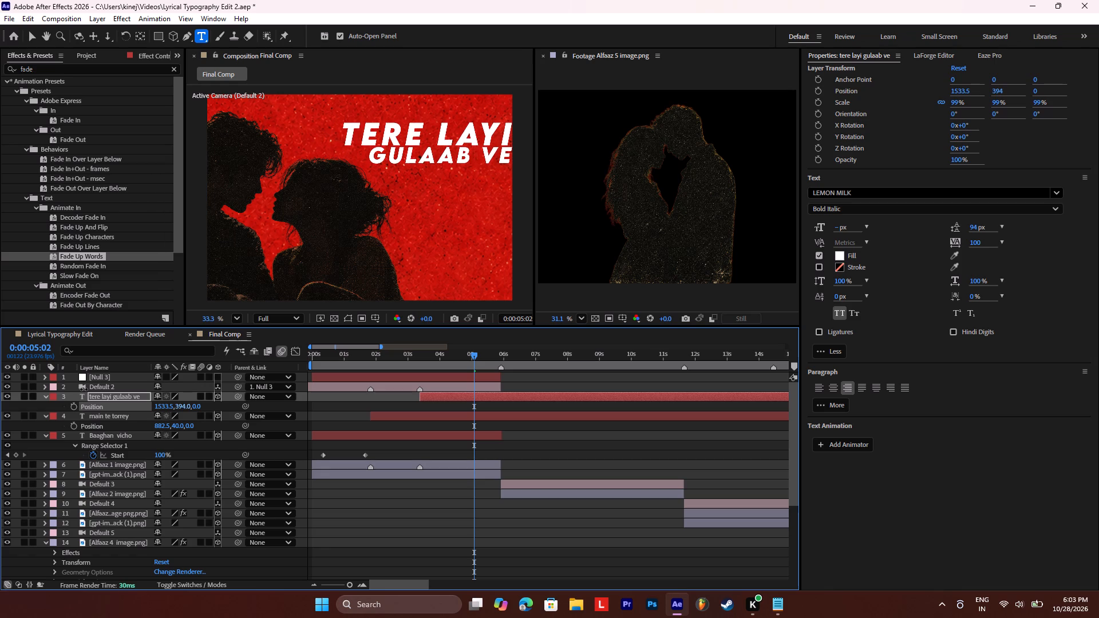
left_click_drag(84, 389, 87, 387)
Scale the tere layi gulaab ve layer down to 82%.
left_click(104, 397)
key("s")
left_click_drag(172, 408, 165, 410)
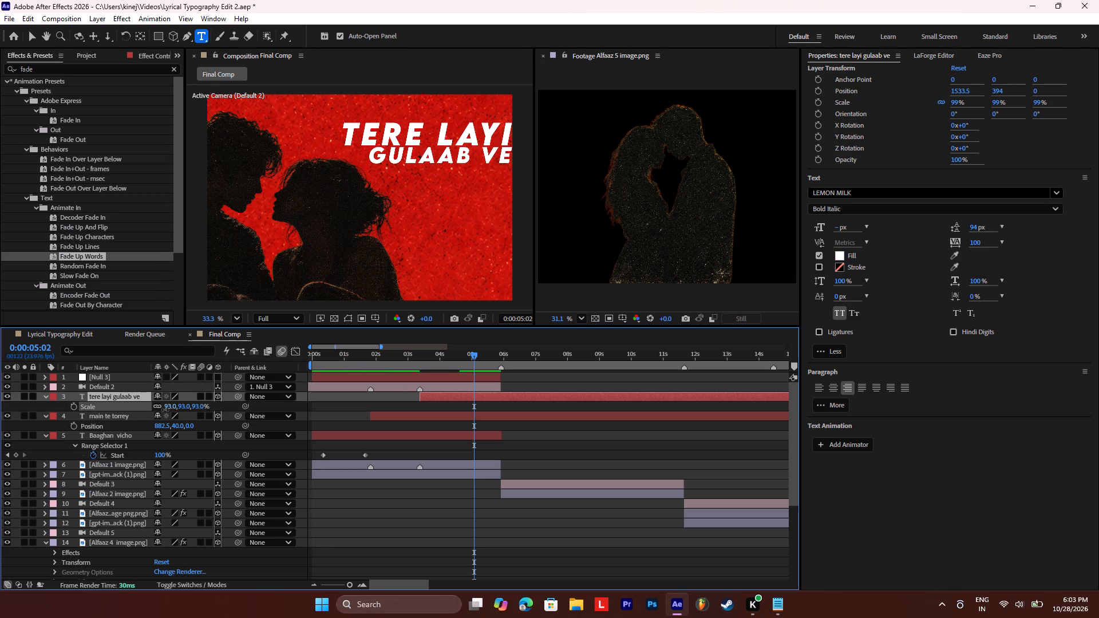
left_click_drag(165, 410, 165, 410)
Move the tere layi gulaab ve layer to position 1607.5, 626, beside the woman's silhouette.
left_click(129, 399)
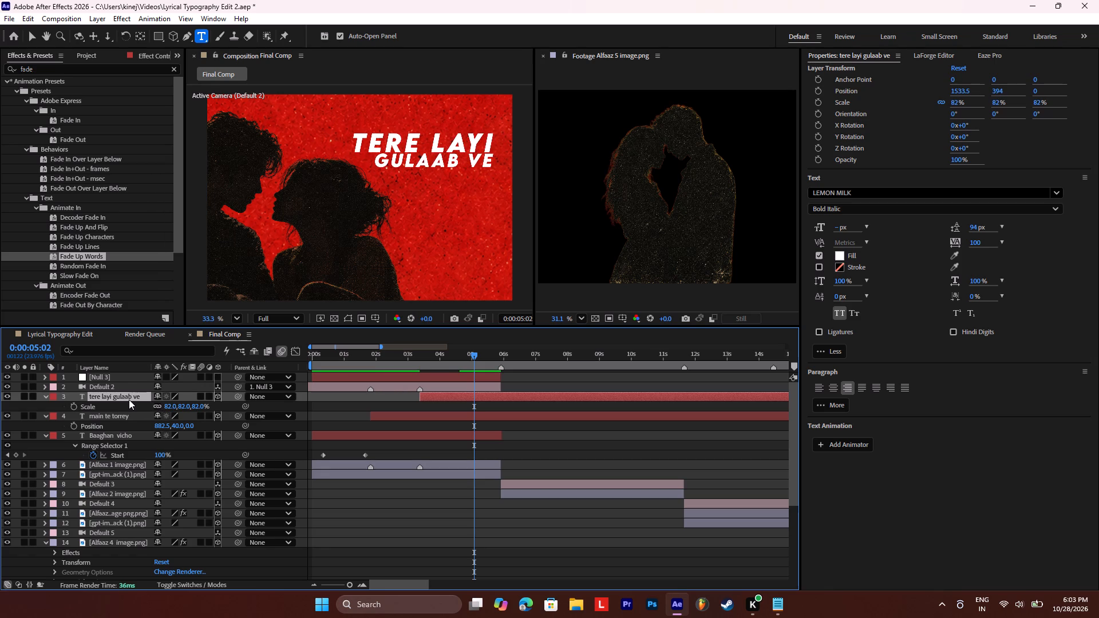
key("p")
left_click_drag(190, 405, 301, 405)
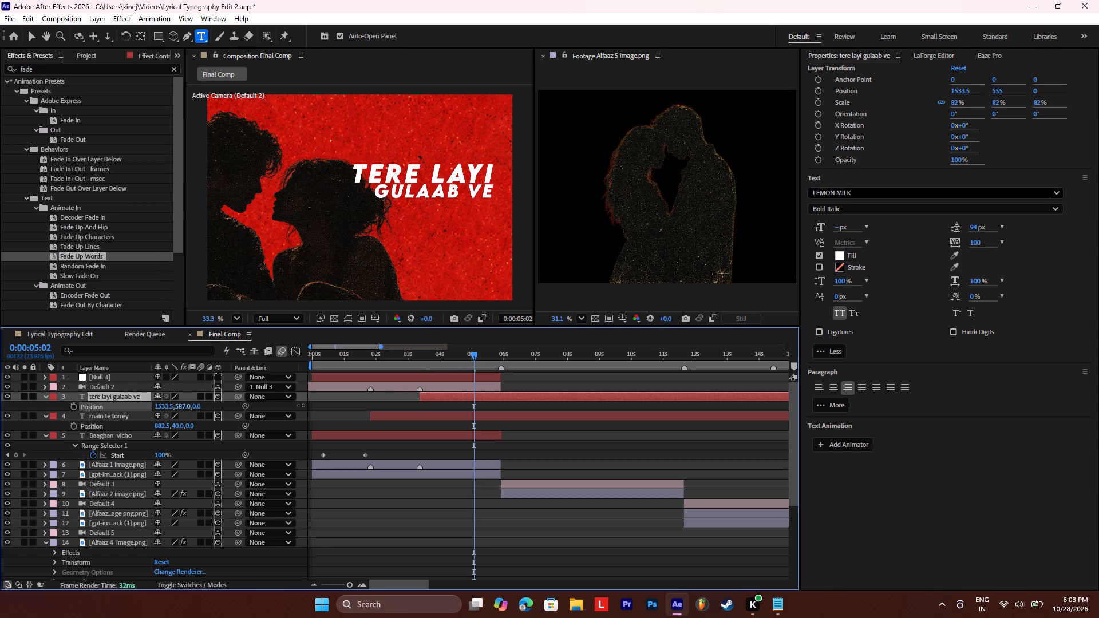
left_click_drag(301, 405, 323, 405)
left_click_drag(163, 407, 218, 407)
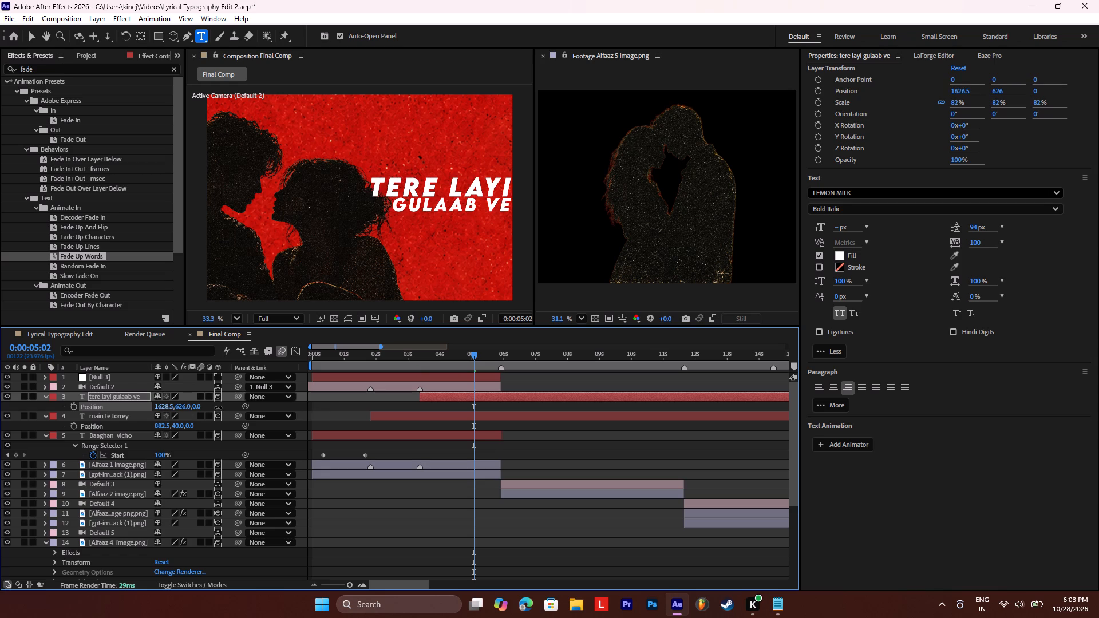
left_click_drag(218, 407, 216, 407)
left_click_drag(216, 407, 205, 408)
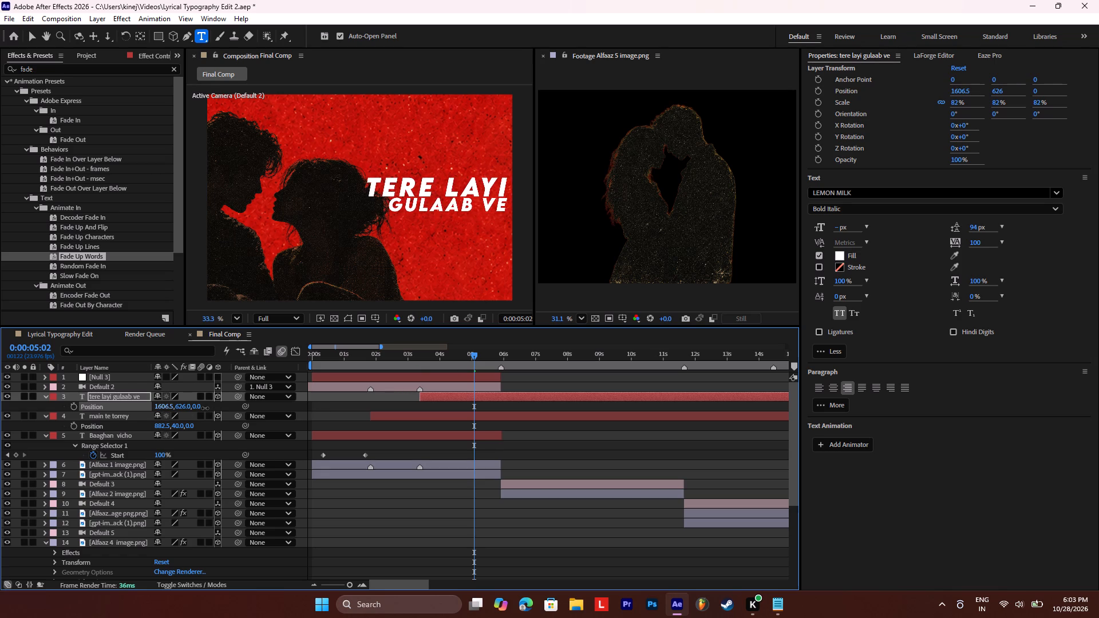
left_click_drag(205, 408, 205, 408)
Fine-tune the vertical placement of the tere layi gulaab ve layer to a Y position of 676.
left_click(116, 398)
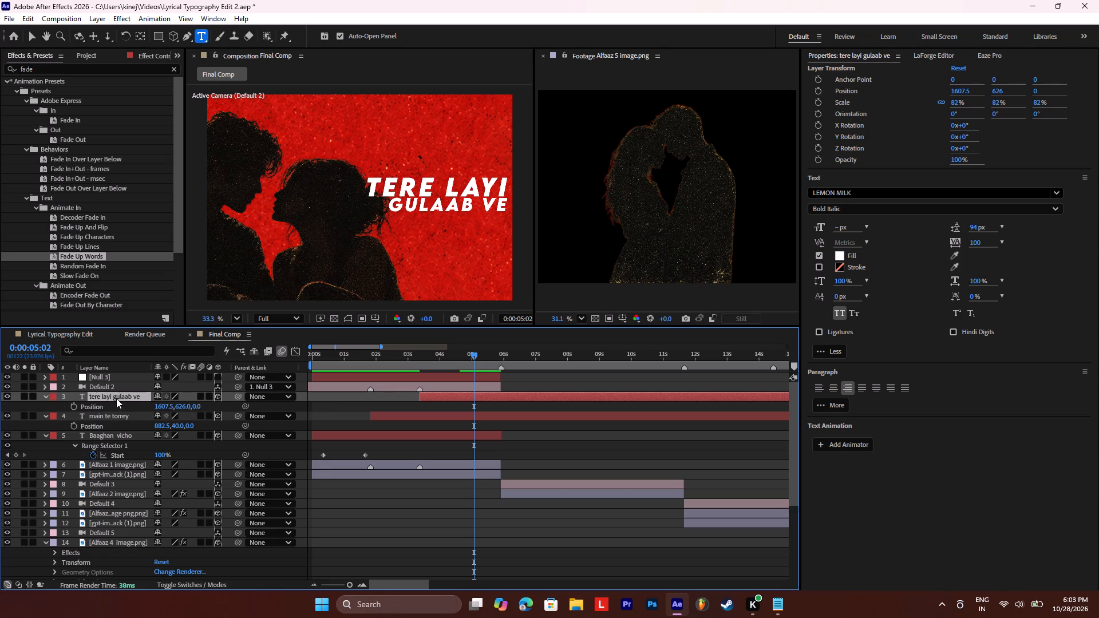
key("s")
left_click(125, 398)
key("p")
left_click_drag(187, 406, 215, 406)
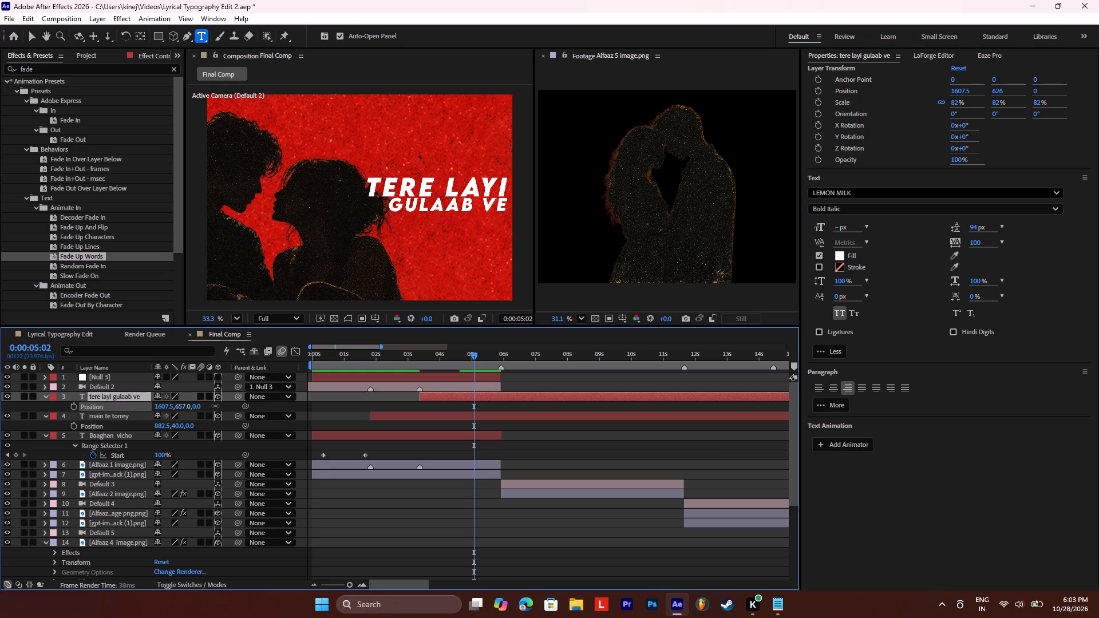
left_click_drag(215, 406, 288, 406)
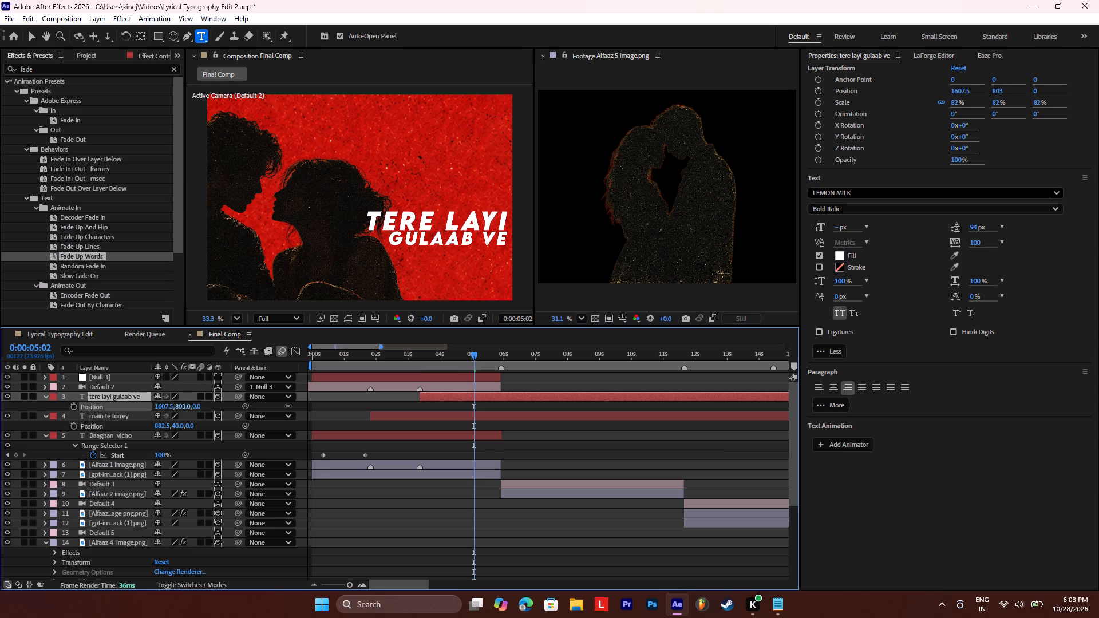
left_click_drag(288, 406, 278, 406)
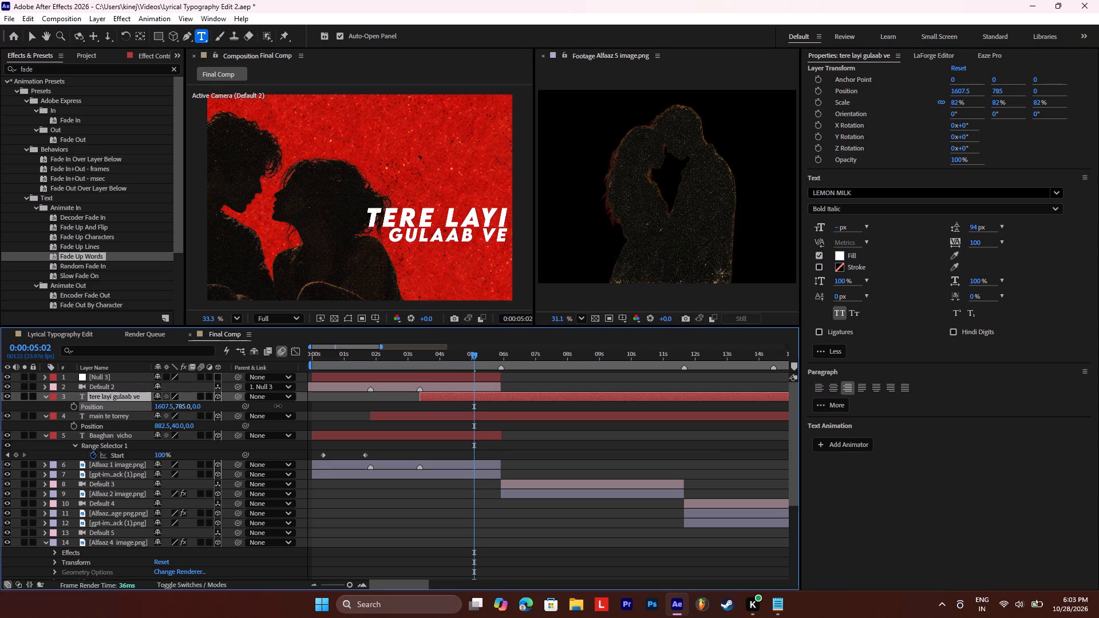
left_click_drag(278, 406, 211, 398)
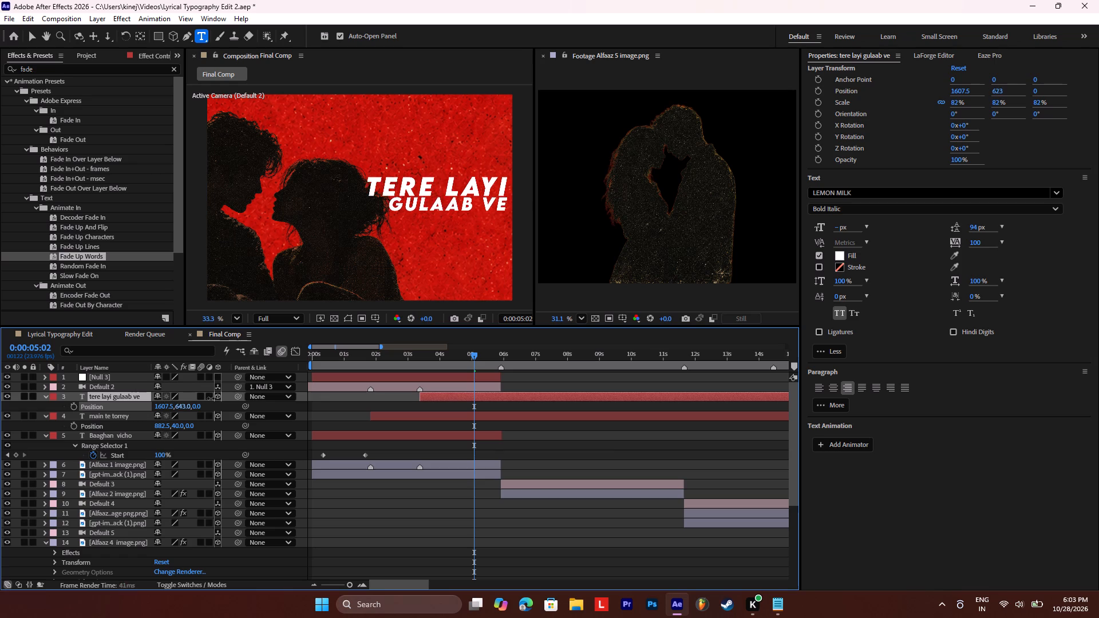
left_click_drag(211, 398, 230, 391)
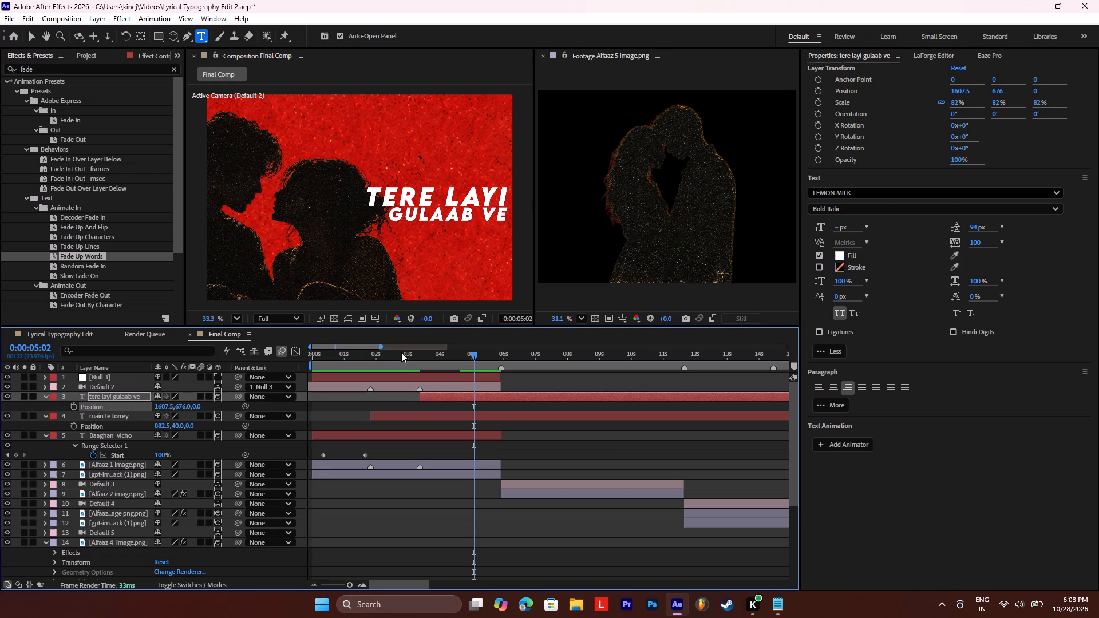
Preview from 0:00:03:09 and slow the tere layi gulaab ve word fade by extending its final Range Selector Start keyframe about one second.
left_click(419, 361)
key("space")
left_click(421, 356)
left_click(421, 356)
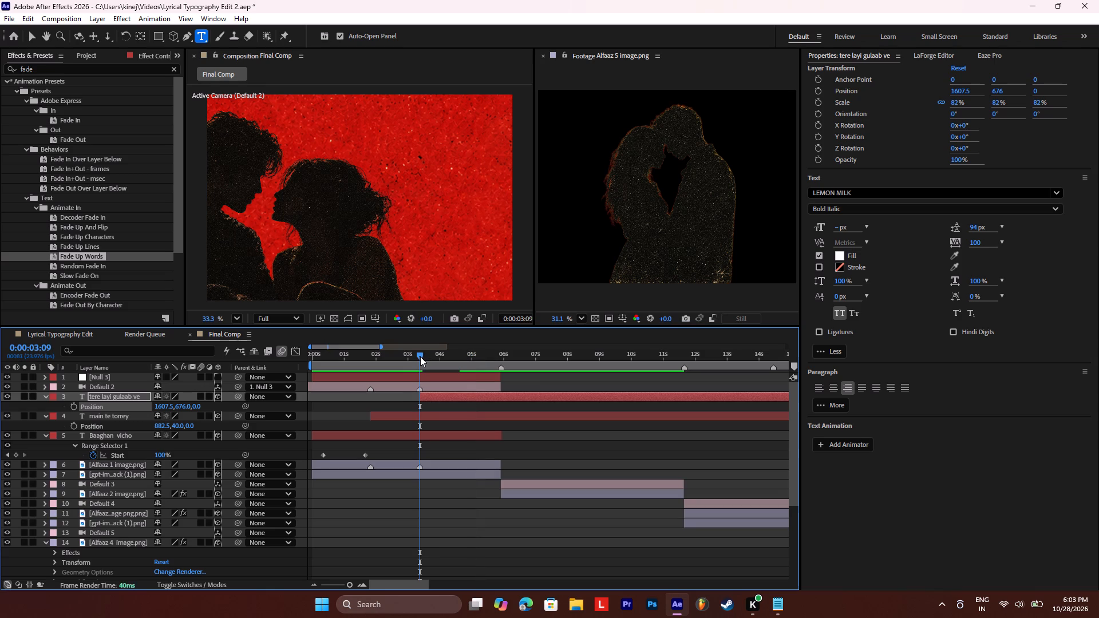
key("space")
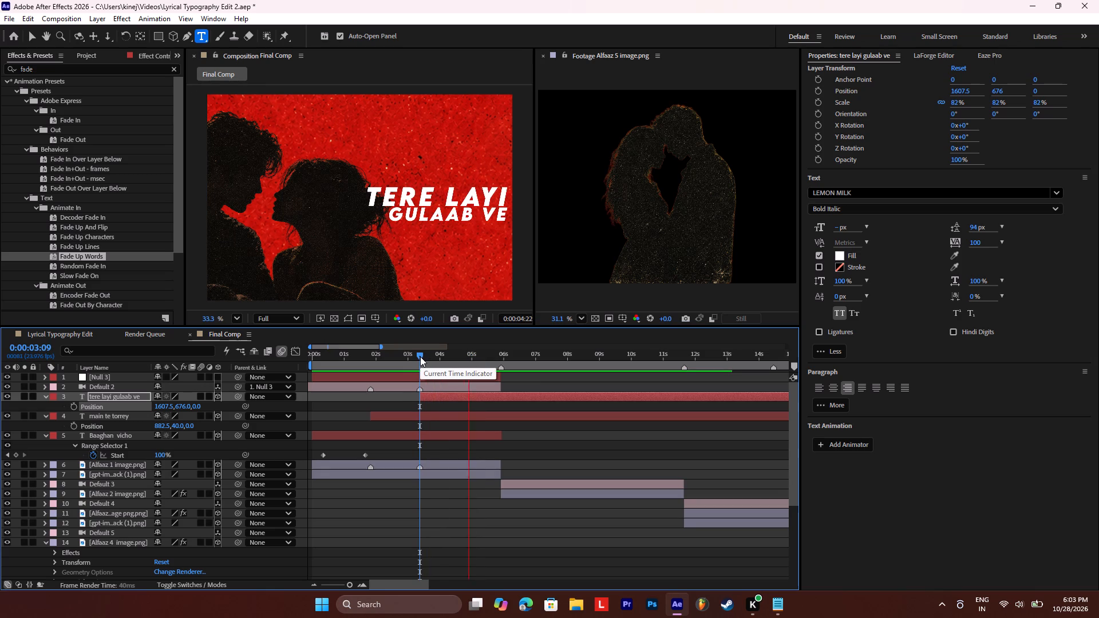
key("space")
left_click(448, 399)
key("u")
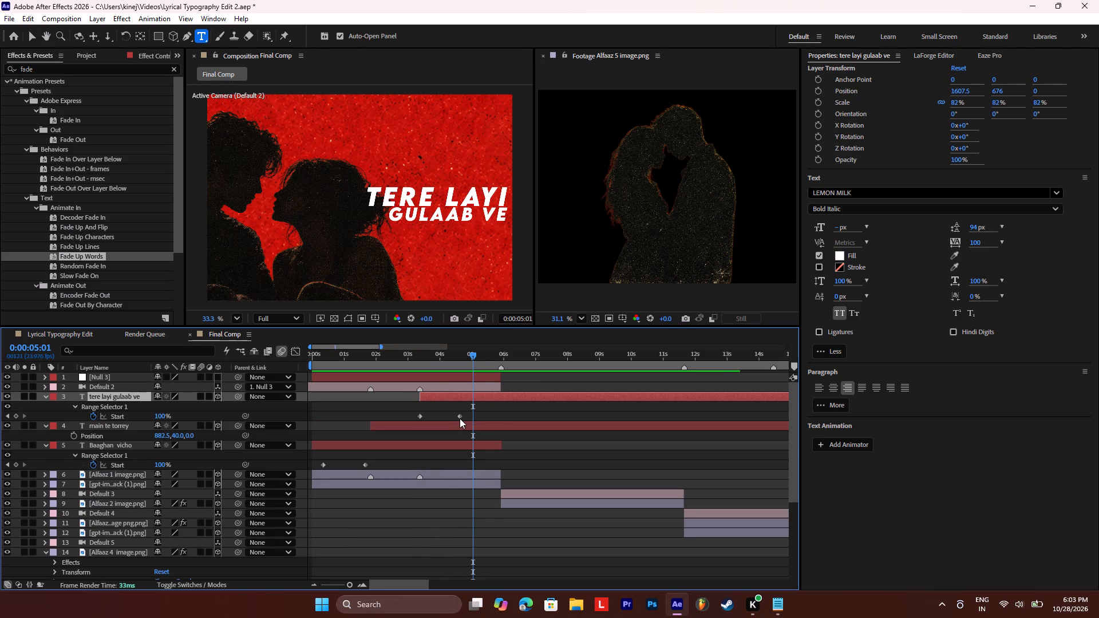
left_click_drag(459, 418, 490, 421)
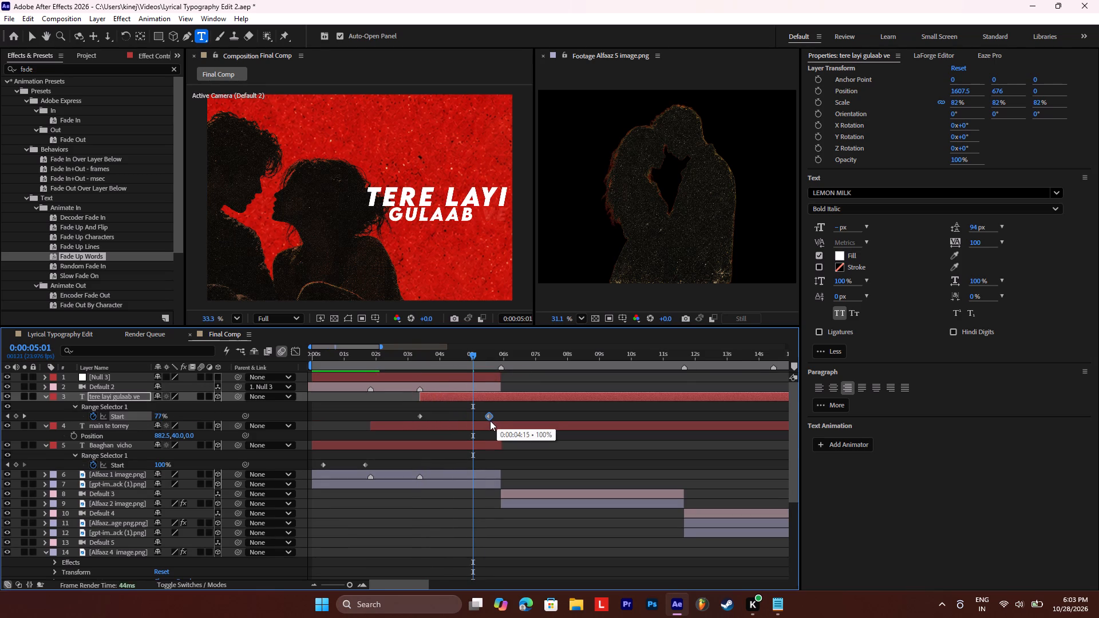
left_click_drag(490, 421, 491, 421)
Play back the tere layi gulaab ve section, and the whole first scene from 0:00:00:00, to check the lyric timing.
left_click(412, 359)
key("space")
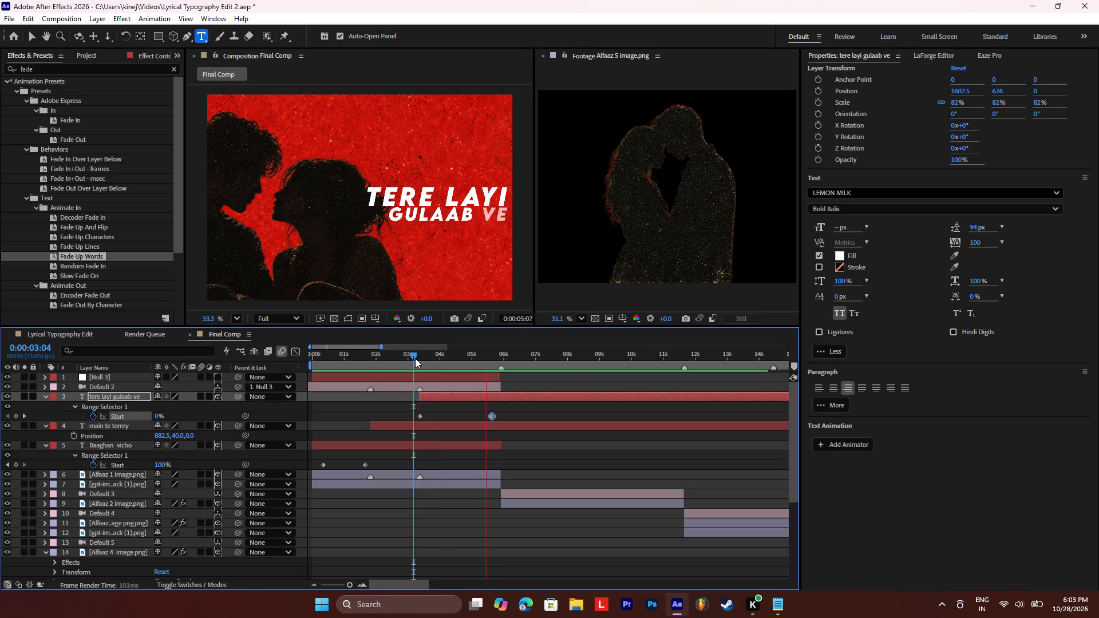
left_click_drag(404, 358, 294, 358)
key("space")
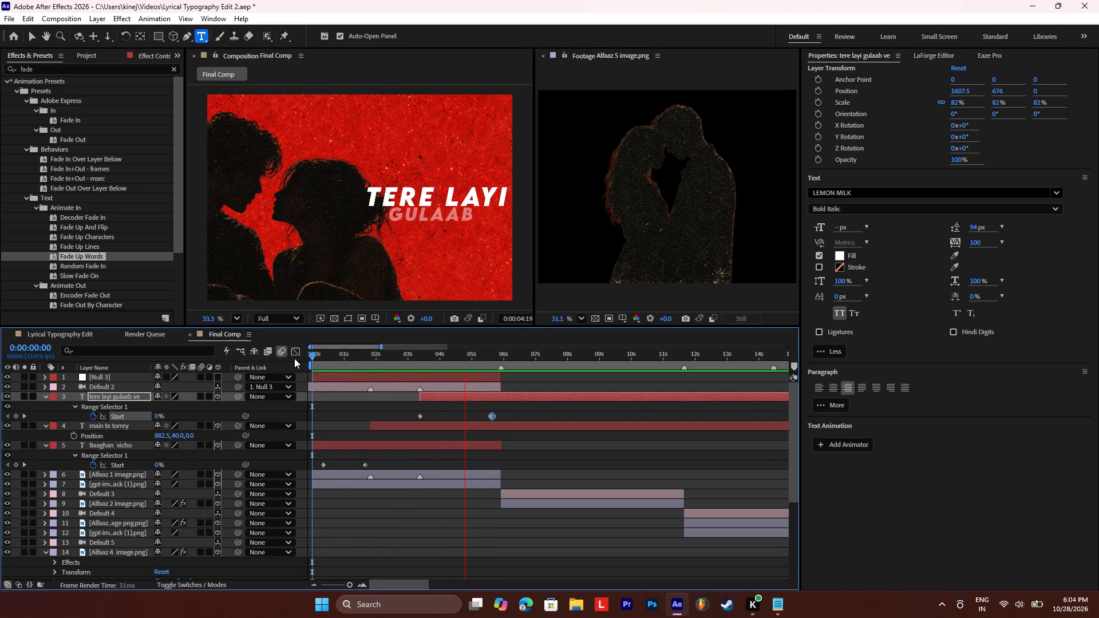
key("space")
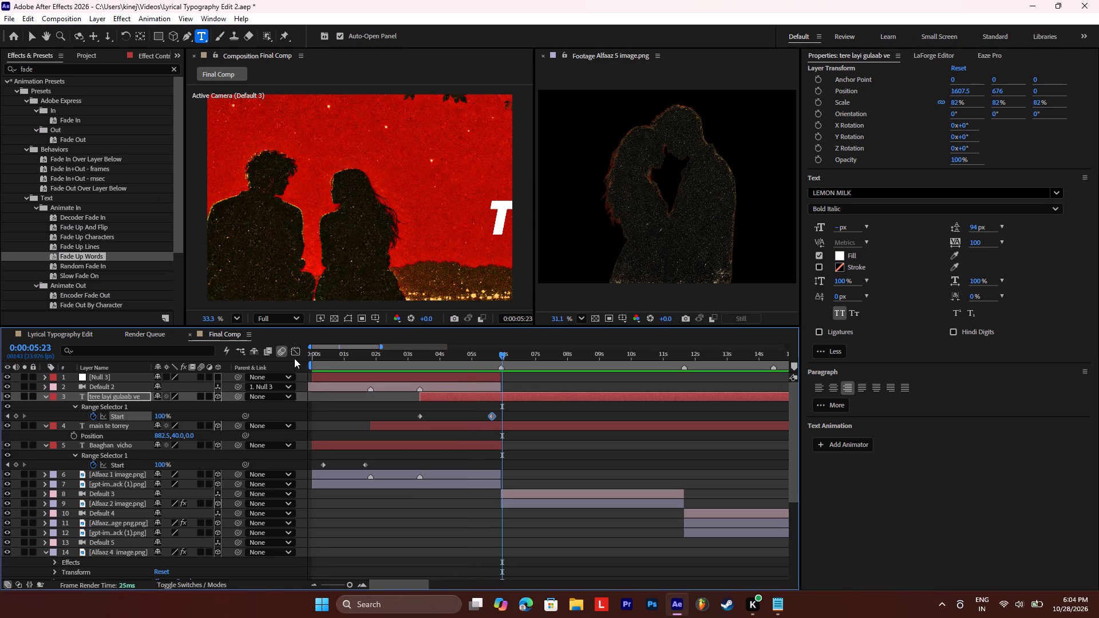
Play back the tere layi gulaab ve section and the whole first scene from 0:00:00:00 to check the lyric timing.
scroll(294, 365, "up", 1)
left_click(420, 352)
key("space")
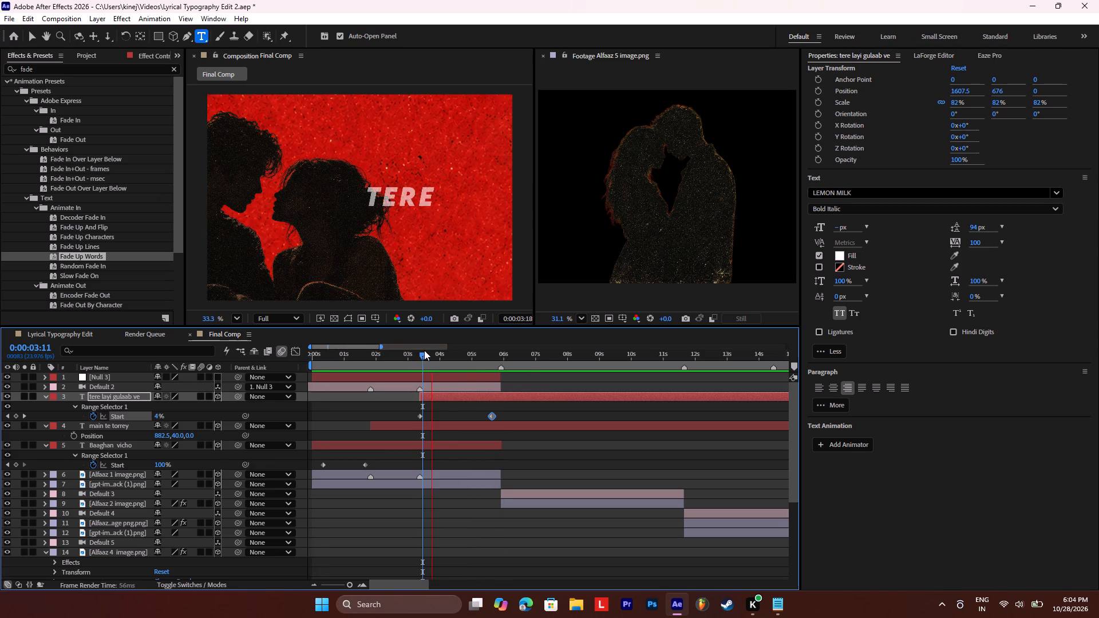
key("space")
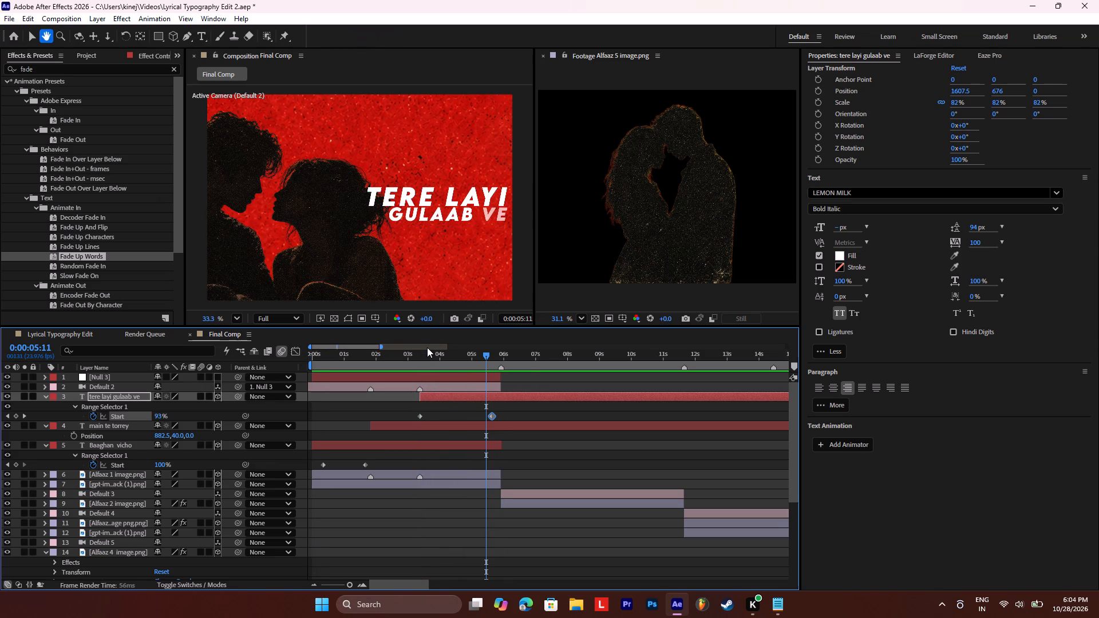
left_click_drag(427, 347, 291, 347)
left_click_drag(320, 353, 280, 353)
key("space")
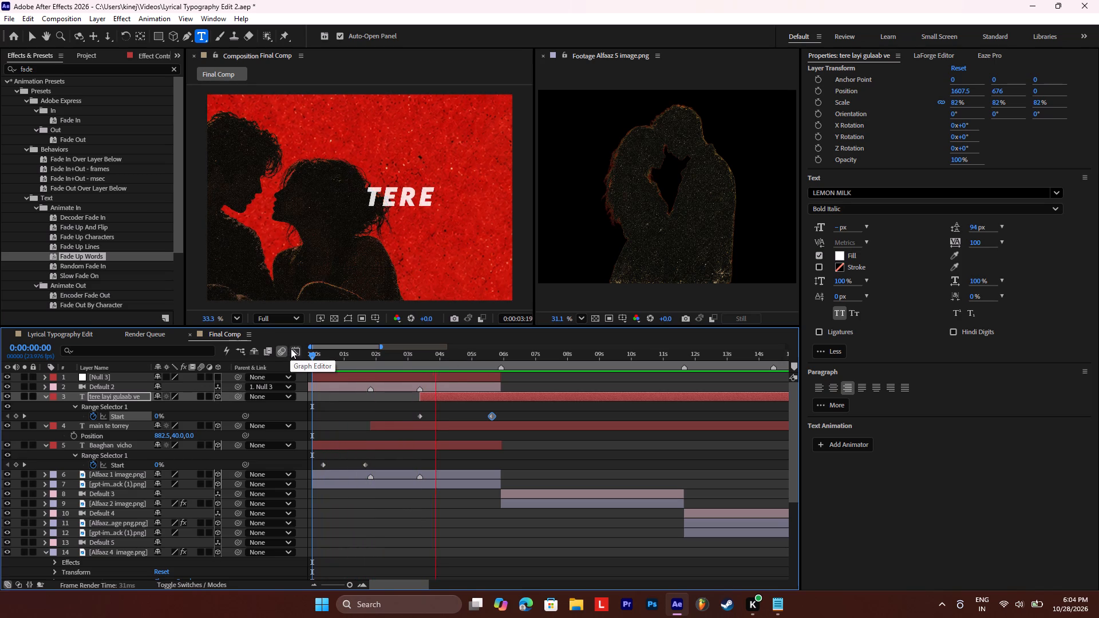
key("space")
key("space")
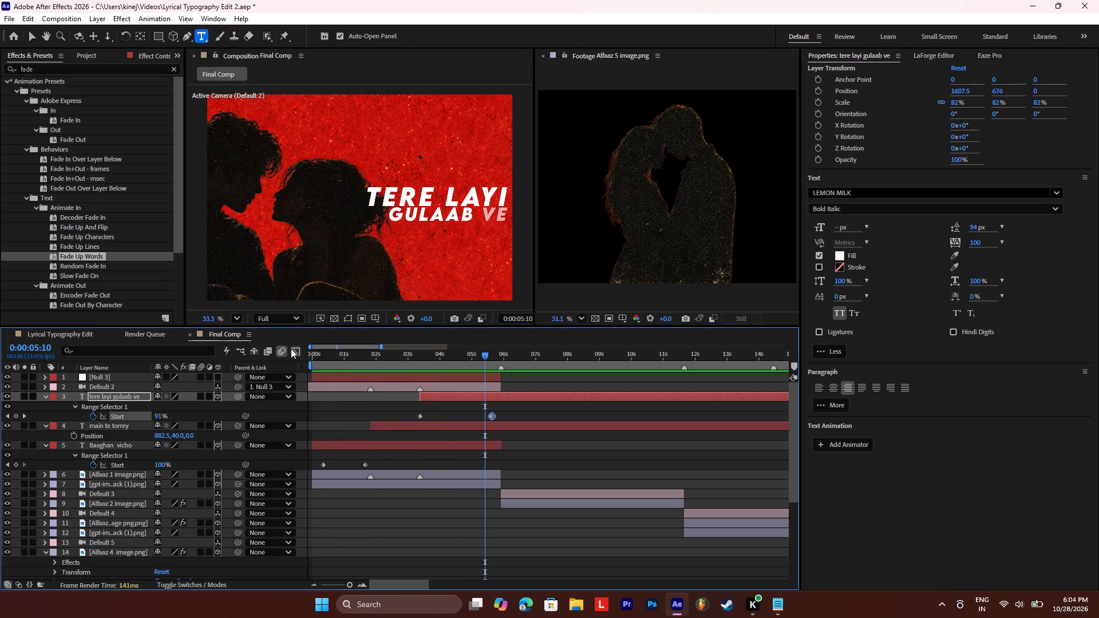
key("space")
key("space")
key("space")
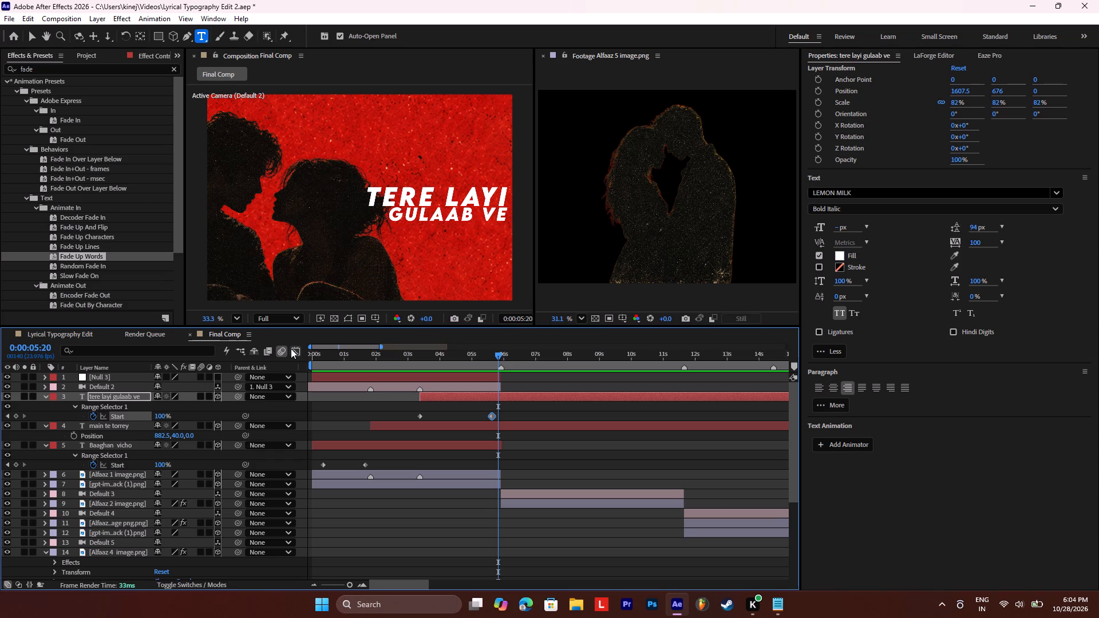
Split the tere layi gulaab ve and main te torrey layers at 0:00:05:22, where the second scene begins.
left_click(500, 350)
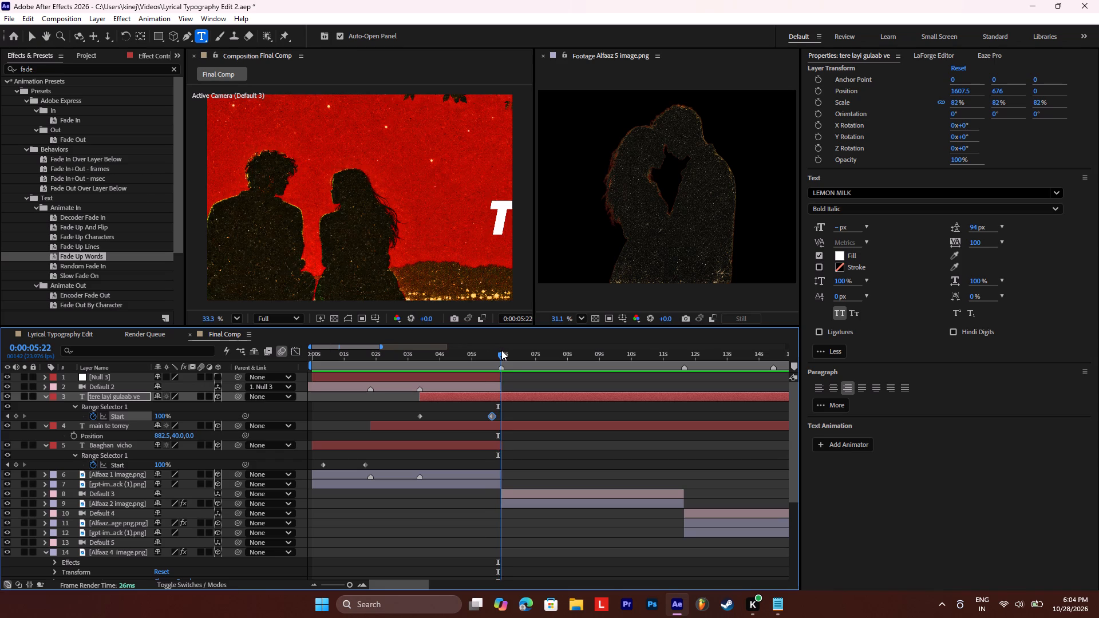
left_click(503, 430, "ctrl")
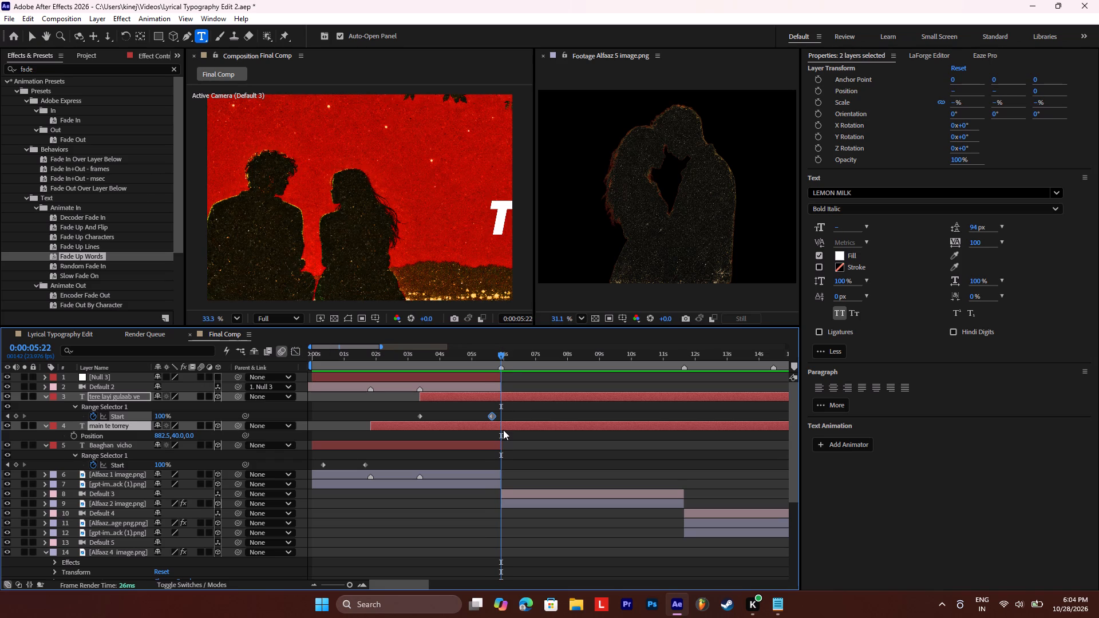
key("ctrl+shift+d")
left_click(520, 398, "ctrl+shift")
left_click(513, 414)
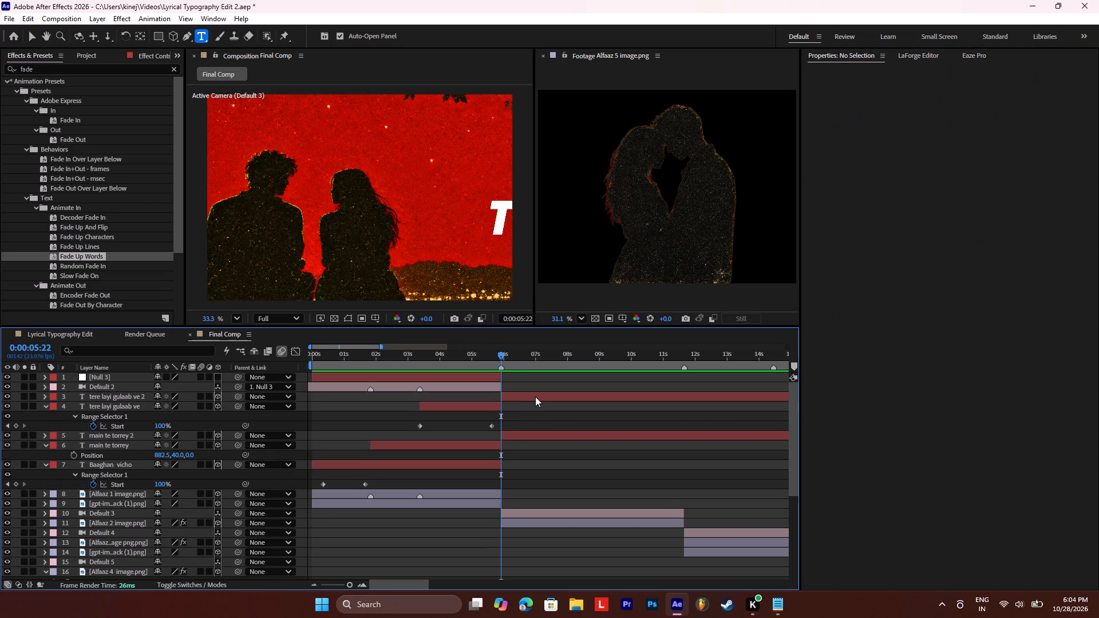
left_click(536, 396)
left_click(525, 438)
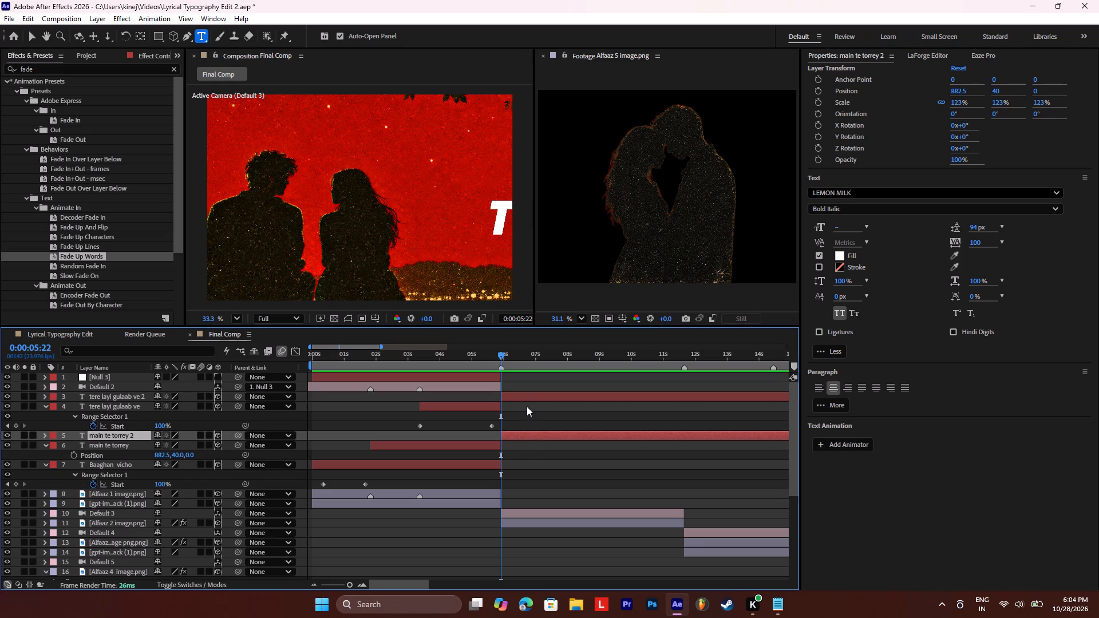
left_click(536, 396)
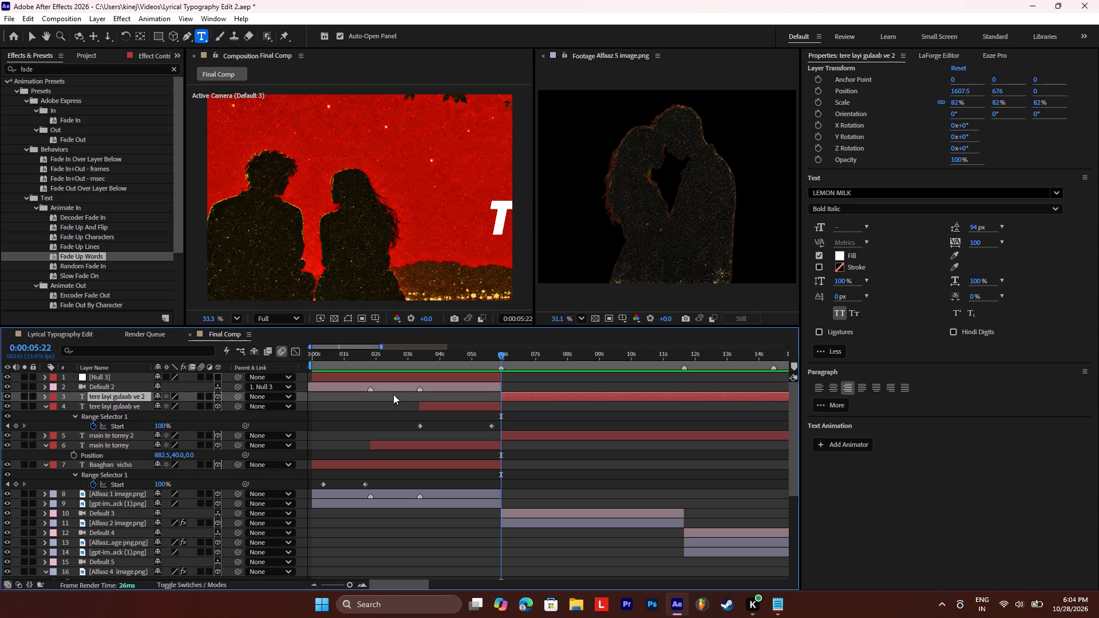
Collapse the expanded properties of the lyric text layers and save the project.
left_click(46, 399)
left_click(45, 399)
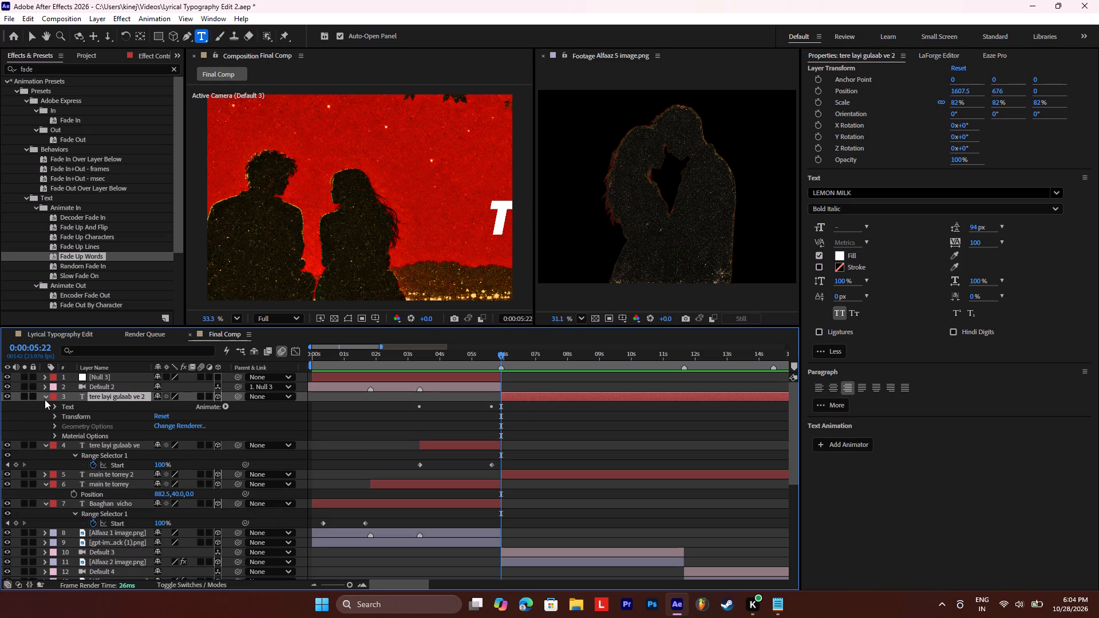
left_click(44, 405)
left_click(45, 427)
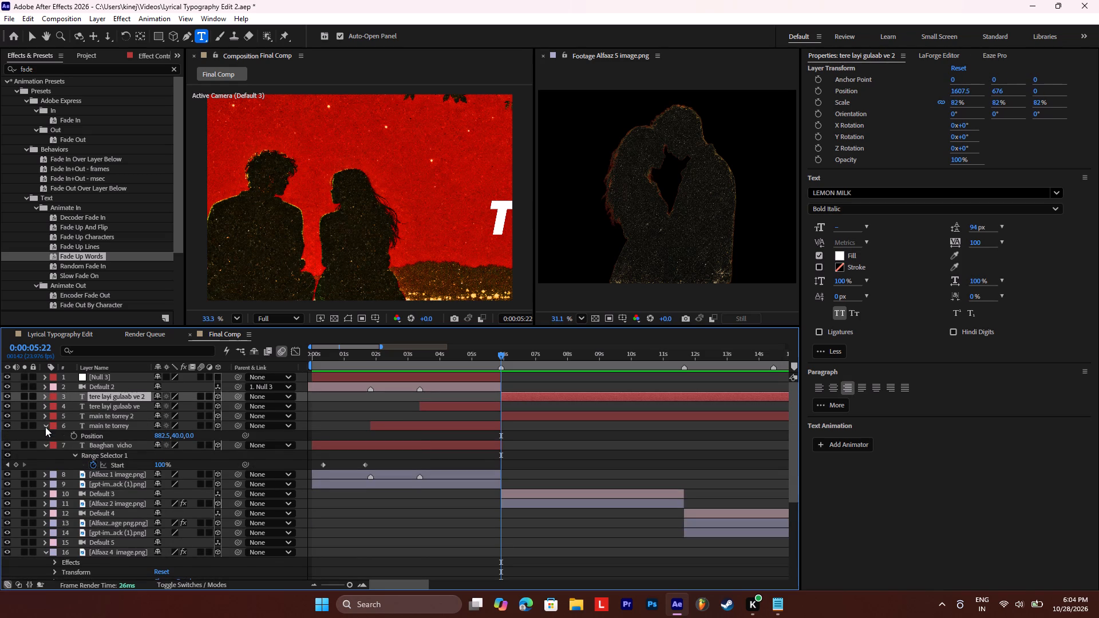
left_click(44, 432)
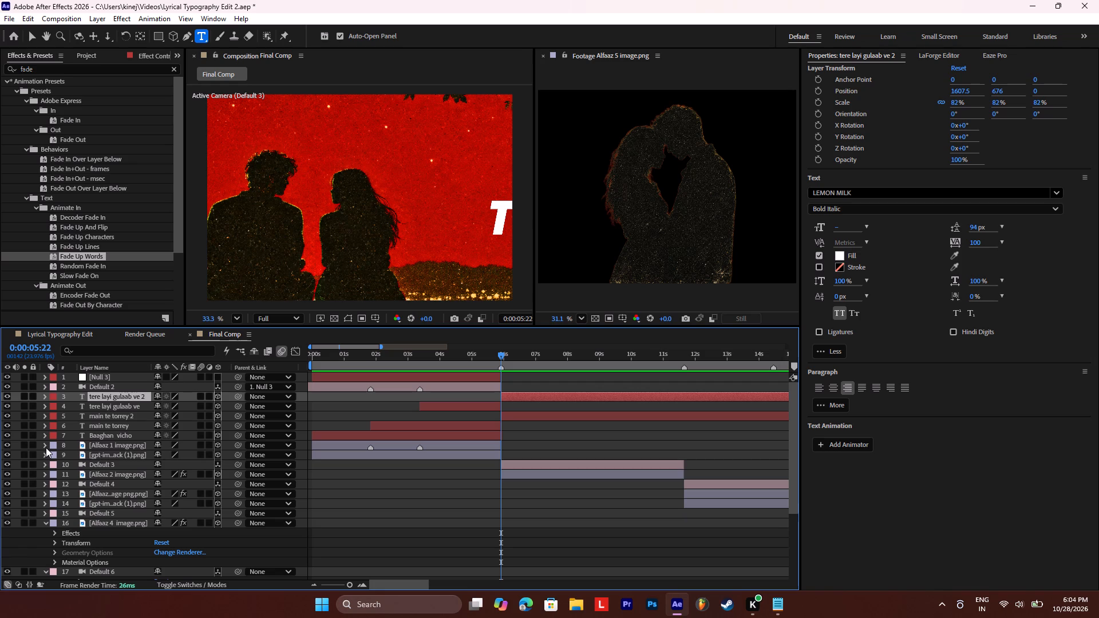
key("ctrl+s")
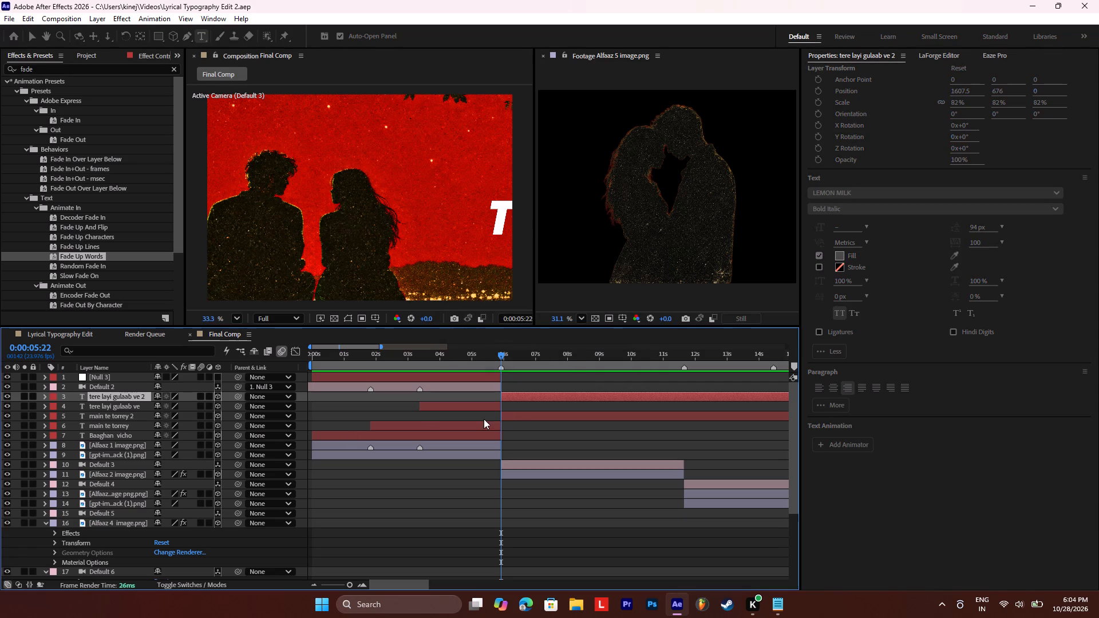
Delete the split-off remainders tere layi gulaab ve 2 and main te torrey 2 that extend past the first scene.
left_click(517, 411)
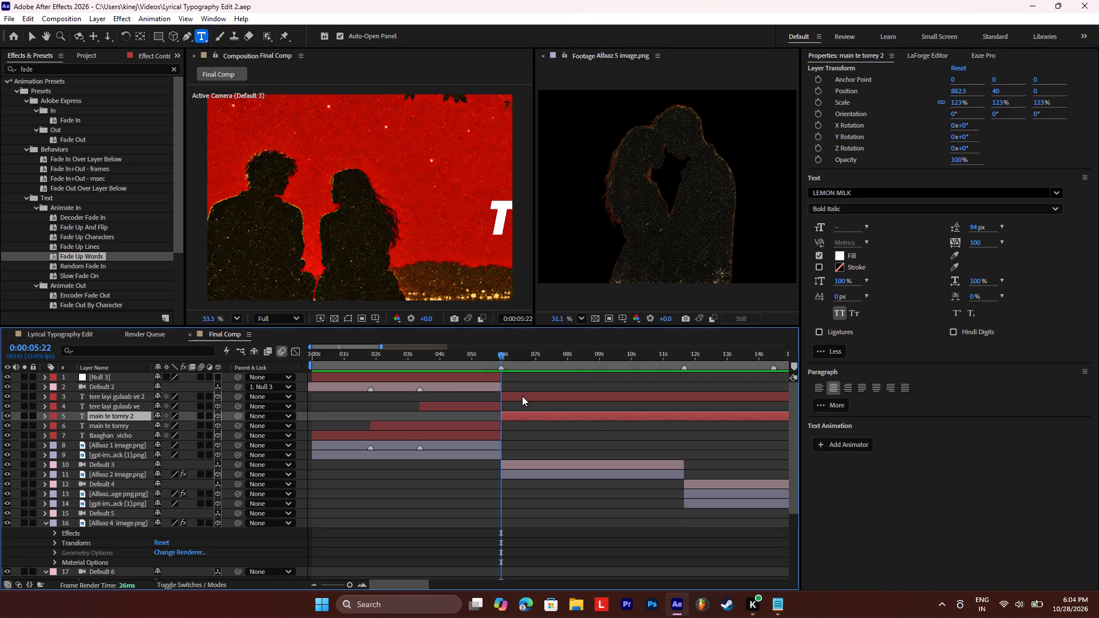
left_click(522, 396)
left_click(513, 411)
left_click(535, 395)
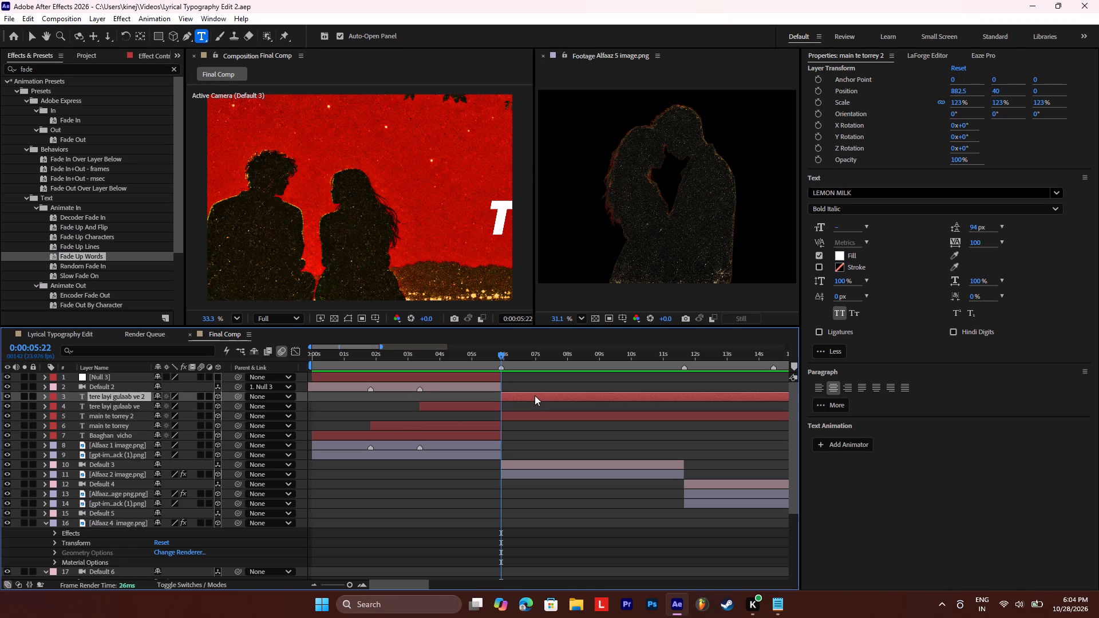
left_click_drag(511, 351, 559, 351)
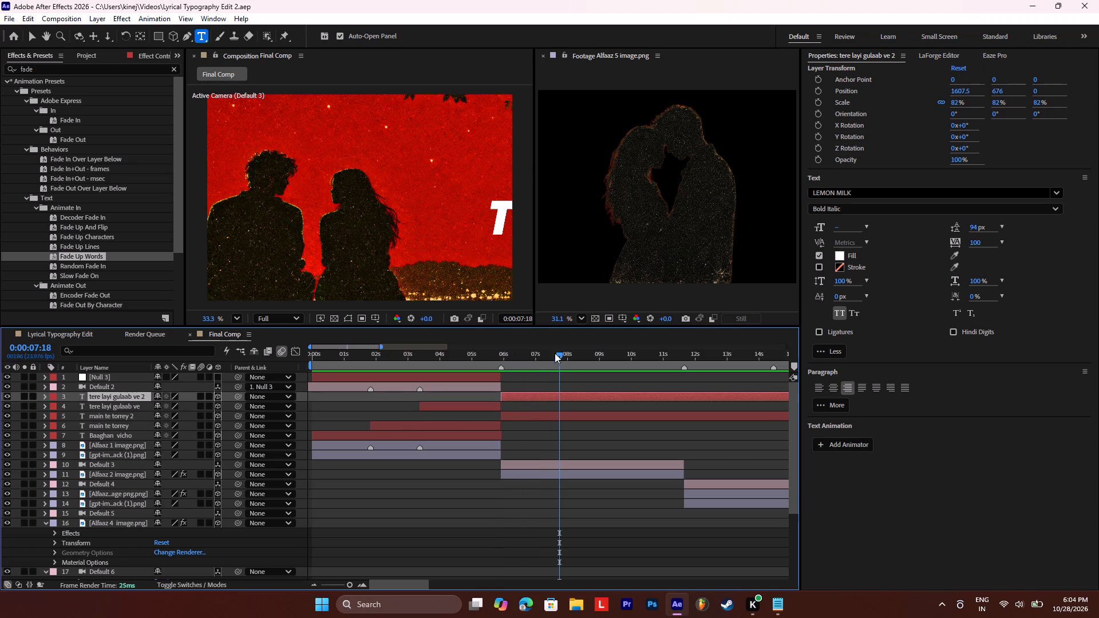
left_click(513, 395)
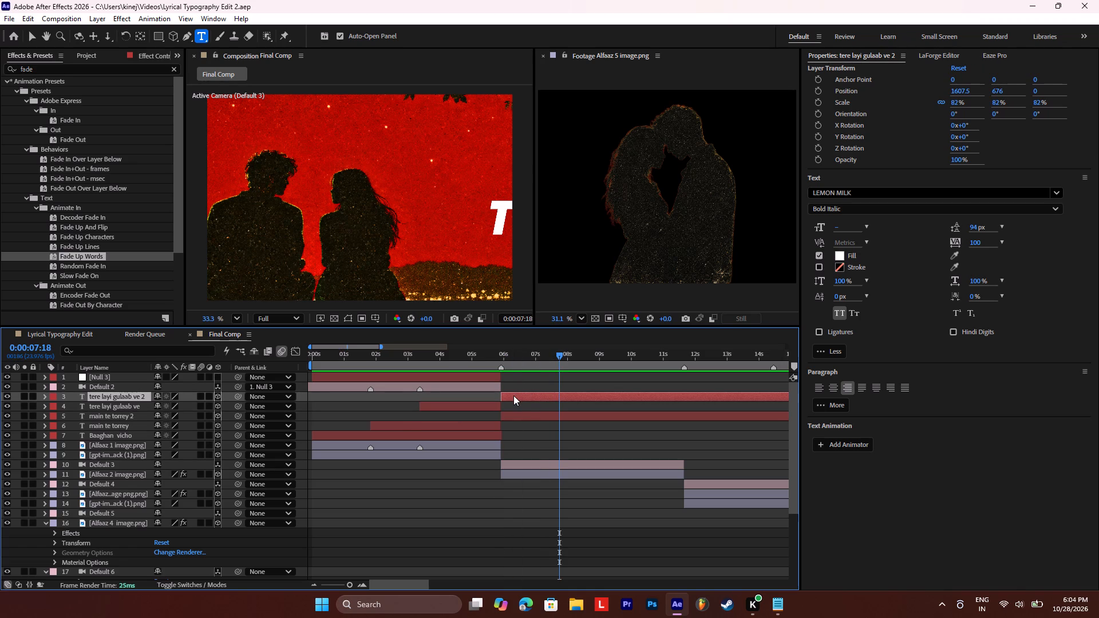
key("BackSpace")
left_click(525, 397)
left_click(526, 403)
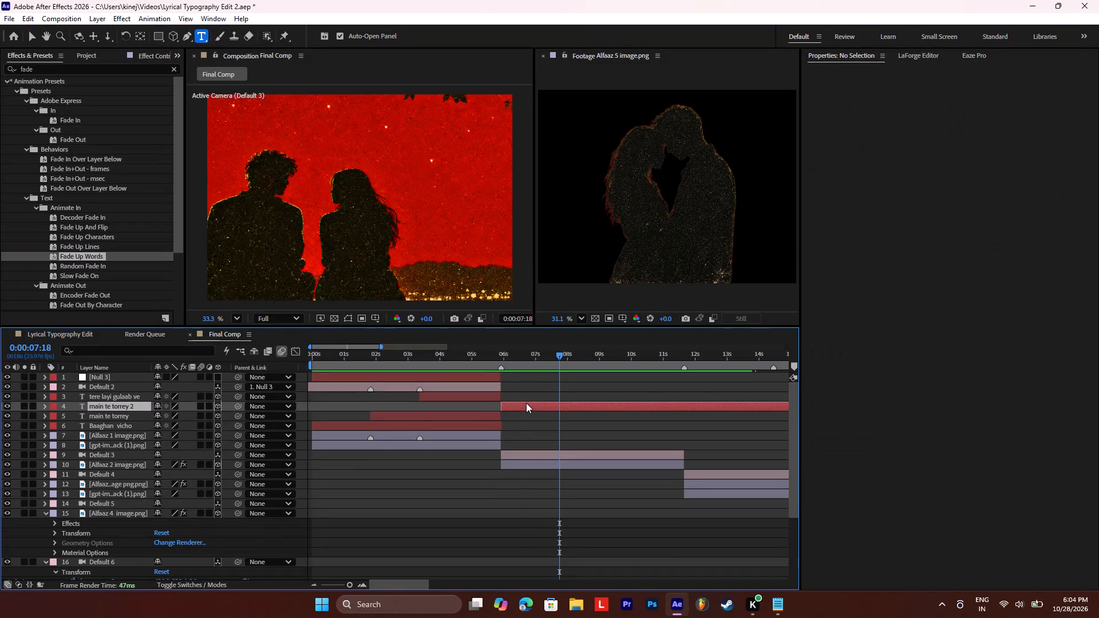
key("BackSpace")
Return to 0:00:05:22 and collapse the expanded Alfaaz 4 image and Default 6 layers.
left_click_drag(501, 356, 500, 352)
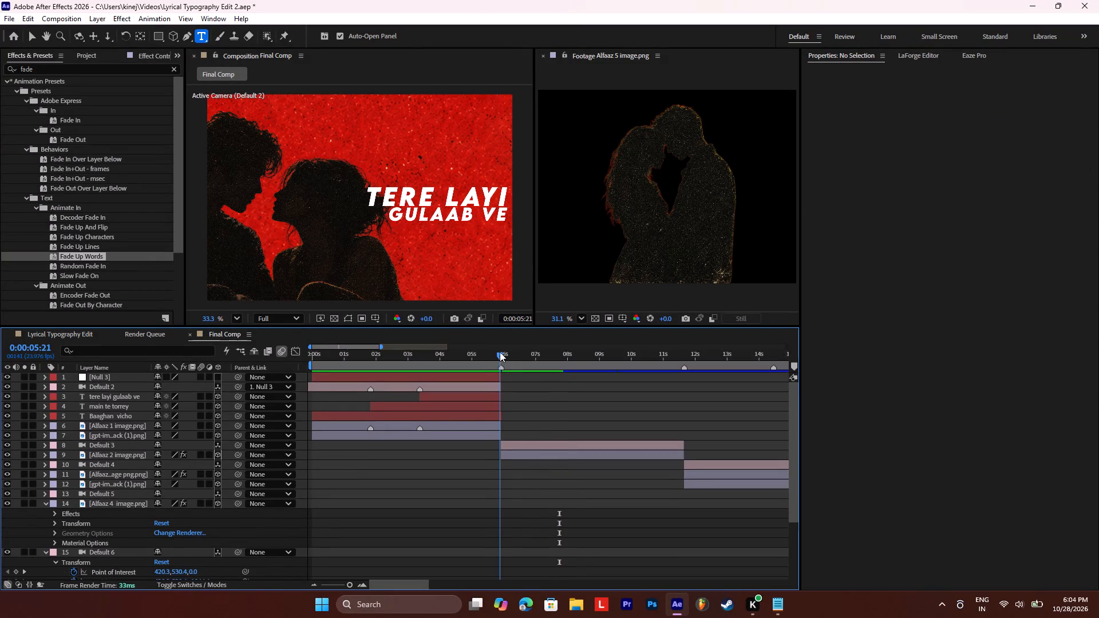
left_click_drag(500, 352, 500, 351)
left_click_drag(792, 440, 793, 476)
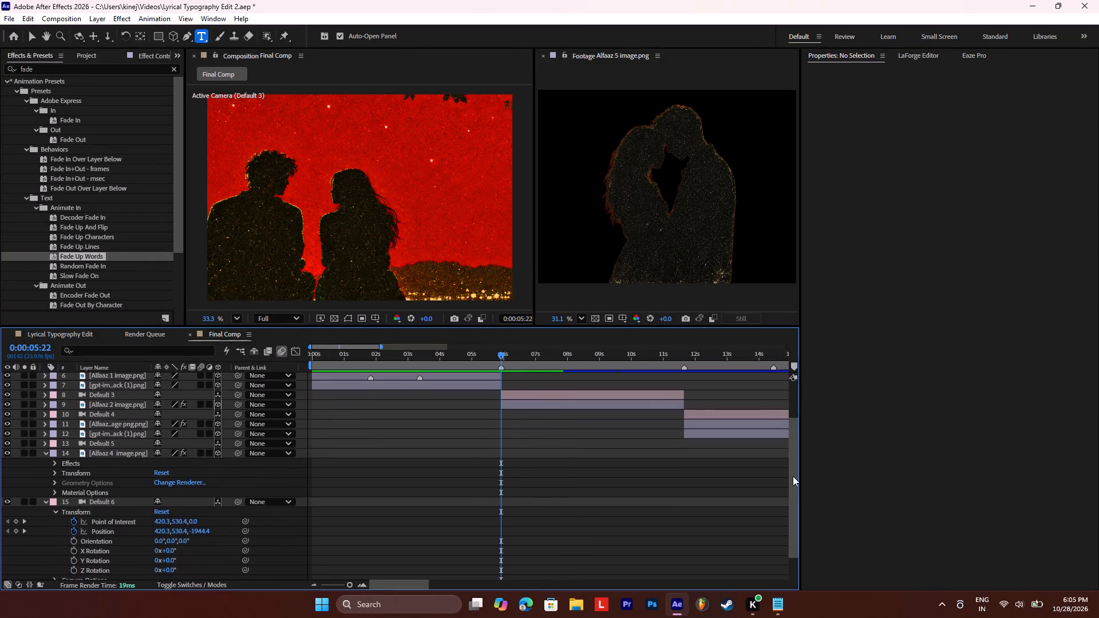
left_click_drag(793, 476, 794, 457)
left_click(41, 476)
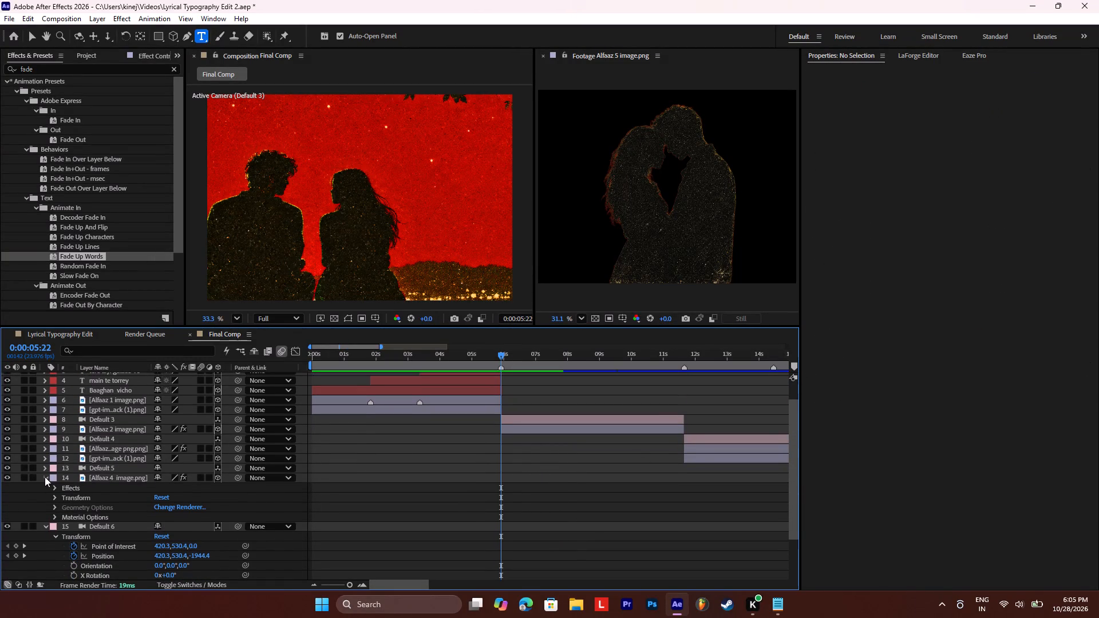
left_click(46, 485)
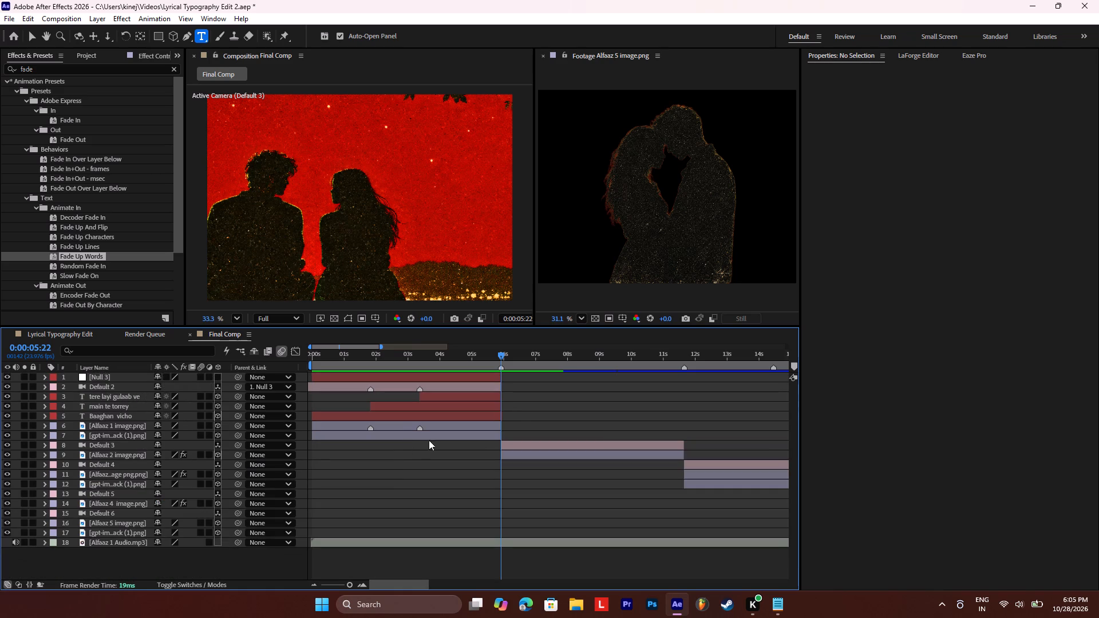
Draw a wide paragraph text box across the sky above the seated couple, on a new layer directly above the Default 3 camera.
left_click(523, 444)
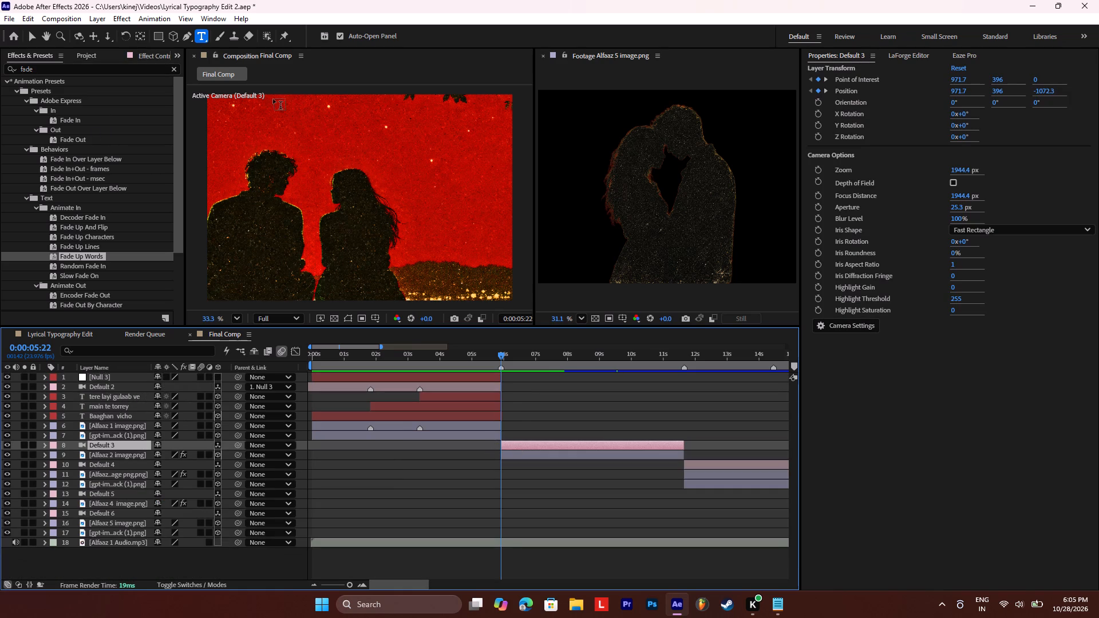
left_click_drag(269, 96, 510, 165)
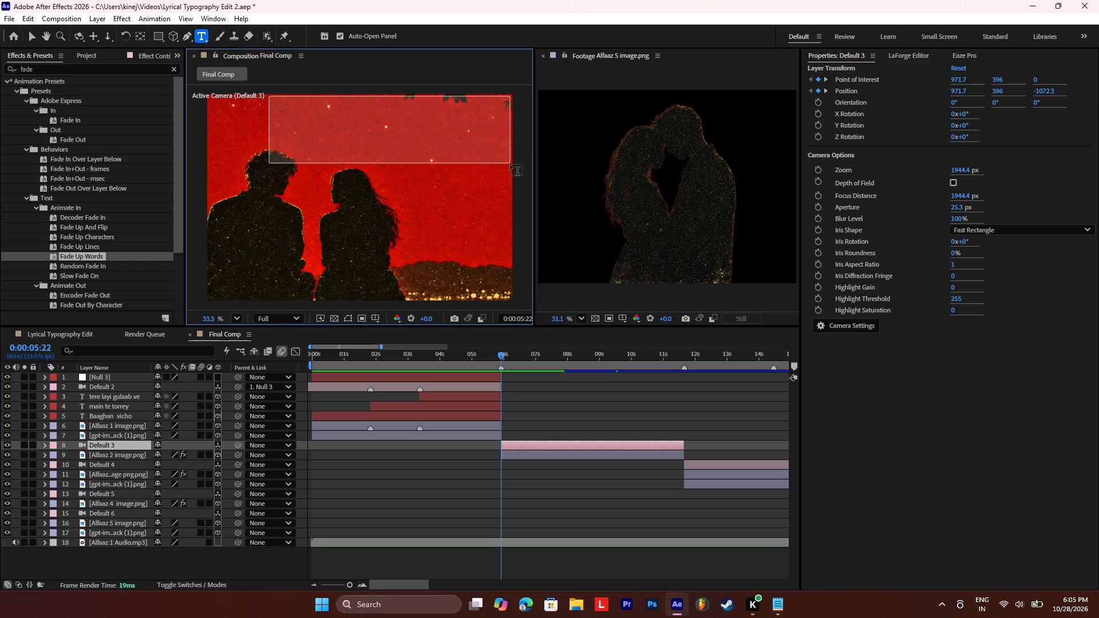
left_click_drag(510, 165, 511, 181)
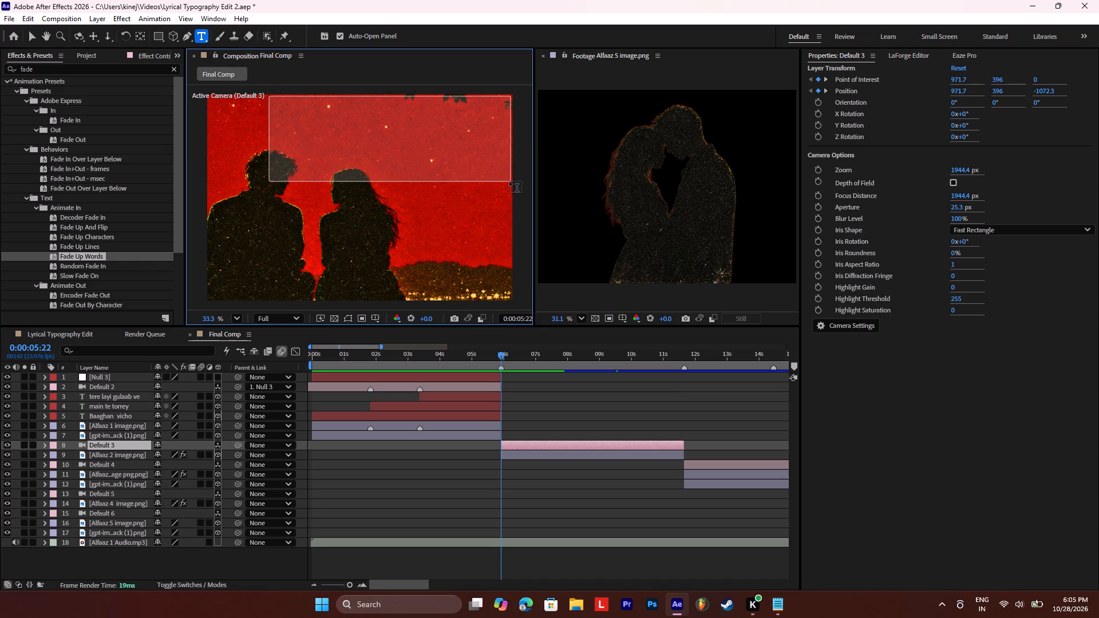
scroll(527, 264, "up", 1)
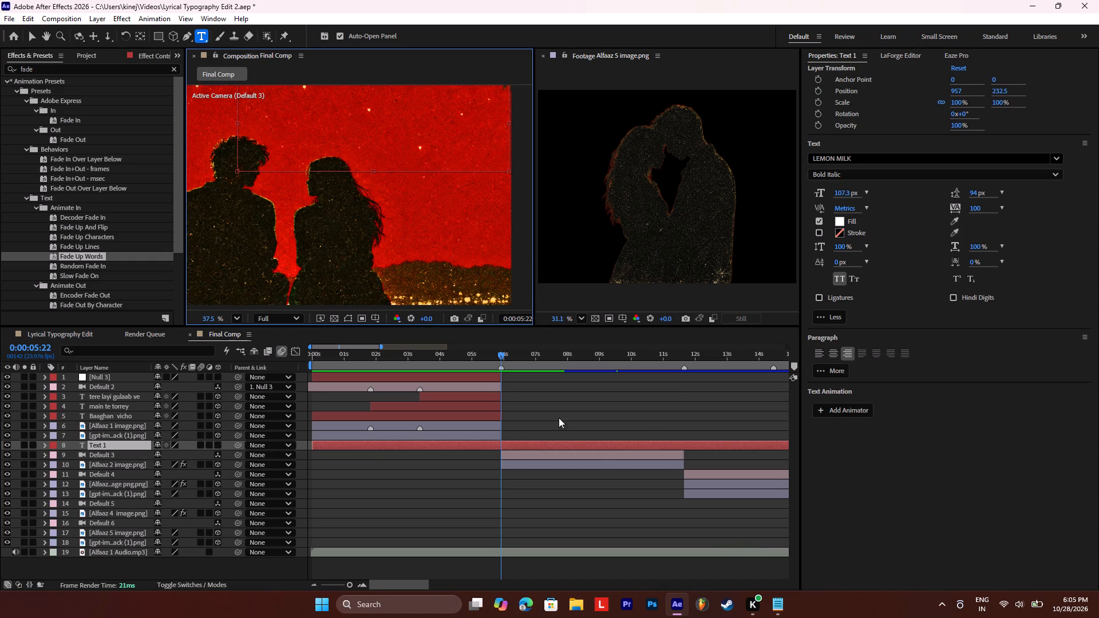
left_click(236, 319)
left_click(261, 338)
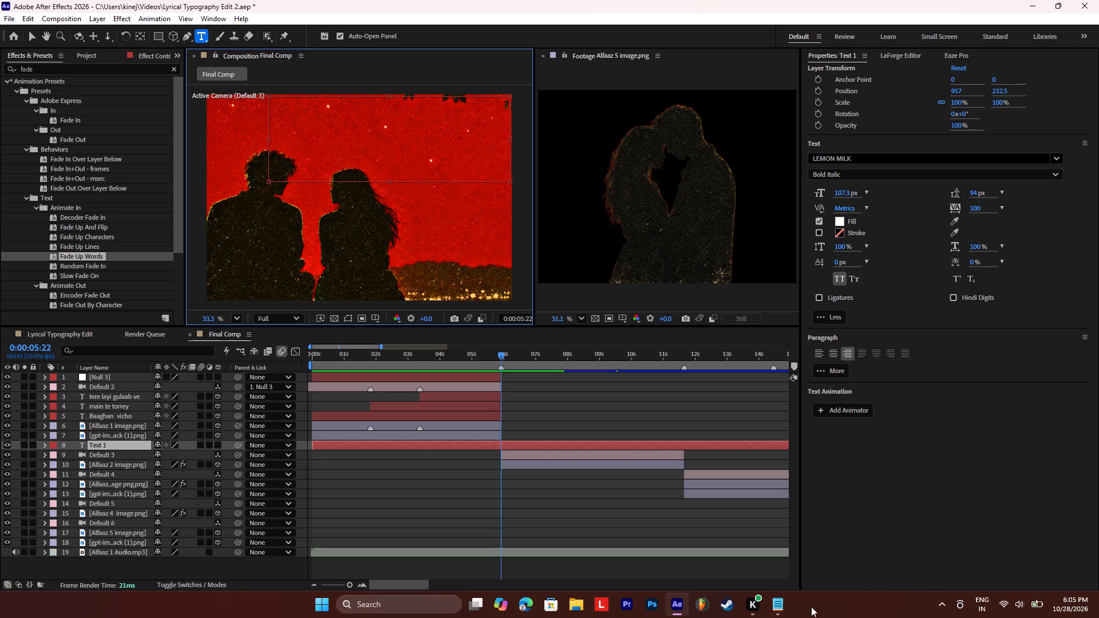
Copy the lyric words "Main te bas" from the lyrics file in Notepad and return to After Effects at 0:00:05:22.
left_click(772, 603)
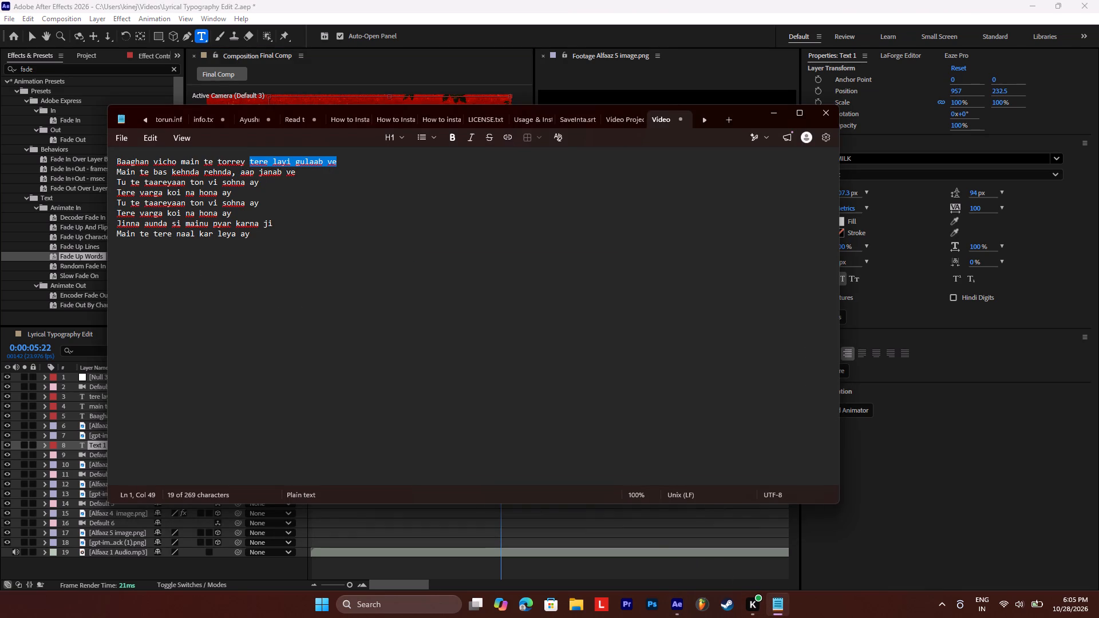
scroll(327, 395, "up", 1)
scroll(327, 395, "down", 1)
left_click_drag(117, 171, 164, 175)
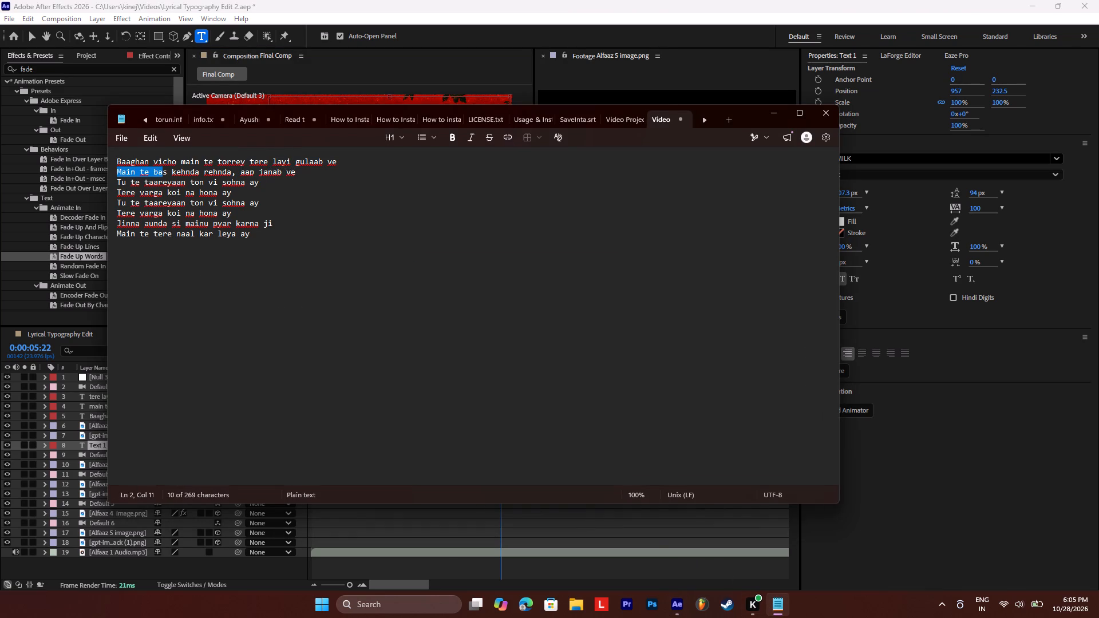
left_click_drag(164, 175, 167, 175)
key("ctrl+c")
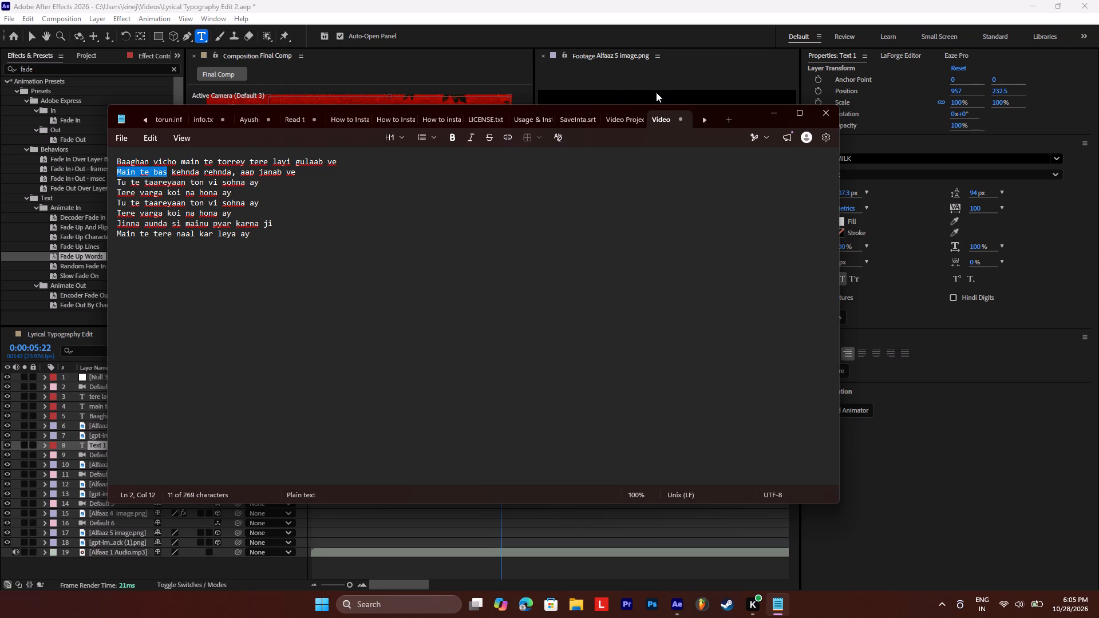
left_click(775, 114)
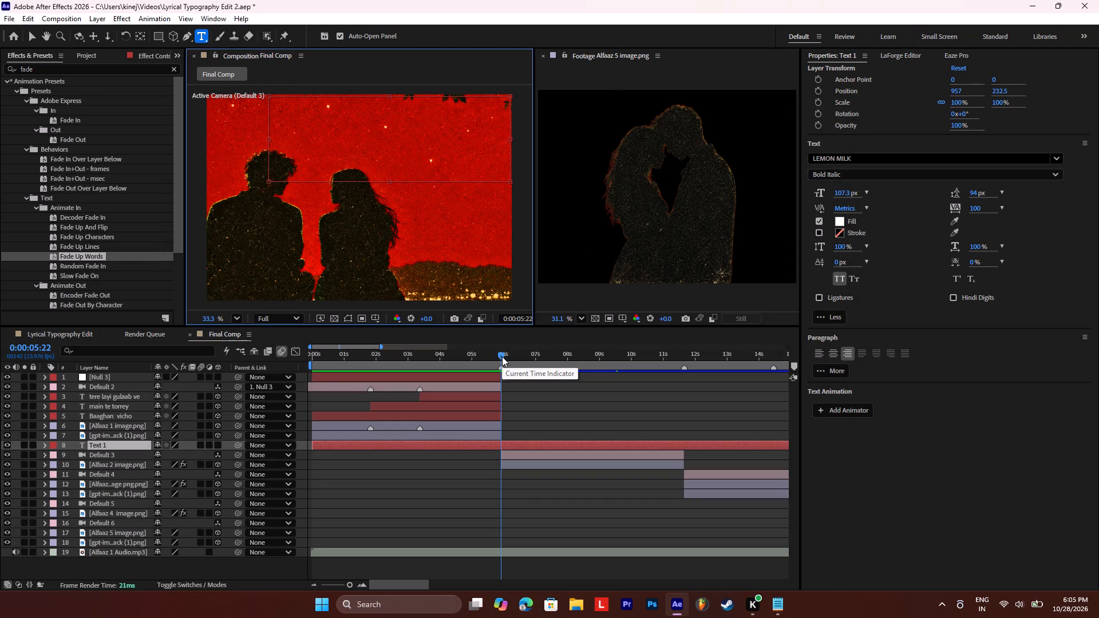
left_click(501, 354)
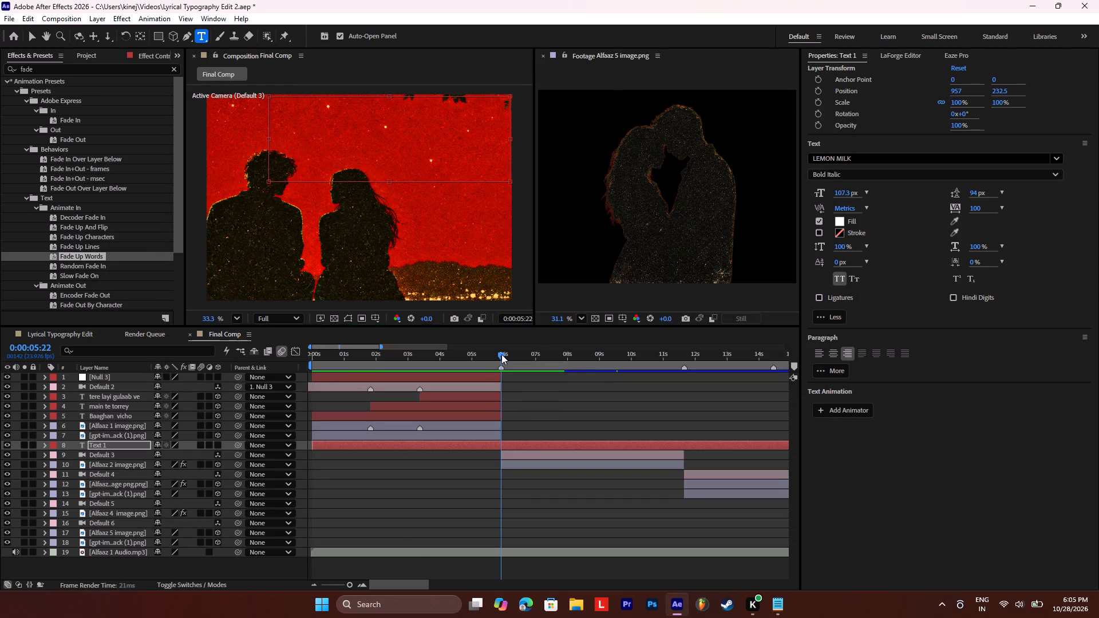
Play the audio from 0:00:05:22 to find the lyric phrase's end and split the empty text layer at 0:00:07:09.
key("space")
key("space")
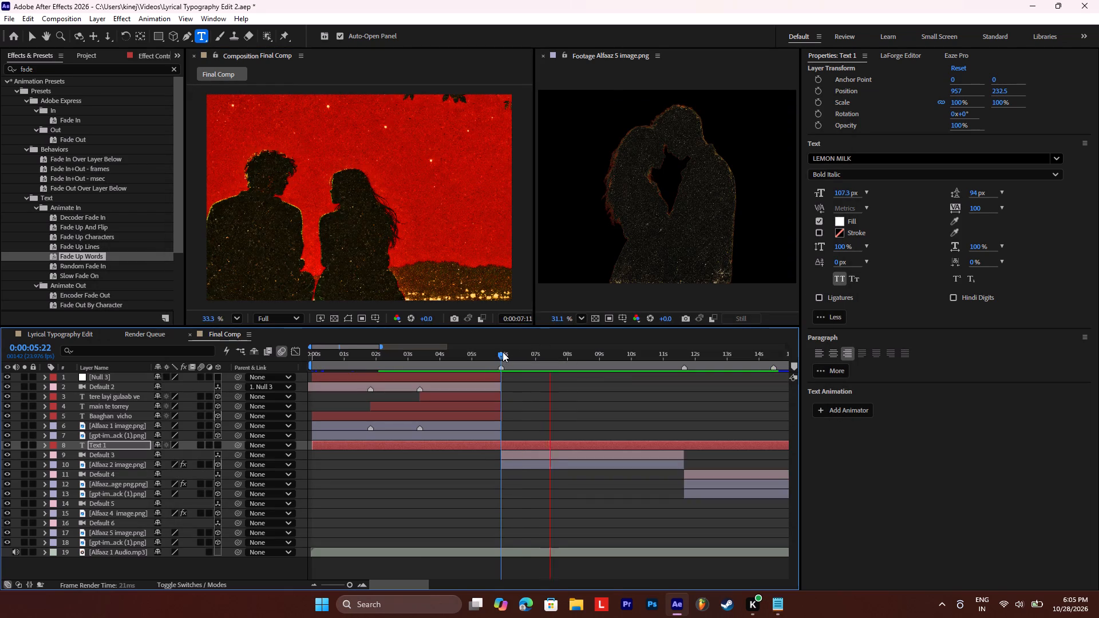
key("space")
key("space")
left_click(503, 352)
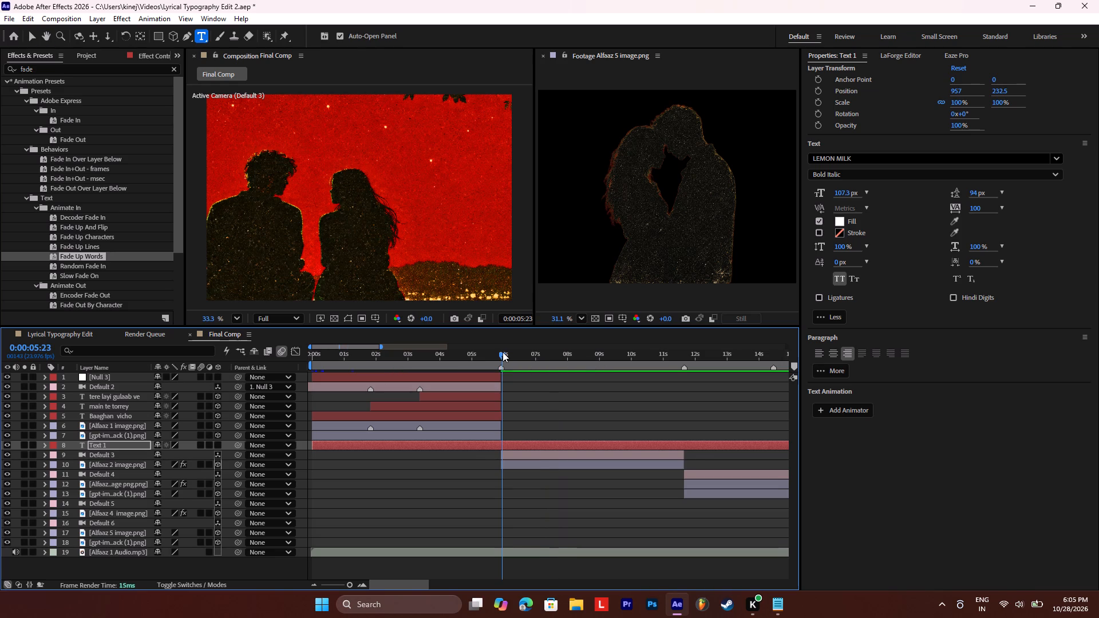
key("space")
key("space")
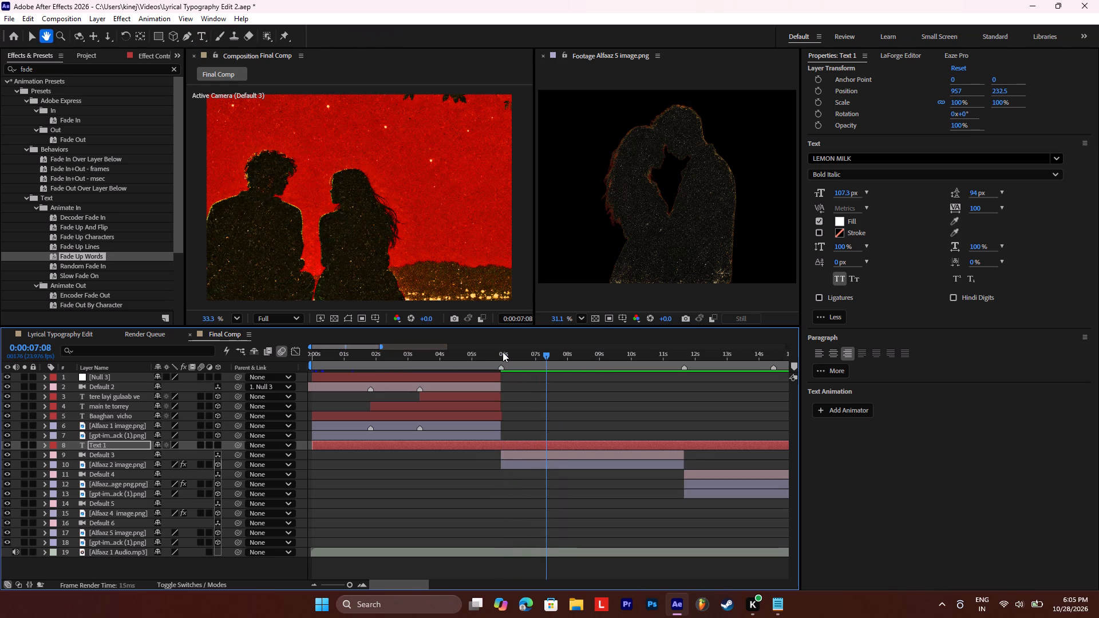
left_click(503, 352)
key("space")
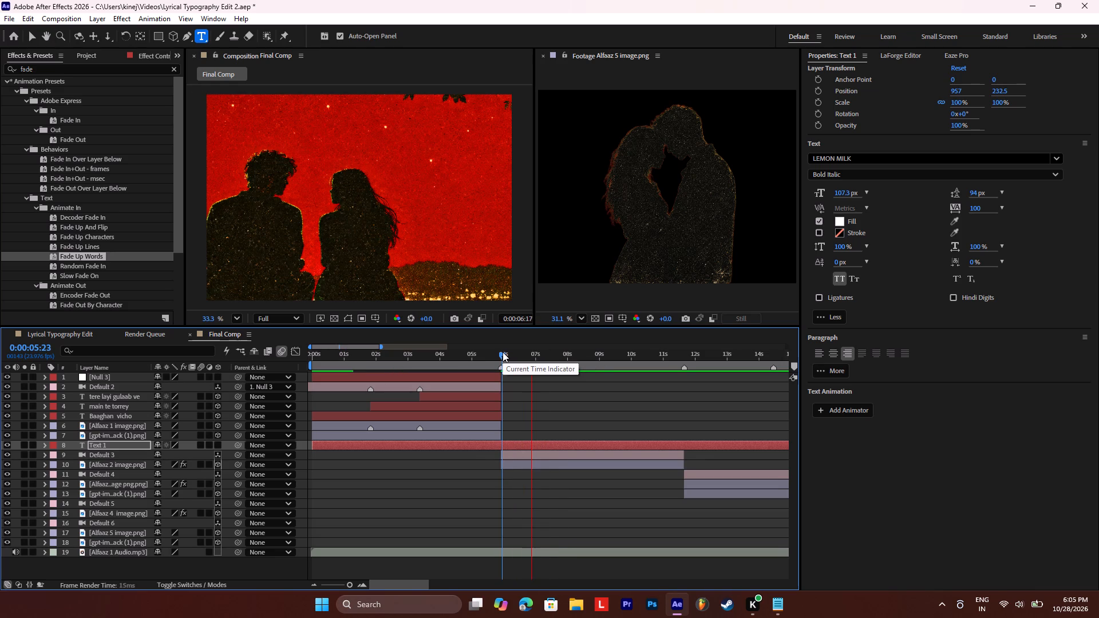
key("space")
key("space")
key("space")
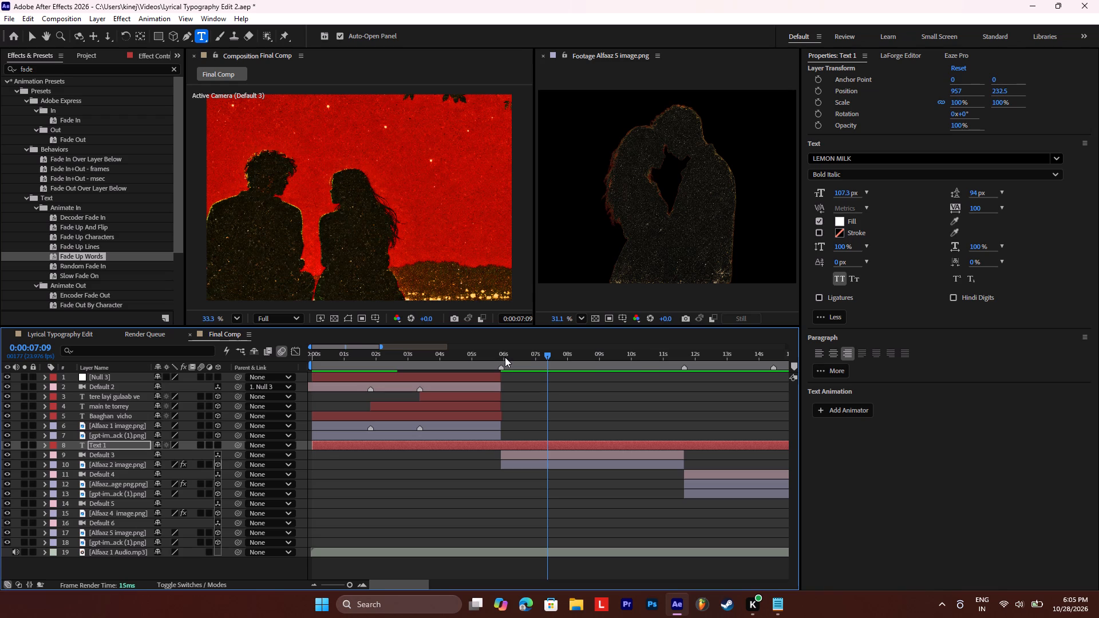
key("ctrl+shift+d")
Split the Text 1 layer at 0:00:05:22 and delete the portion before the second scene.
left_click(502, 354)
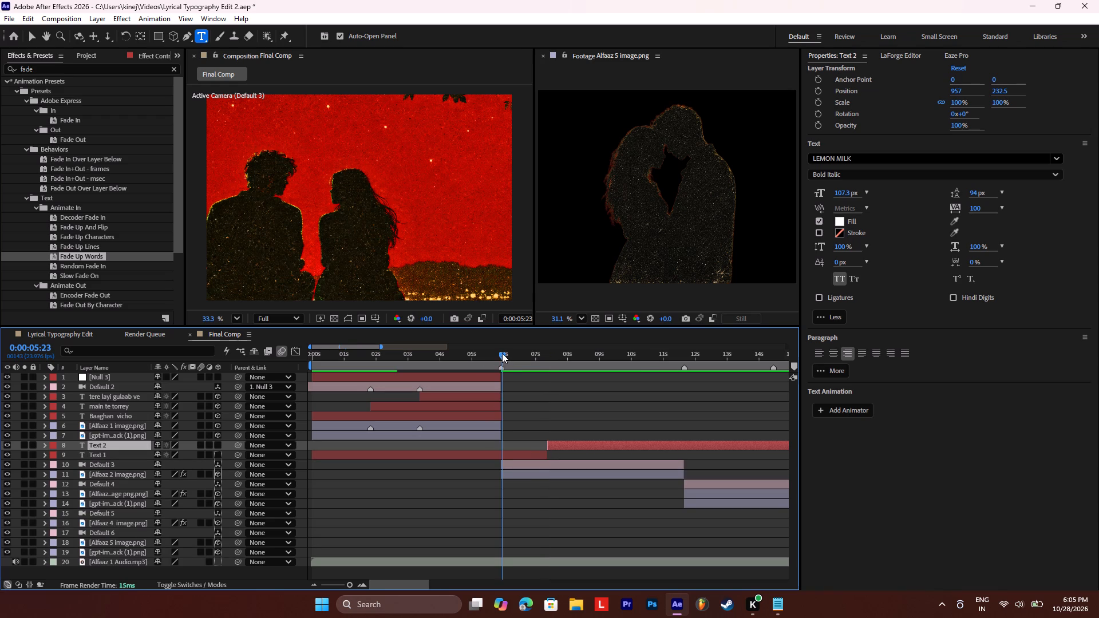
left_click(511, 447)
left_click(511, 455)
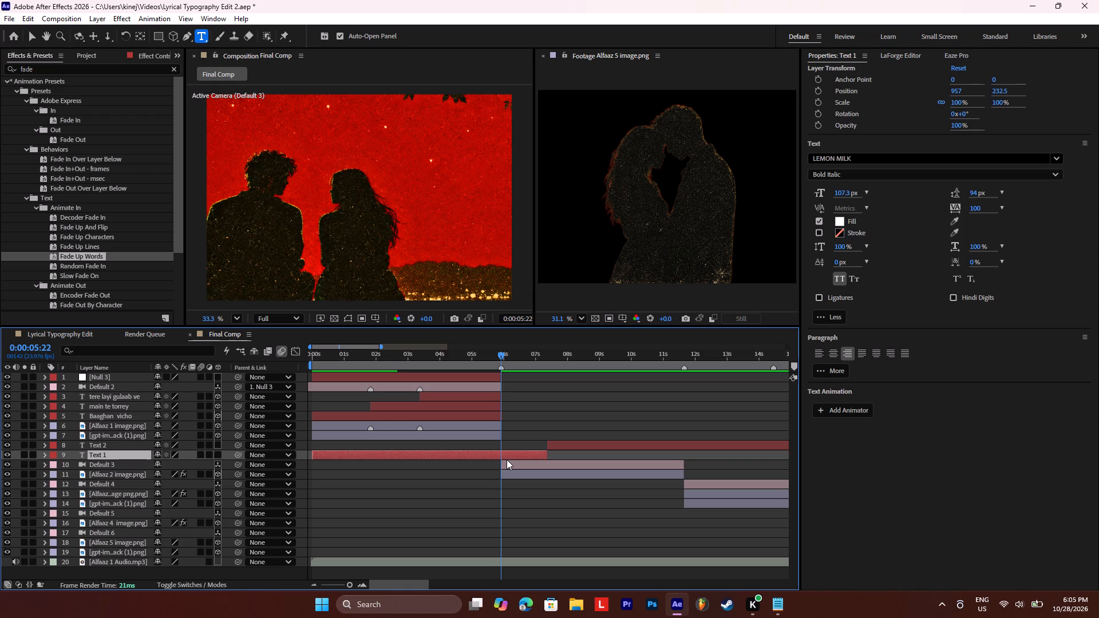
key("ctrl+shift+d")
left_click(486, 466)
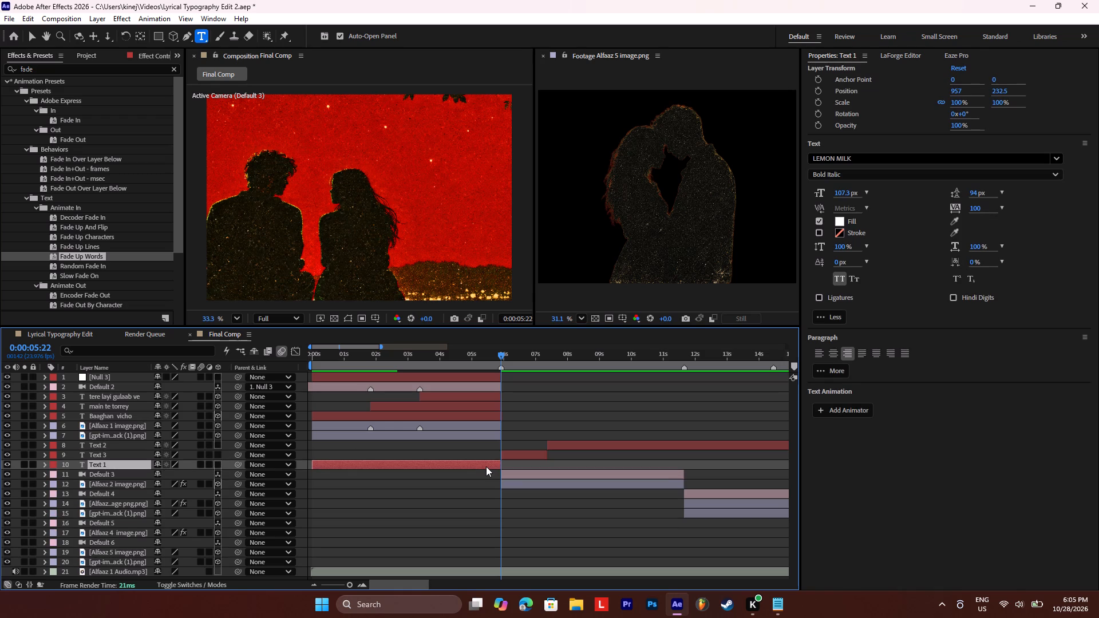
key("BackSpace")
Play the second scene's opening to find the vocal's start, split Text 3 at 0:00:06:06 and delete its earlier portion.
key("space")
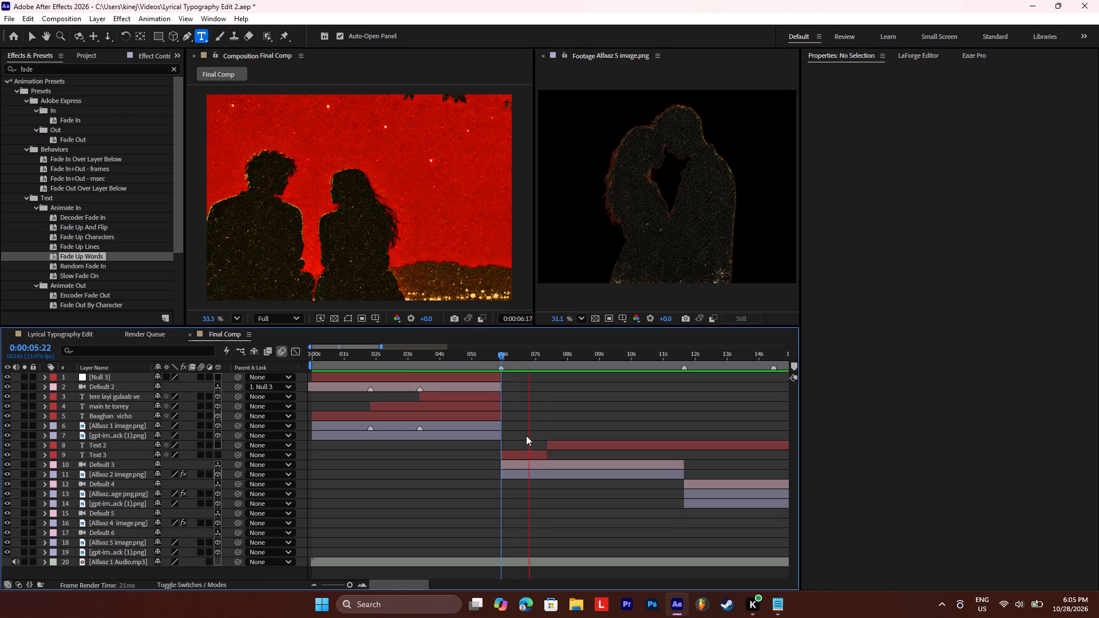
key("space")
left_click(499, 362)
left_click(499, 355)
key("space")
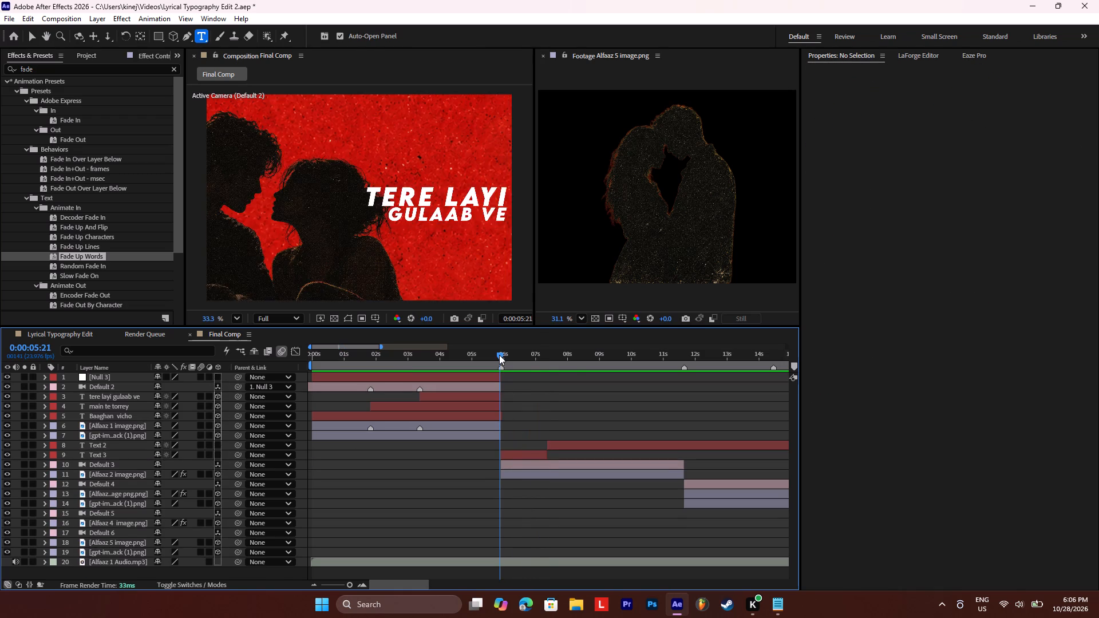
key("space")
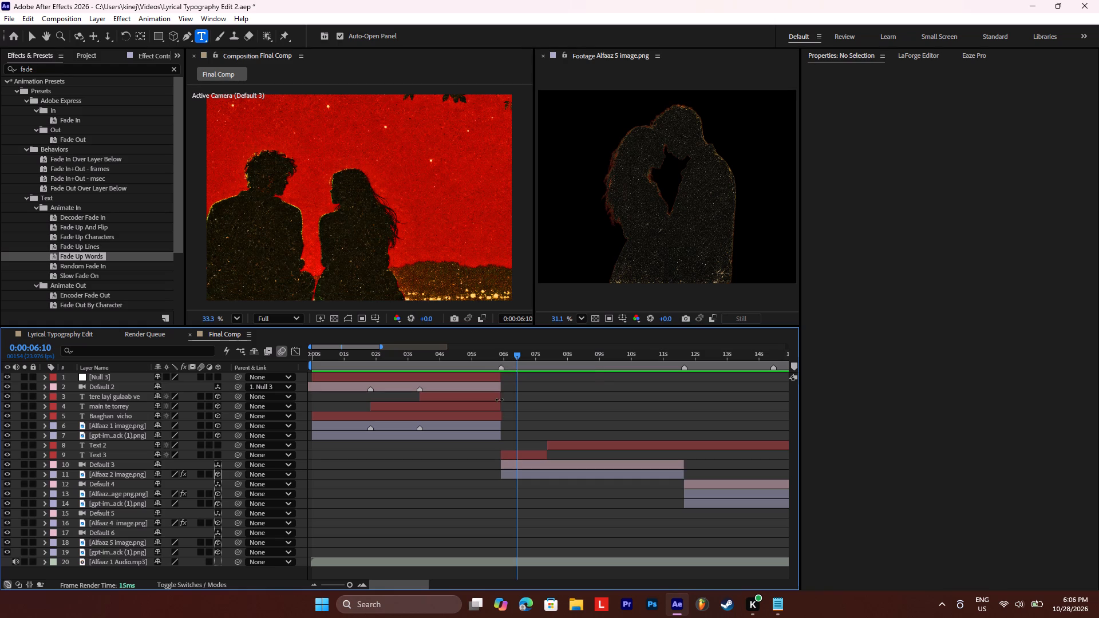
left_click(500, 350)
key("space")
key("space")
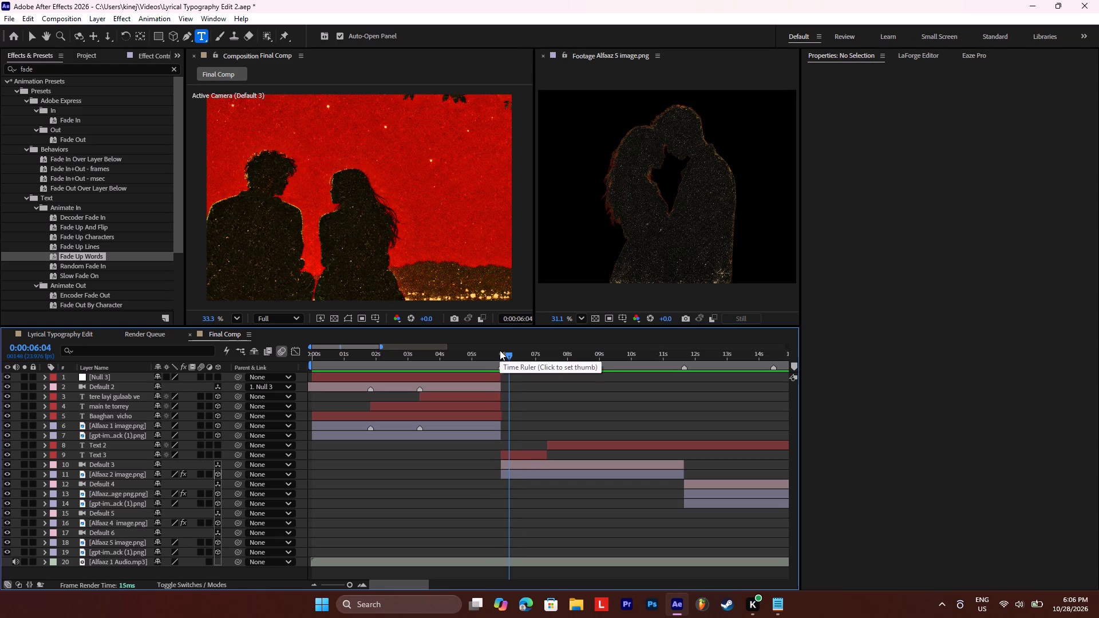
key("space")
key("space")
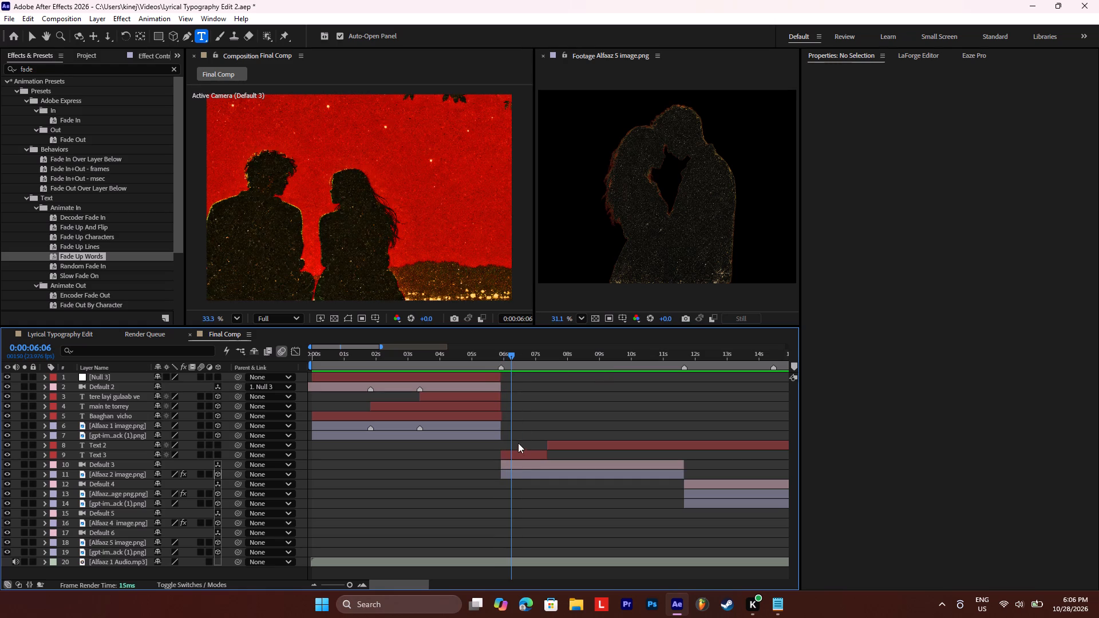
left_click(517, 456)
key("ctrl+shift+d")
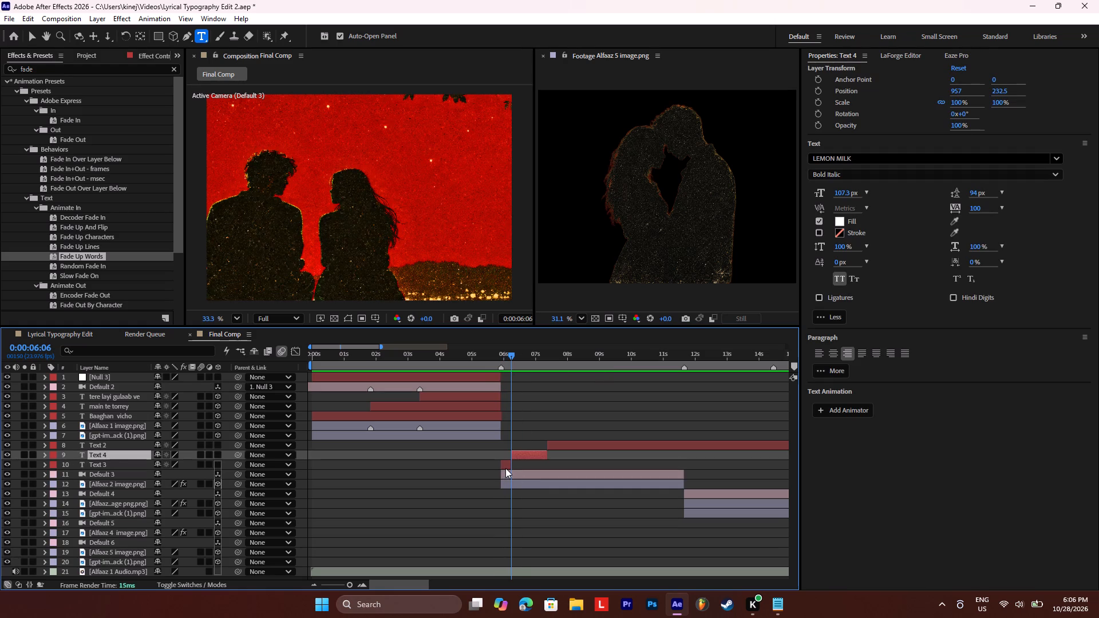
left_click(505, 468)
key("BackSpace")
Play on to the phrase's end, extend Text 4 to 0:00:07:22 and move Text 2 to start at 0:00:07:22.
key("space")
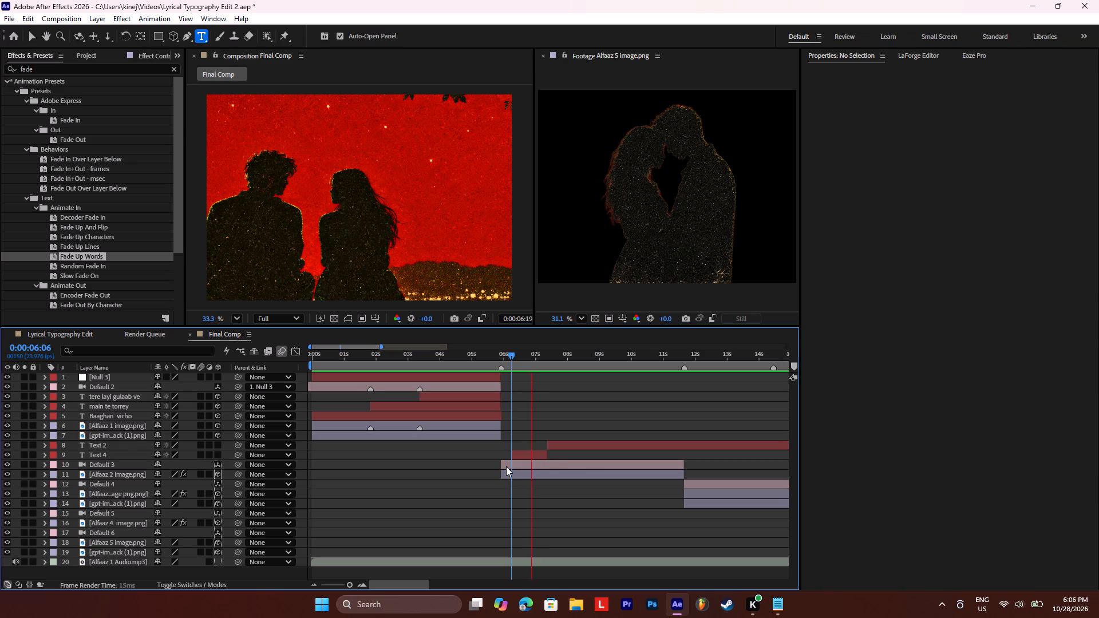
key("space")
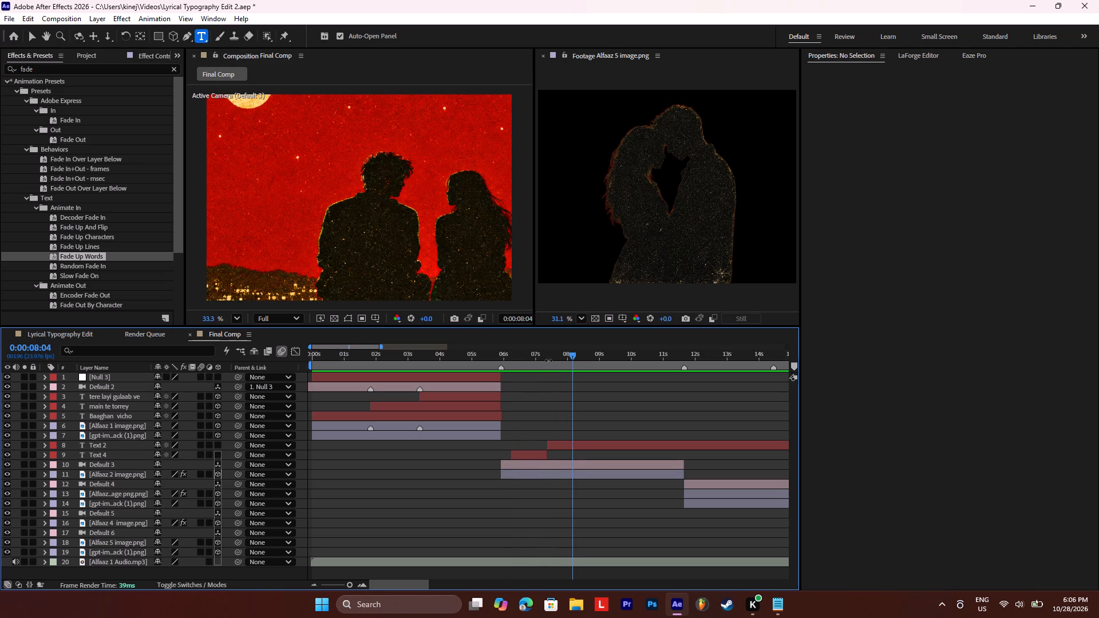
left_click(541, 354)
key("space")
key("space")
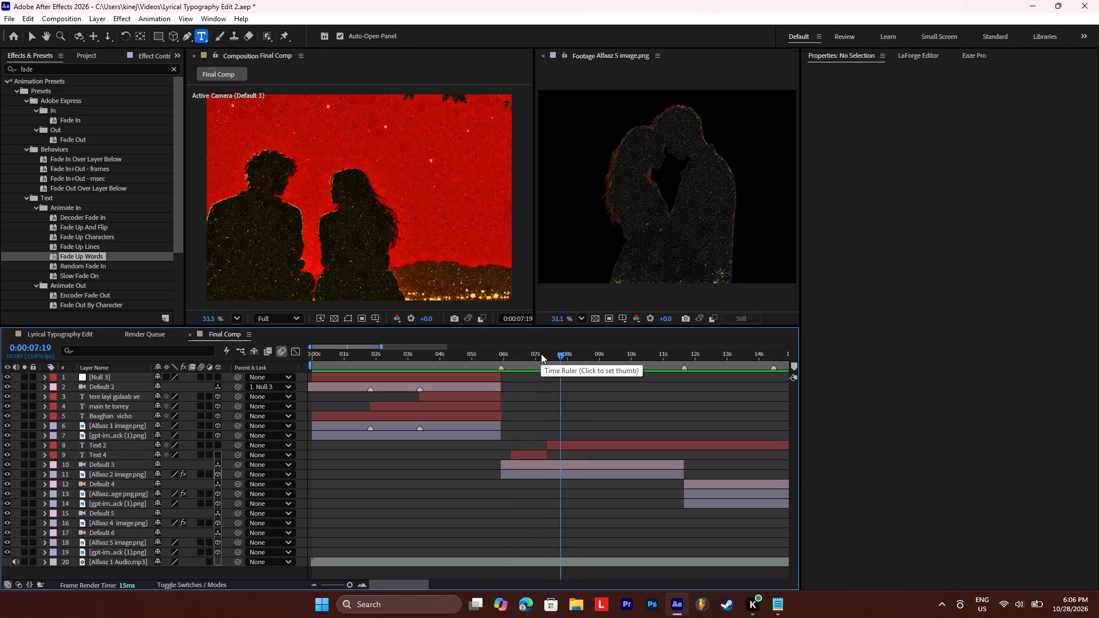
key("space")
key("space")
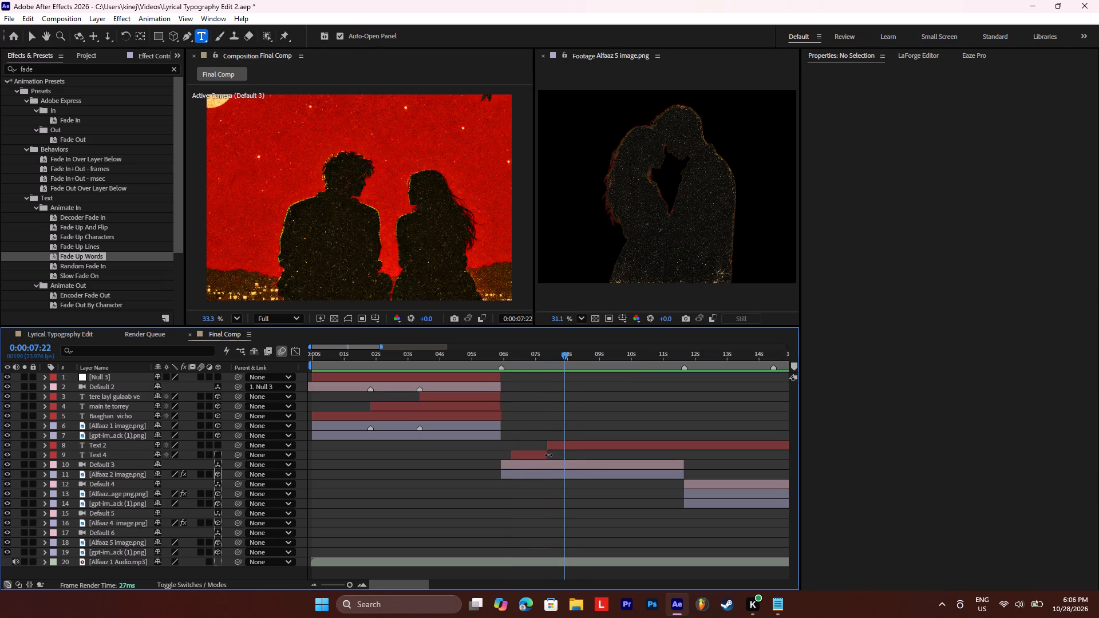
left_click_drag(548, 455, 564, 455)
left_click(564, 444)
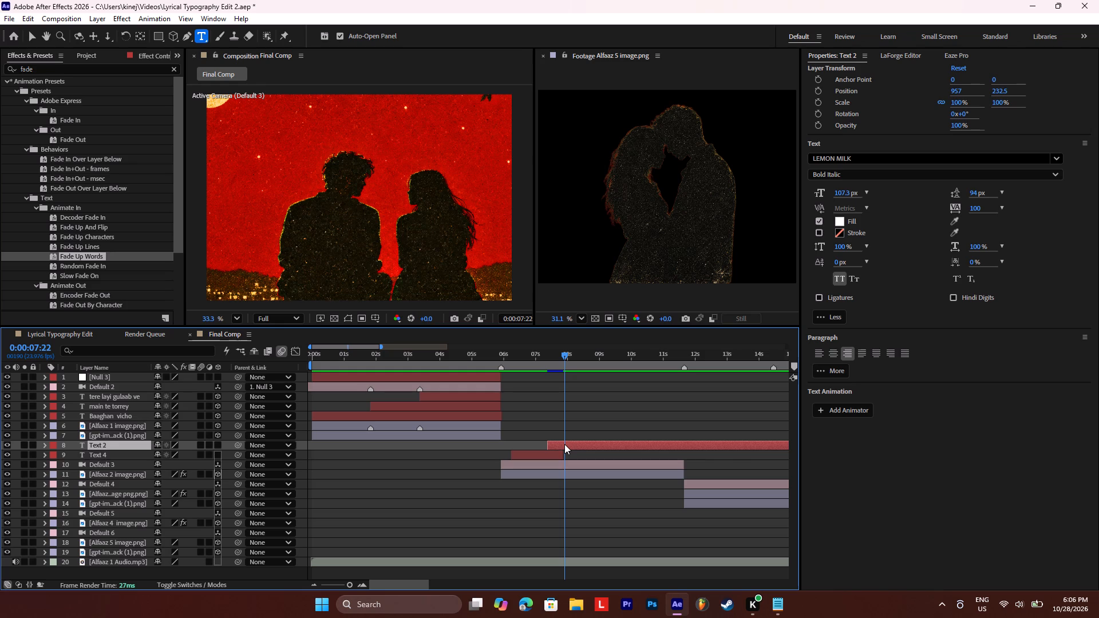
left_click_drag(564, 444, 580, 447)
left_click_drag(580, 447, 582, 446)
Play back the second scene past 0:00:07:22 to check the changeover between Text 4 and Text 2 against the vocals.
left_click(524, 352)
key("space")
key("space")
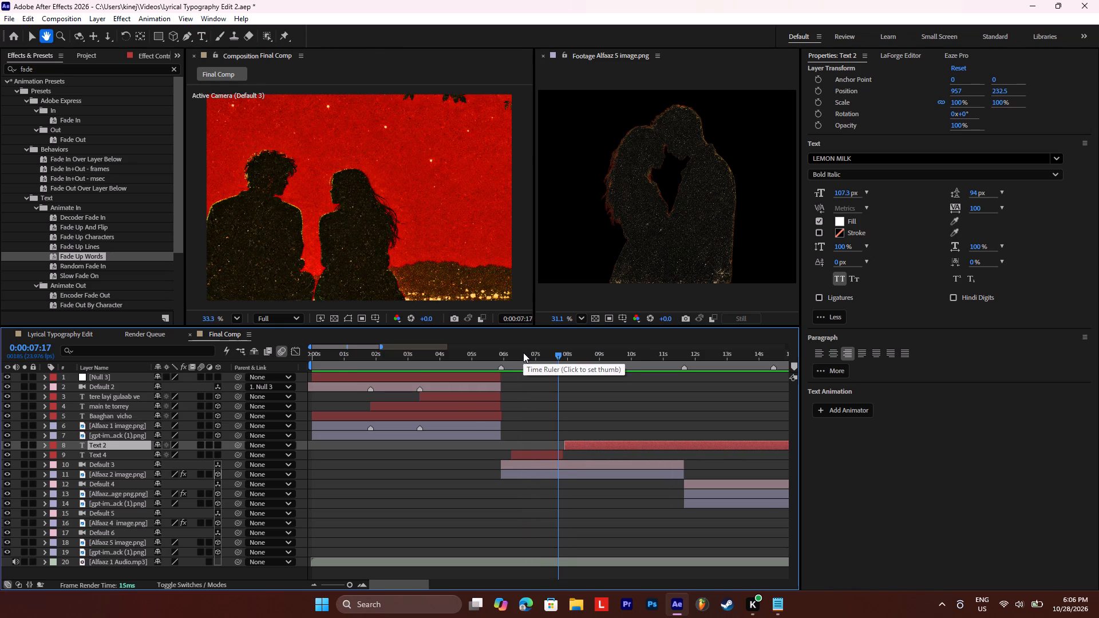
key("space")
key("space")
key("space")
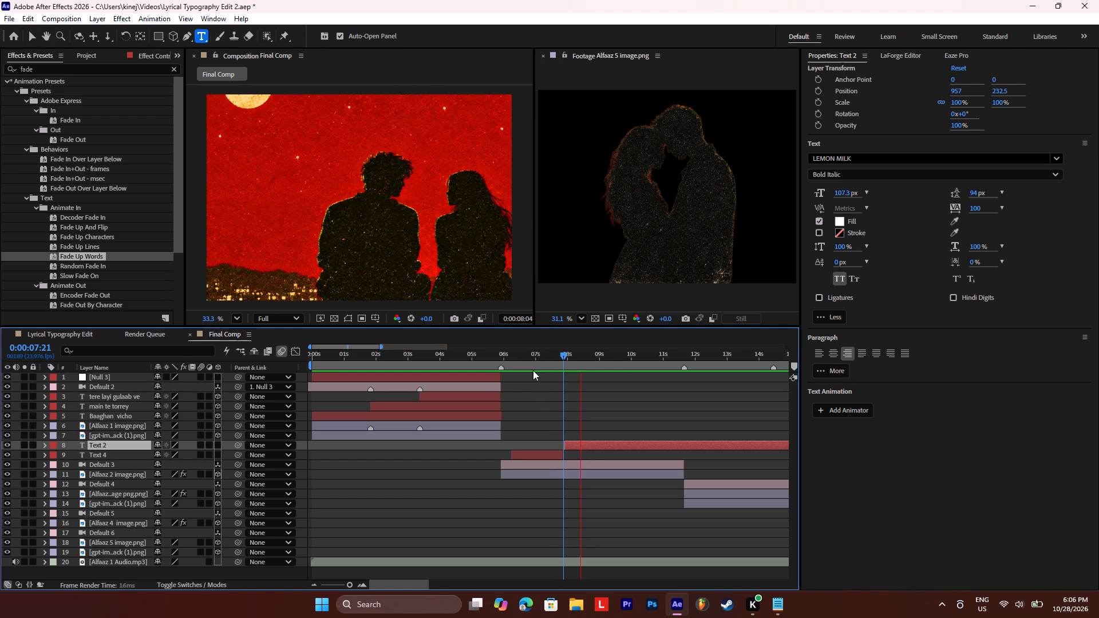
key("space")
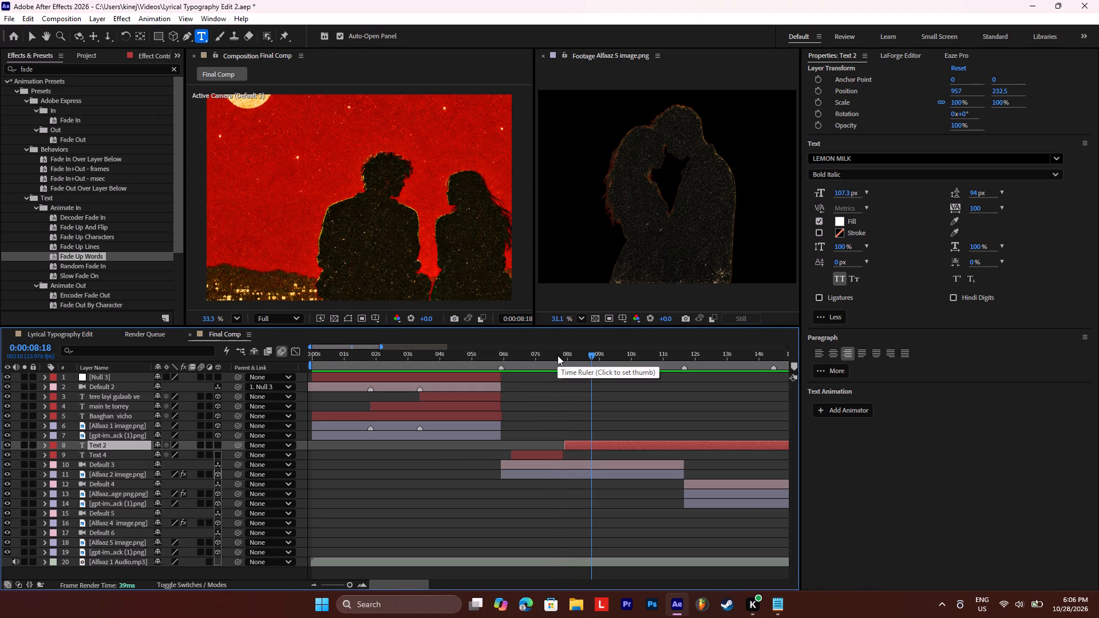
Paste the copied words "Main te bas" into the Text 4 layer at 0:00:06:21, with a line break before "bas".
left_click_drag(550, 353, 531, 363)
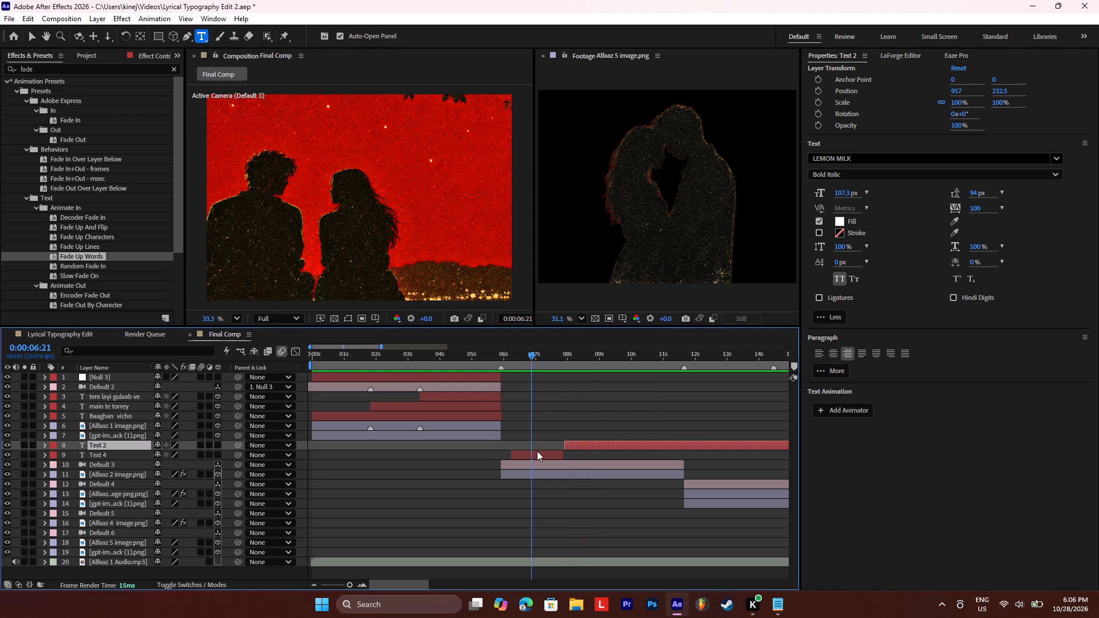
double_click(537, 451)
key("ctrl+v")
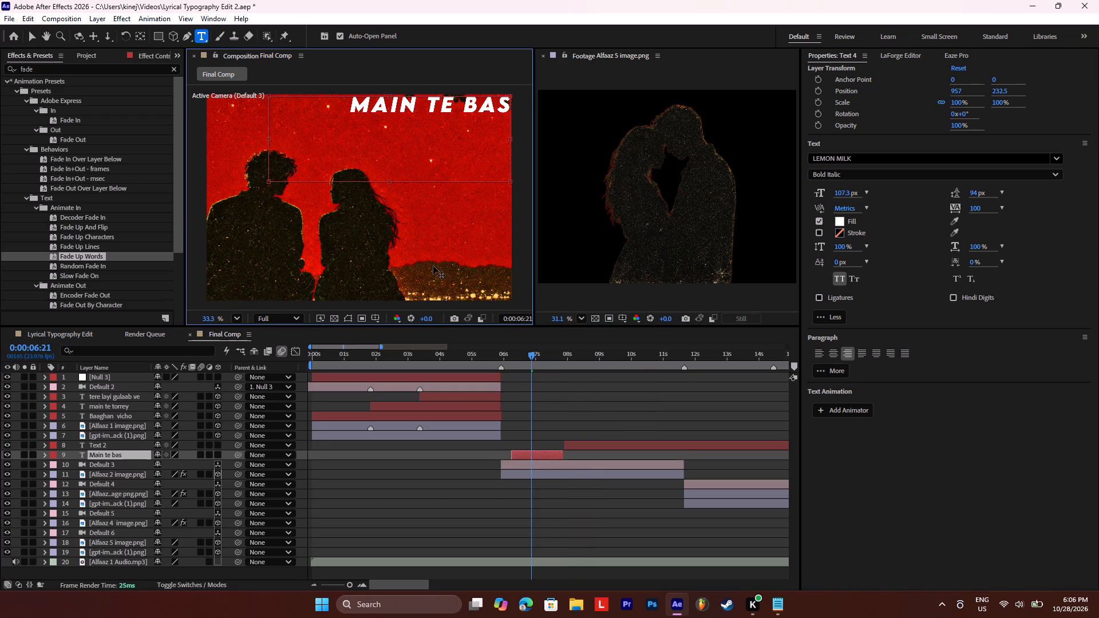
left_click(464, 105)
key("Return")
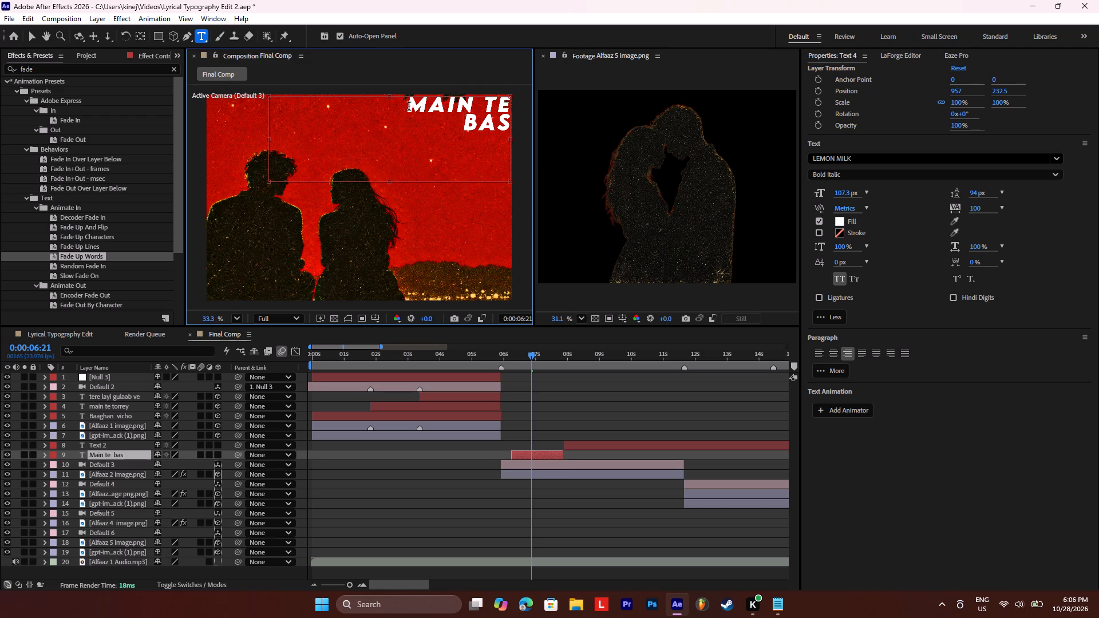
Enlarge the "Main te" line to a font size of 155.3 px.
left_click_drag(409, 106, 511, 106)
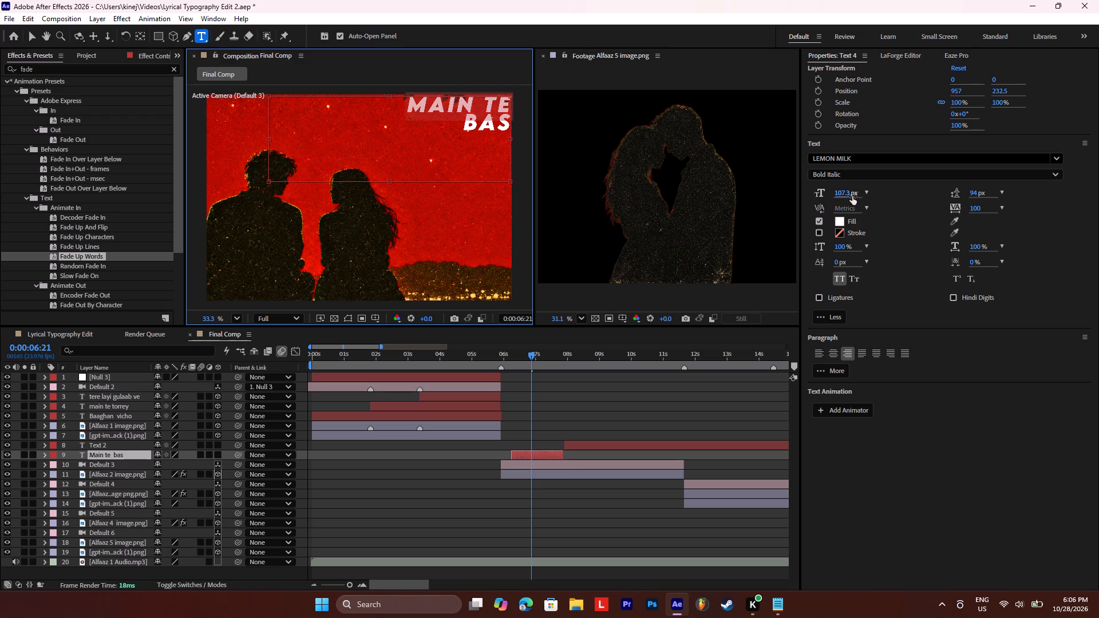
left_click_drag(843, 194, 874, 190)
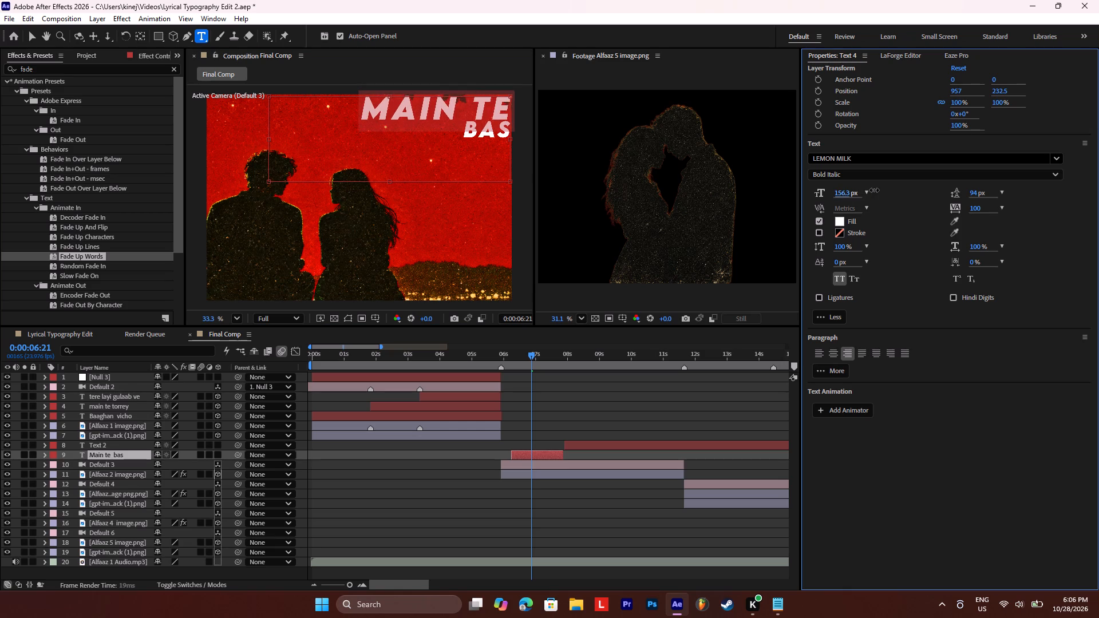
left_click_drag(874, 190, 873, 190)
Set the word "bas" to a font size of 146.3 px with 131 px leading, and deselect the text layer.
left_click_drag(466, 132, 501, 132)
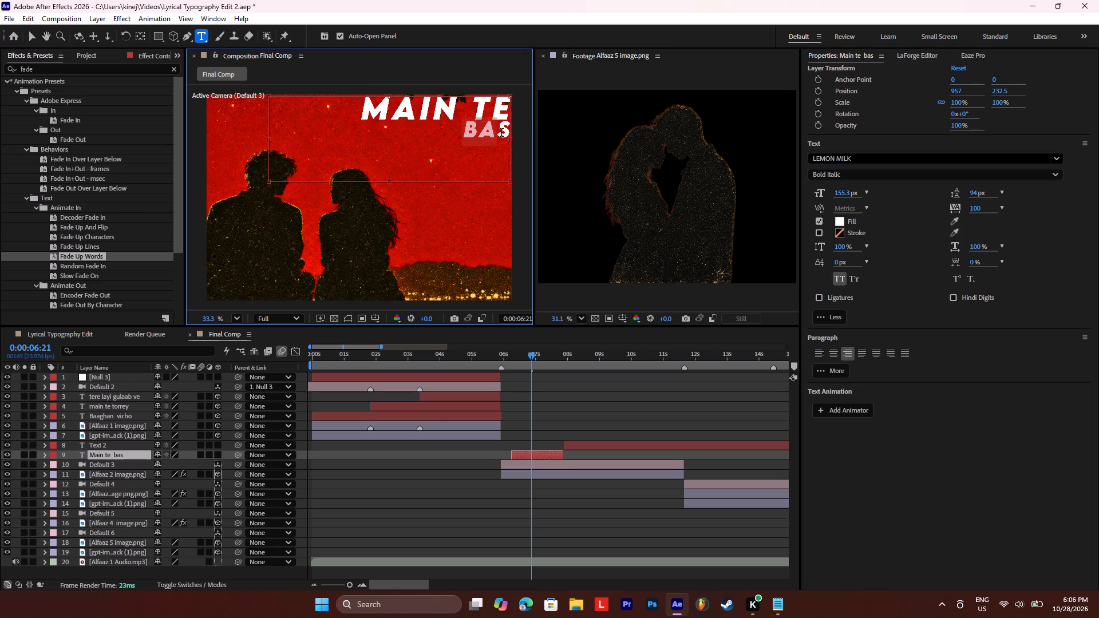
left_click_drag(501, 132, 513, 132)
left_click_drag(844, 195, 863, 194)
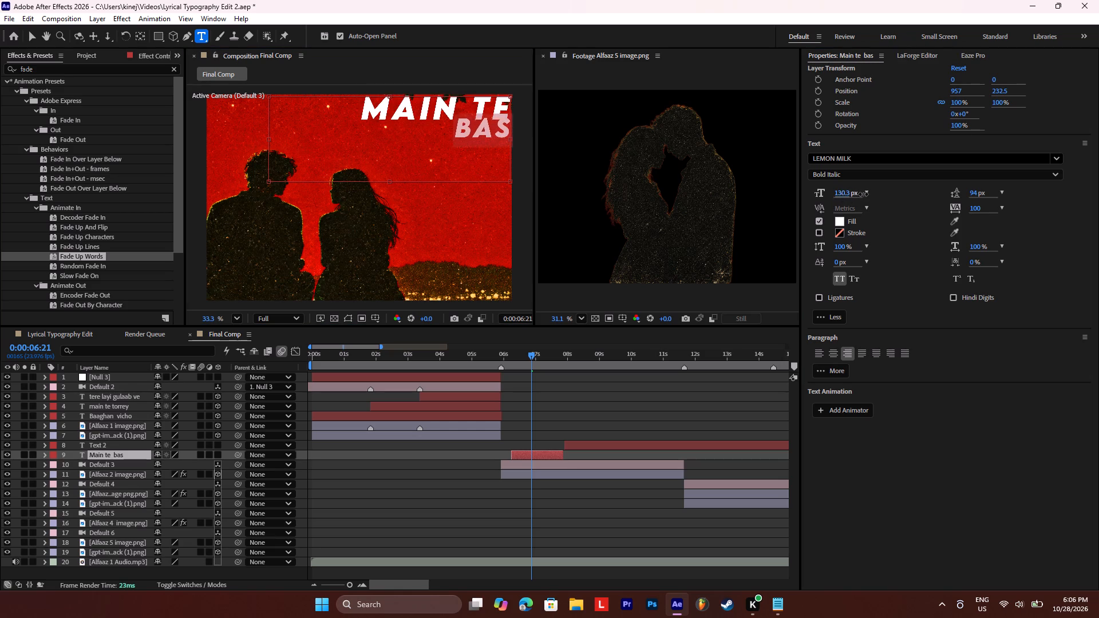
left_click_drag(863, 194, 870, 193)
left_click_drag(976, 195, 998, 194)
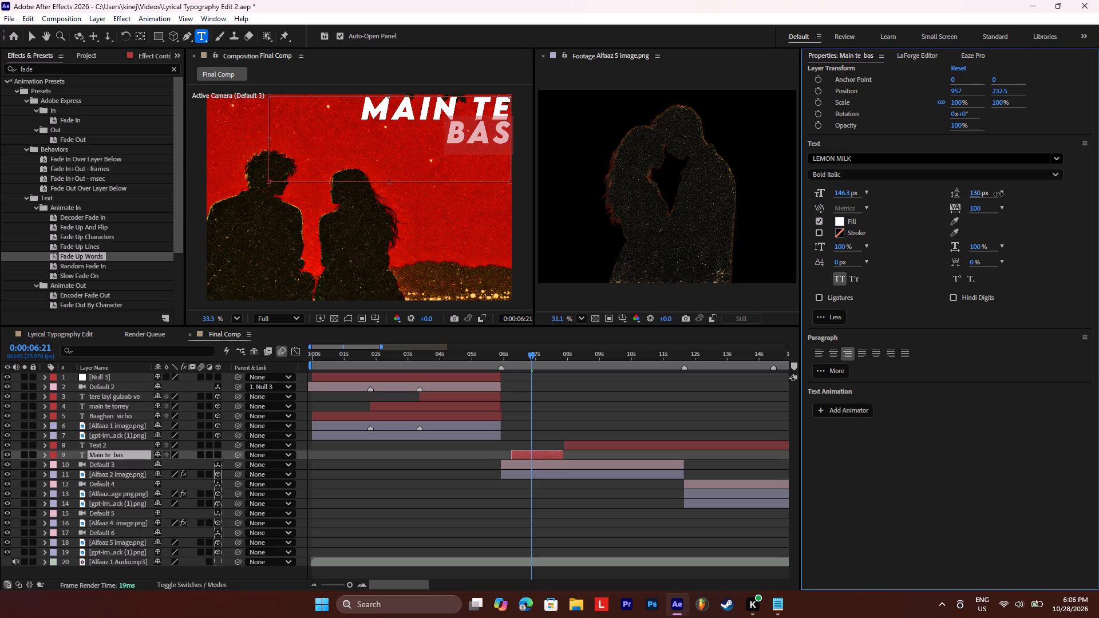
left_click_drag(998, 194, 997, 193)
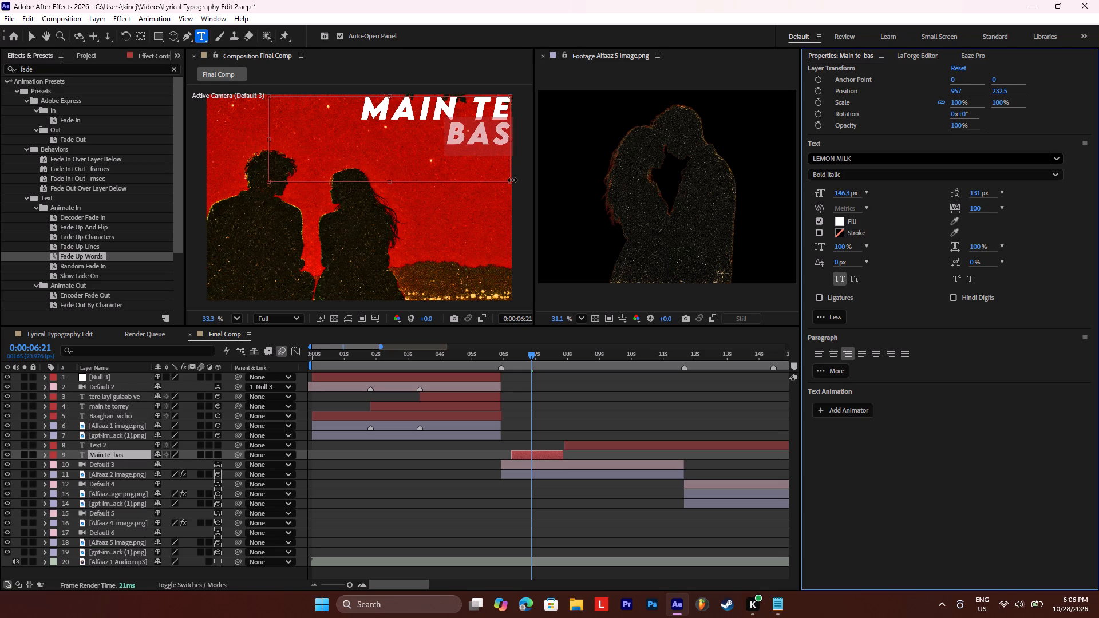
left_click(560, 428)
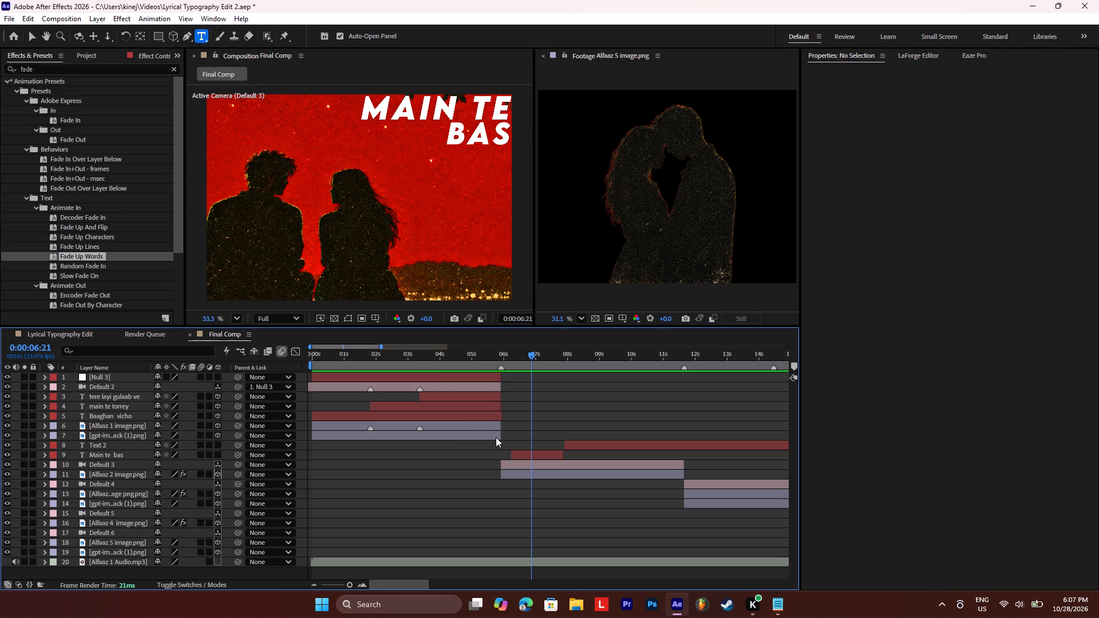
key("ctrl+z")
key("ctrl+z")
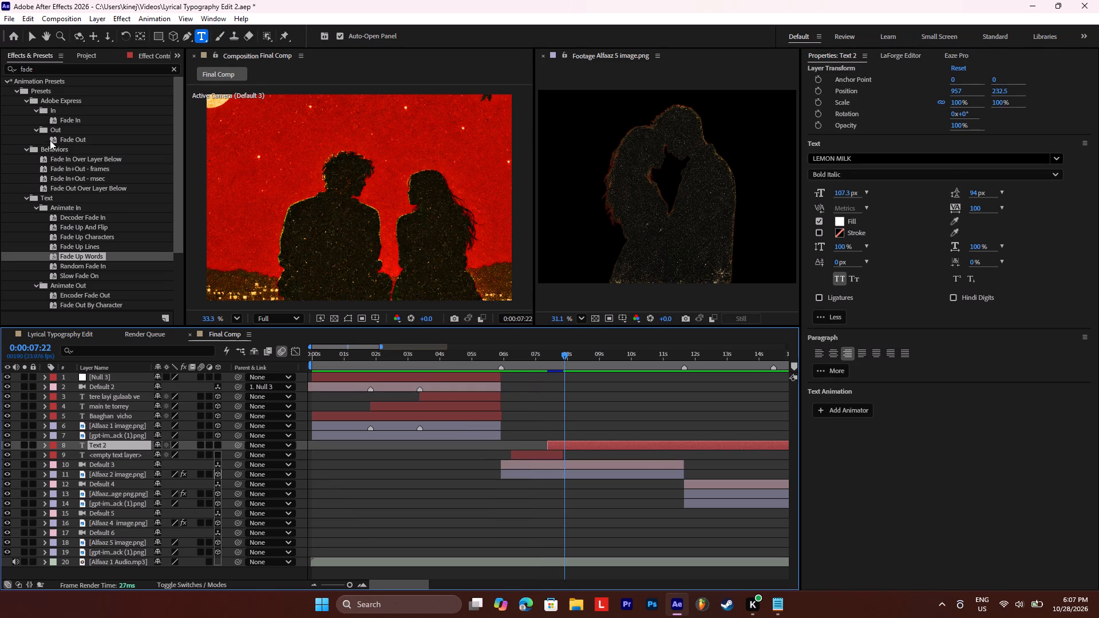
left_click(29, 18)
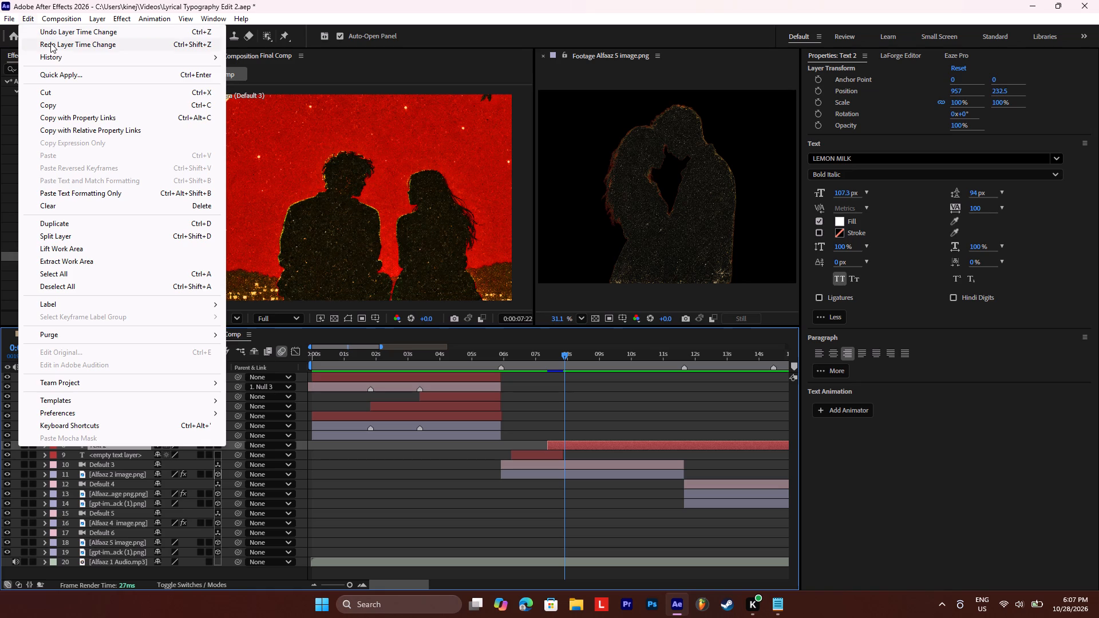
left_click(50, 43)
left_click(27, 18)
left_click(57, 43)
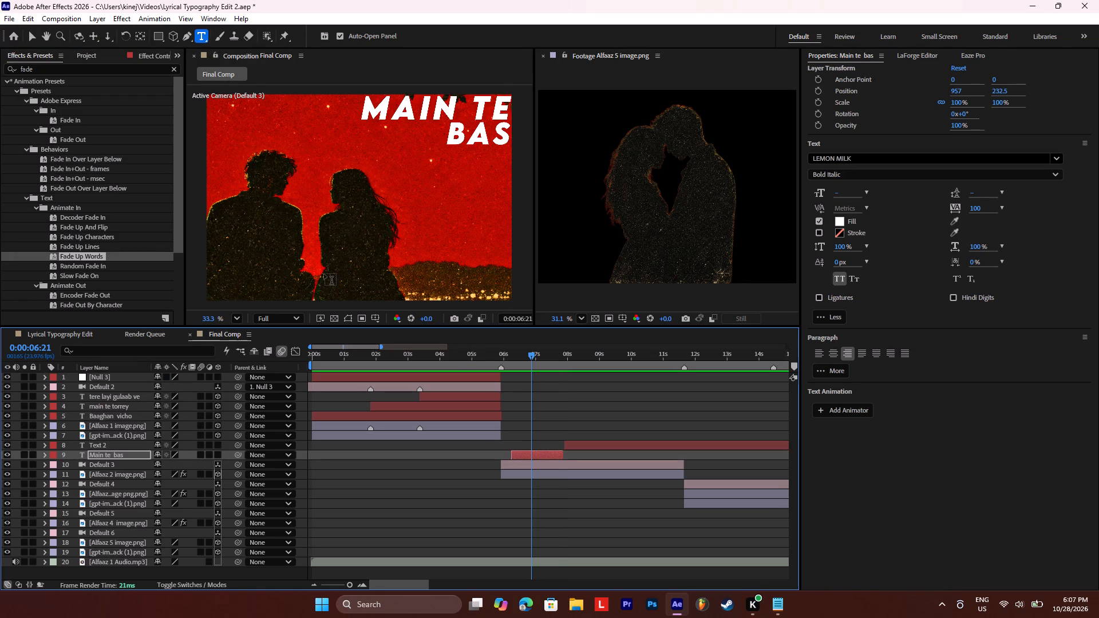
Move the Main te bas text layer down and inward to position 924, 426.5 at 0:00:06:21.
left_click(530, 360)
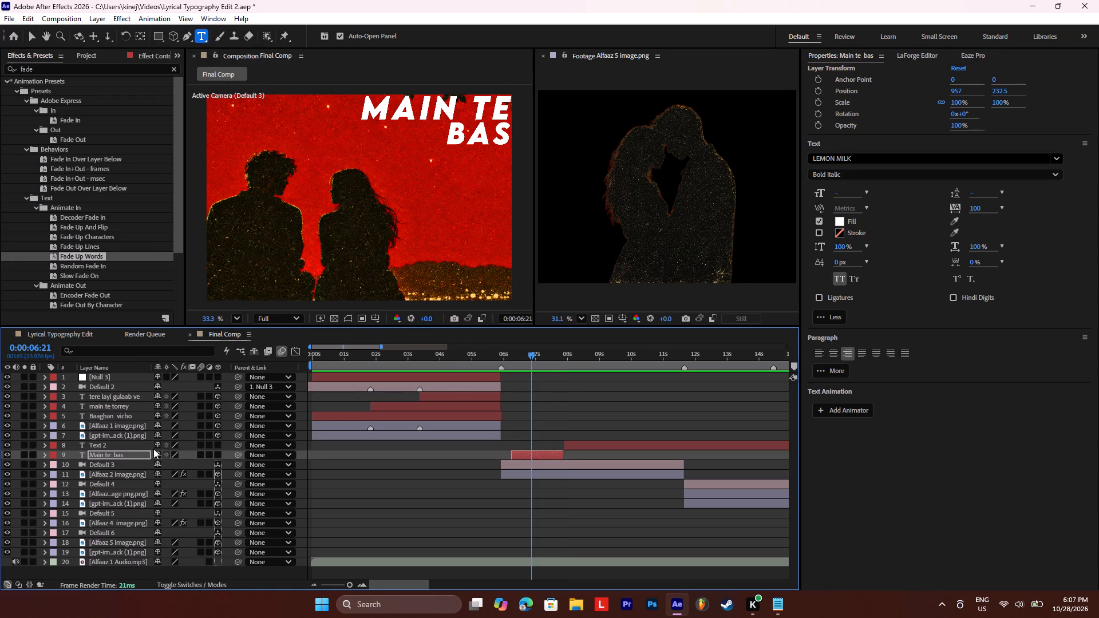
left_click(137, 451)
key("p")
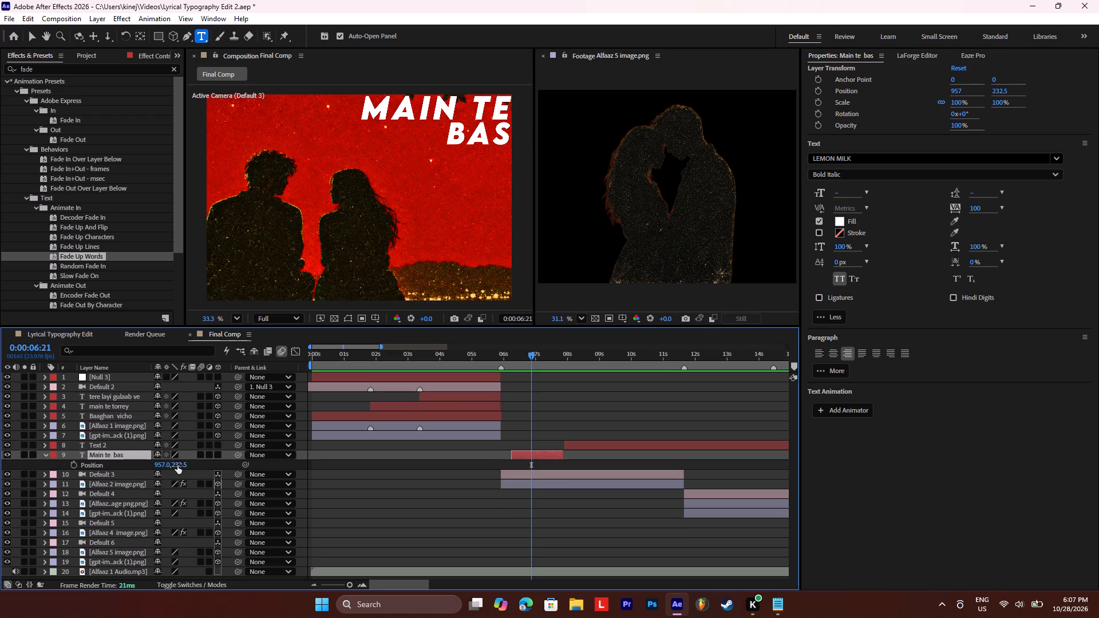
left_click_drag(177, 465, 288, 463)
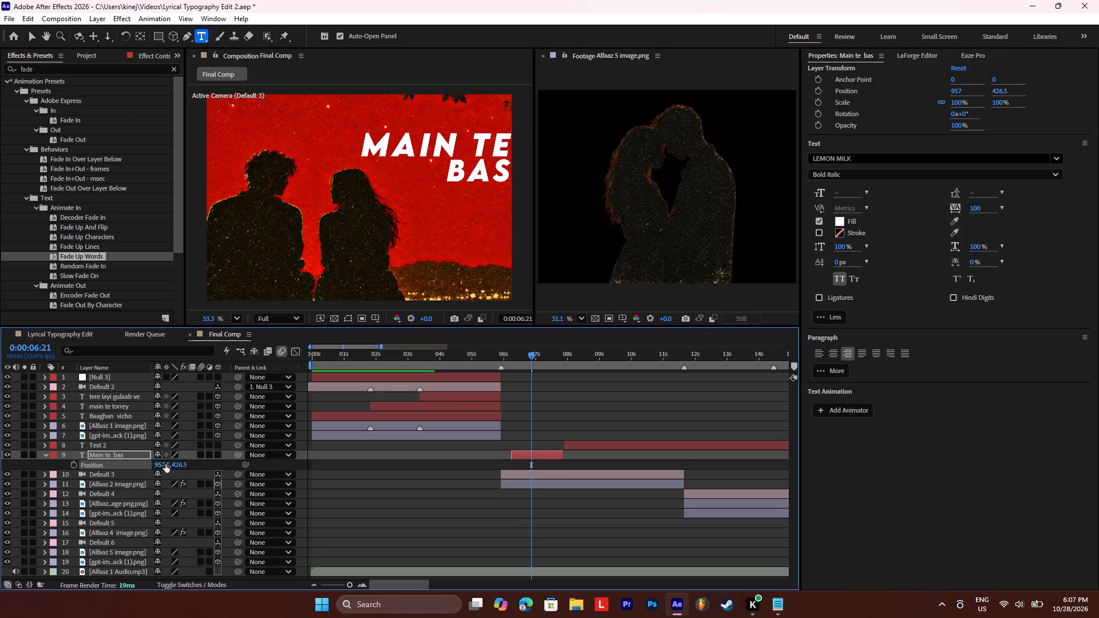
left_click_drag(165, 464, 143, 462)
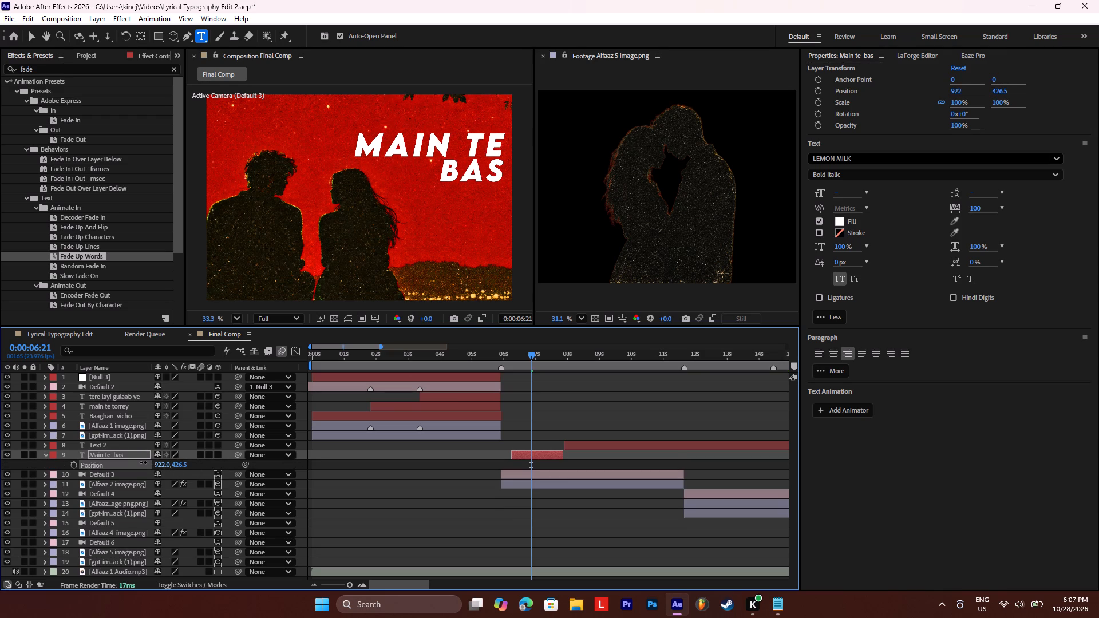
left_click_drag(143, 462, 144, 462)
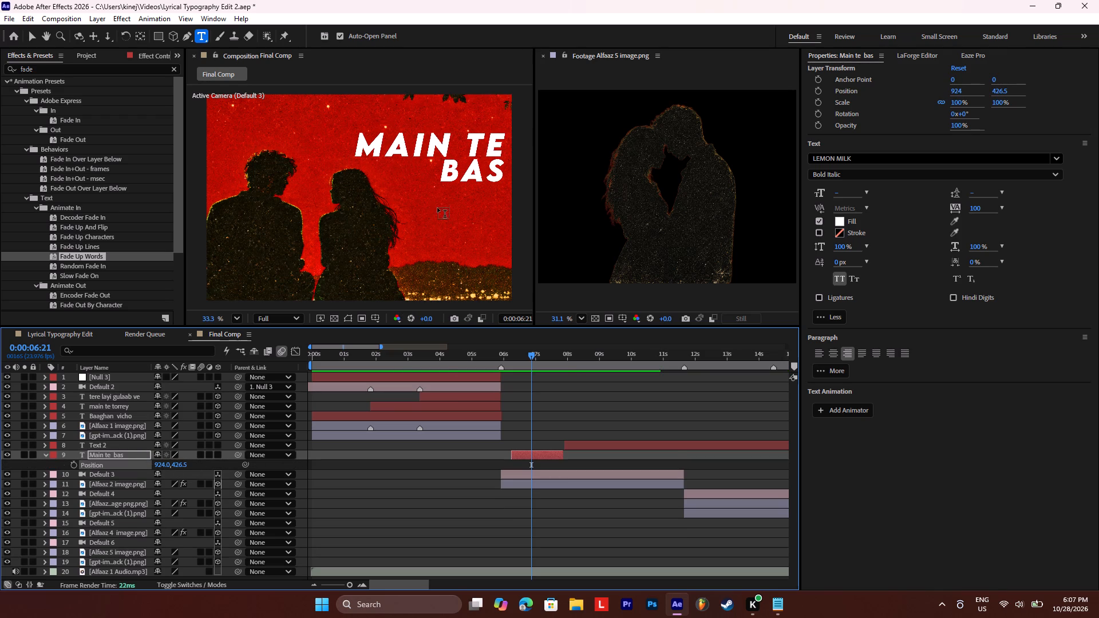
Tighten the word "bas" to 126 px leading and a 140.3 px font size, and deselect the layer.
left_click_drag(442, 171, 508, 173)
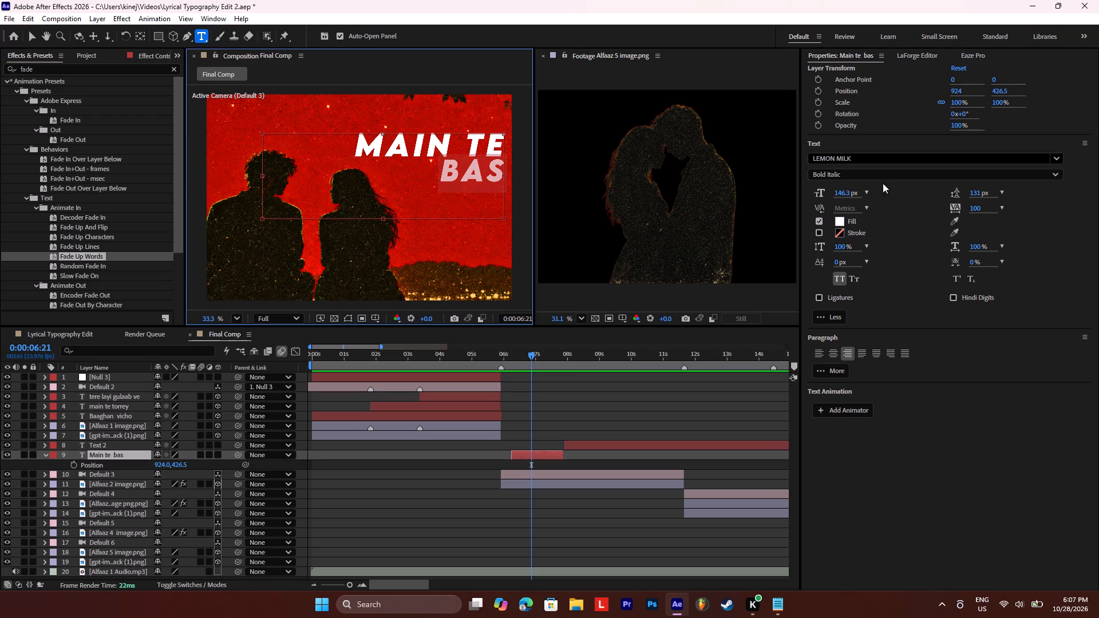
left_click(978, 191)
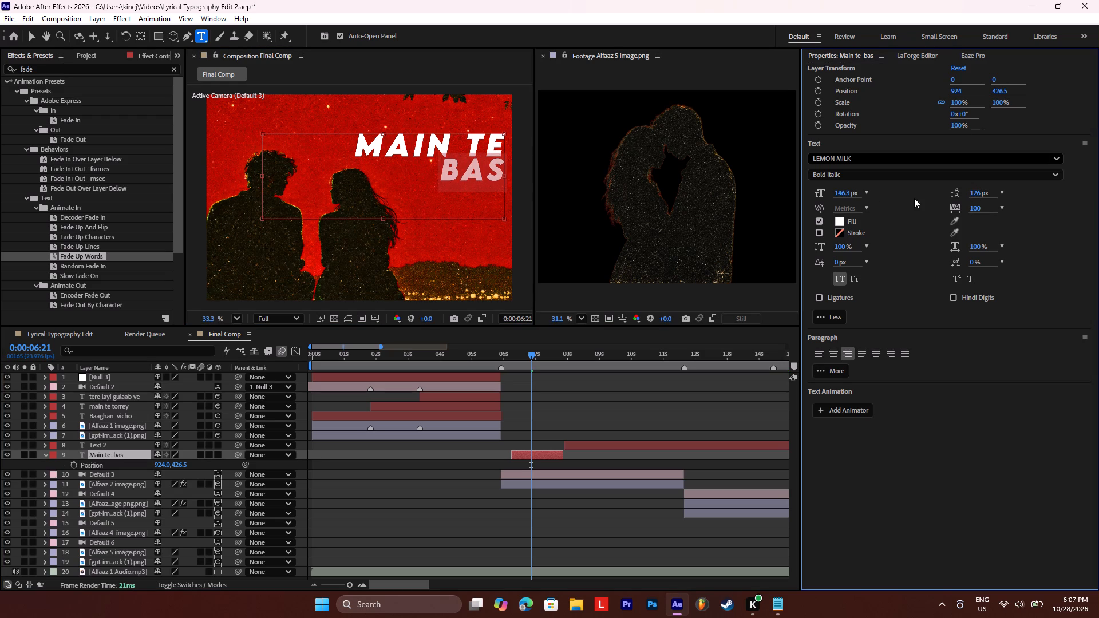
left_click_drag(845, 194, 841, 193)
left_click_drag(841, 193, 839, 193)
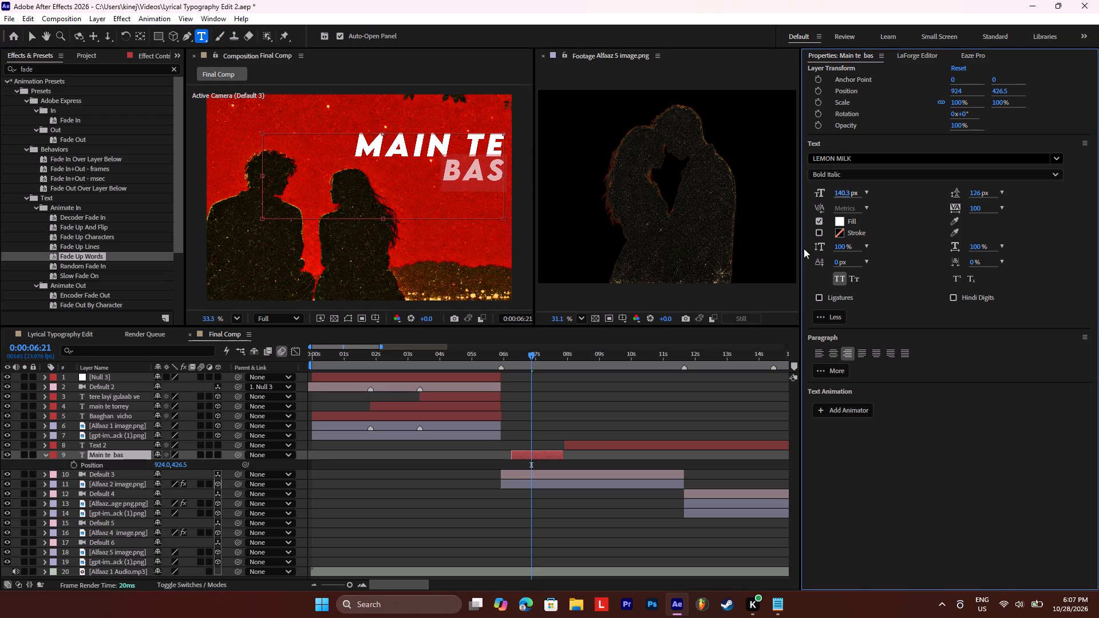
left_click(555, 461)
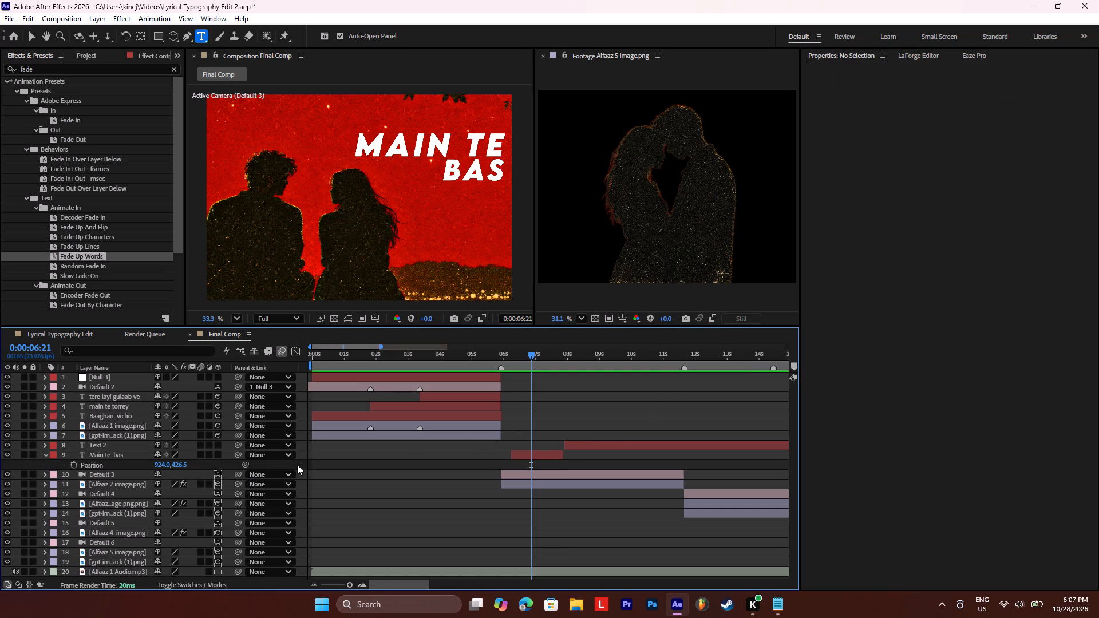
Make the Main te bas layer 3D and scale it down to 70%.
left_click(217, 455)
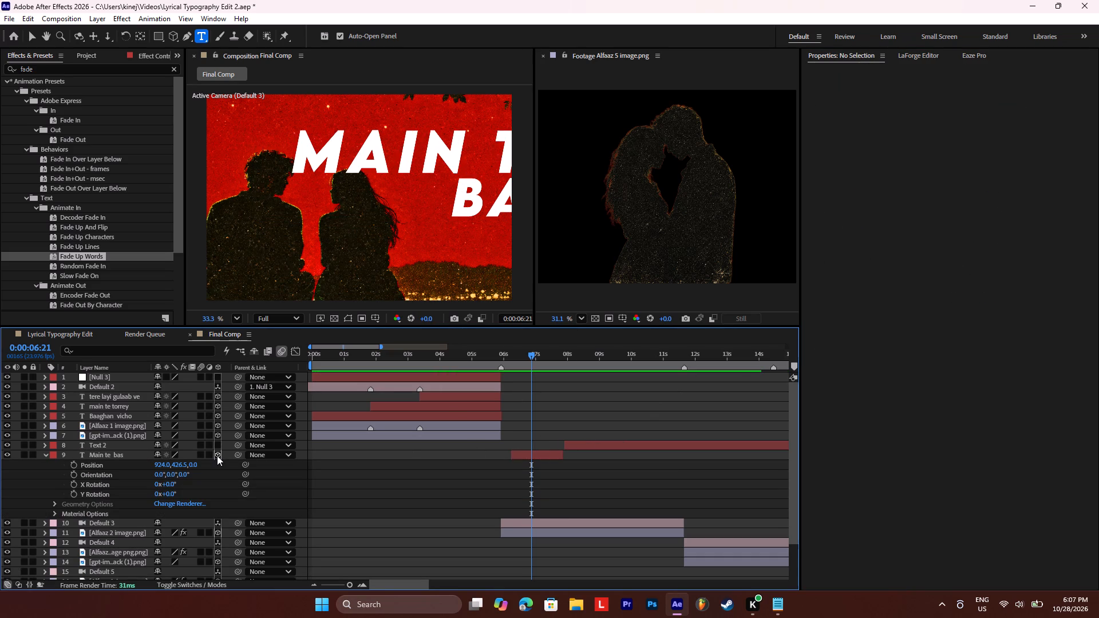
left_click(532, 453)
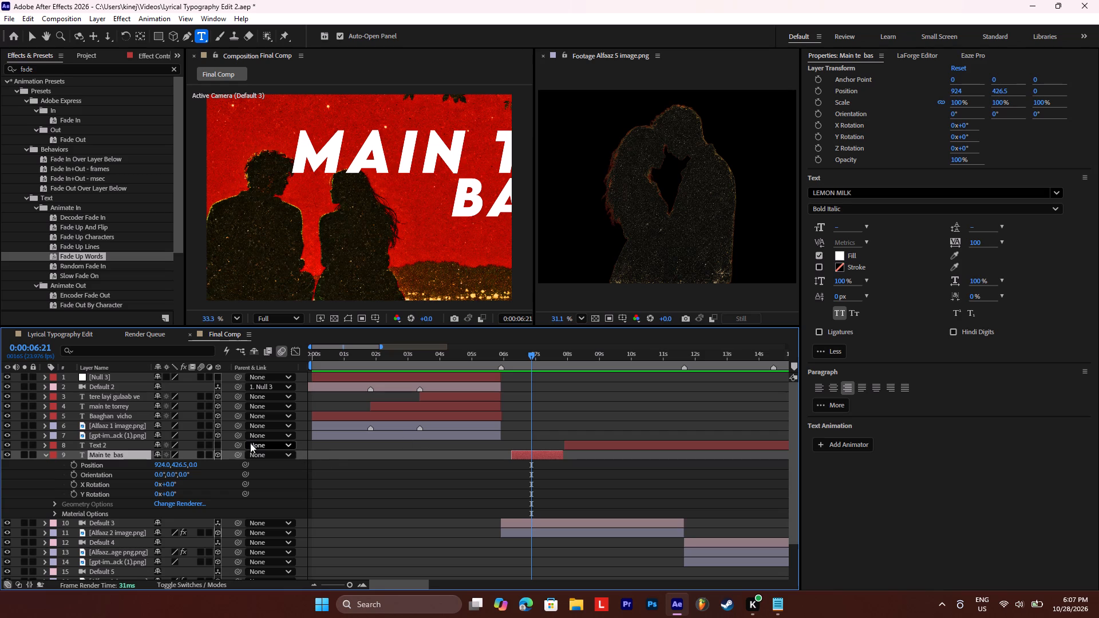
key("s")
left_click_drag(173, 465, 165, 467)
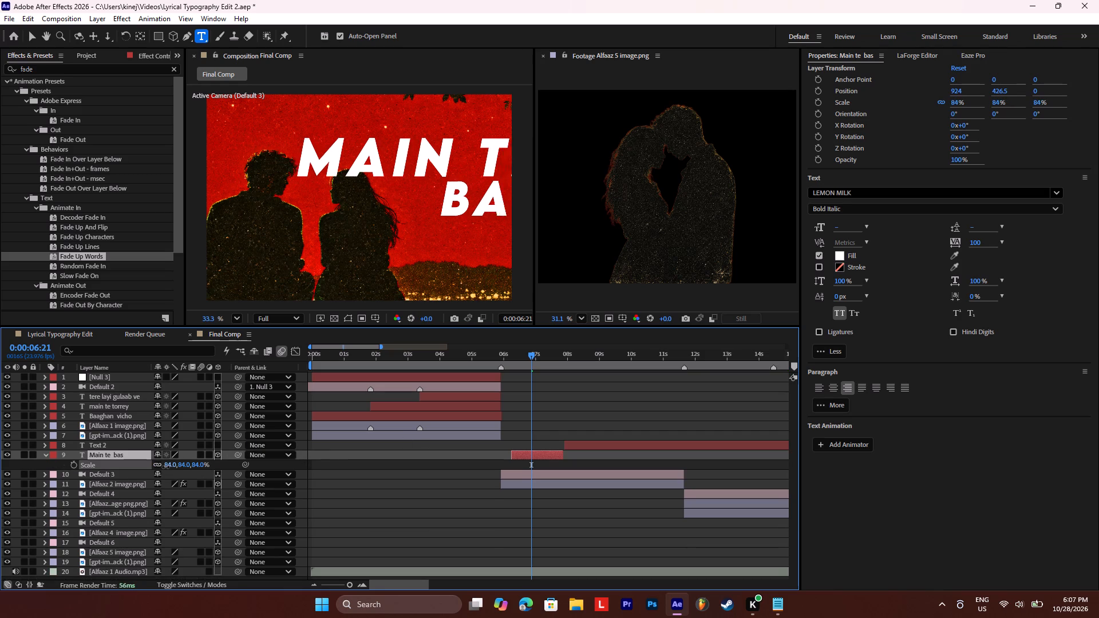
left_click_drag(165, 467, 157, 470)
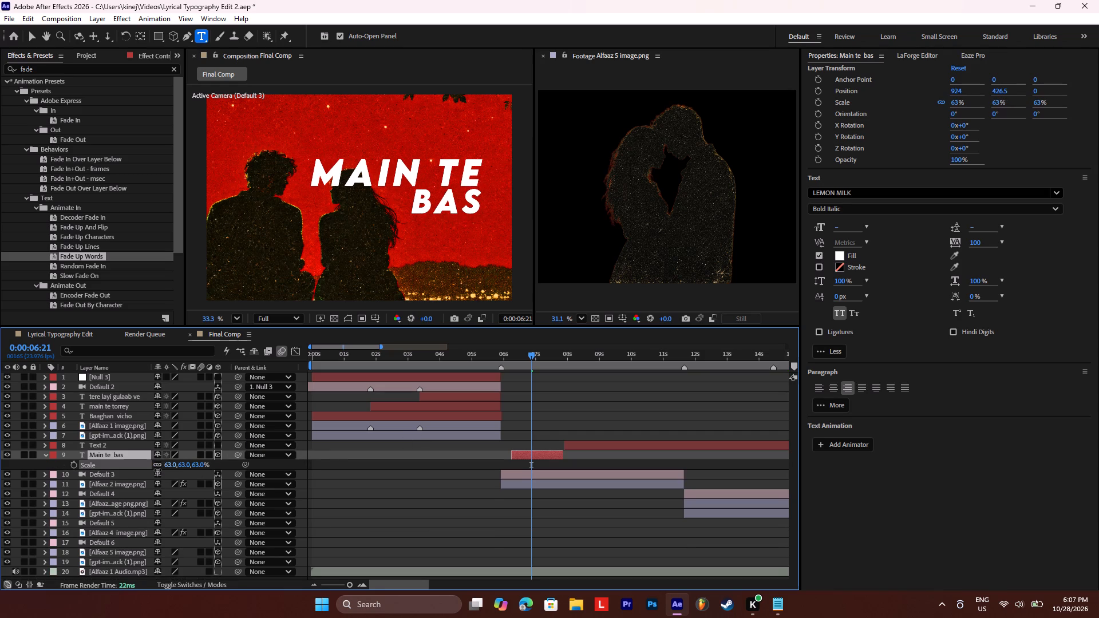
left_click_drag(157, 470, 160, 470)
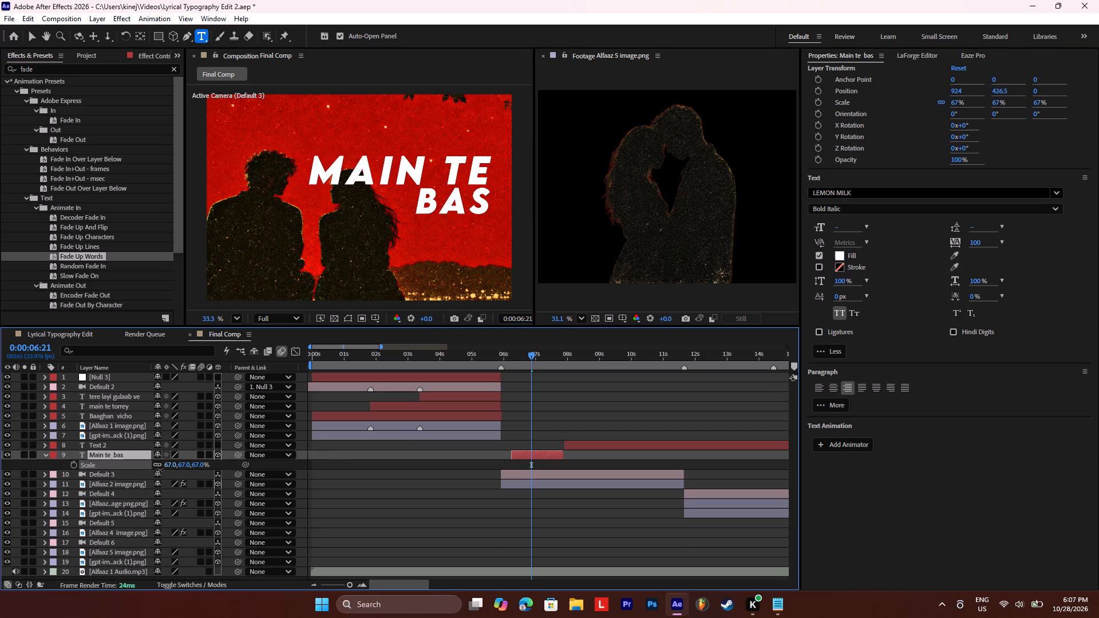
left_click_drag(160, 470, 164, 472)
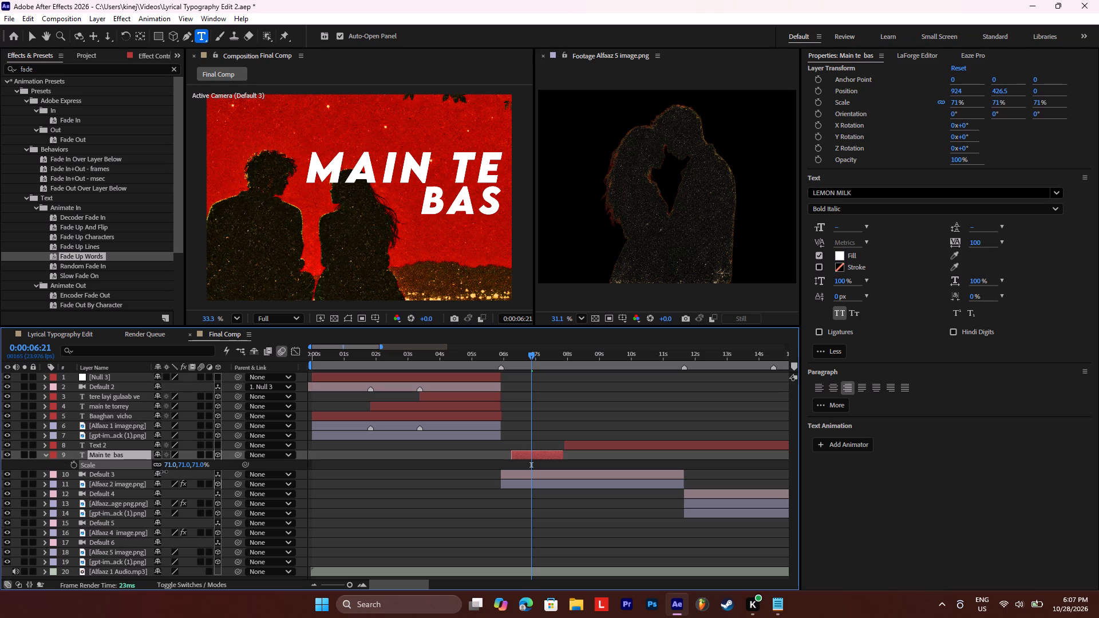
left_click_drag(164, 472, 164, 472)
Reposition the 3D Main te bas layer to 941, 349.5 so it sits in the sky above the woman.
left_click(136, 459)
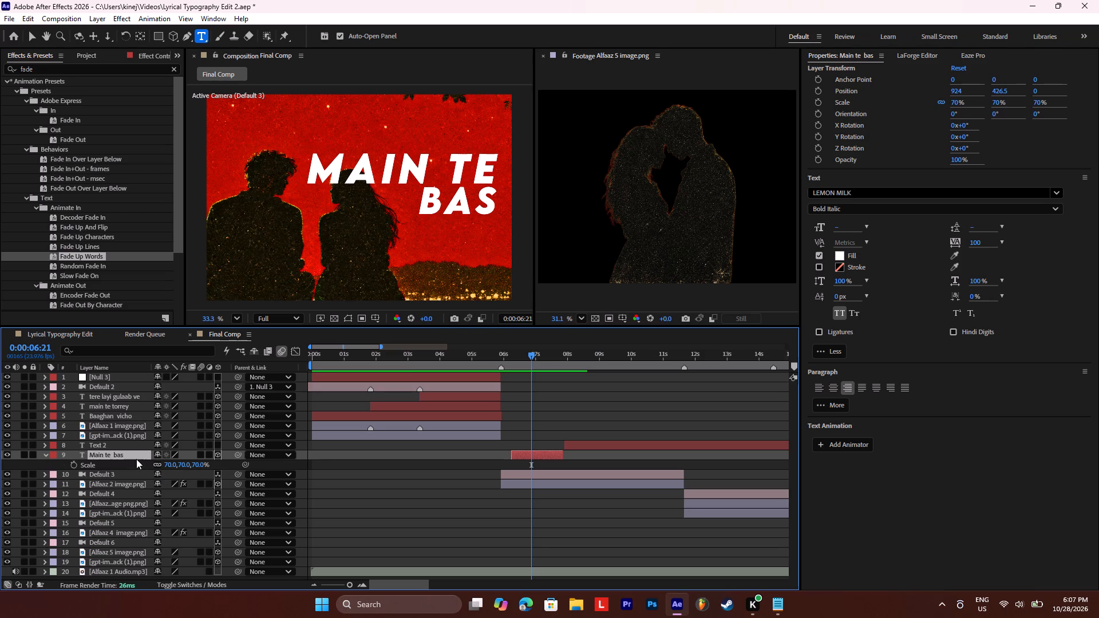
key("p")
left_click_drag(182, 463, 141, 462)
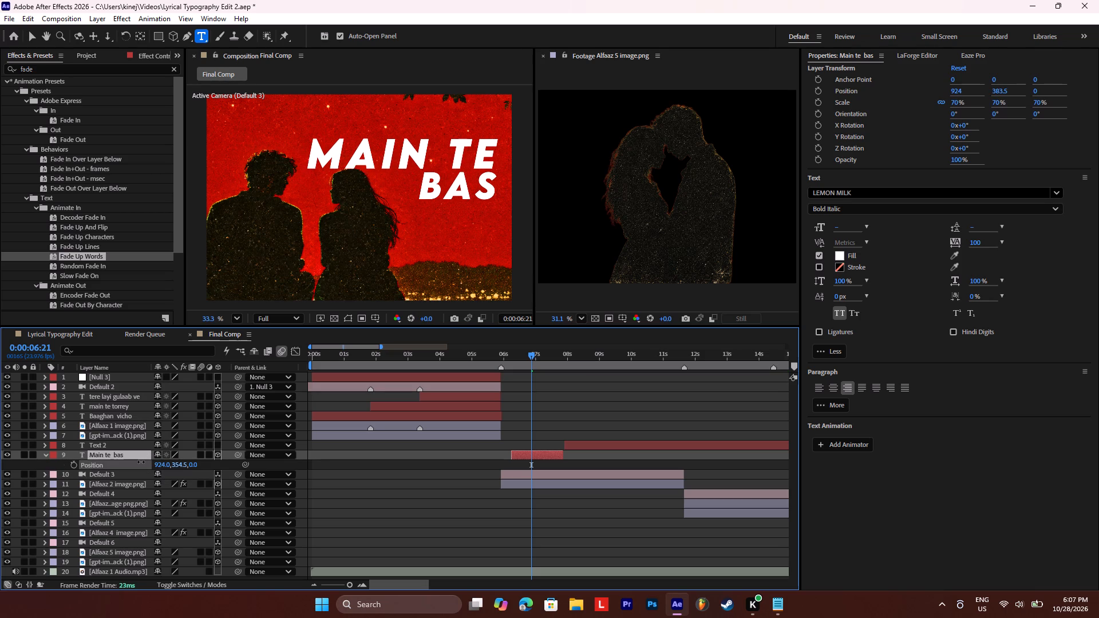
left_click_drag(141, 462, 140, 462)
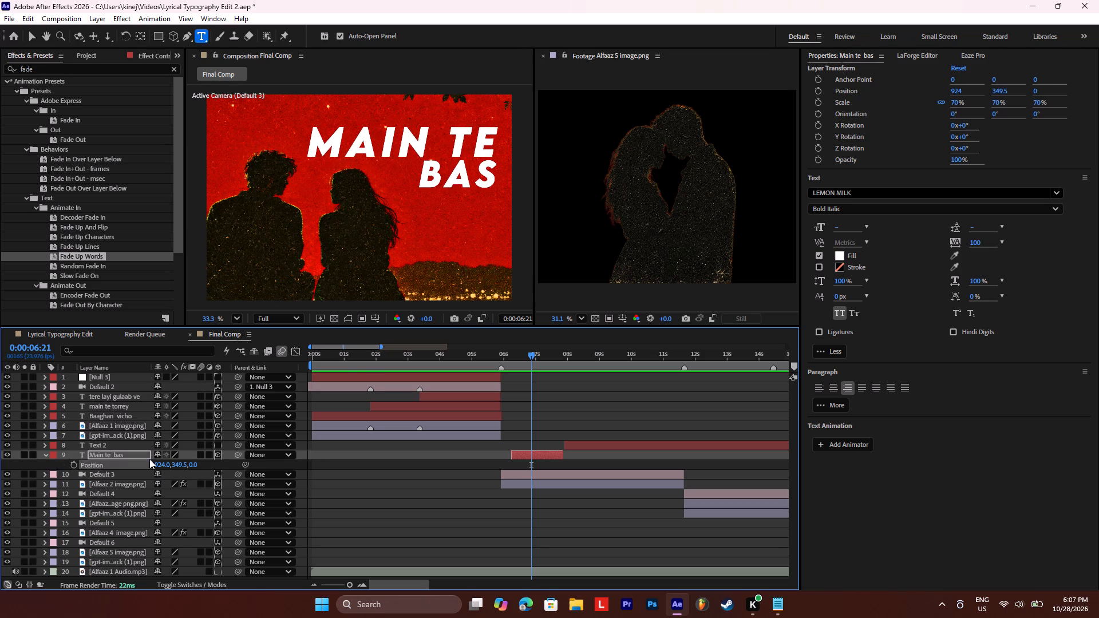
left_click_drag(165, 461, 180, 462)
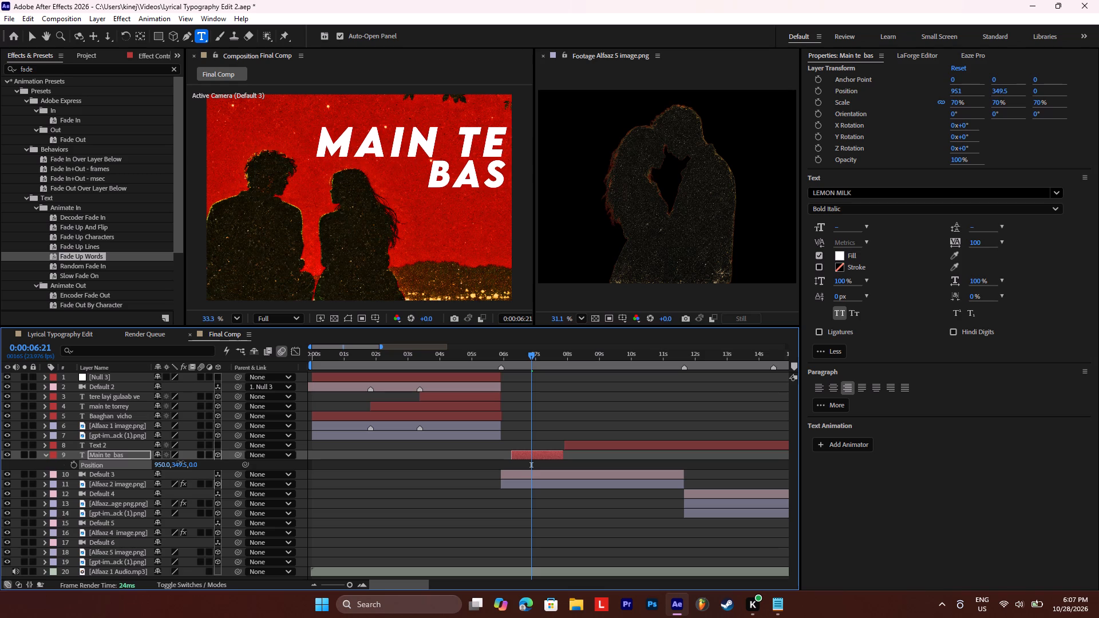
left_click_drag(180, 462, 181, 462)
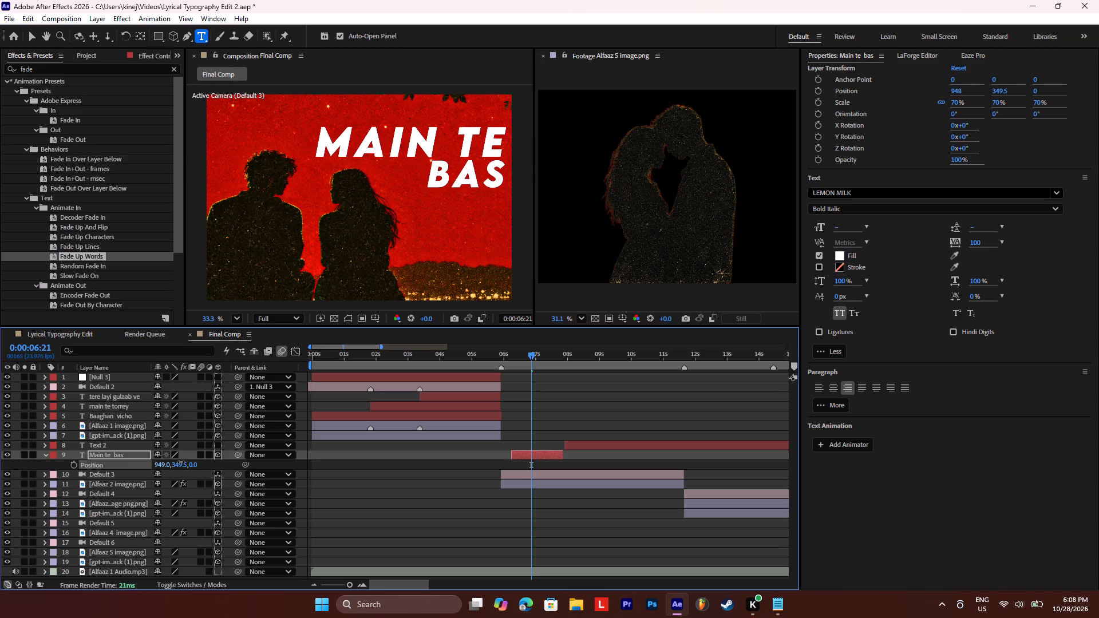
left_click_drag(181, 462, 177, 463)
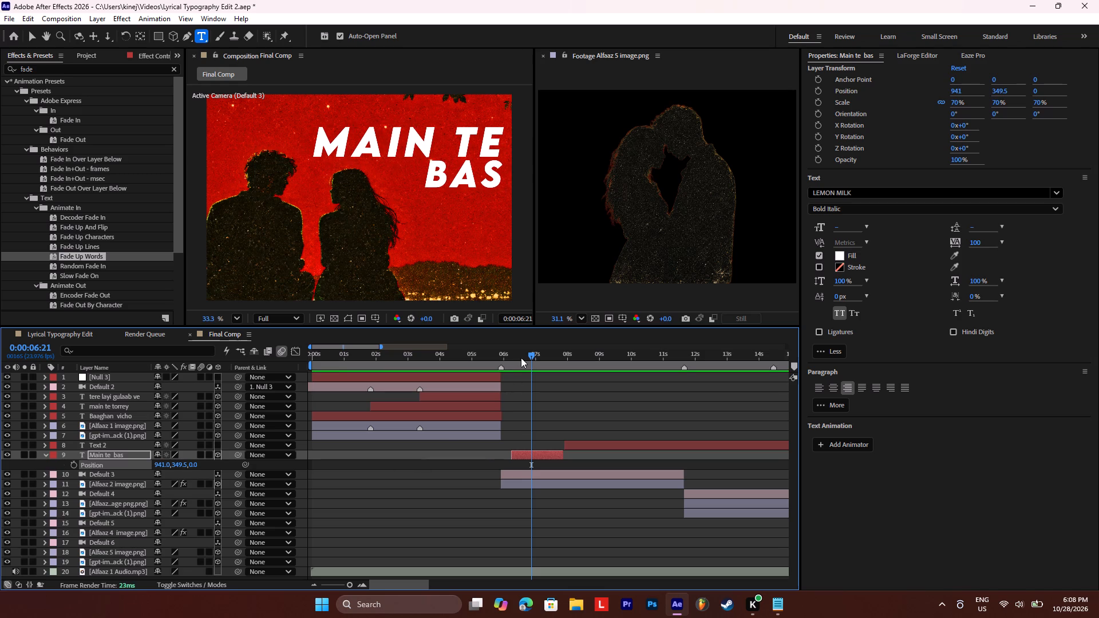
Apply the Fade Up Words preset to the Main te bas layer at its start, 0:00:06:06.
left_click_drag(521, 357, 511, 361)
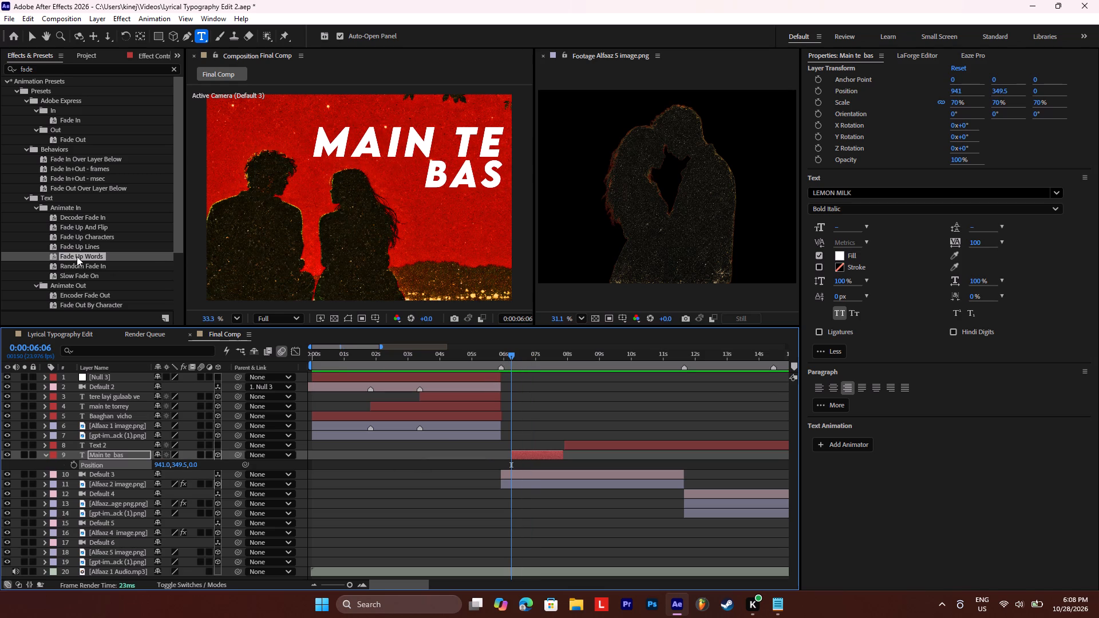
left_click_drag(77, 256, 536, 452)
Reveal the Main te bas layer's keyframes and move the second Range Selector Start keyframe out to about 0:00:07:16.
left_click(536, 452)
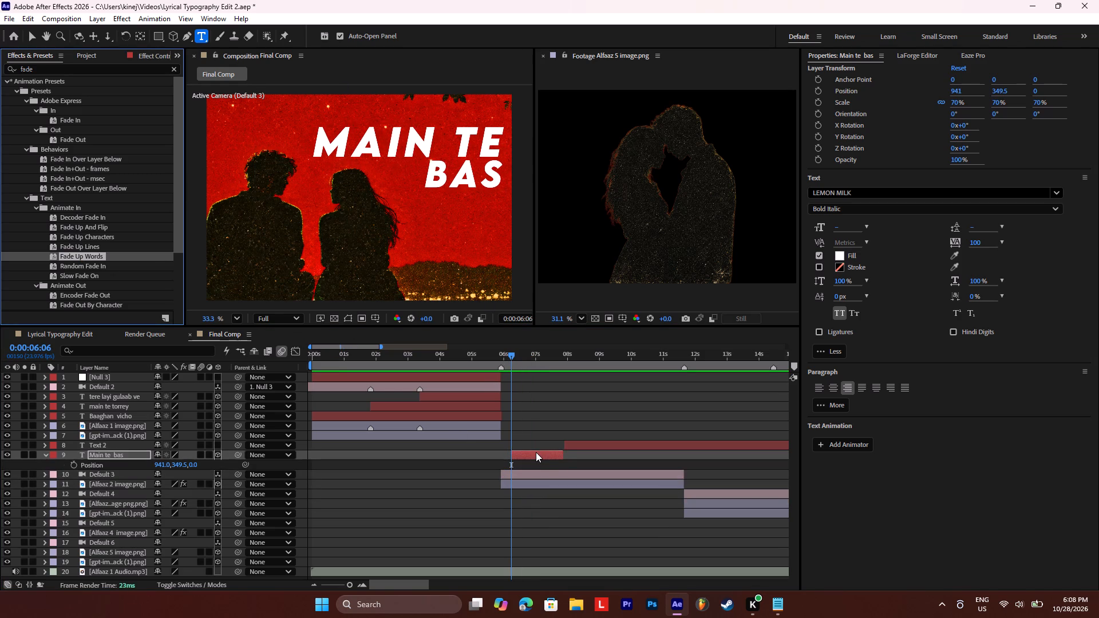
key("u")
left_click(545, 472)
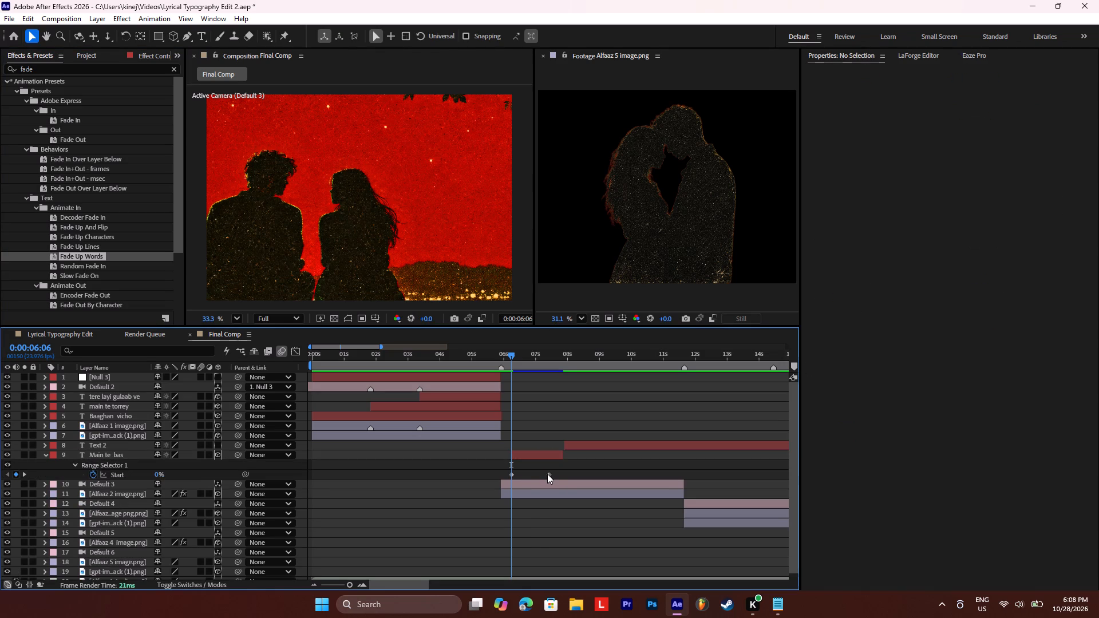
left_click_drag(549, 474, 557, 477)
Play back the second scene from 0:00:06:06 to 0:00:08:00 to check the word-by-word fade of Main te bas against the vocals.
key("space")
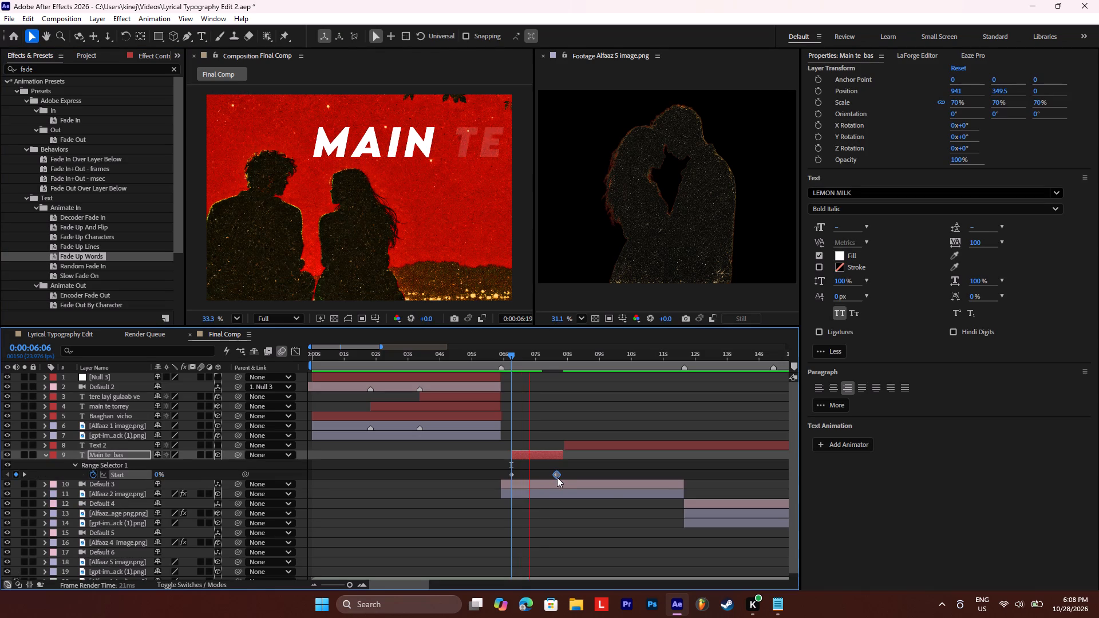
key("space")
key("space")
key("space")
key("space")
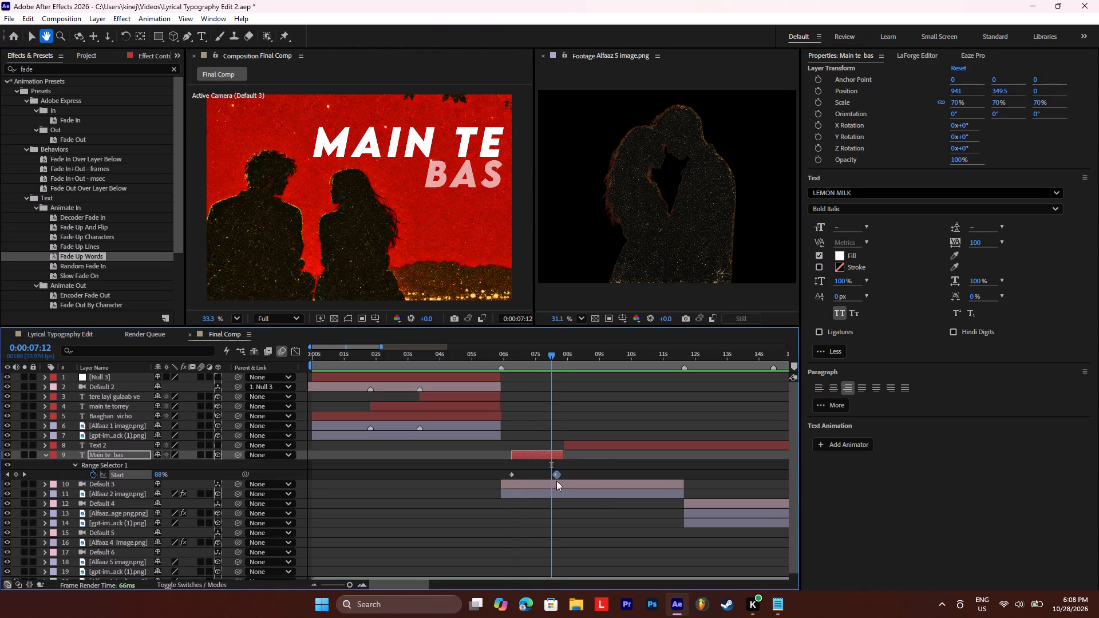
key("space")
key("space")
key("space")
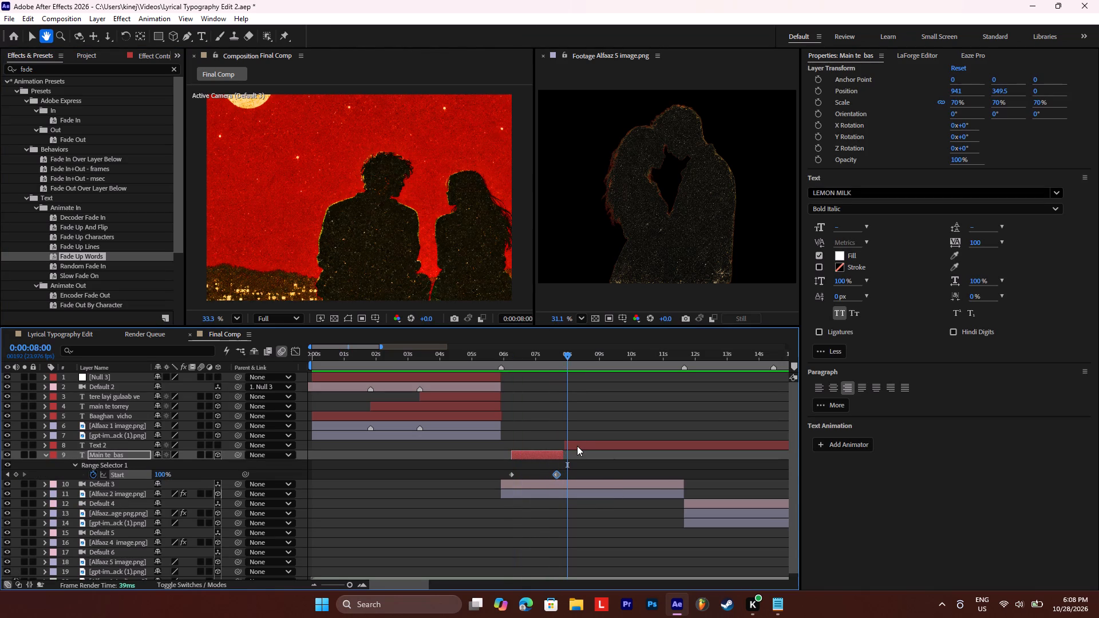
left_click(558, 355)
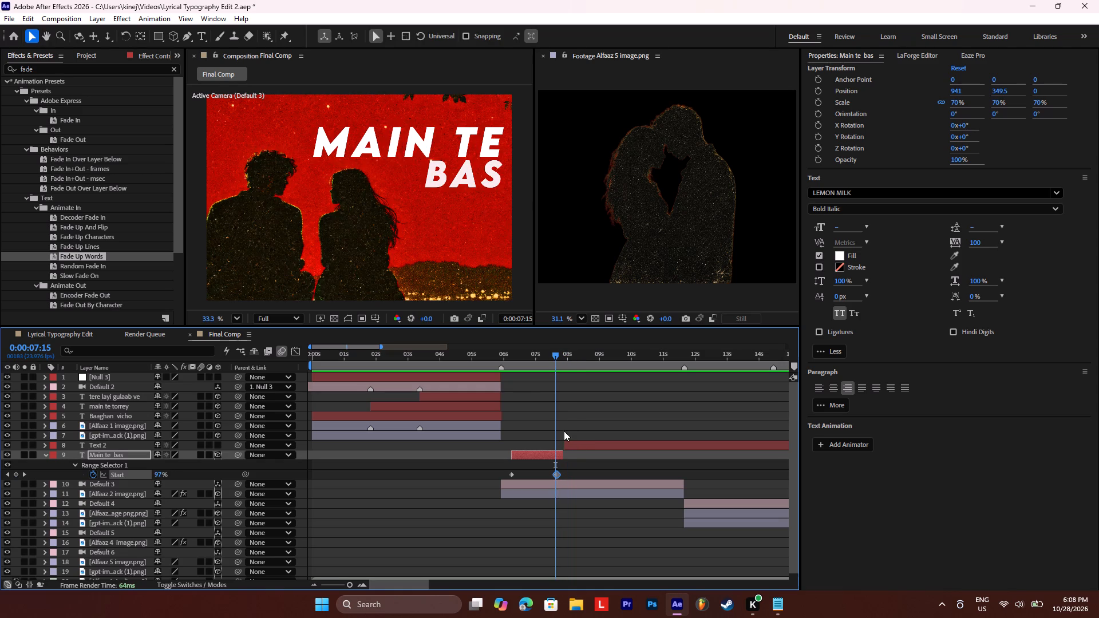
Extend the end of the Main te bas layer to 0:00:11:16, where the second scene's camera and image layers end.
left_click_drag(564, 457, 684, 458)
left_click(682, 356)
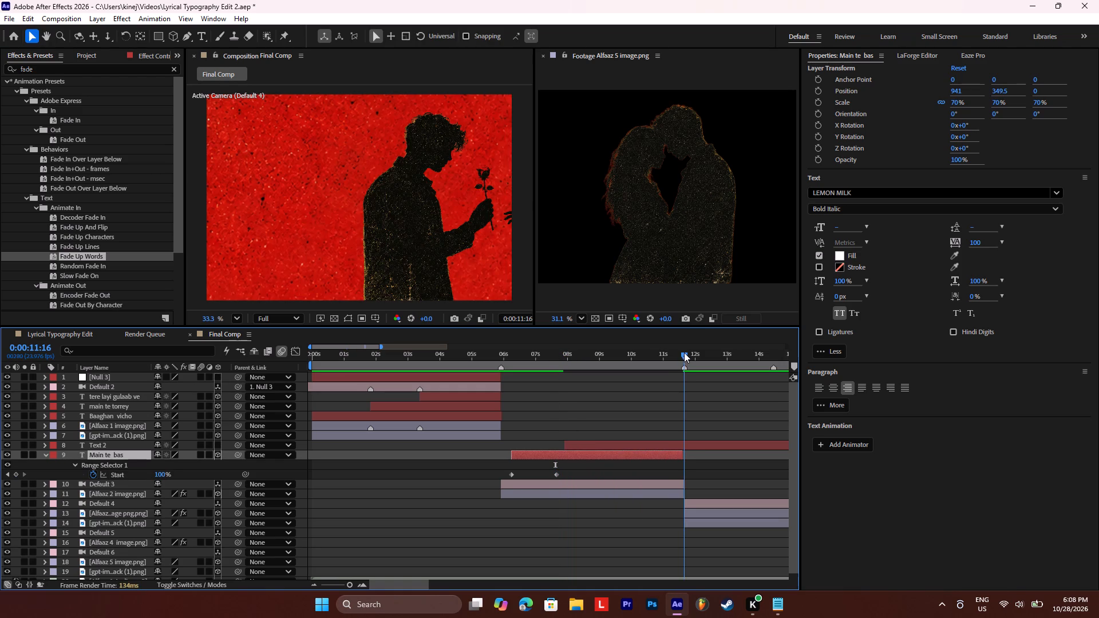
left_click(682, 455)
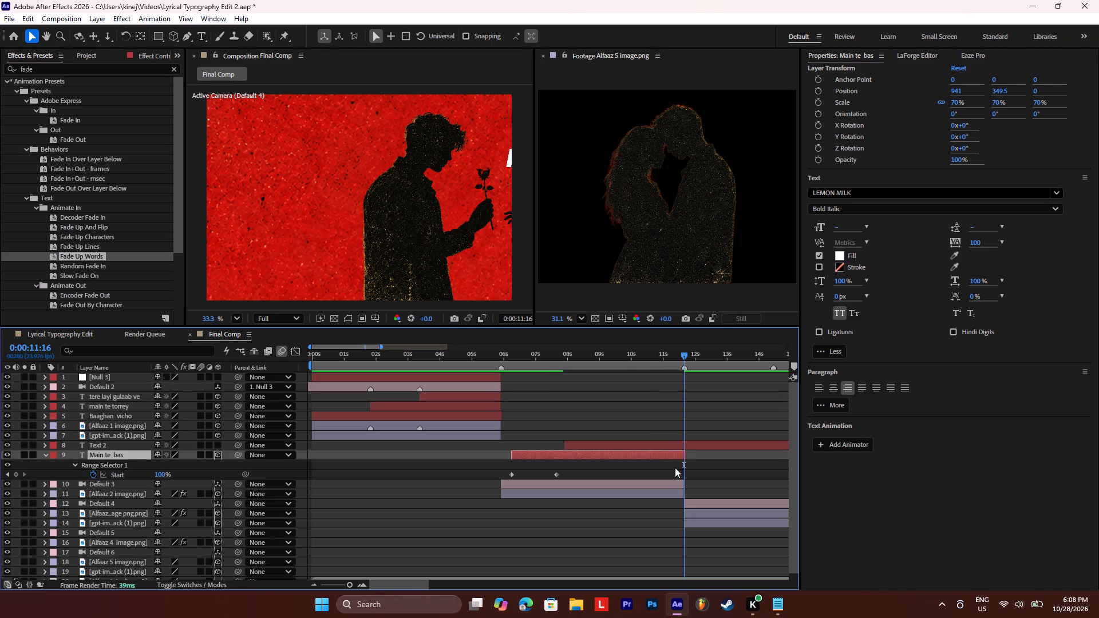
left_click(683, 454)
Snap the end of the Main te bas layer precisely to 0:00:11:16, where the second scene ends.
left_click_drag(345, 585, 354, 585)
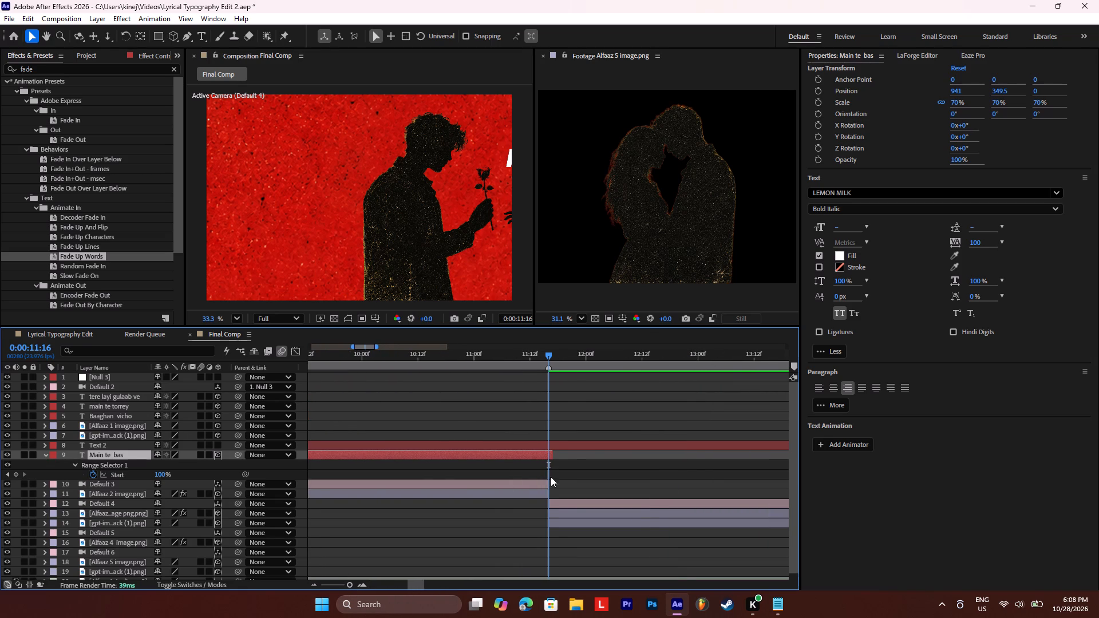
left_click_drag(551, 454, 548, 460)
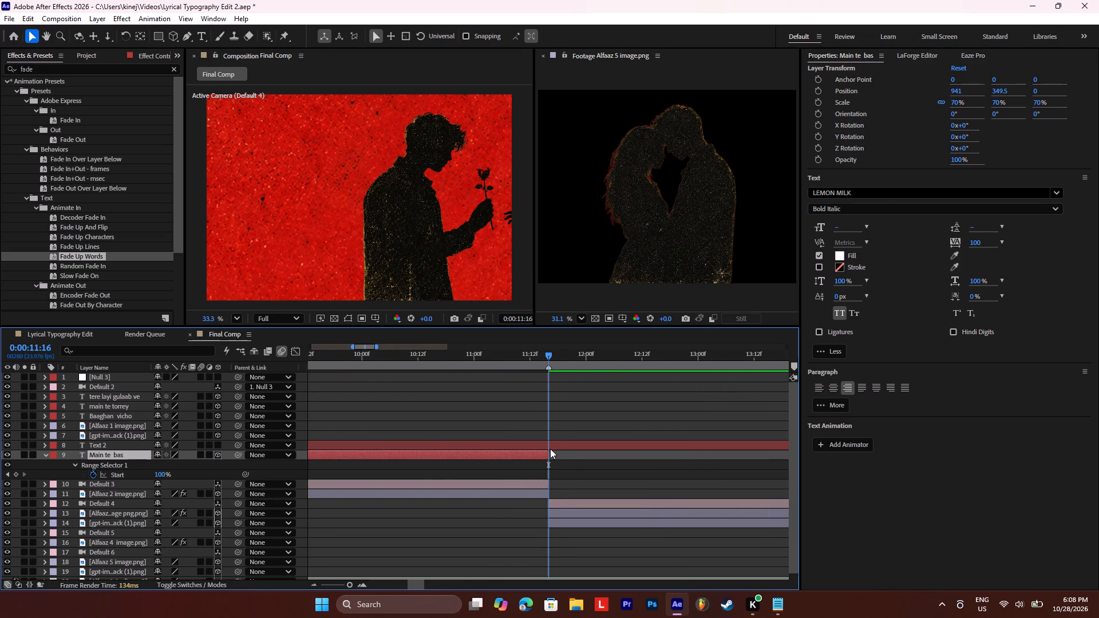
Split the Text 2 layer at 0:00:11:16 and delete the part after the second scene.
left_click(551, 447)
key("ctrl+shift+d")
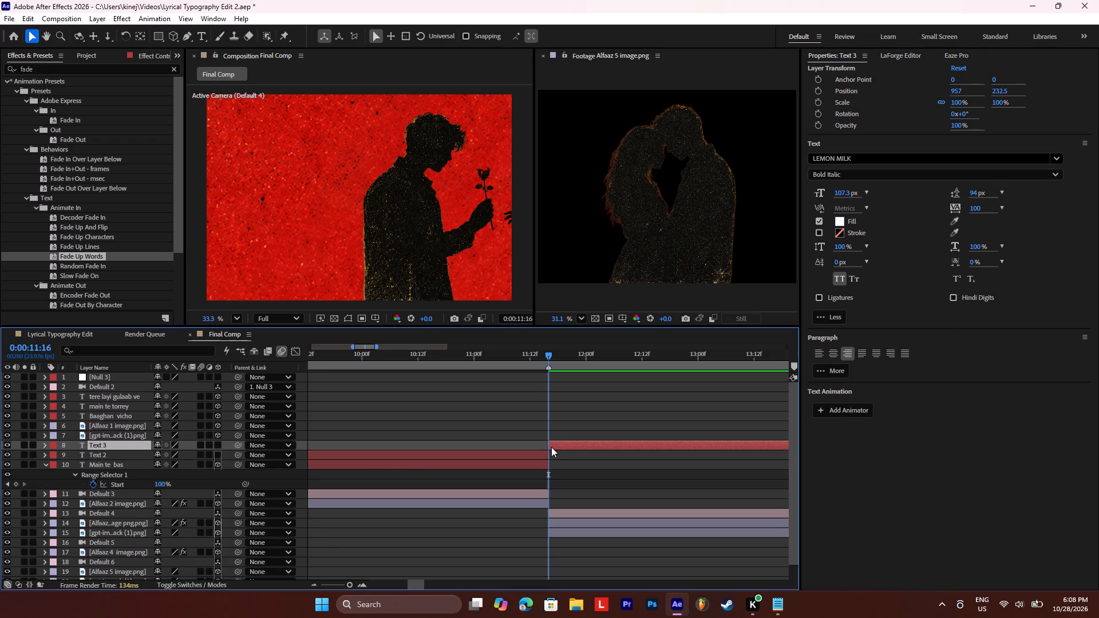
key("BackSpace")
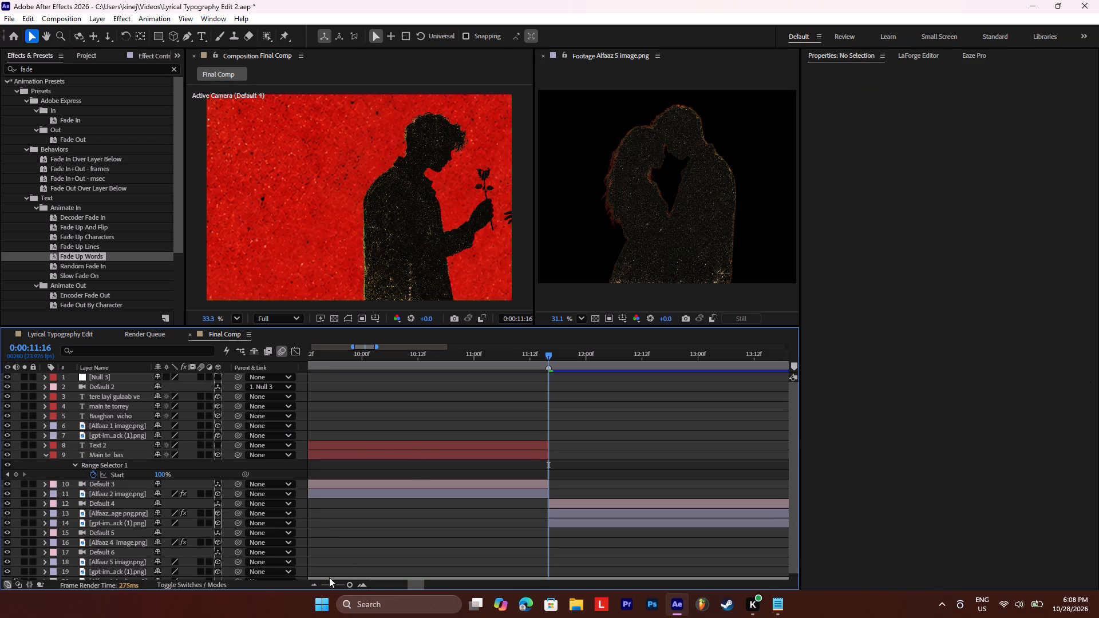
Play back the second scene from 0:00:05:23 to about 0:00:08:05 to check the lyric timing.
left_click(347, 587)
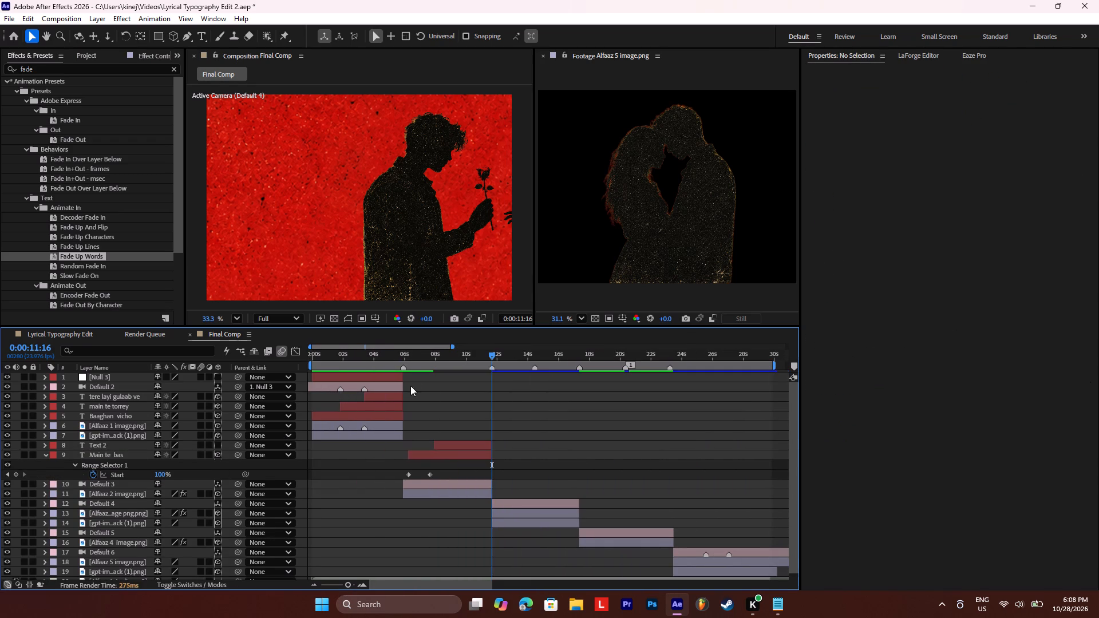
left_click(404, 351)
key("space")
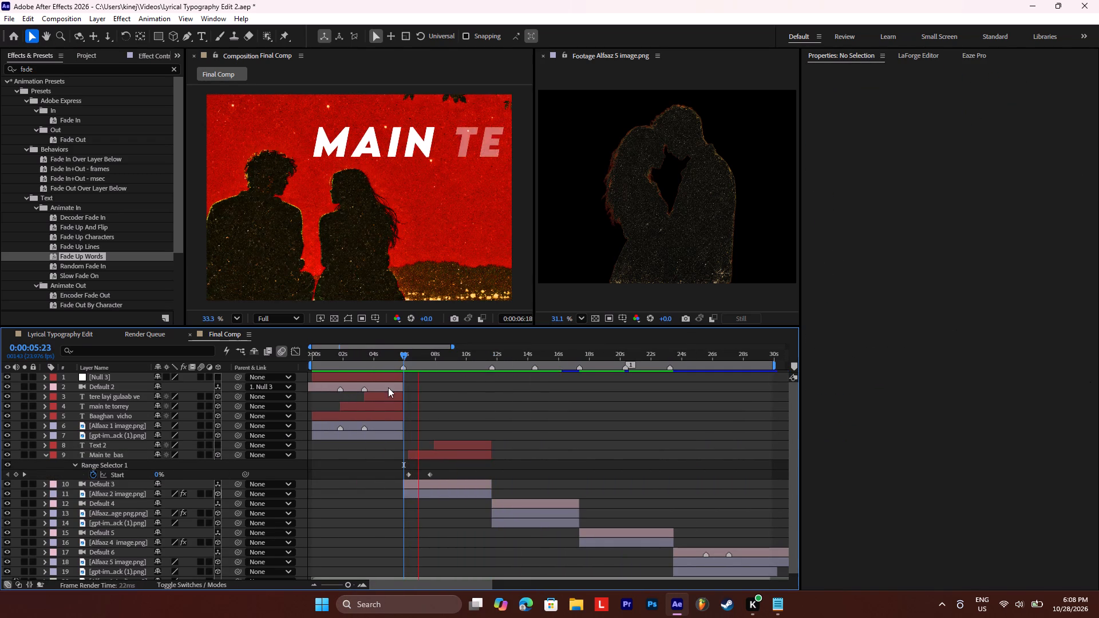
key("space")
key("space")
key("space")
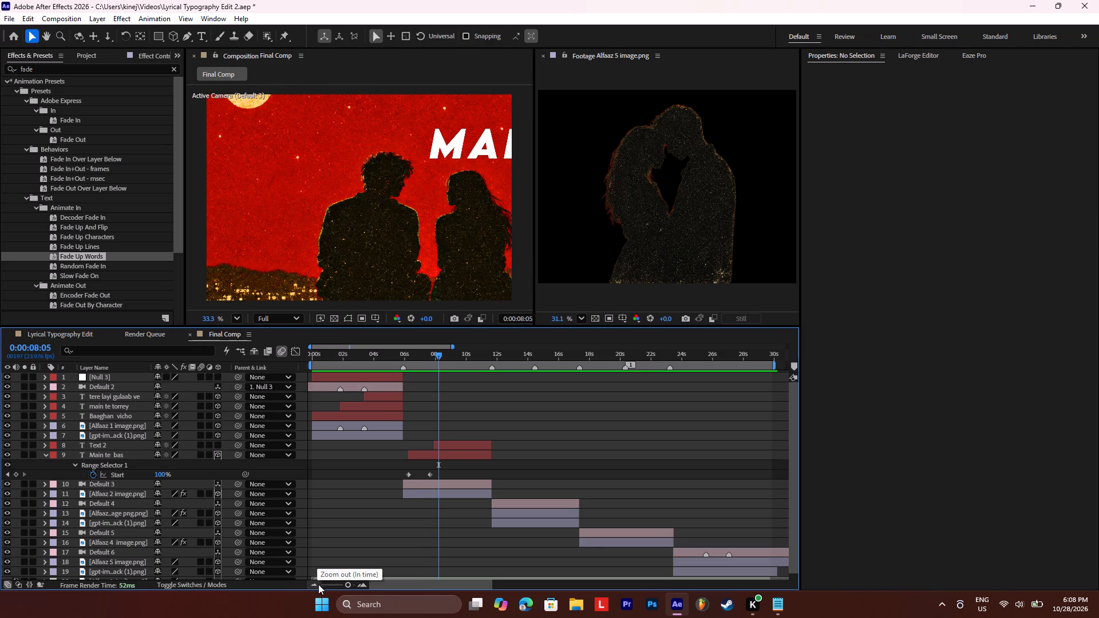
Split the Main te bas layer at 0:00:07:22, where Text 2 begins, and delete the remainder.
left_click_drag(347, 584, 353, 584)
left_click(525, 356)
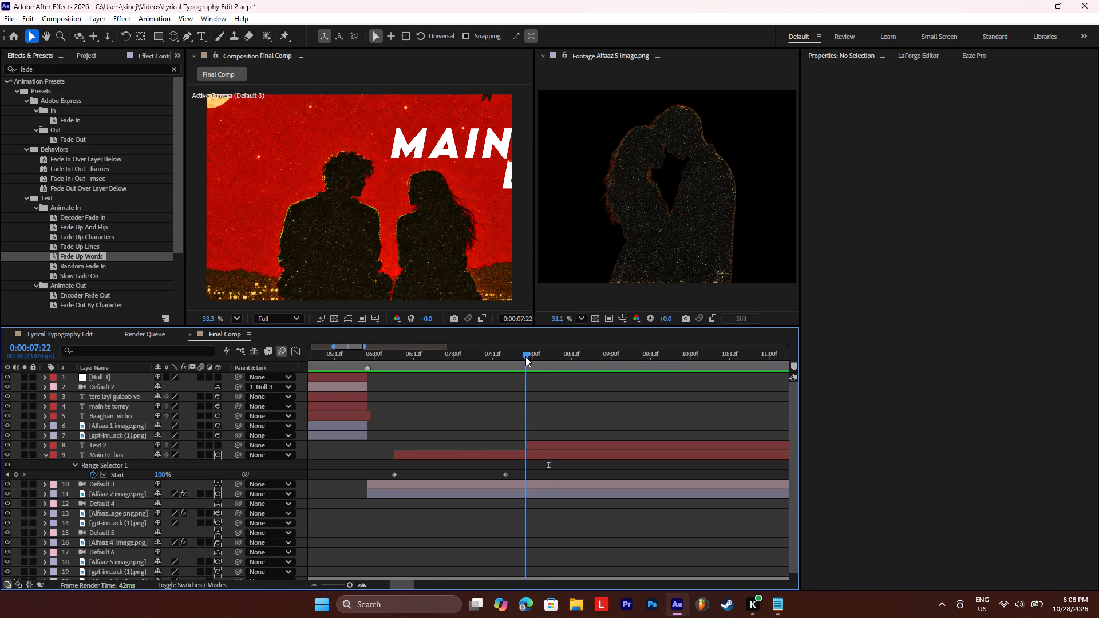
left_click(540, 446)
left_click(540, 455)
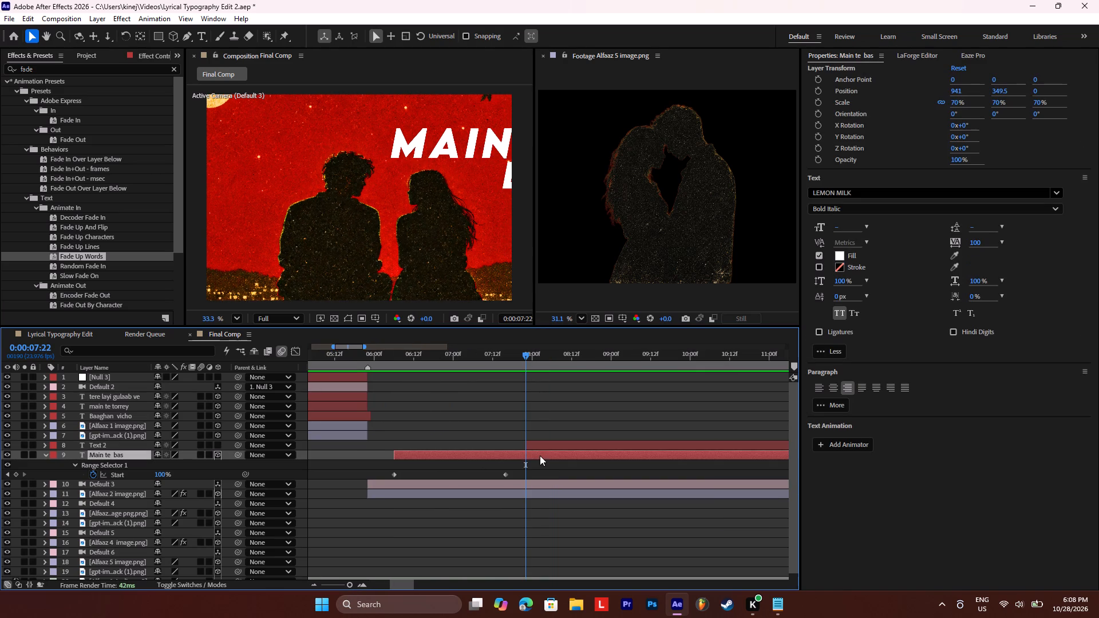
key("ctrl+shift+d")
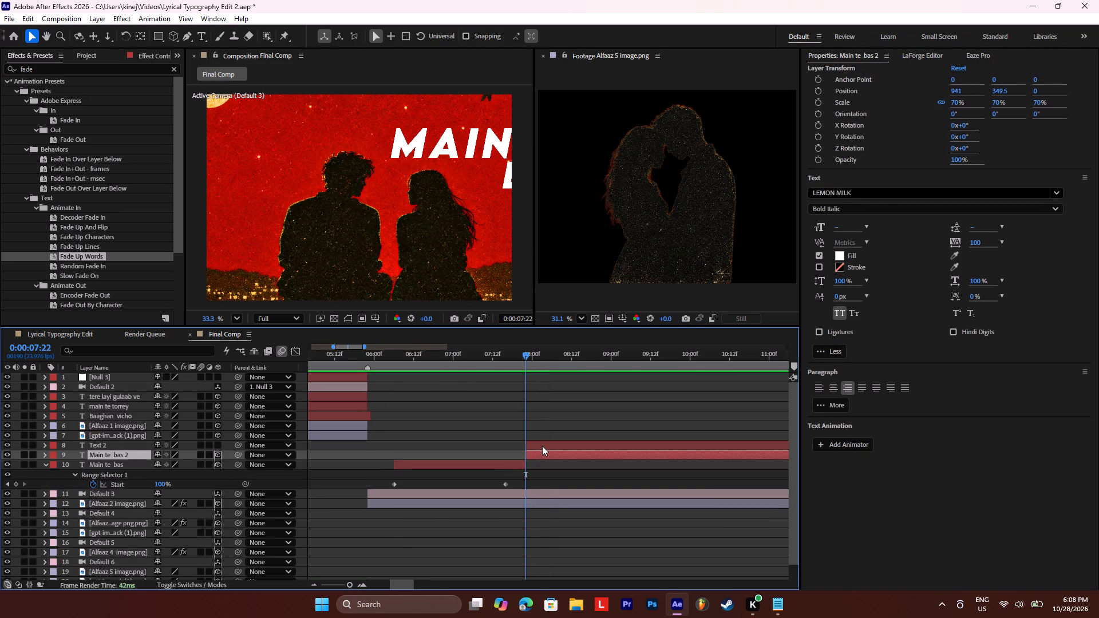
key("BackSpace")
Replay the passage around 0:00:07:15 to 0:00:08:15 to find where the next lyric starts, stopping at 0:00:08:02.
left_click(503, 356)
key("space")
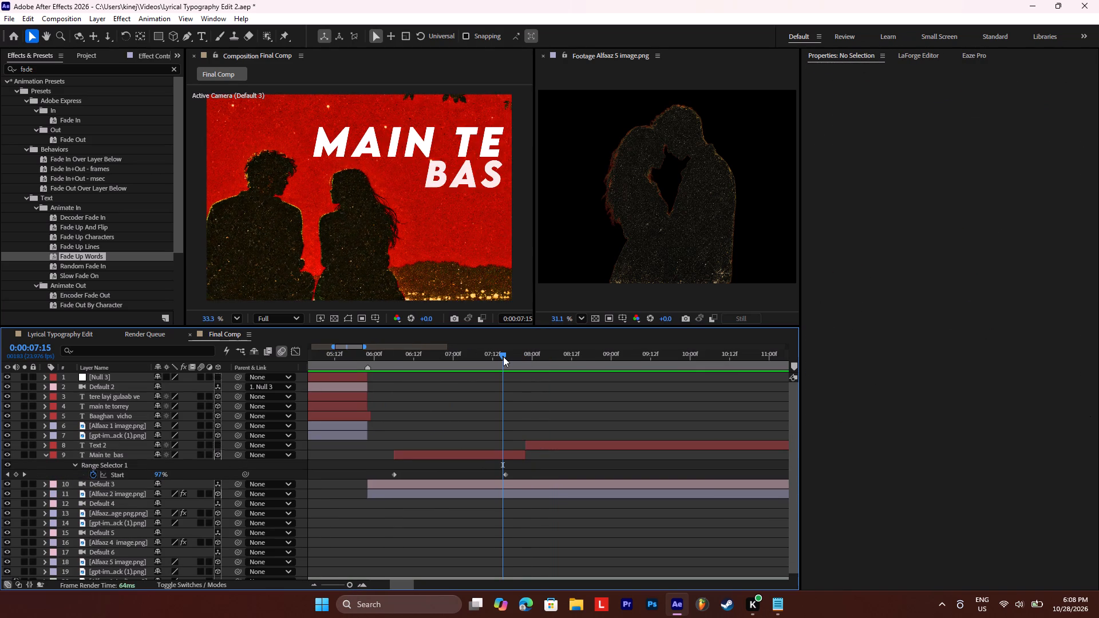
key("space")
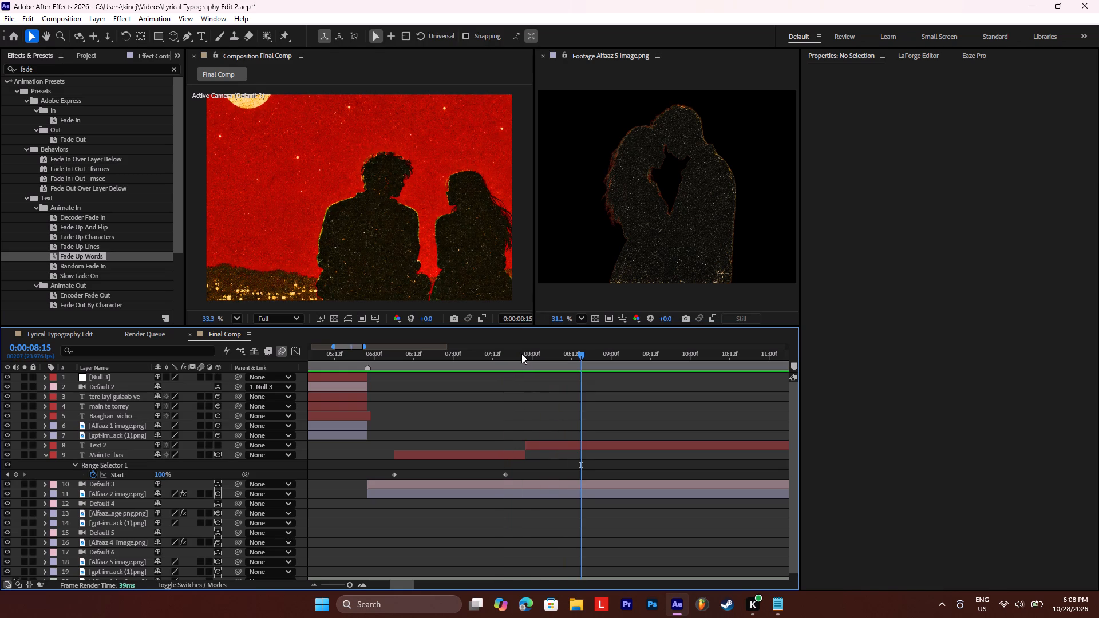
left_click(521, 354)
left_click(556, 446)
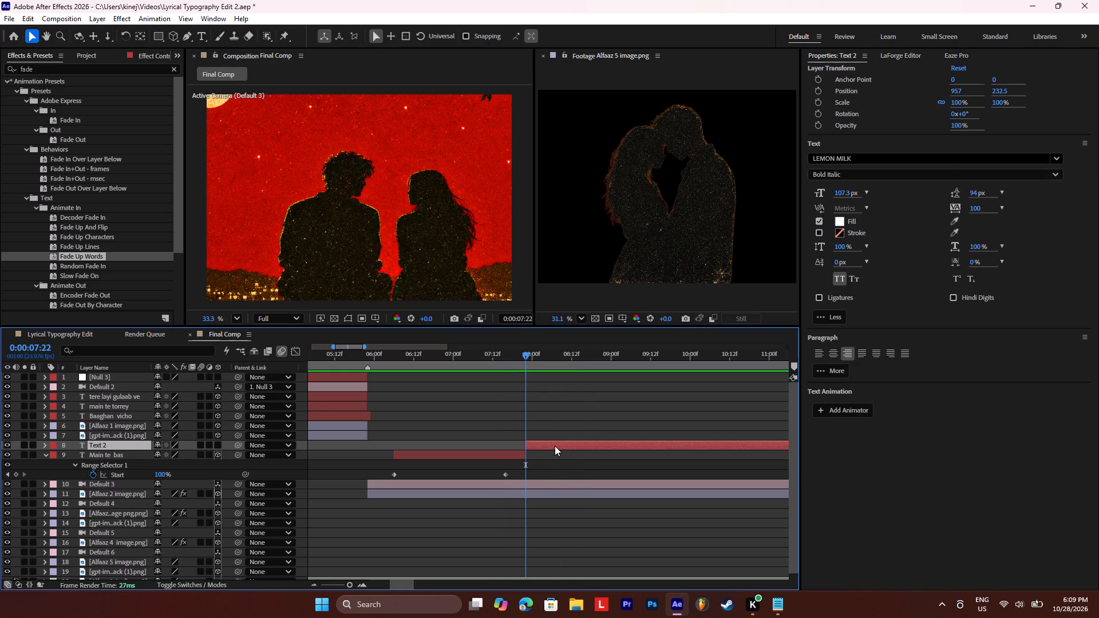
key("space")
key("space")
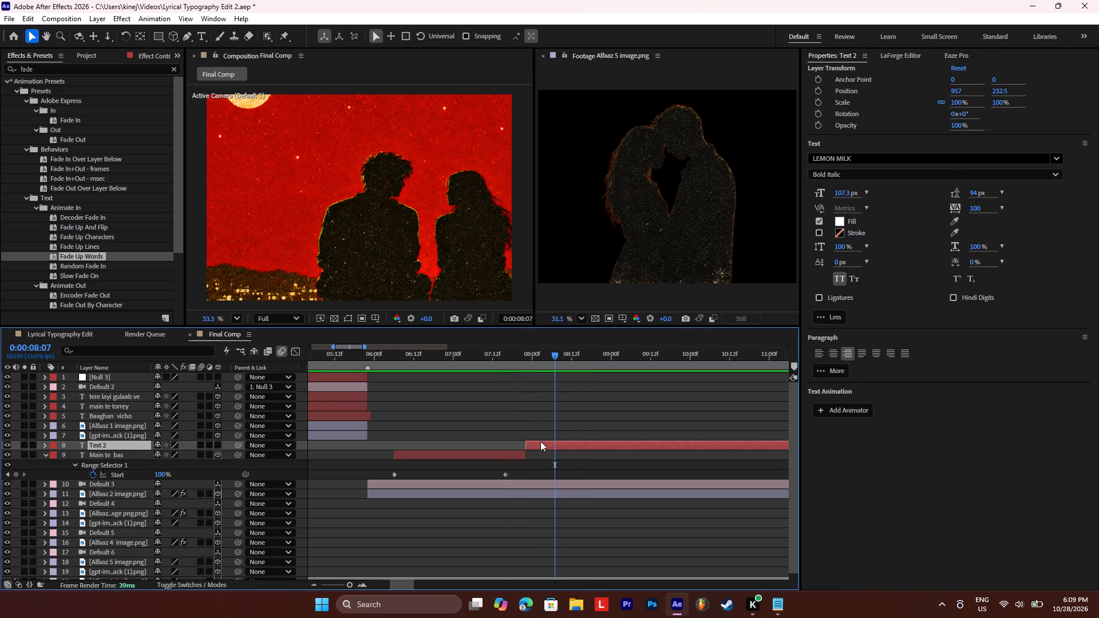
left_click(523, 350)
key("space")
key("space")
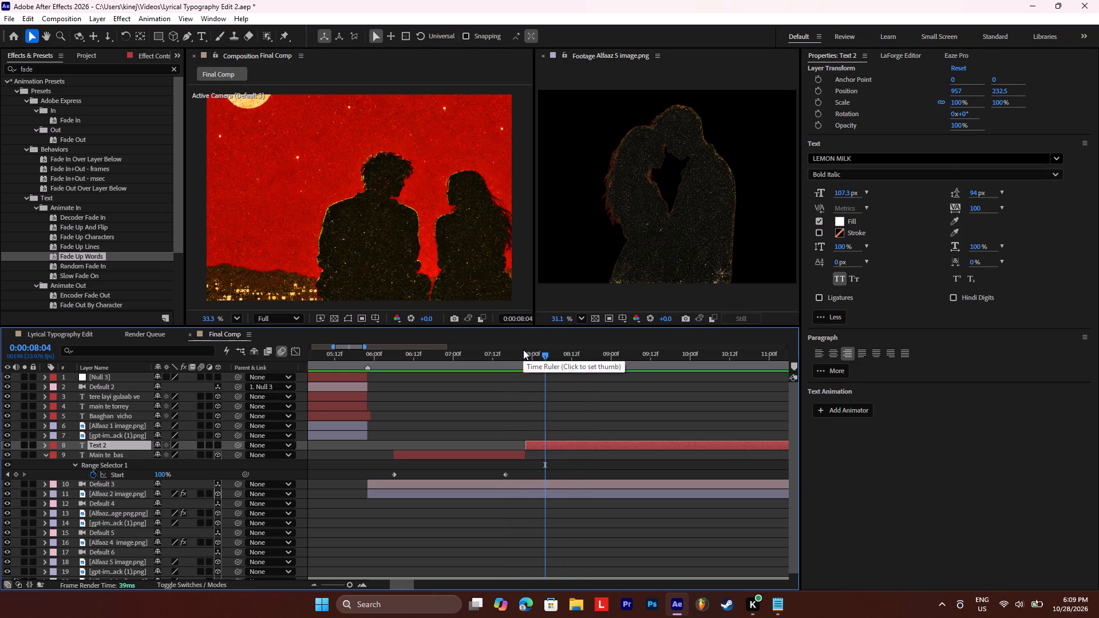
left_click(523, 350)
key("space")
key("space")
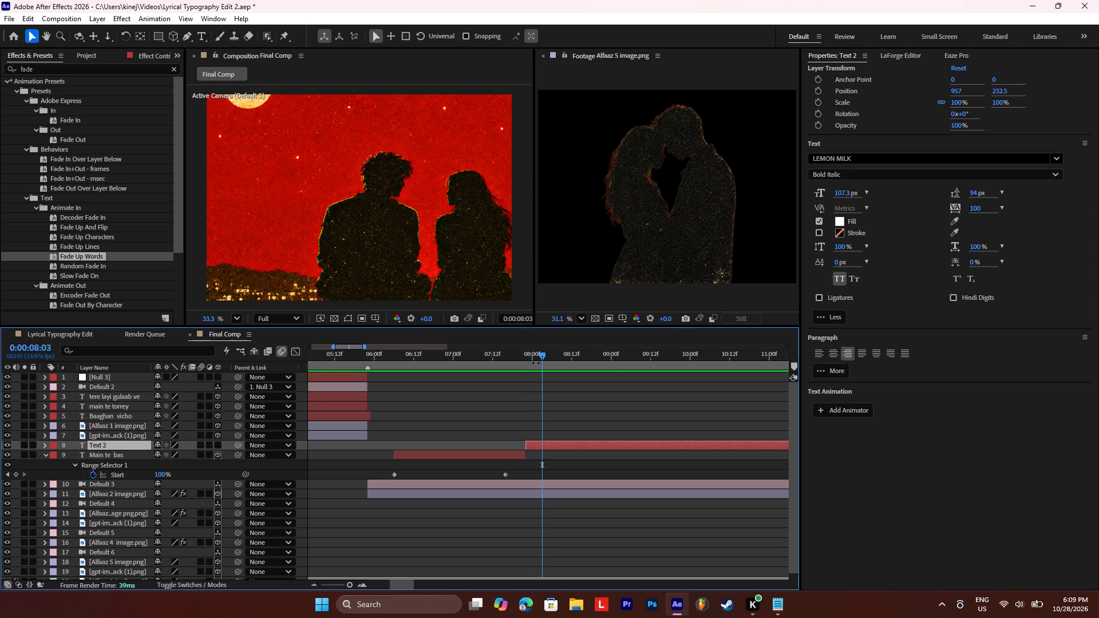
left_click(541, 356)
scroll(534, 476, "up", 1)
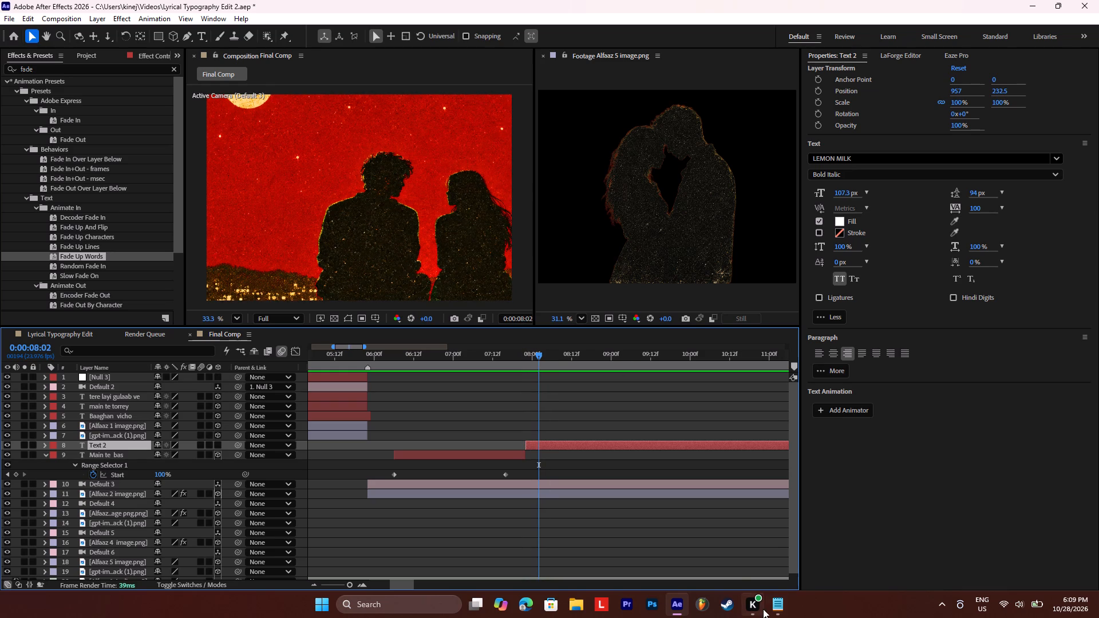
Copy the words kehnda rehnda from the lyrics in Notepad and paste them as the Text 2 layer's text.
left_click(778, 605)
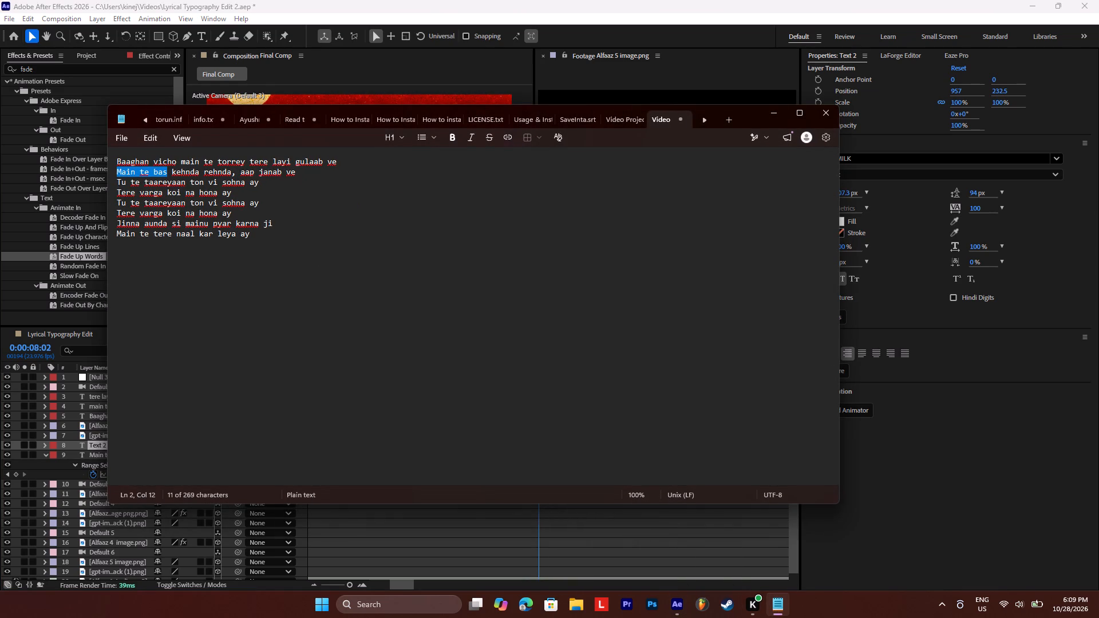
left_click_drag(171, 172, 223, 175)
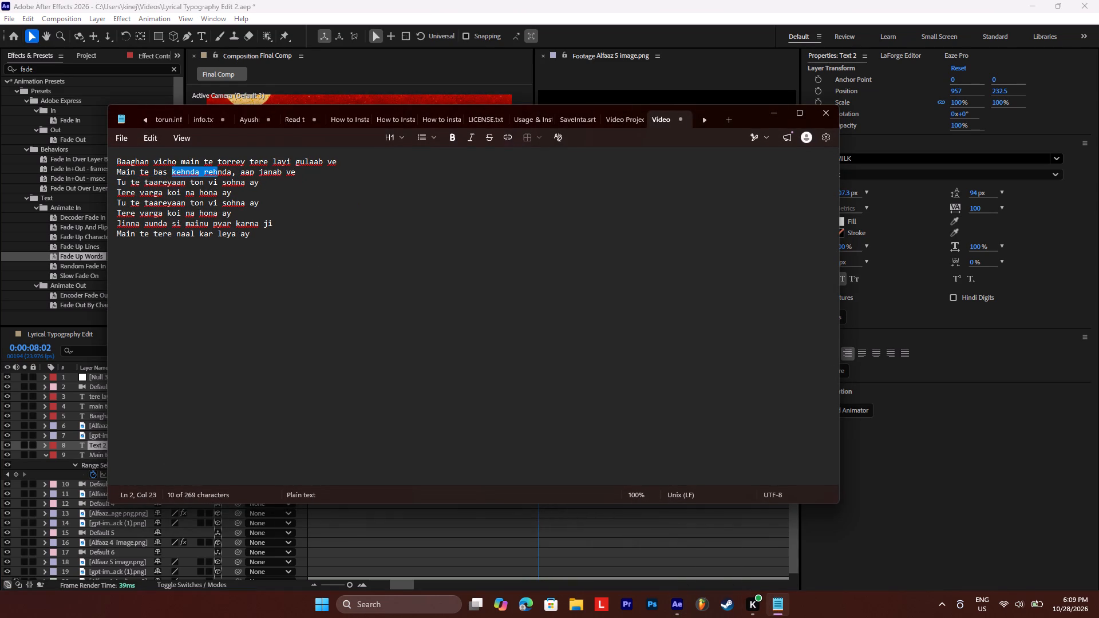
left_click_drag(223, 175, 233, 175)
key("ctrl+c")
left_click(770, 116)
double_click(559, 447)
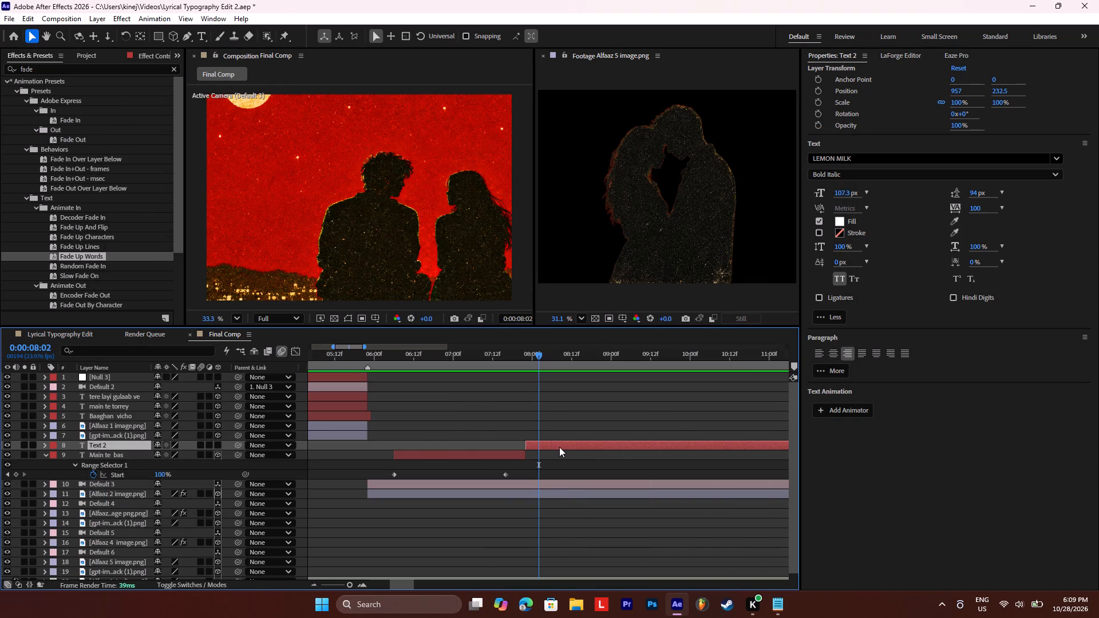
key("ctrl+v")
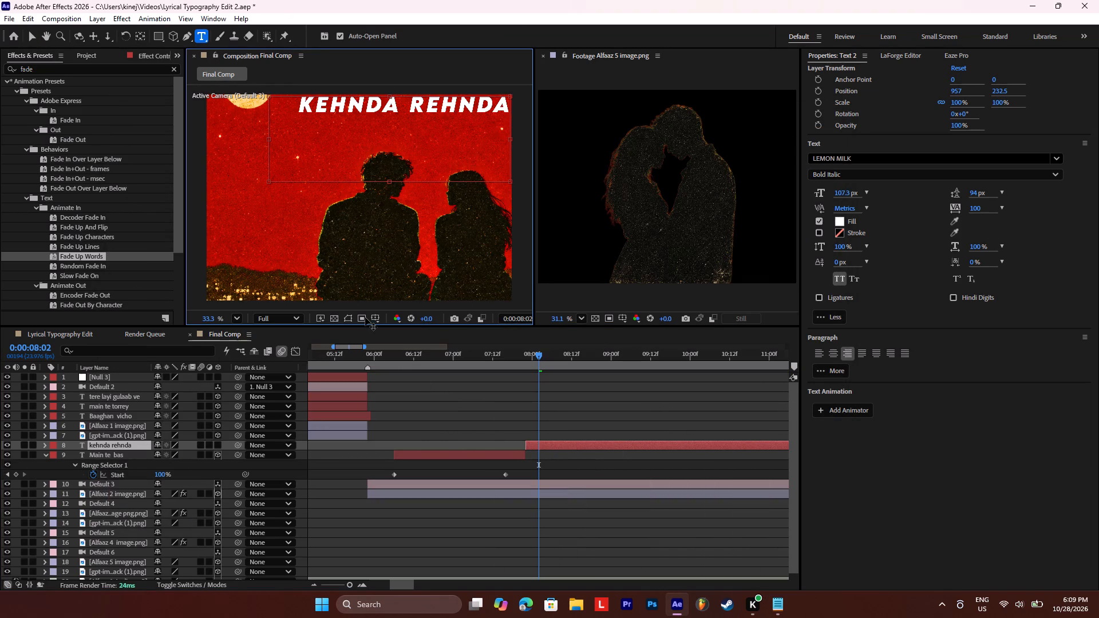
Break the kehnda rehnda lyric onto two lines, with rehnda below kehnda.
left_click(410, 105)
key("Return")
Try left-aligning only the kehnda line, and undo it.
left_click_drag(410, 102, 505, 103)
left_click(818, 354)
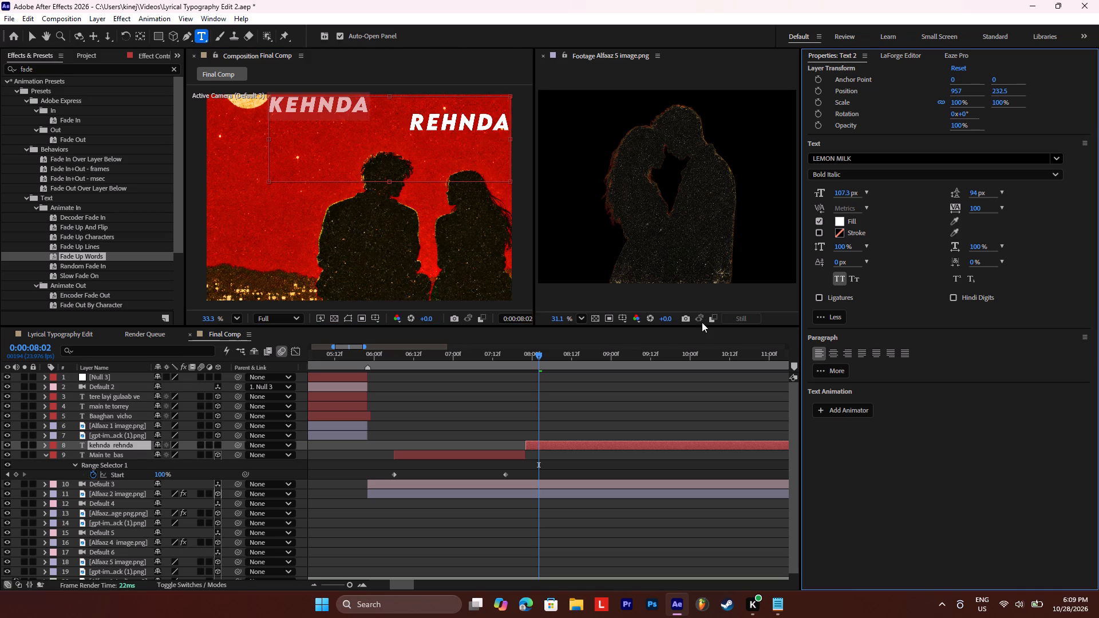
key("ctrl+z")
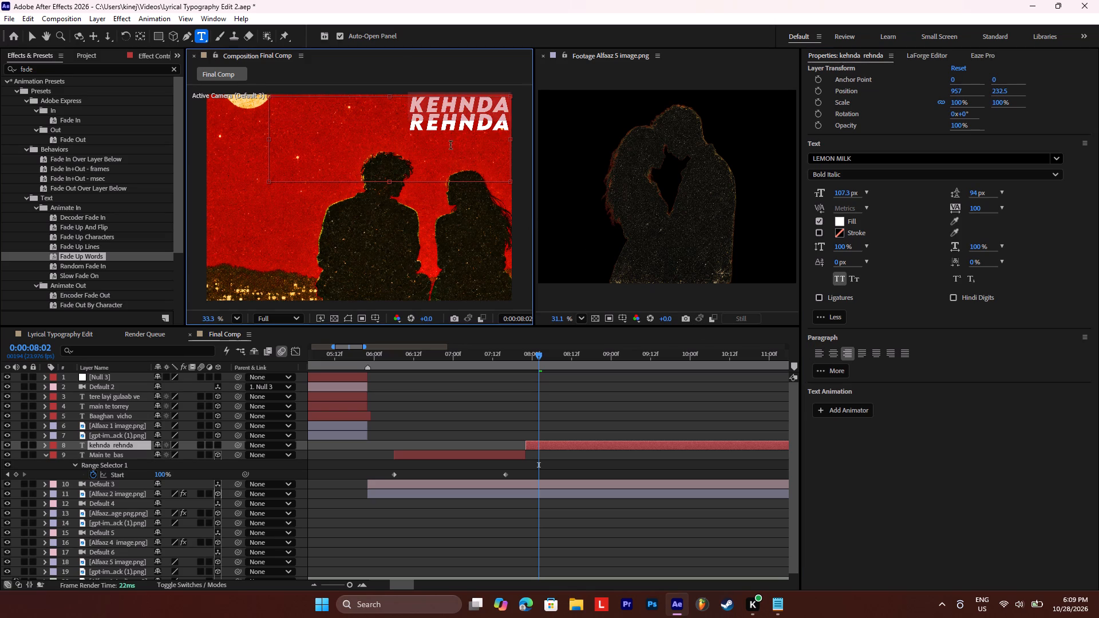
Left-align both lines of the kehnda rehnda text.
left_click_drag(407, 106, 517, 153)
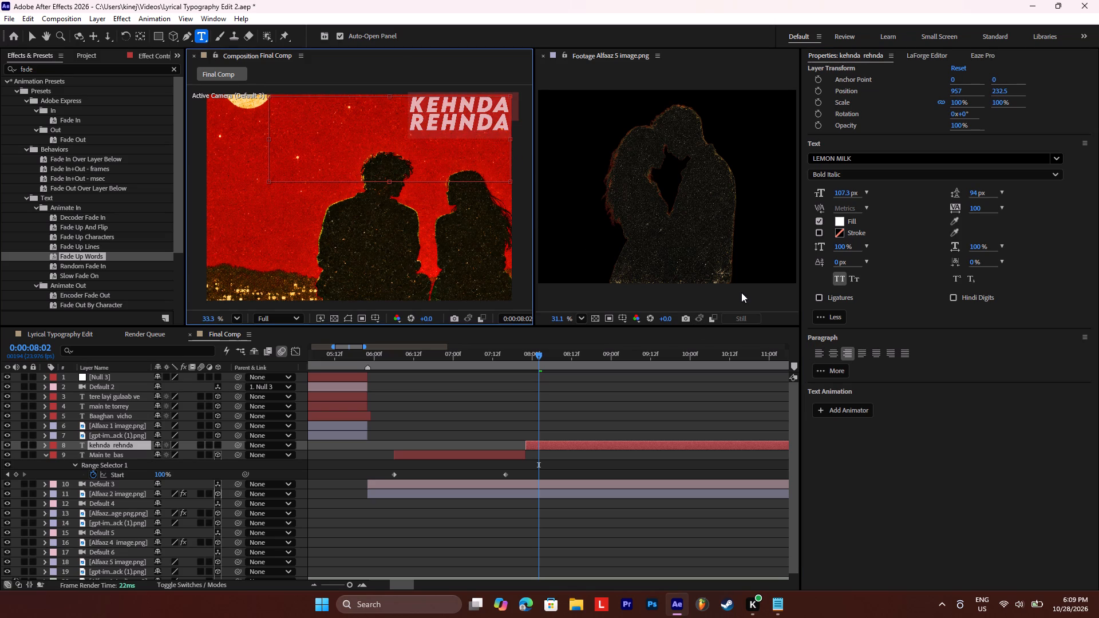
left_click(820, 356)
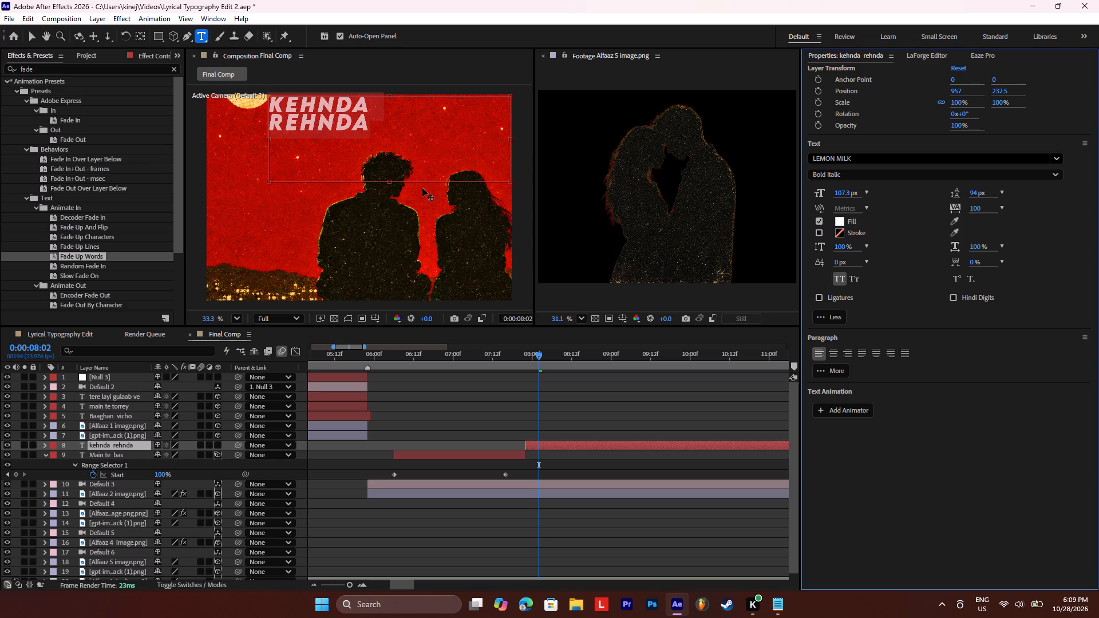
Enlarge only the word kehnda to a font size of about 198 px.
left_click_drag(376, 109, 264, 100)
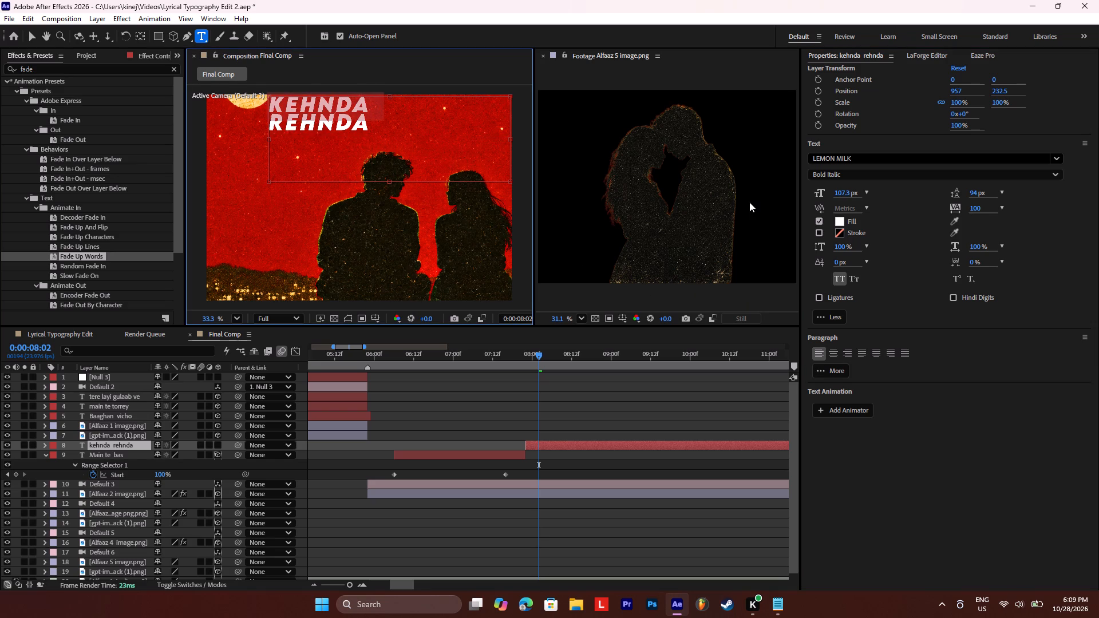
left_click_drag(841, 192, 898, 192)
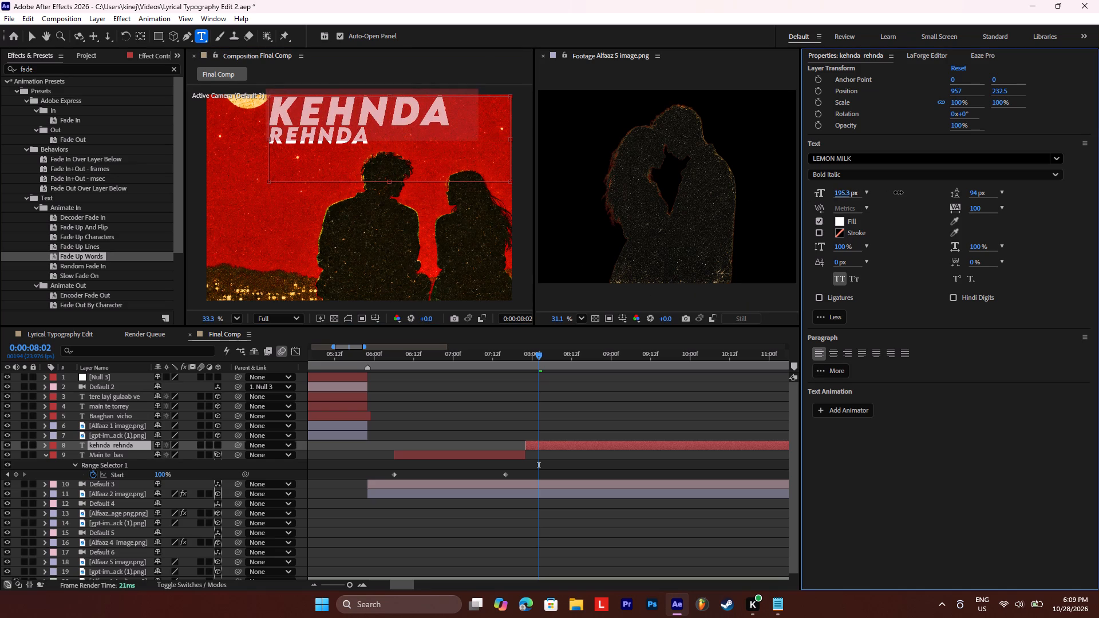
left_click_drag(898, 192, 900, 192)
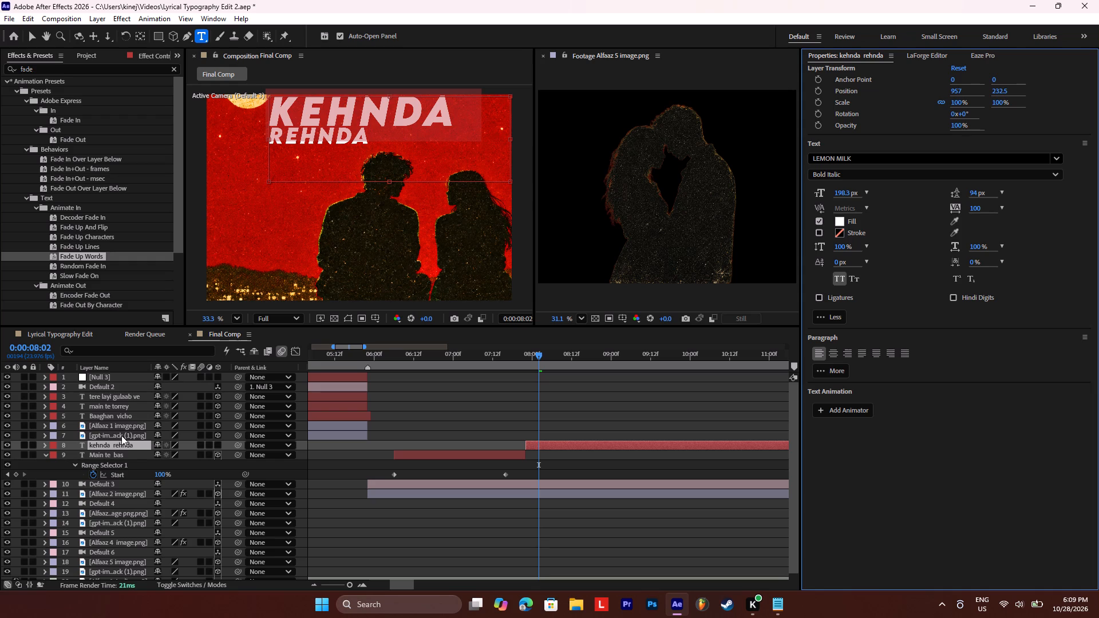
Make the kehnda rehnda text layer 3D.
left_click(120, 442)
left_click(217, 443)
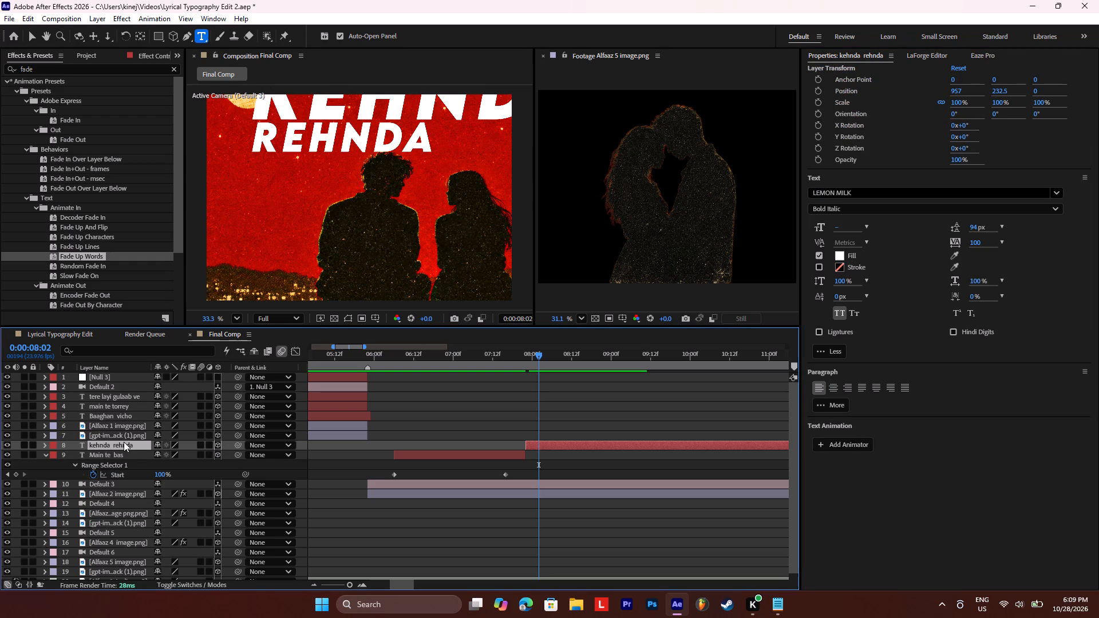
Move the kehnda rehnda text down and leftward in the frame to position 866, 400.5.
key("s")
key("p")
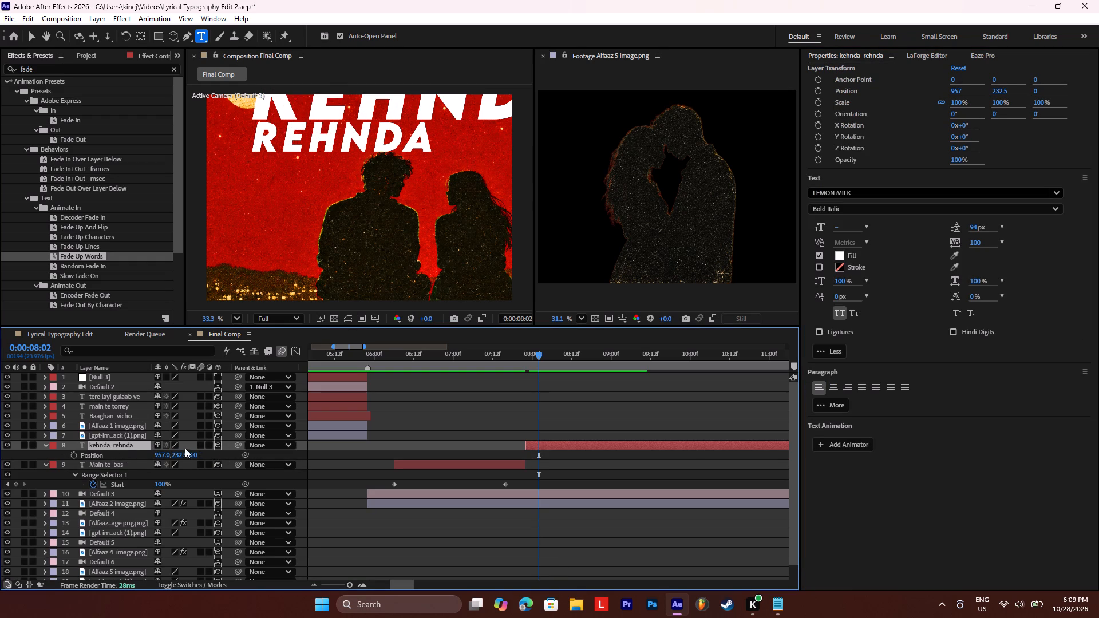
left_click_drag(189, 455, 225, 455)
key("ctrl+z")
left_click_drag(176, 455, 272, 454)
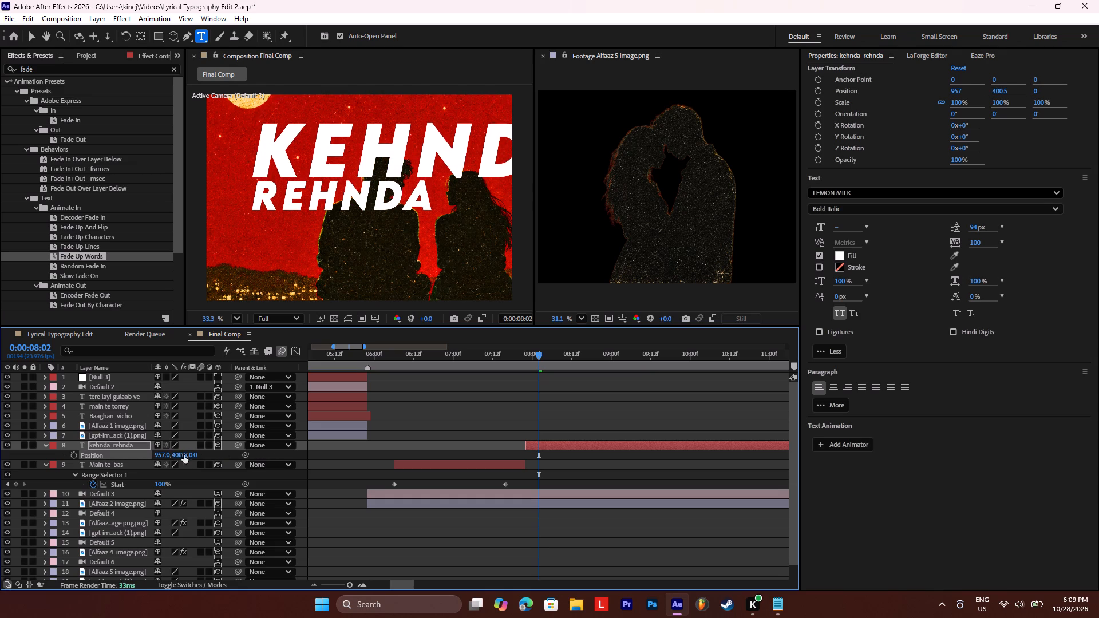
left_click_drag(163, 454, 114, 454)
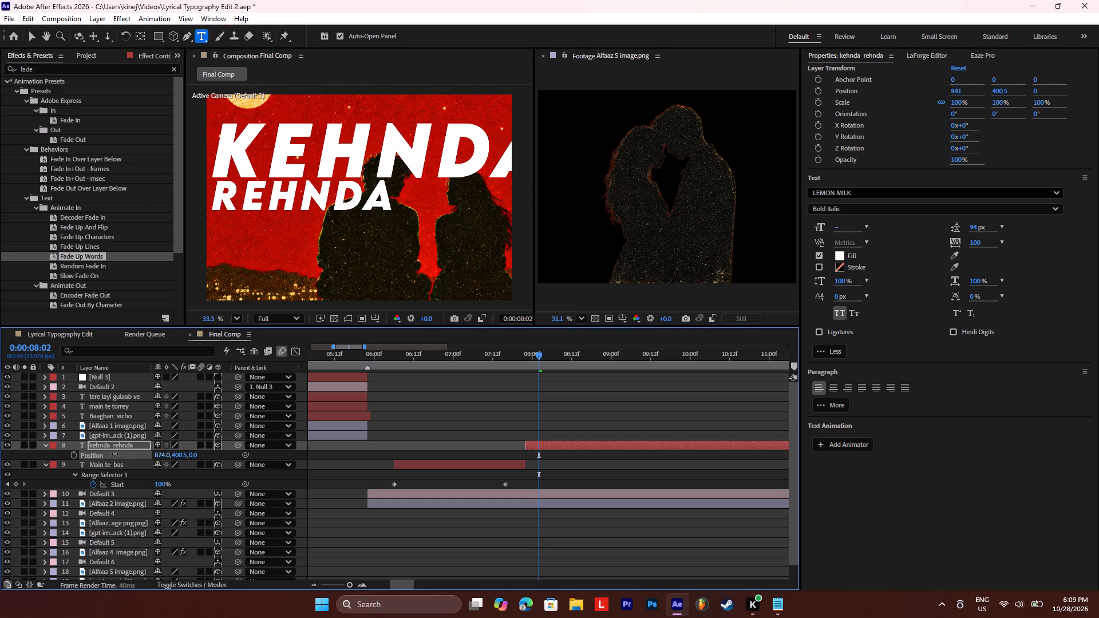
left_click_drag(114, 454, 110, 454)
Scale the kehnda rehnda text layer down to 68%.
key("s")
left_click_drag(172, 455, 164, 455)
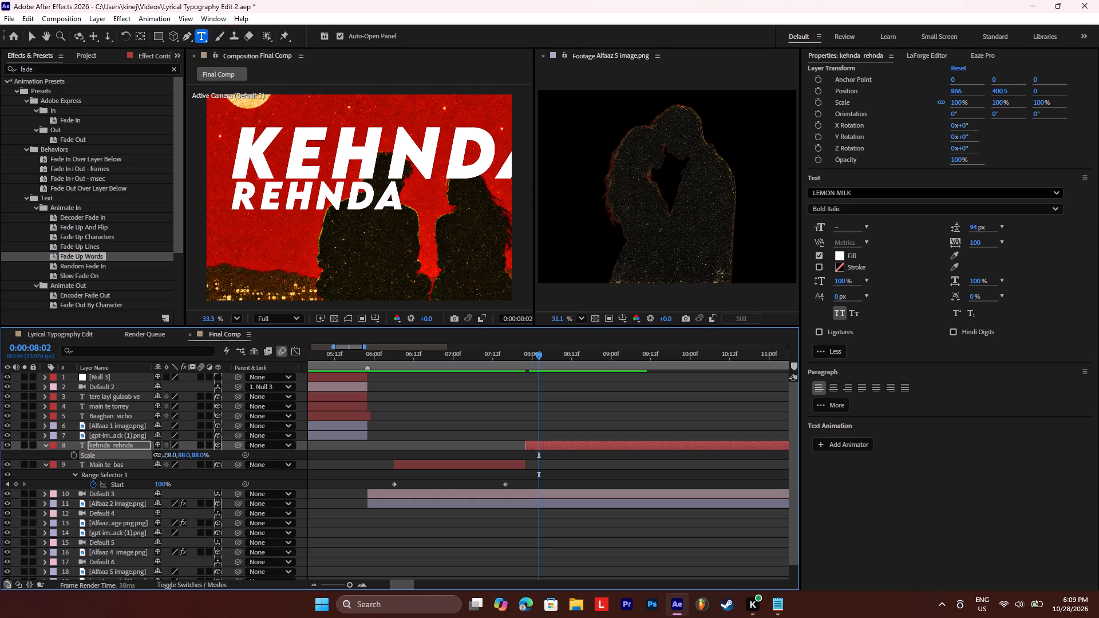
left_click_drag(164, 455, 157, 458)
Reposition the kehnda rehnda text to 662, 288.5, above the silhouetted couple.
left_click(96, 446)
key("p")
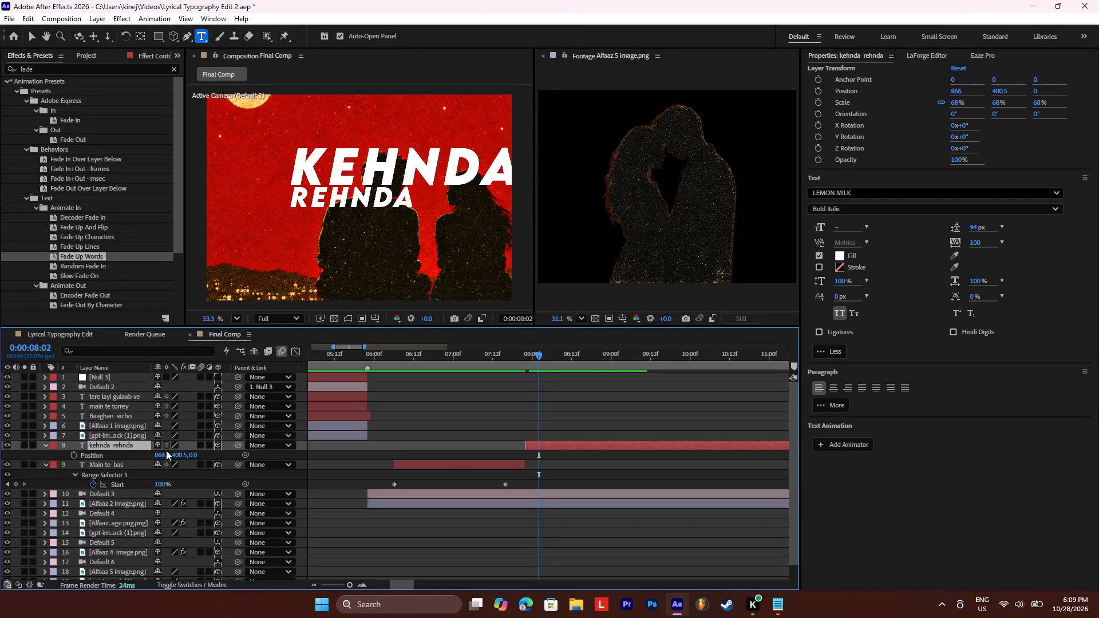
left_click_drag(164, 454, 44, 451)
left_click_drag(182, 454, 143, 454)
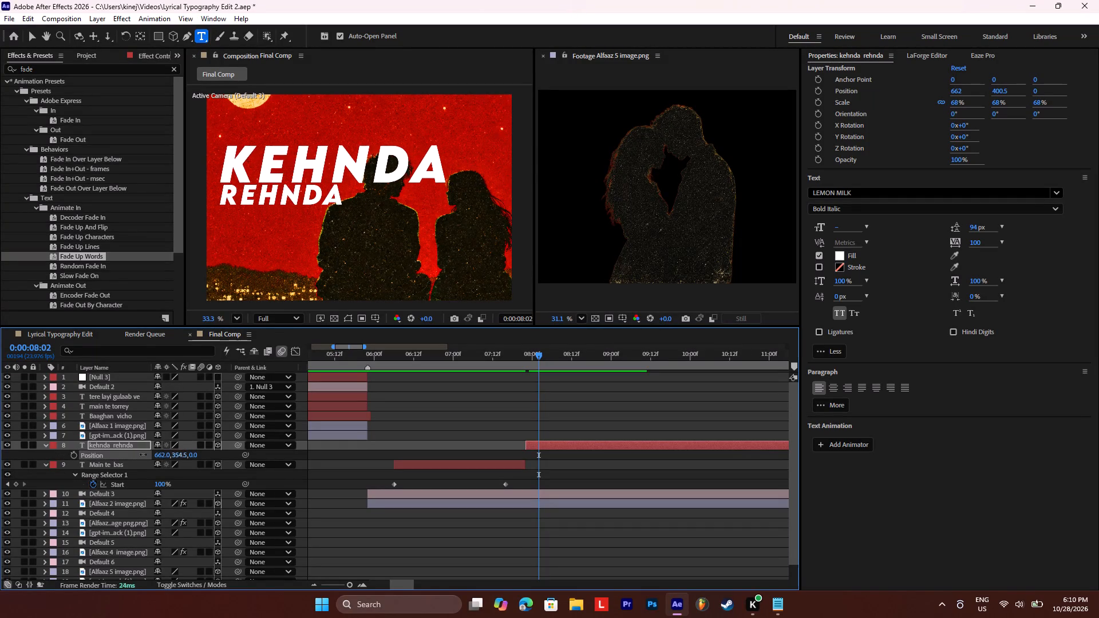
left_click_drag(143, 454, 118, 454)
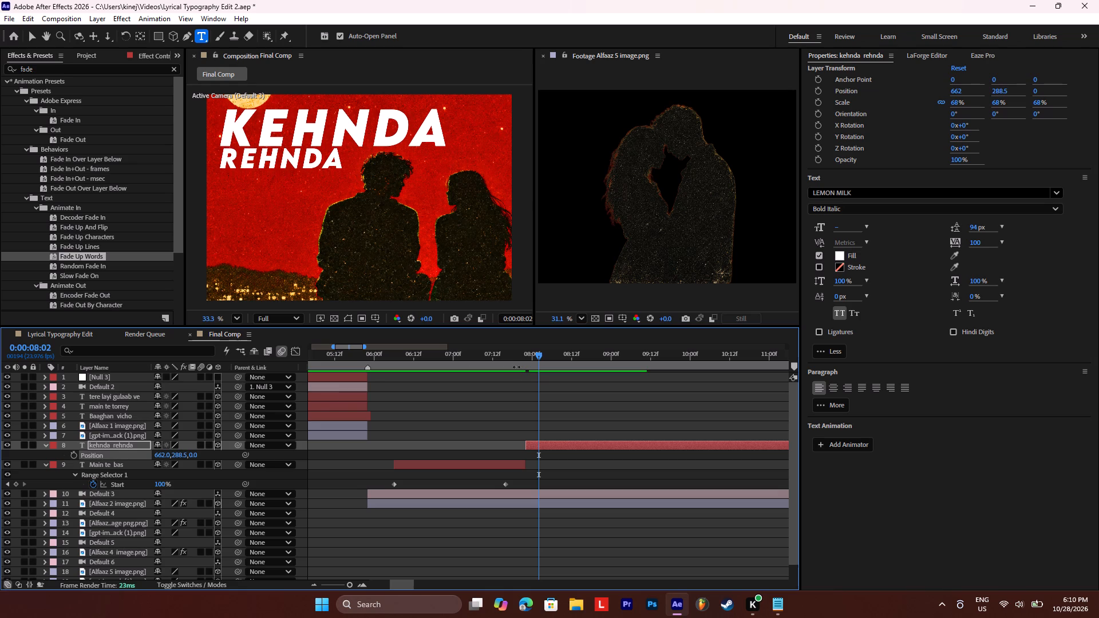
Play back the stretch around 0:00:07:22 repeatedly to check where the kehnda rehnda lyric comes in.
left_click(526, 355)
key("space")
key("space")
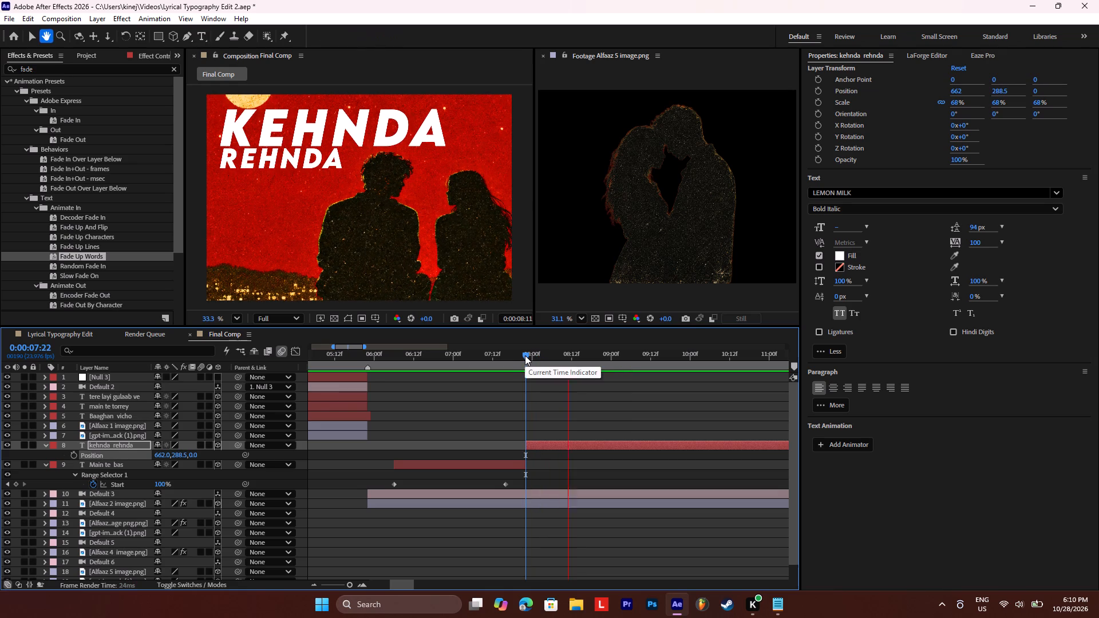
left_click(525, 355)
key("space")
key("space")
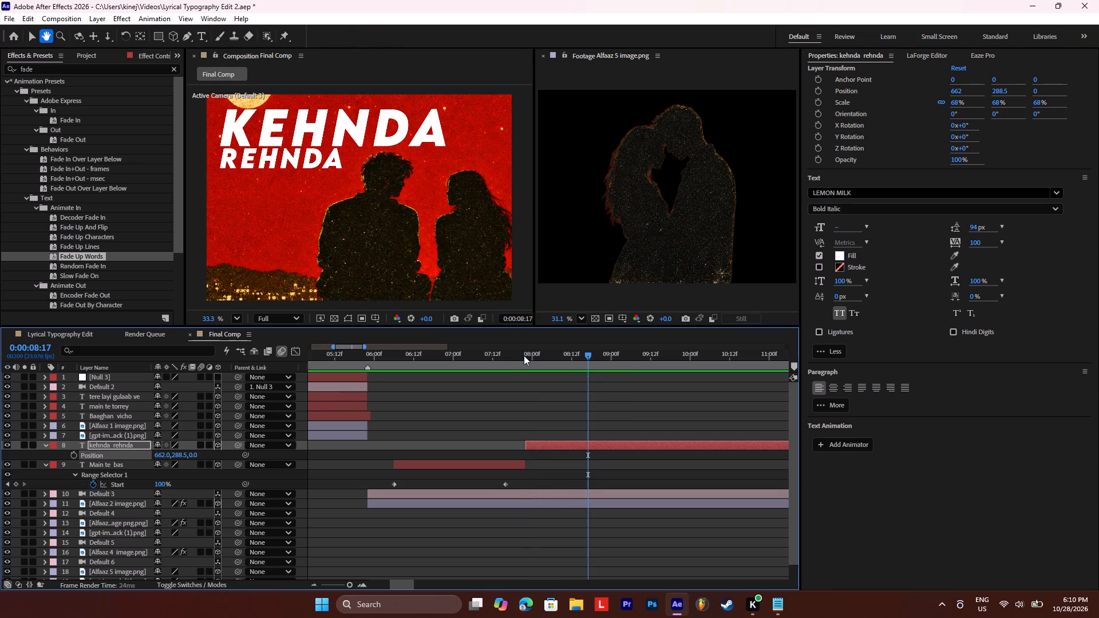
left_click(527, 354)
key("space")
left_click_drag(527, 354, 519, 354)
key("space")
key("space")
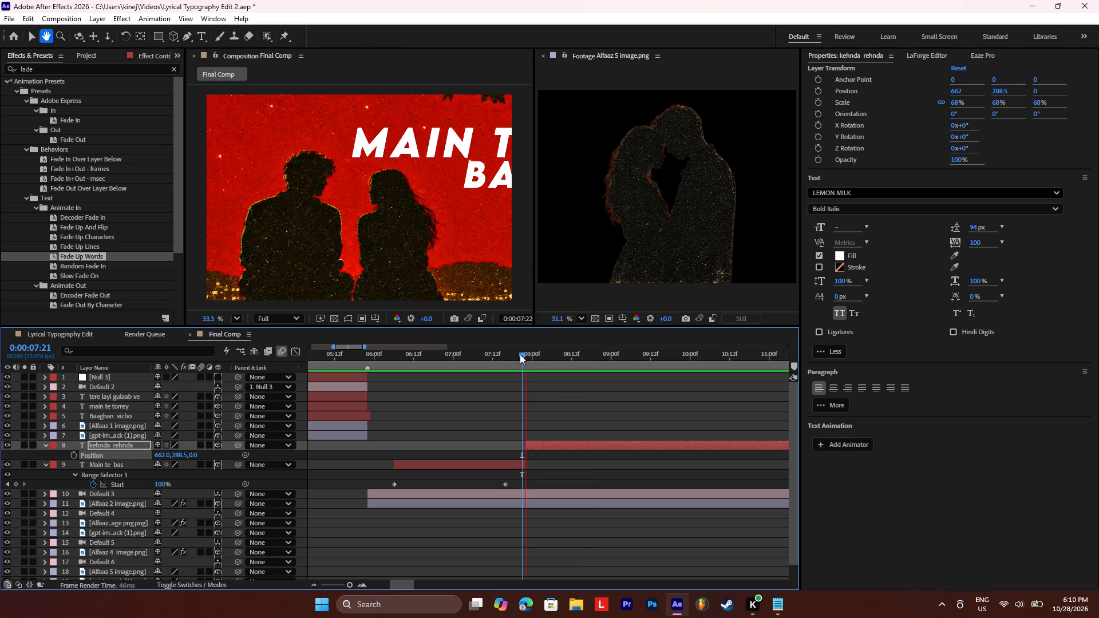
left_click(520, 354)
key("space")
key("space")
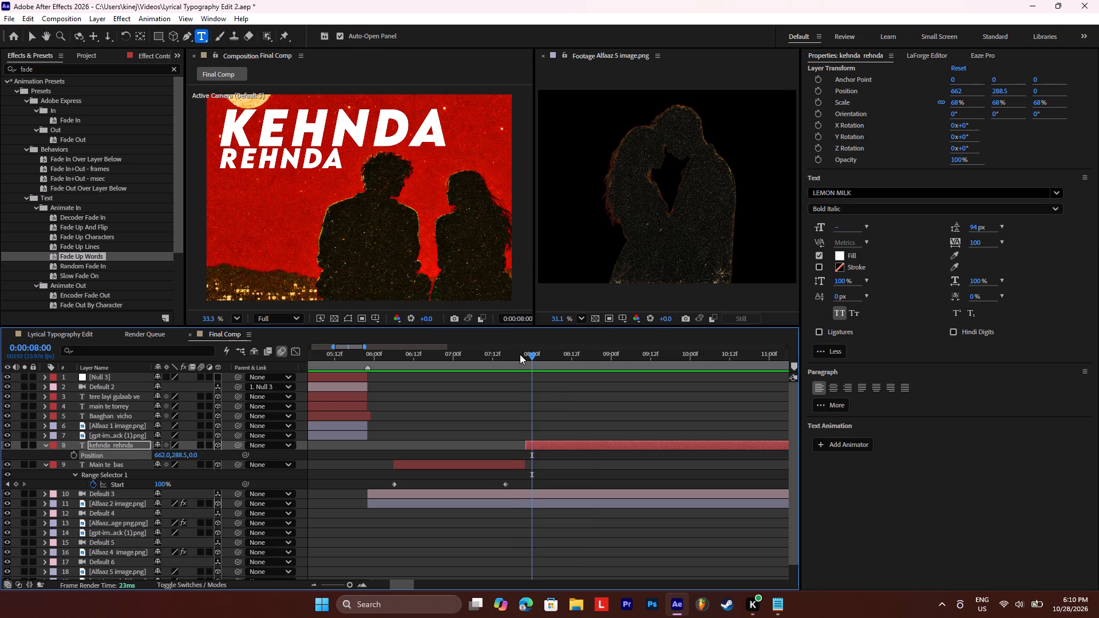
Apply the Fade Up Words preset to the kehnda rehnda layer at 0:00:07:22 and reveal its keyframes.
left_click_drag(529, 351, 526, 357)
left_click(83, 249)
left_click(83, 255)
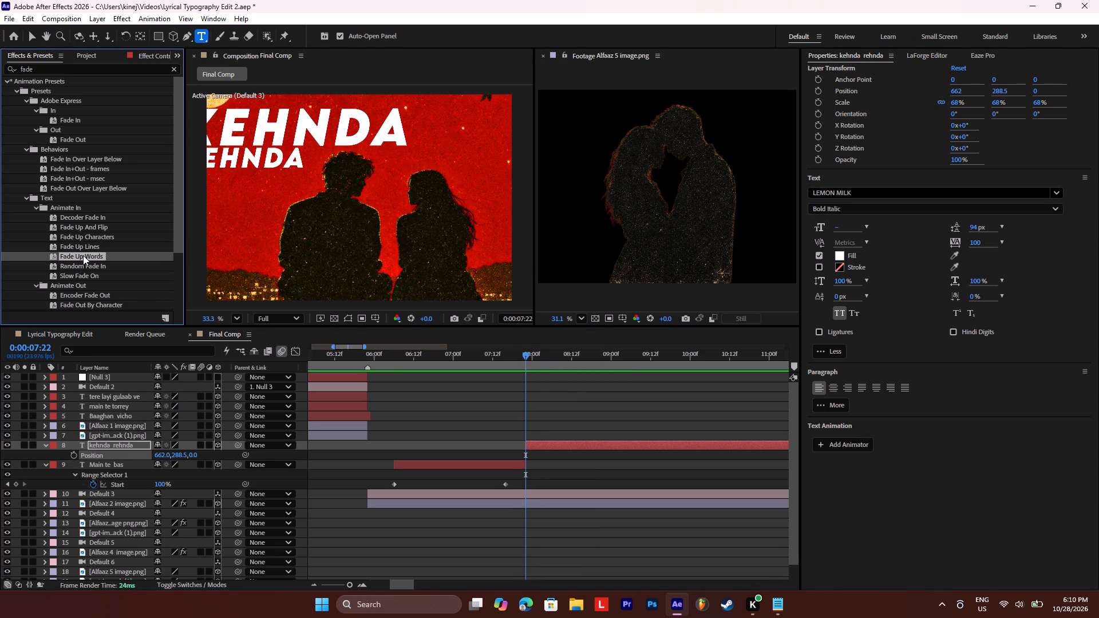
left_click_drag(80, 254, 543, 446)
left_click(541, 446)
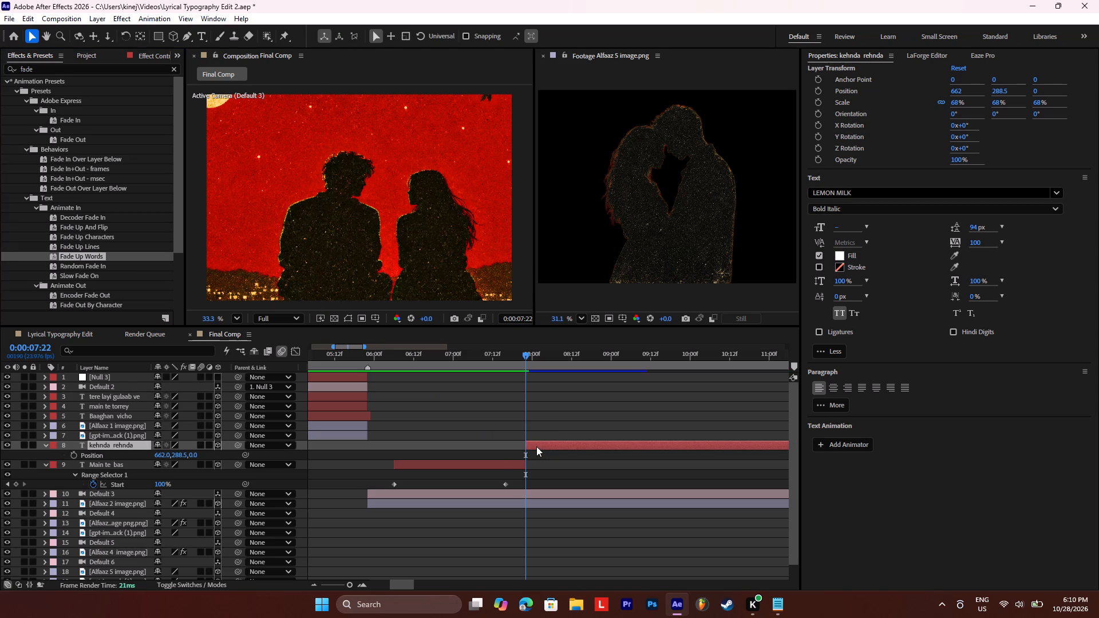
key("u")
Play back the kehnda rehnda word reveal and the section after it to check the timing against the audio.
key("space")
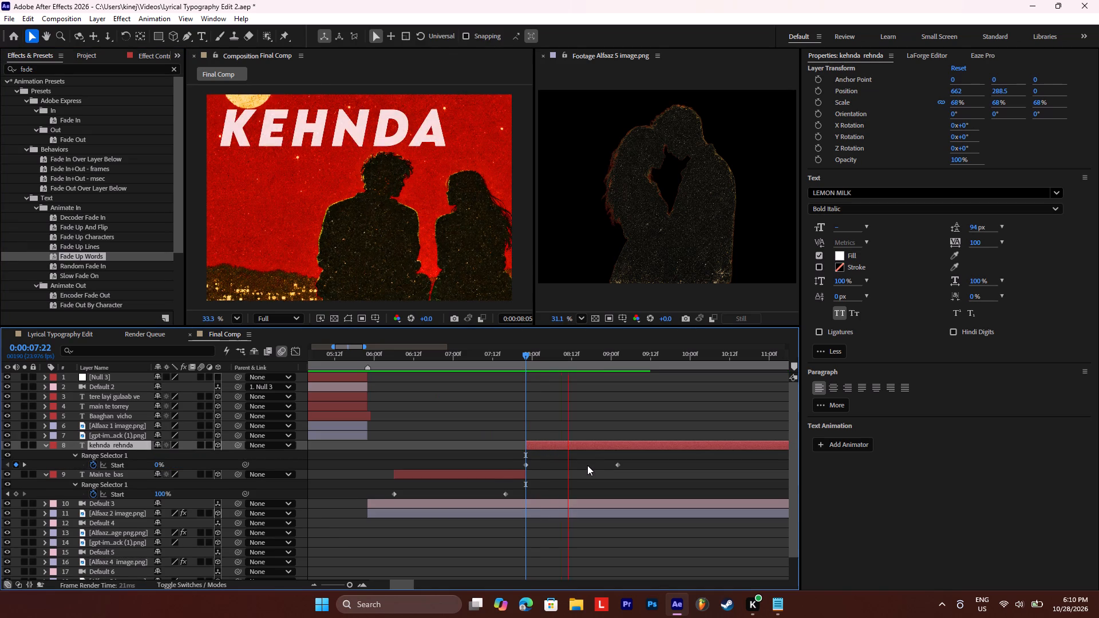
key("space")
key("space")
key("space")
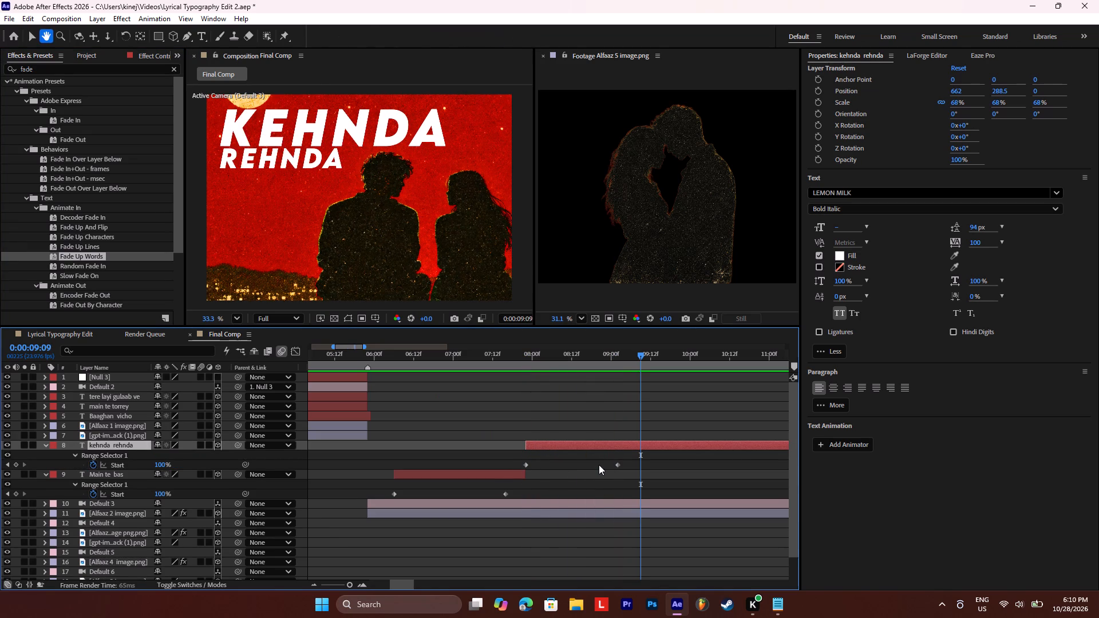
key("space")
key("space")
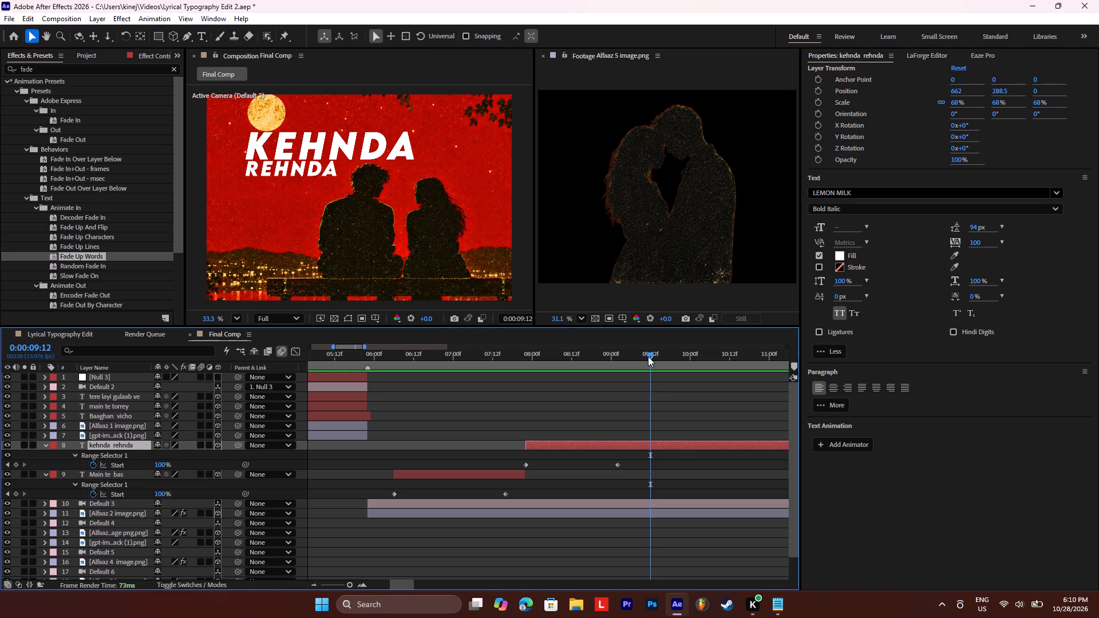
left_click(637, 351)
key("space")
key("space")
left_click(637, 351)
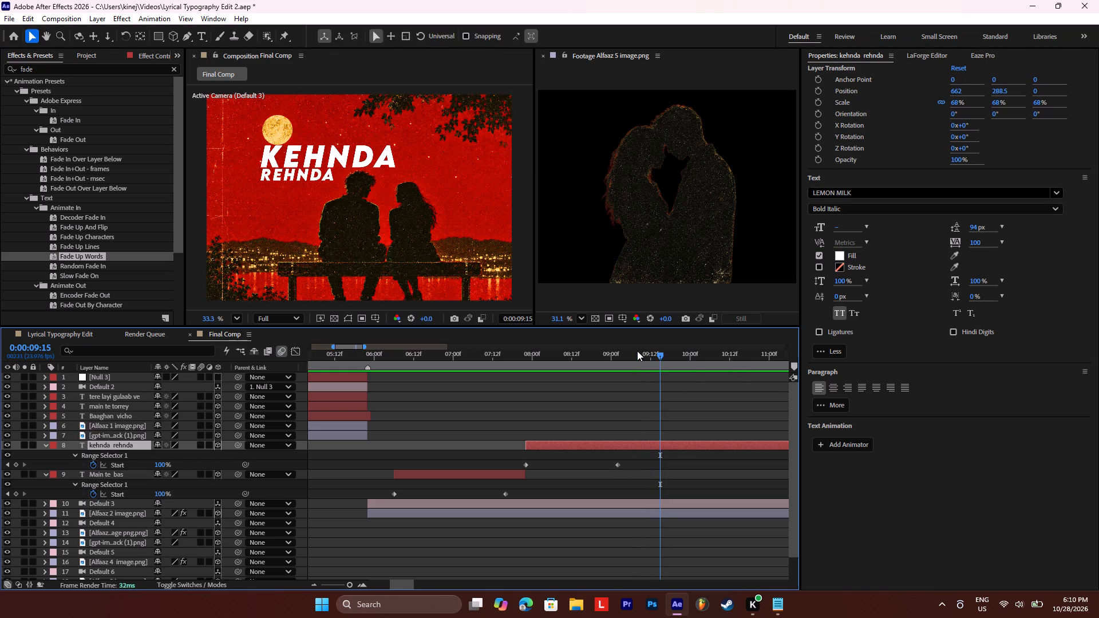
key("space")
key("space")
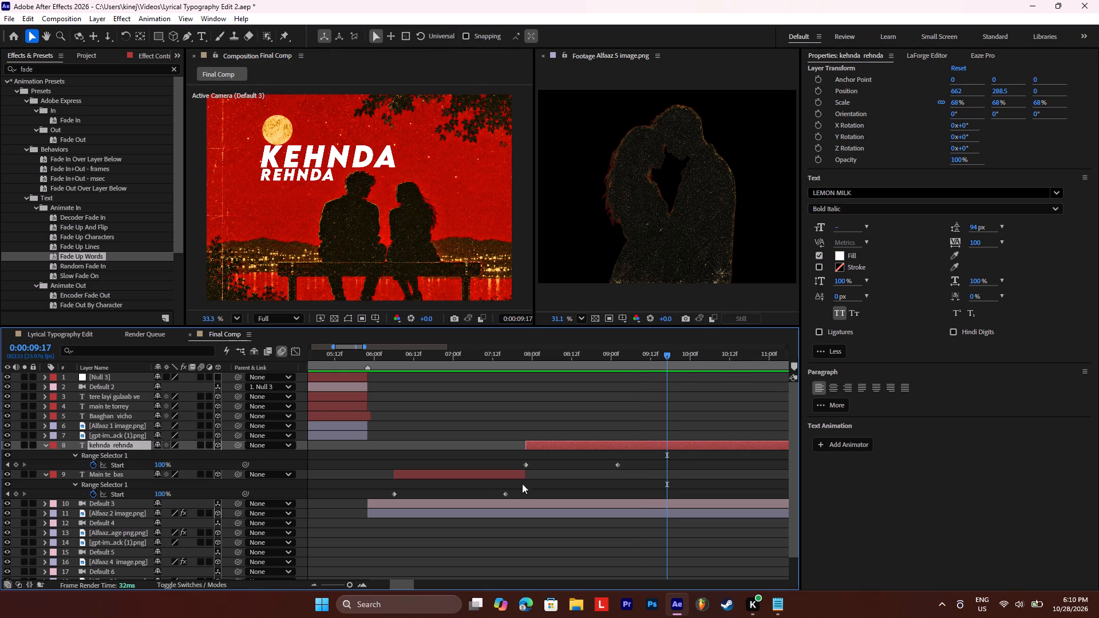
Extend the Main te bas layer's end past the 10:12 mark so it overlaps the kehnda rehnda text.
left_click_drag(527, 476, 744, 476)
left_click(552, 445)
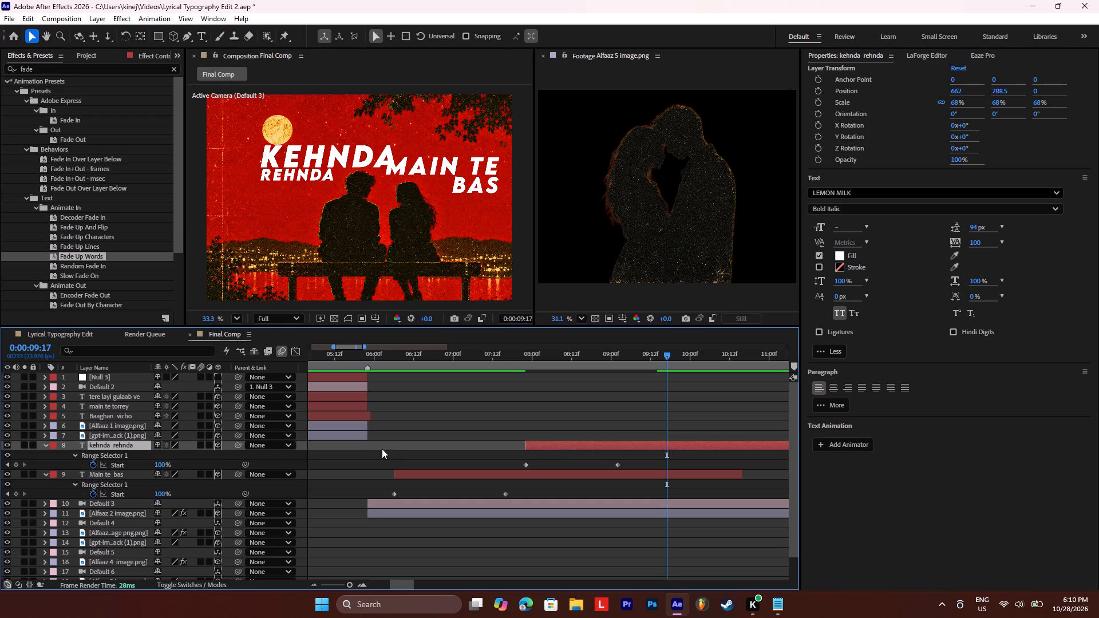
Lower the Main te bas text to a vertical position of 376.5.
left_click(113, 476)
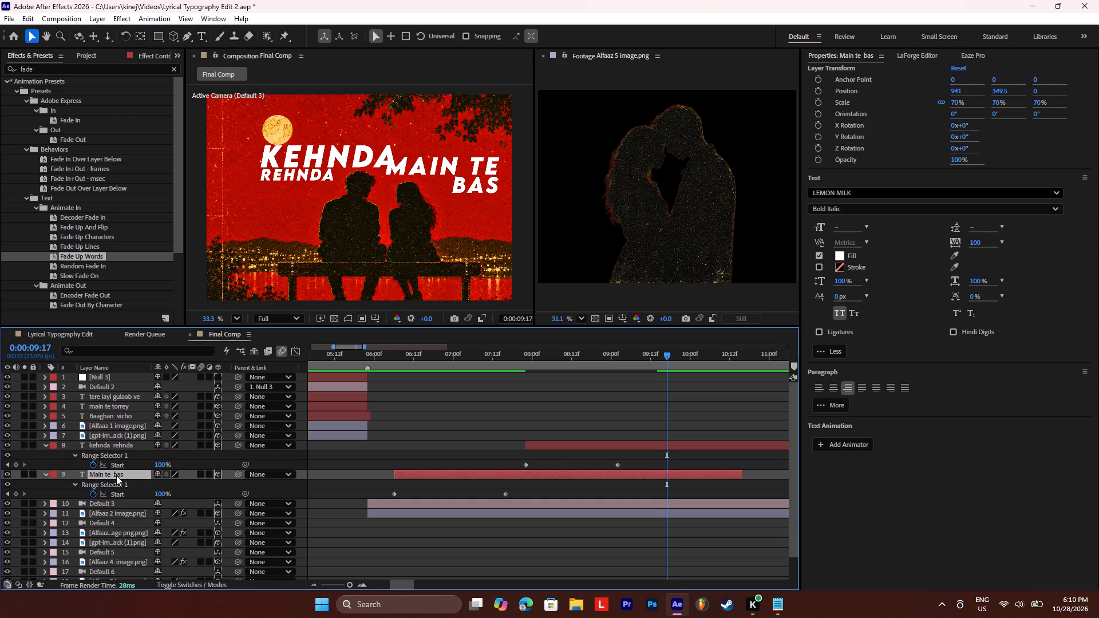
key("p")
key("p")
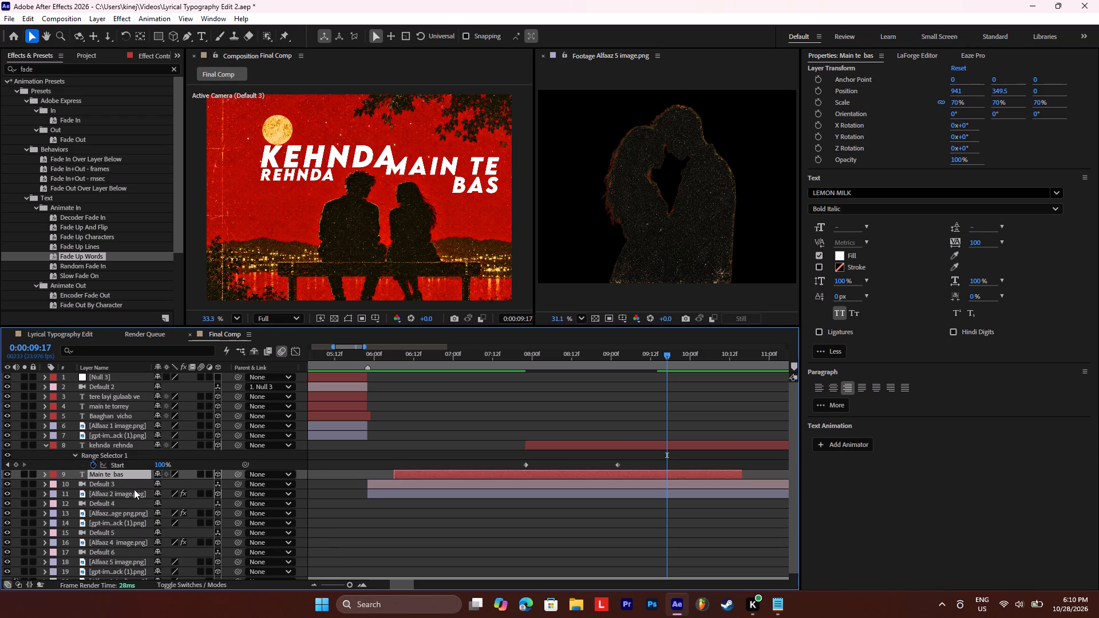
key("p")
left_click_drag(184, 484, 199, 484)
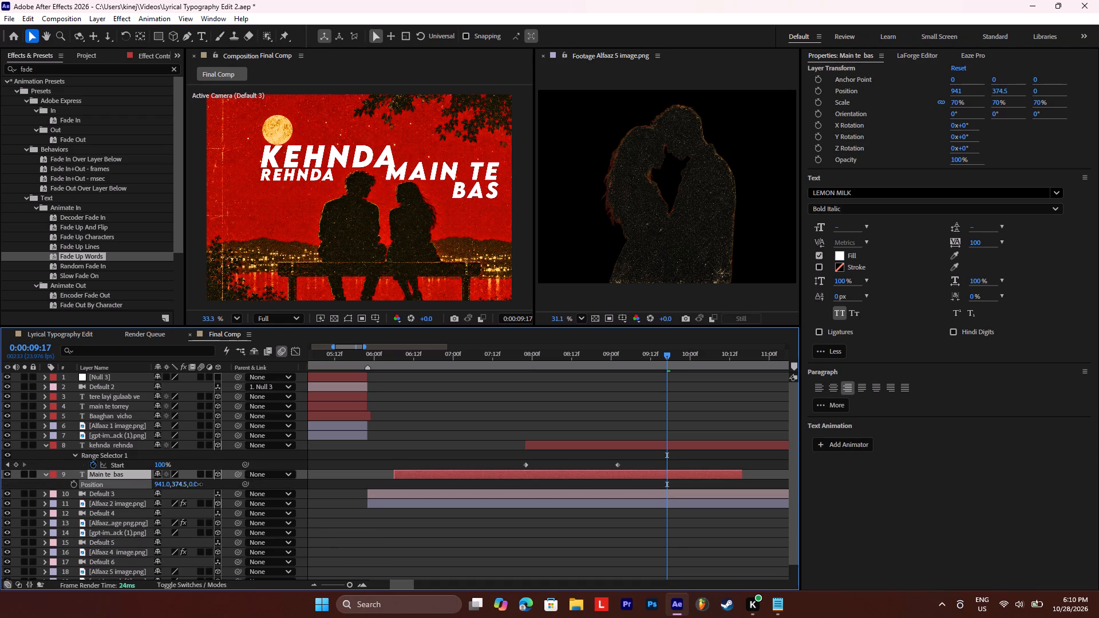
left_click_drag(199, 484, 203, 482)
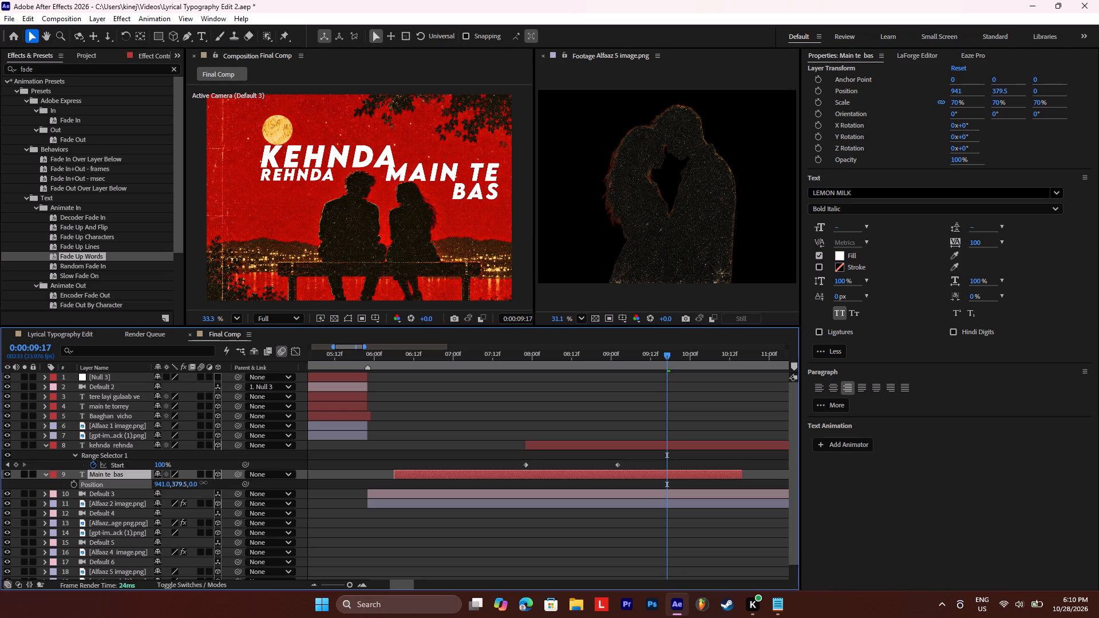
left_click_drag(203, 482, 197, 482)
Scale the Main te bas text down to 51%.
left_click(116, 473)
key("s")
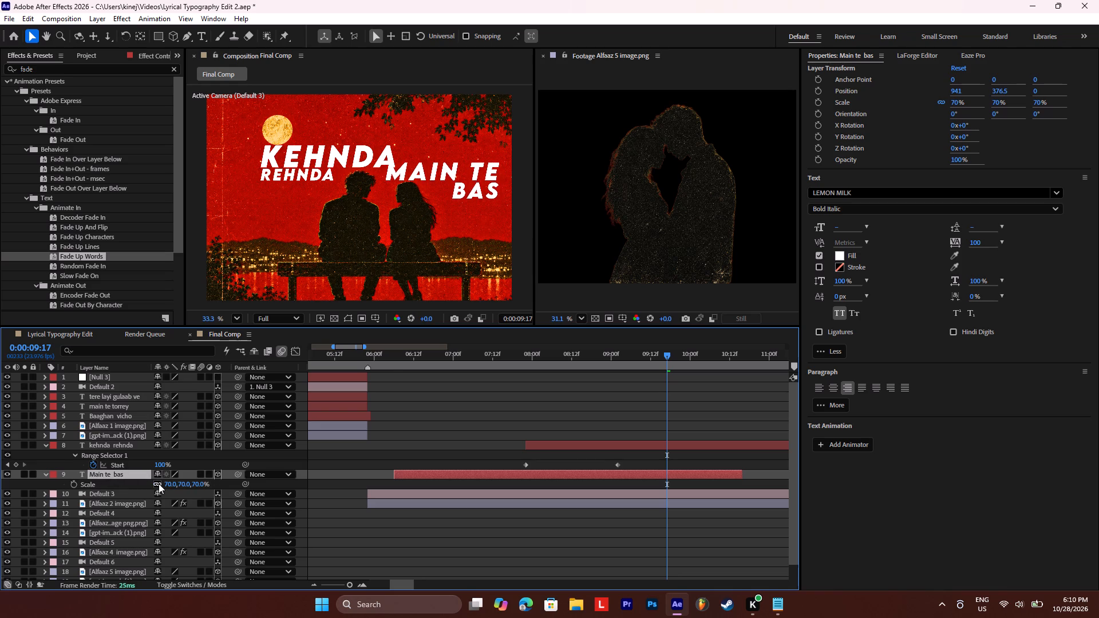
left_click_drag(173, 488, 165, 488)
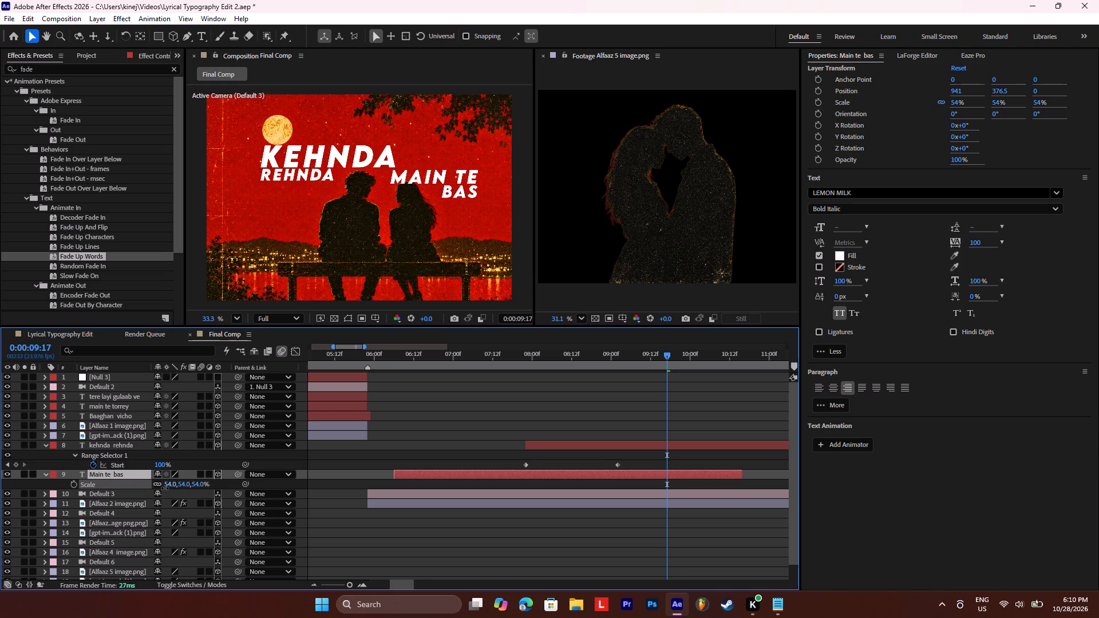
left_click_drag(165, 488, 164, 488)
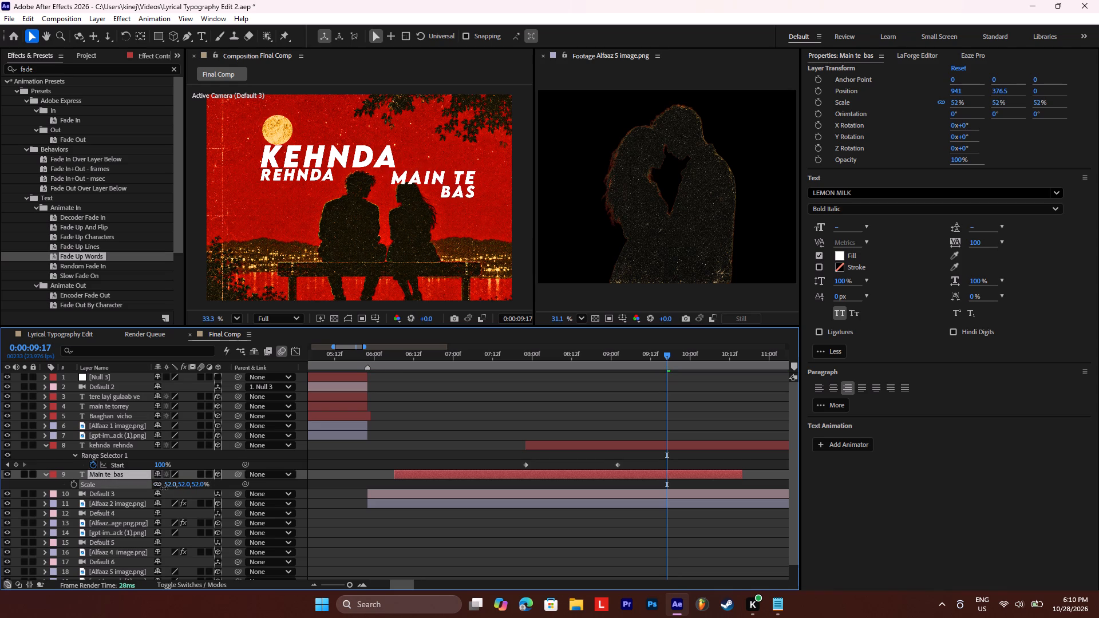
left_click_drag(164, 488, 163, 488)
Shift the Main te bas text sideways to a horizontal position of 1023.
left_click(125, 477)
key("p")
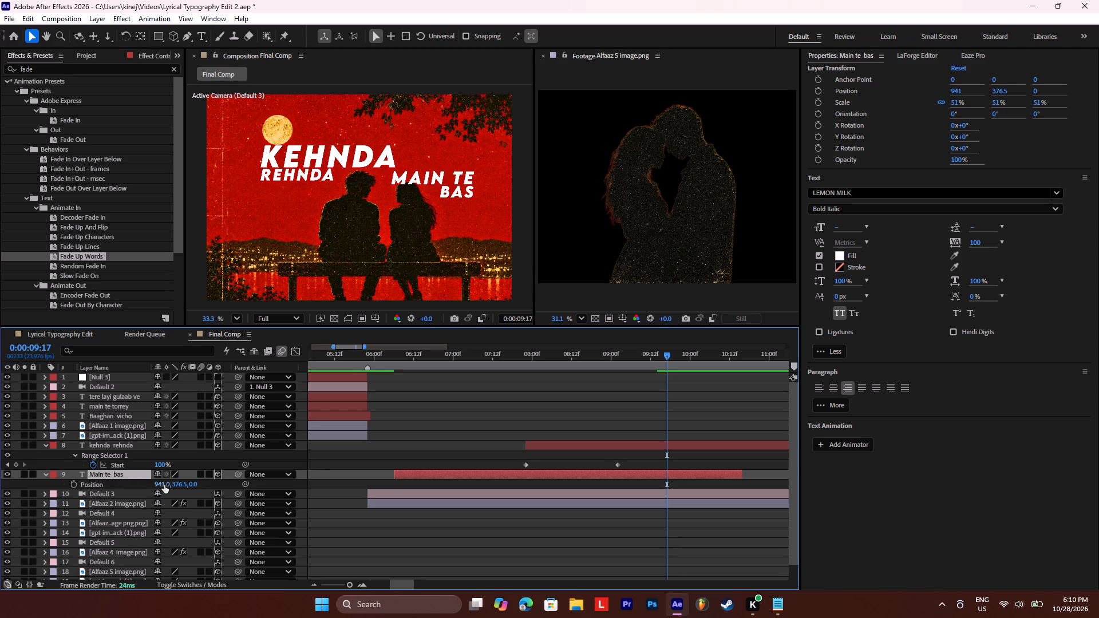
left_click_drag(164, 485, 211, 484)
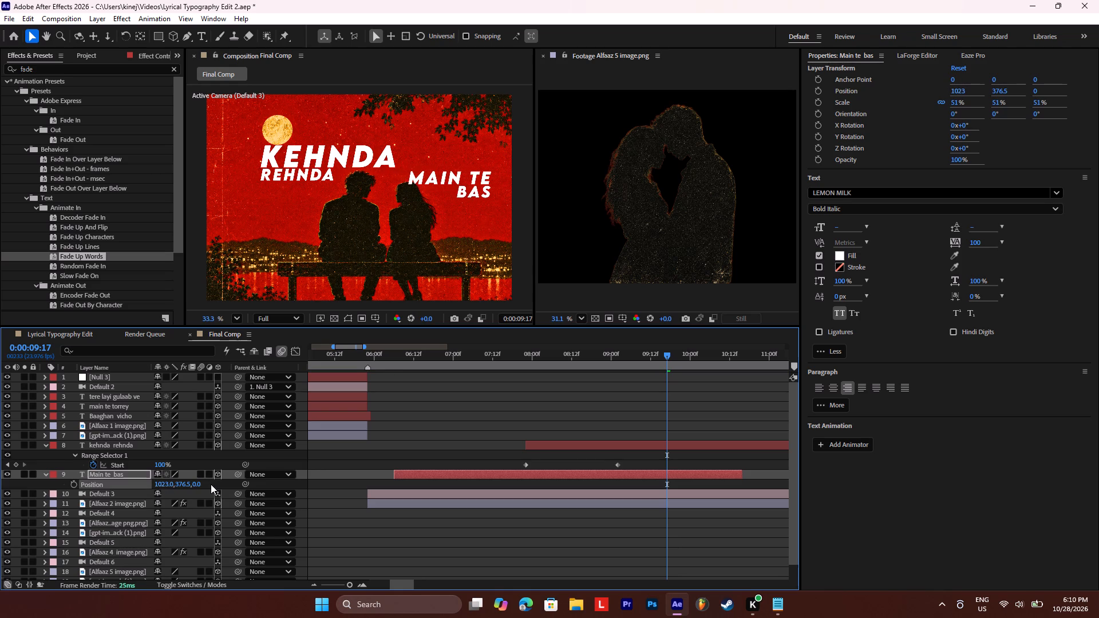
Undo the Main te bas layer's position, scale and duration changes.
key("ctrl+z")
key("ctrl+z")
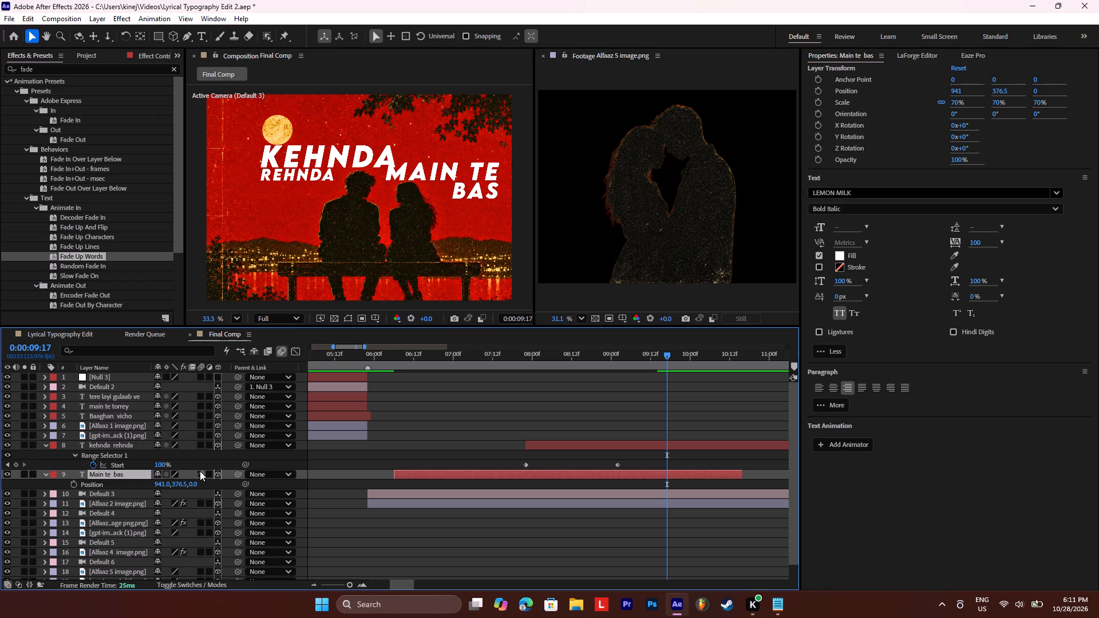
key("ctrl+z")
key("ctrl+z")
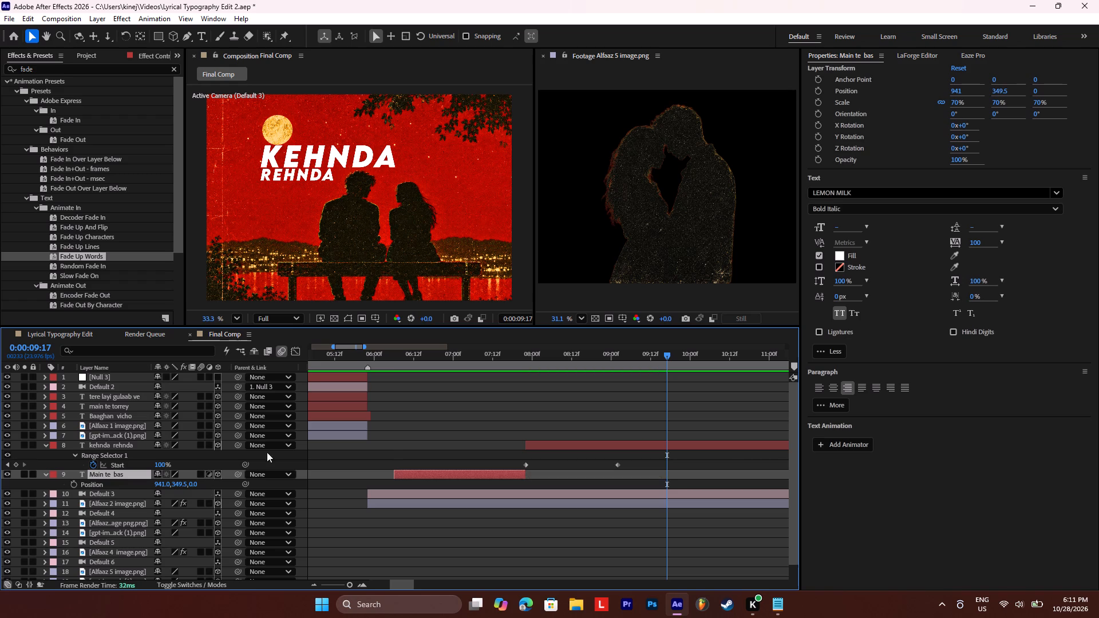
Preview the rehnda reveal and move the kehnda rehnda layer's last Range Selector Start keyframe about three frames later.
left_click_drag(639, 354, 620, 354)
key("space")
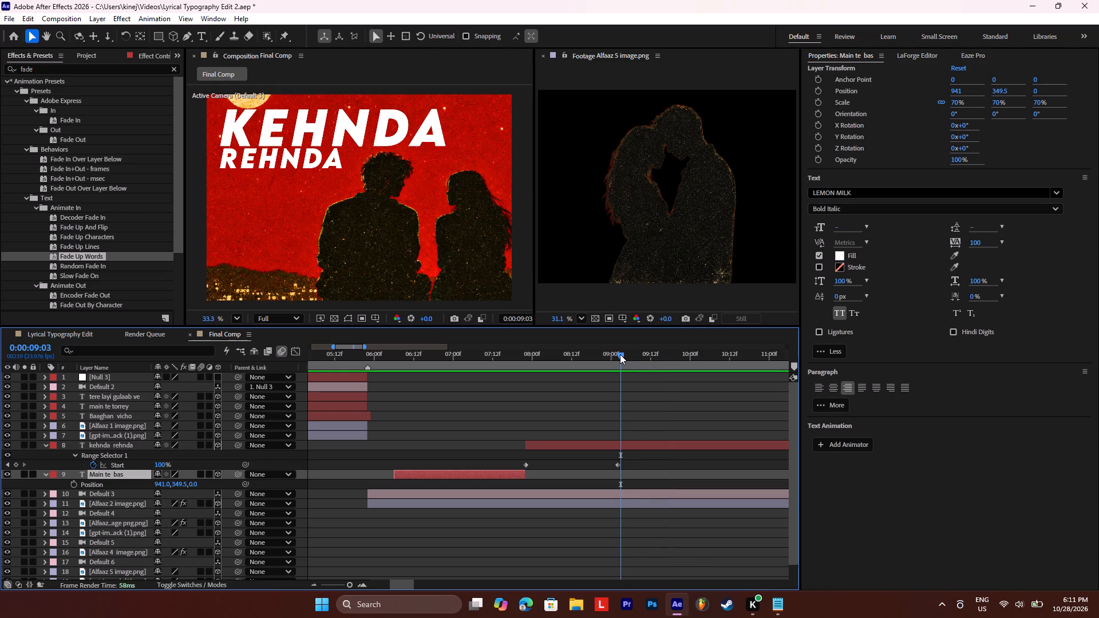
key("space")
left_click_drag(620, 354, 603, 354)
key("space")
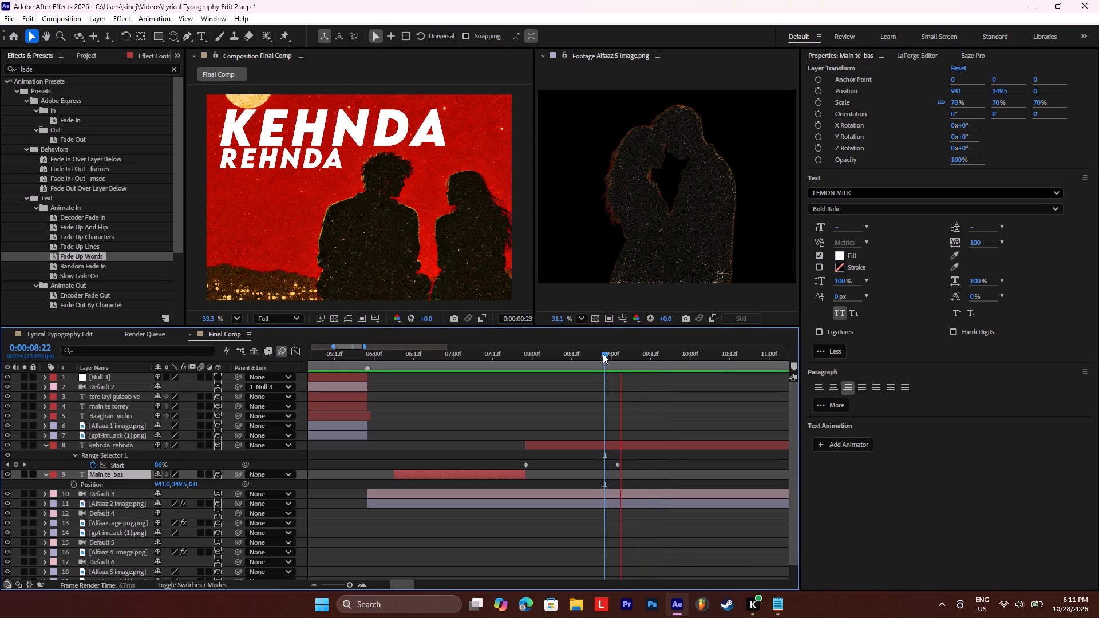
key("space")
left_click_drag(618, 465, 628, 468)
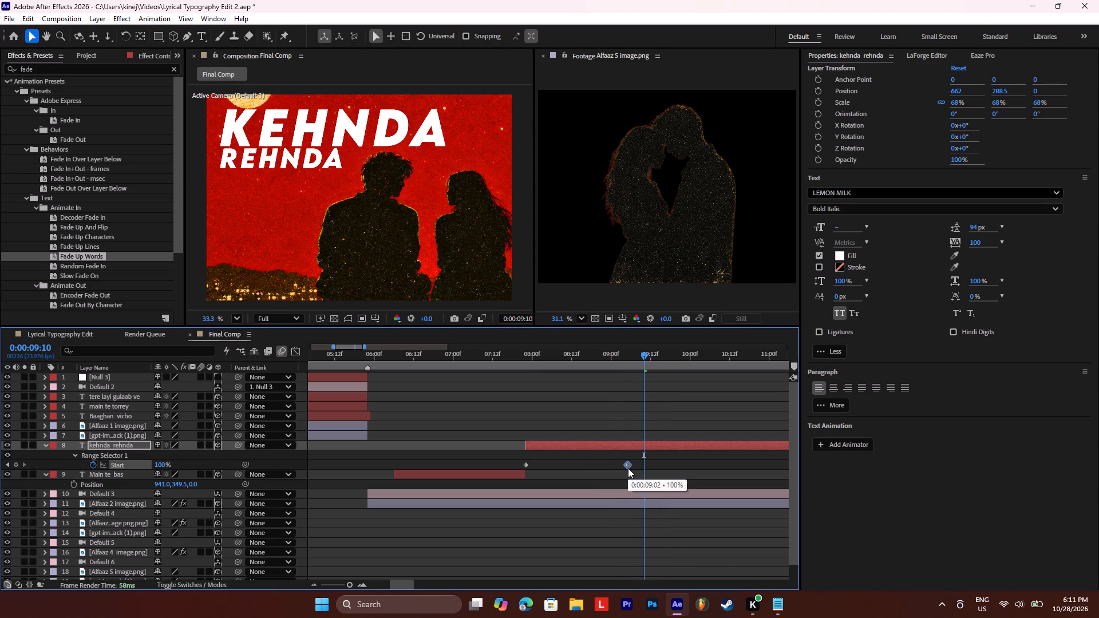
left_click_drag(628, 468, 628, 468)
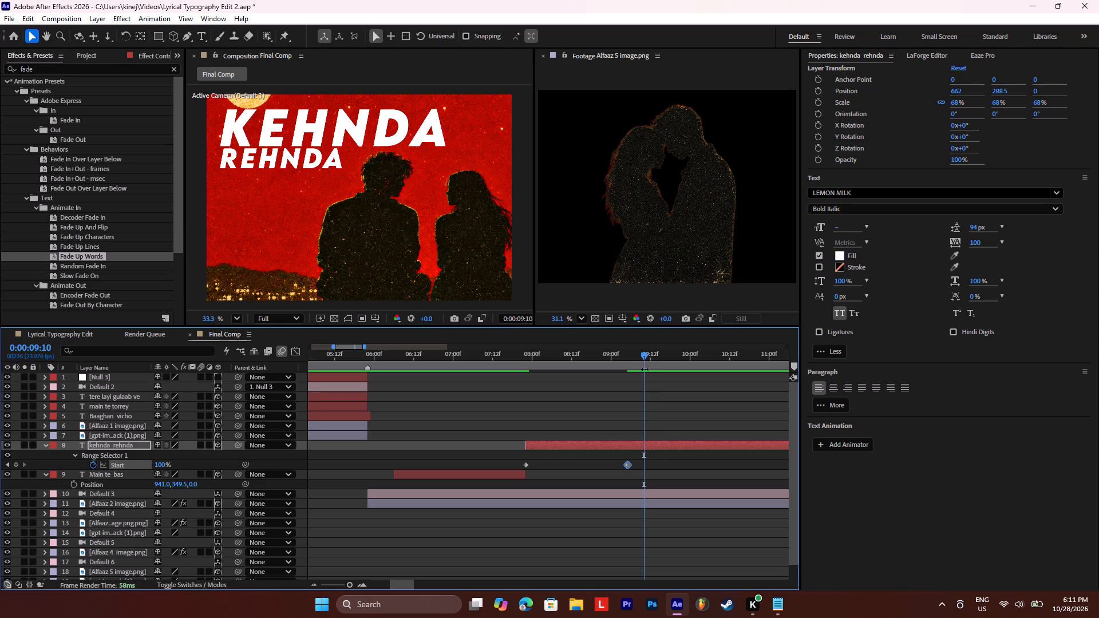
Split the kehnda rehnda text layer at 0:00:09:10.
left_click(643, 353, "ctrl+shift")
key("ctrl+shift+d")
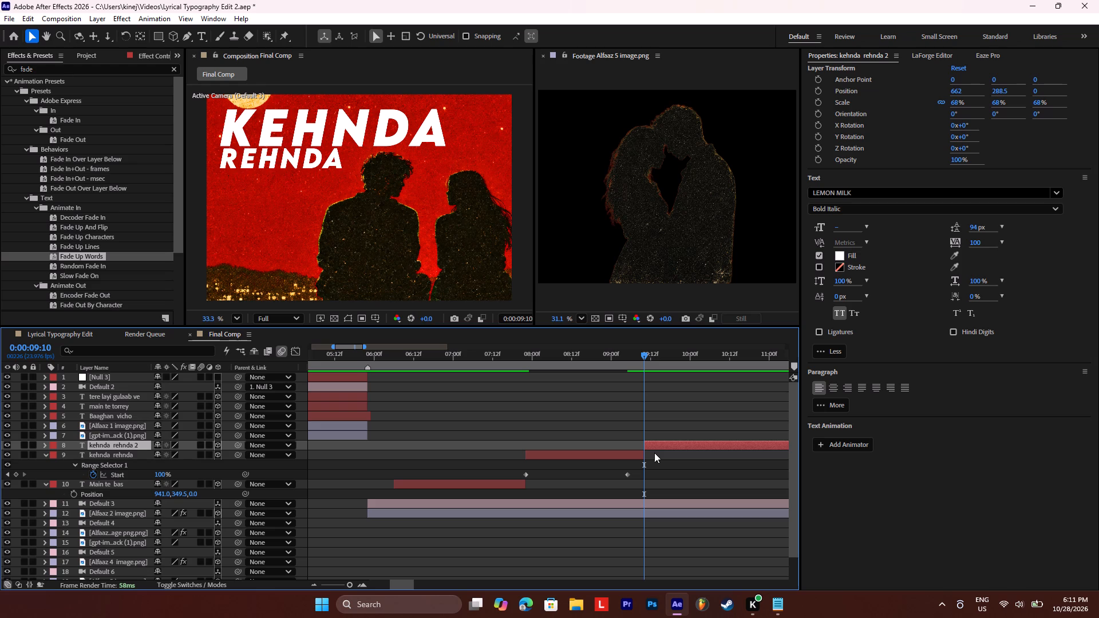
left_click_drag(794, 436, 796, 422)
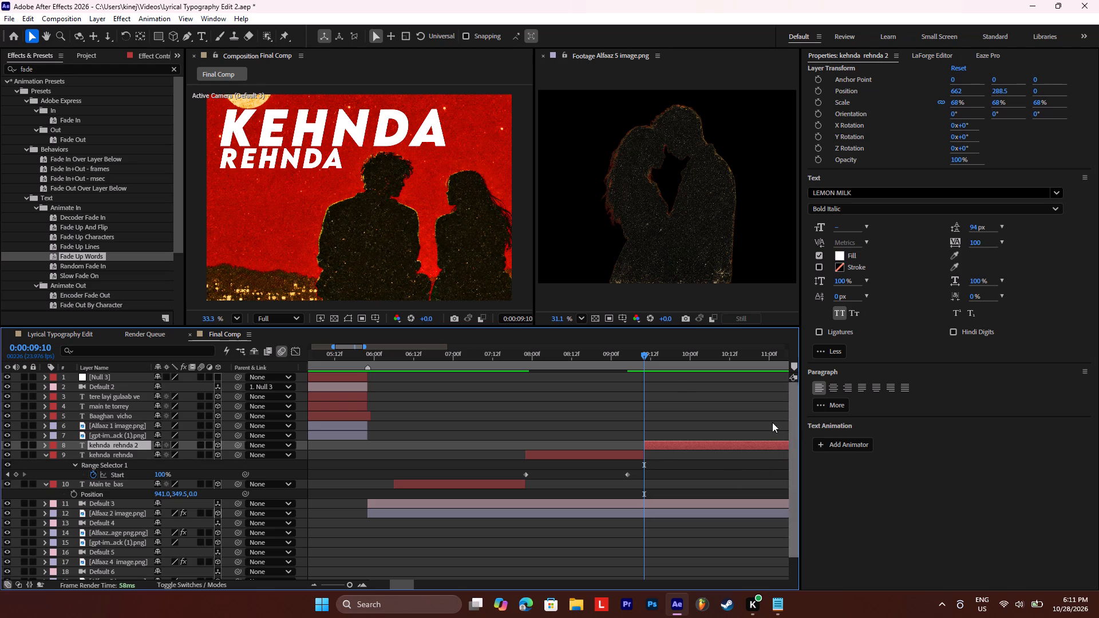
At 0:00:09:19, open the new split layer's text for editing and copy the words aap janab from the Notepad lyrics.
left_click_drag(646, 352, 678, 354)
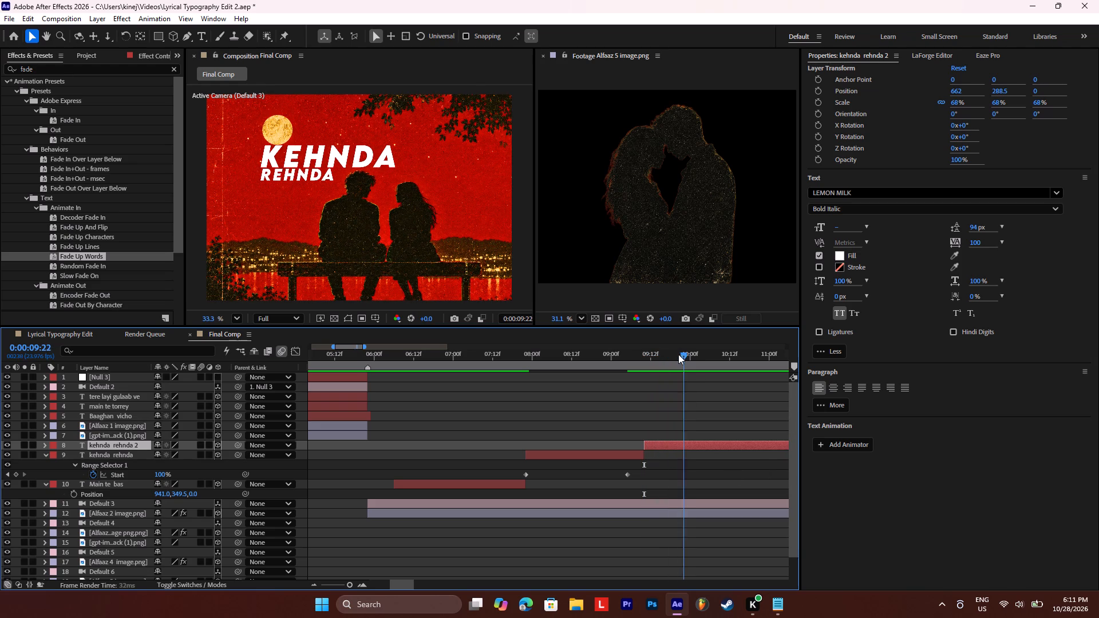
left_click_drag(678, 354, 677, 354)
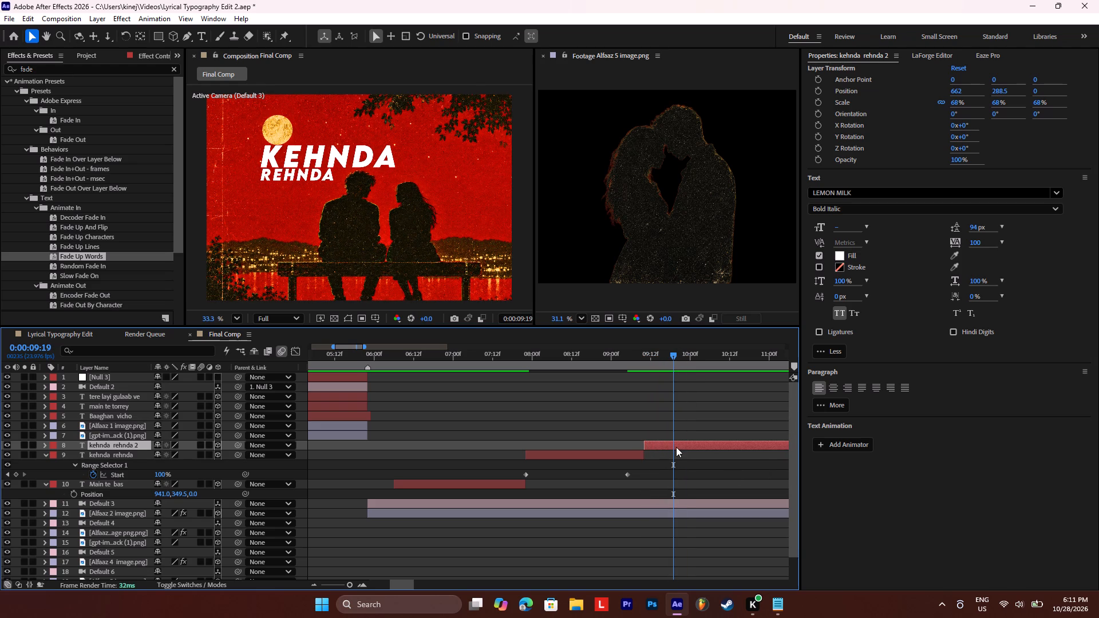
left_click(677, 446)
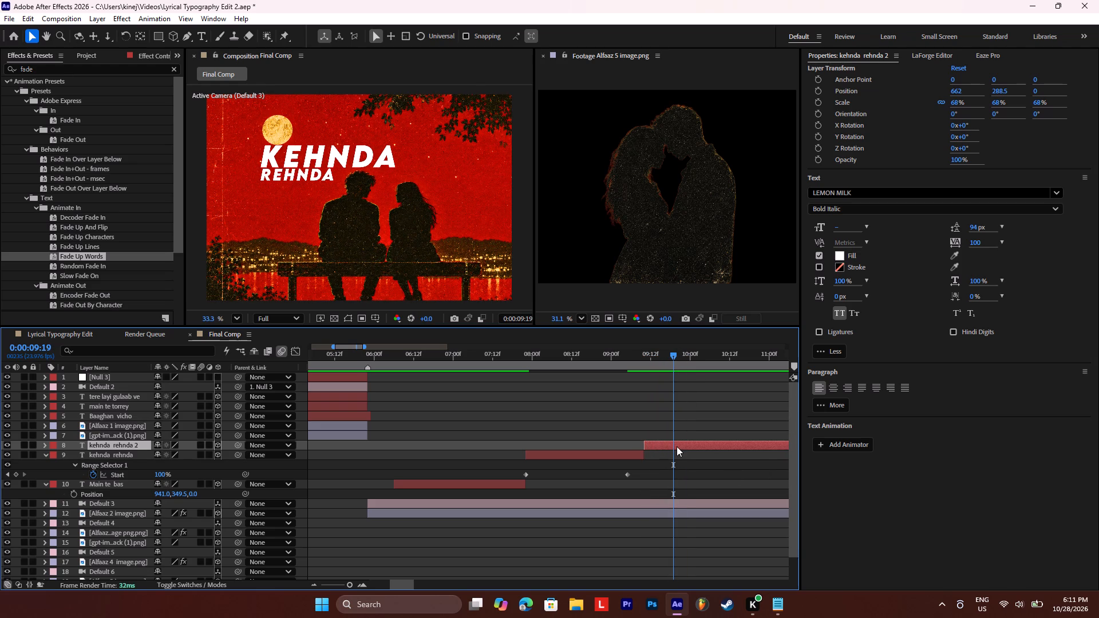
double_click(677, 446)
left_click(790, 604)
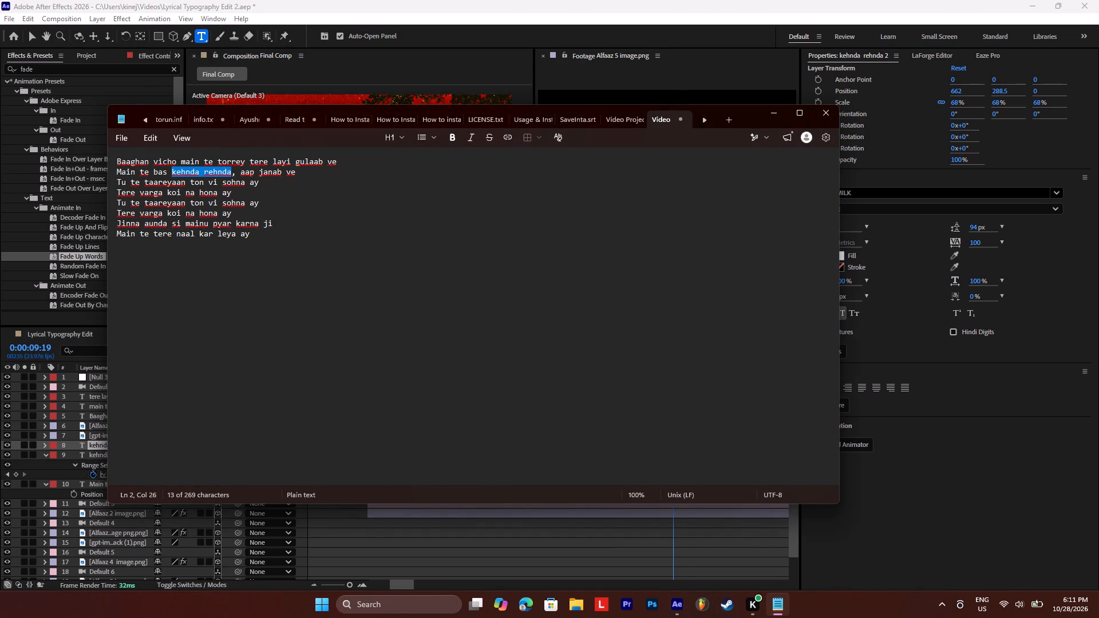
left_click_drag(239, 171, 292, 175)
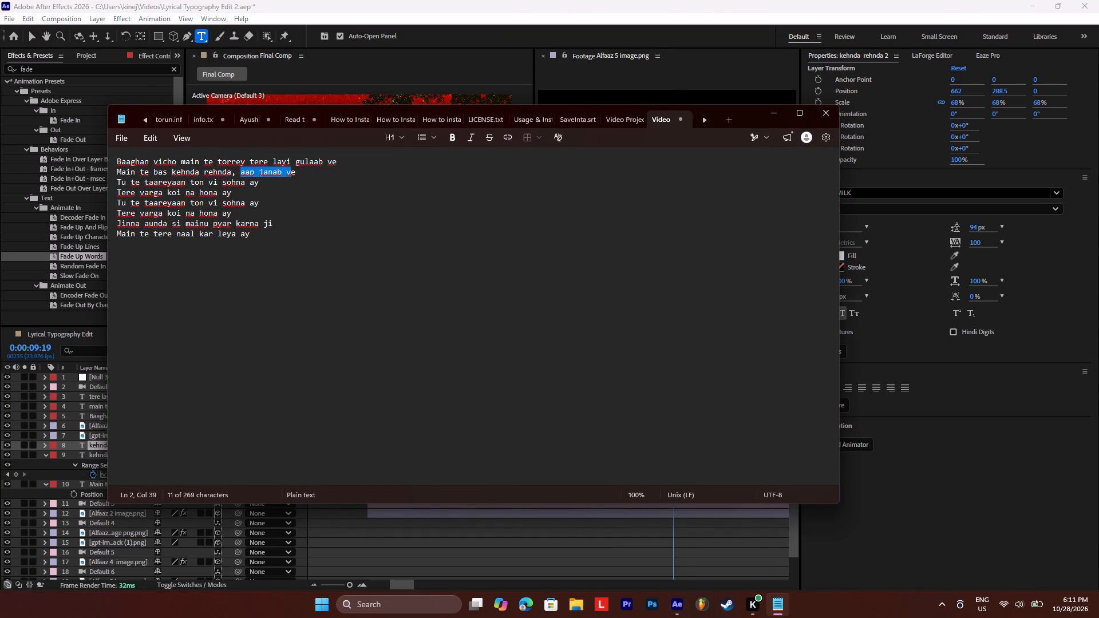
left_click_drag(292, 175, 282, 175)
left_click(243, 172)
left_click_drag(241, 173, 254, 175)
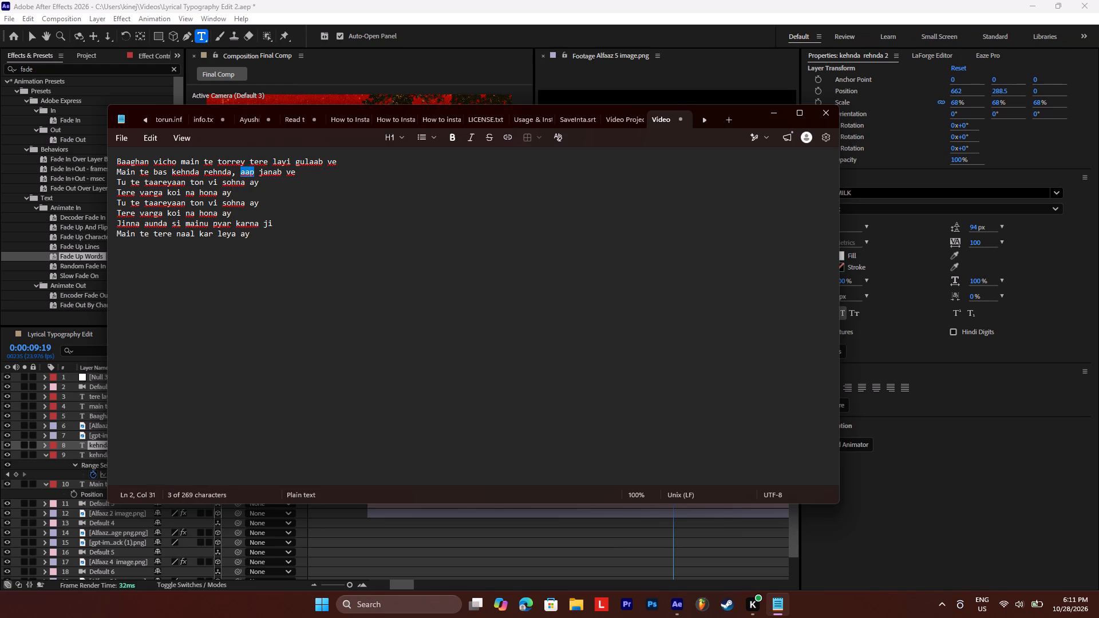
left_click_drag(254, 175, 283, 176)
key("ctrl+c")
left_click(772, 109)
Replace KEHNDA with aap janab in the split layer, widening its text box and keeping REHNDA on a separate second line.
left_click_drag(264, 156, 420, 155)
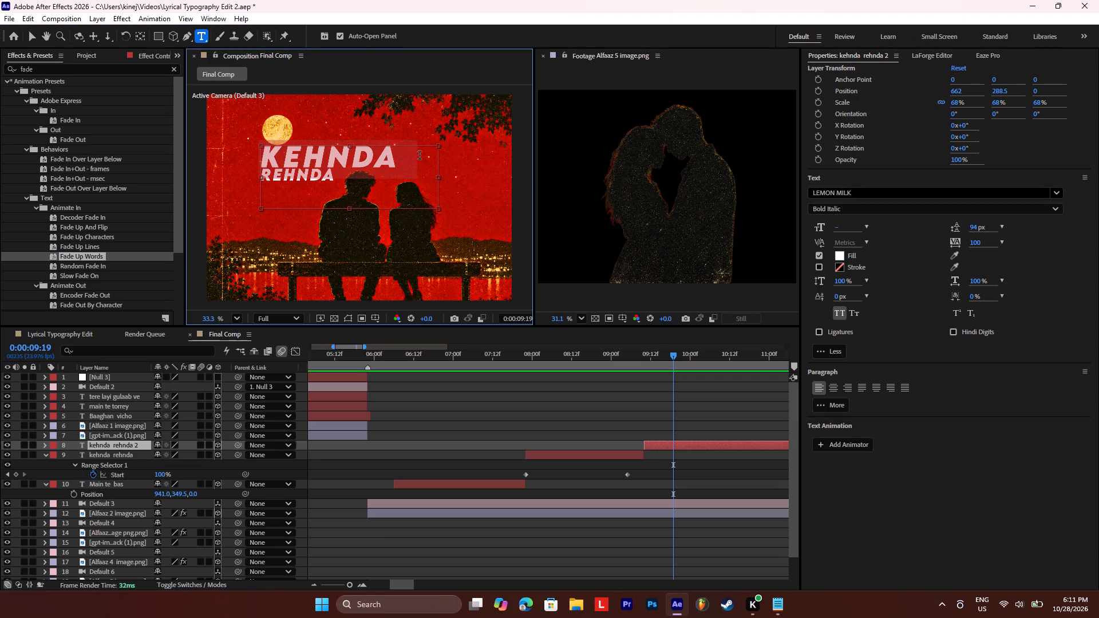
left_click_drag(420, 155, 426, 155)
key("ctrl+v")
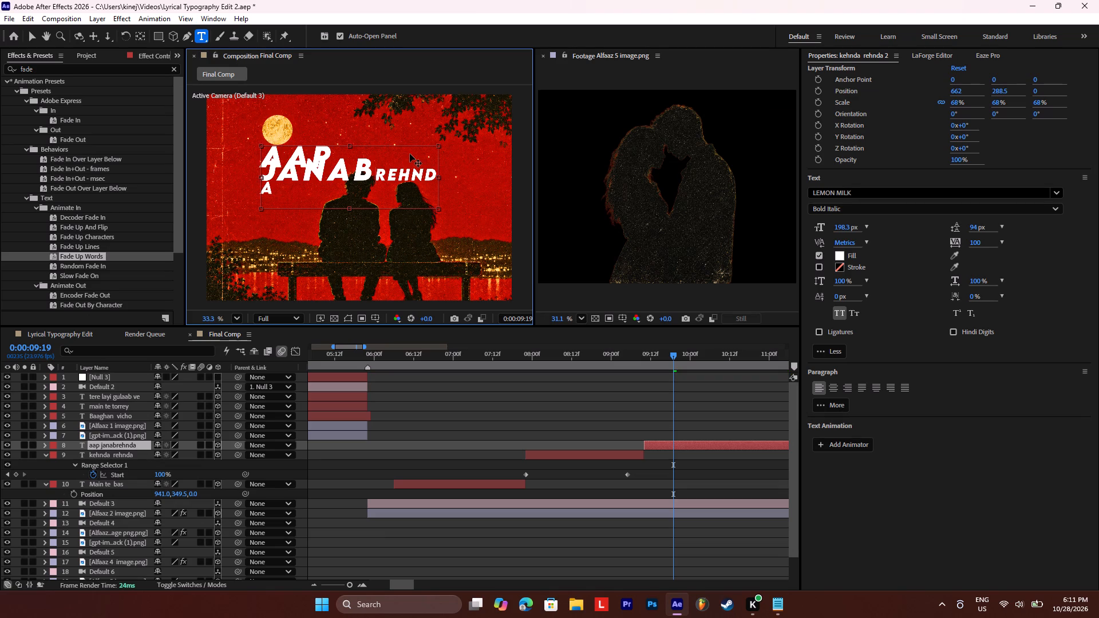
key("ctrl+z")
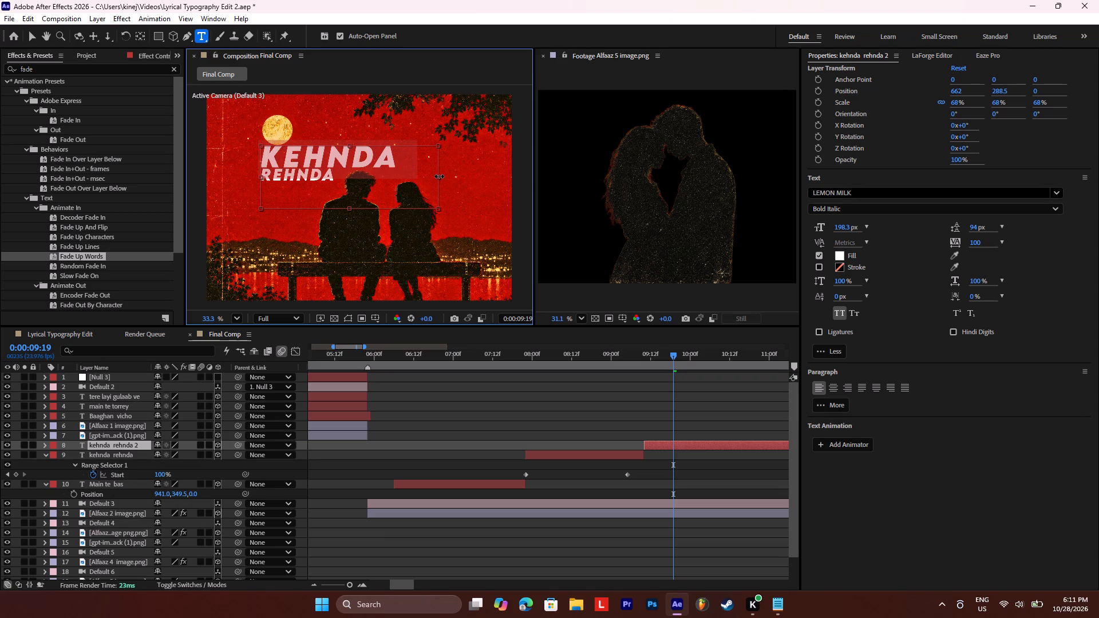
left_click_drag(441, 178, 653, 181)
key("ctrl+v")
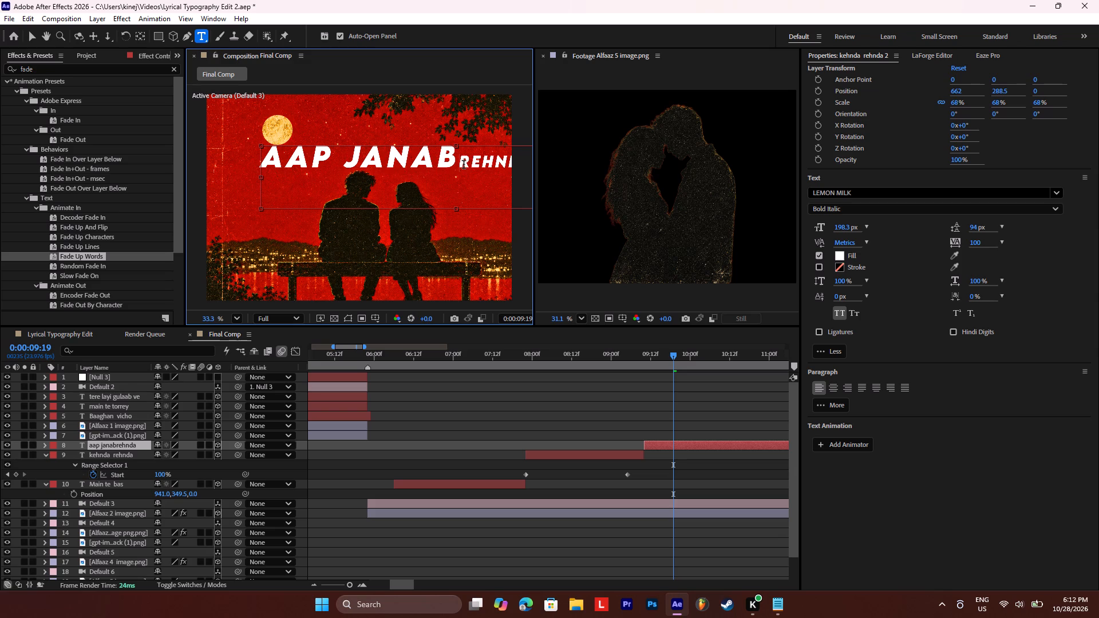
left_click(464, 164)
key("Return")
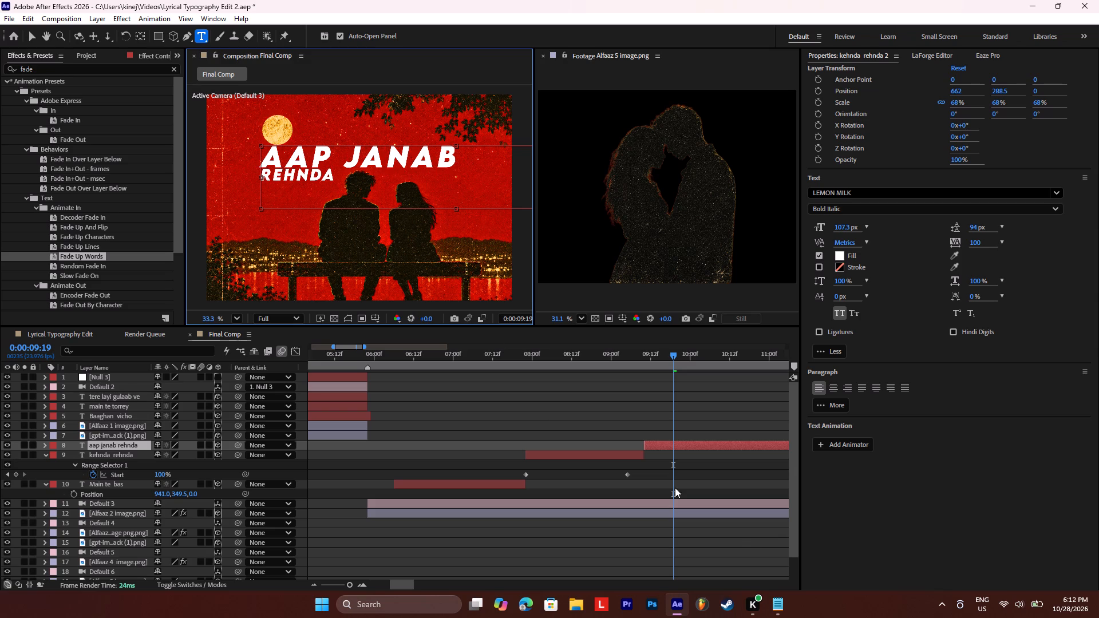
Replace REHNDA on the second line with the word ve copied from the Notepad lyrics.
left_click(772, 612)
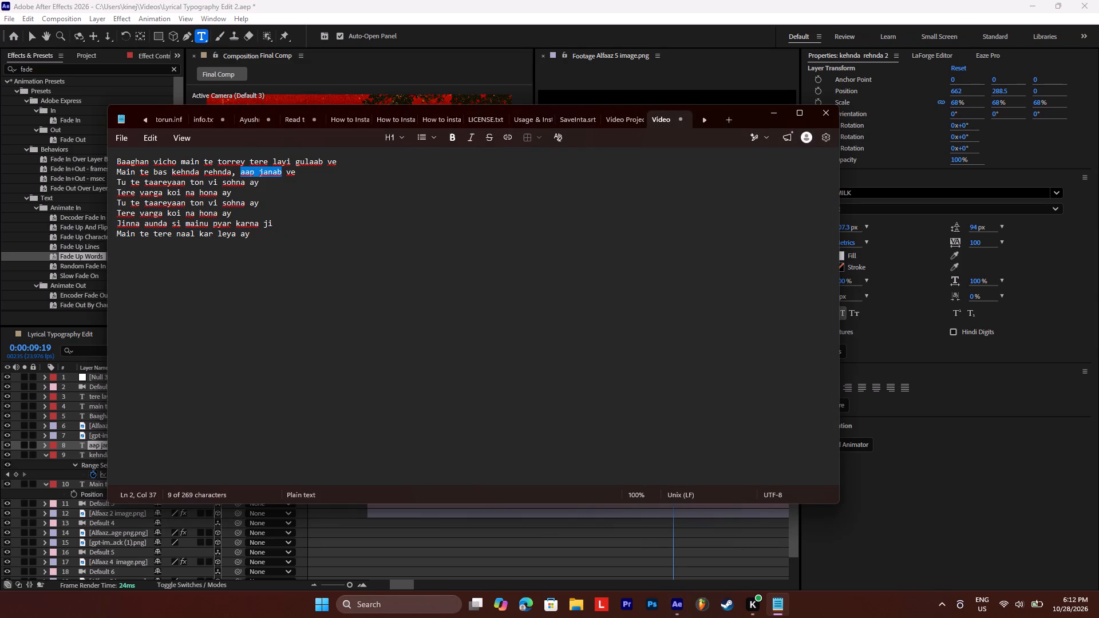
left_click_drag(286, 173, 295, 173)
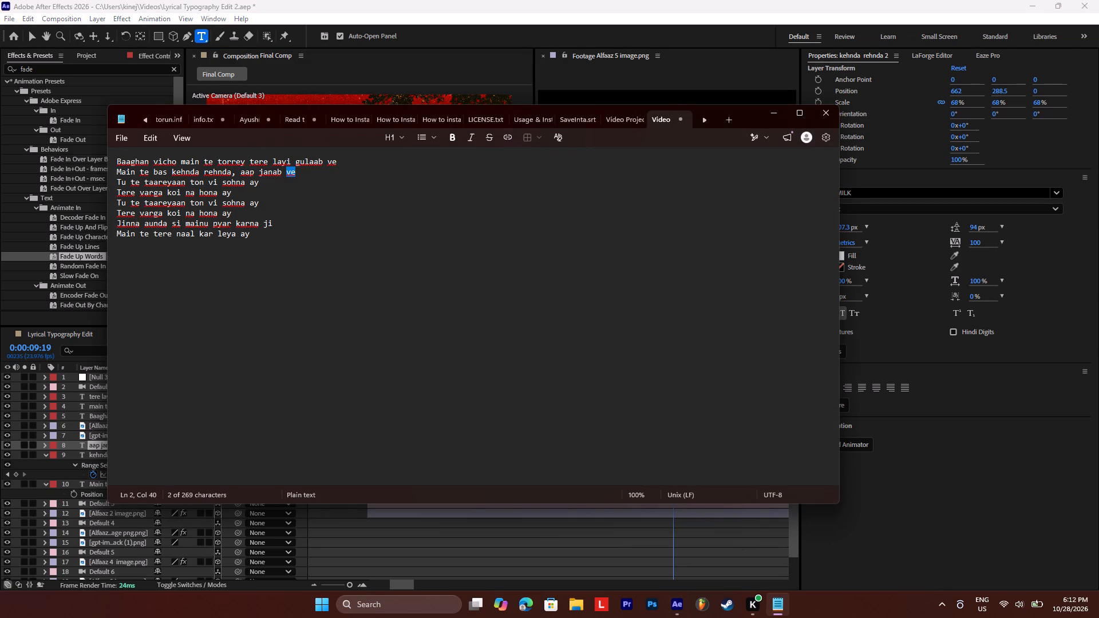
key("ctrl+c")
left_click(769, 114)
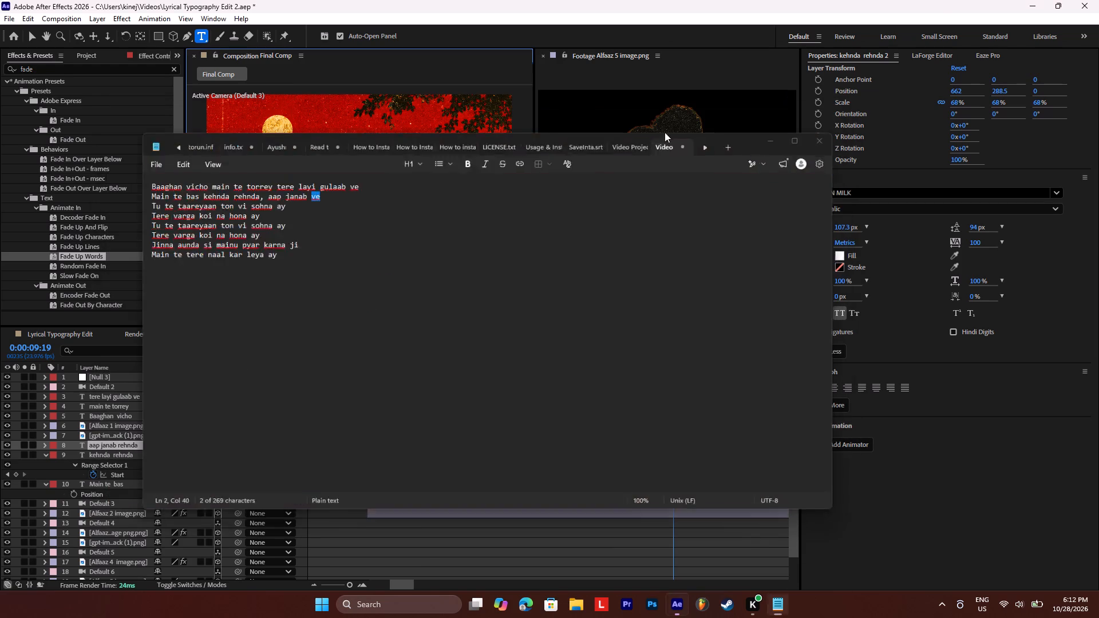
left_click_drag(335, 175, 243, 175)
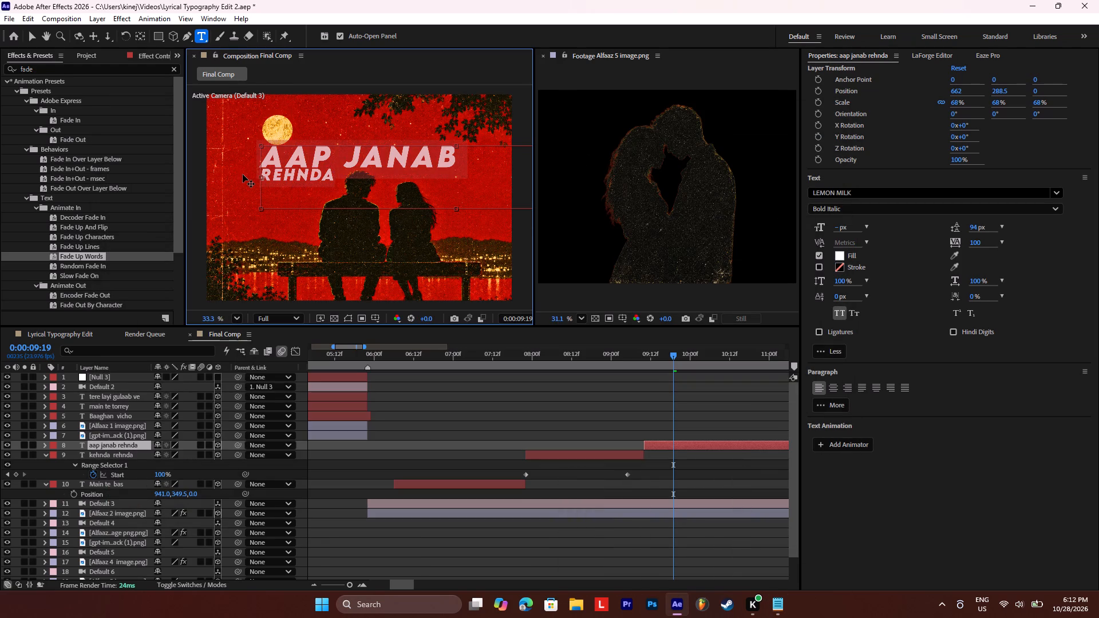
key("ctrl+v")
key("ctrl+z")
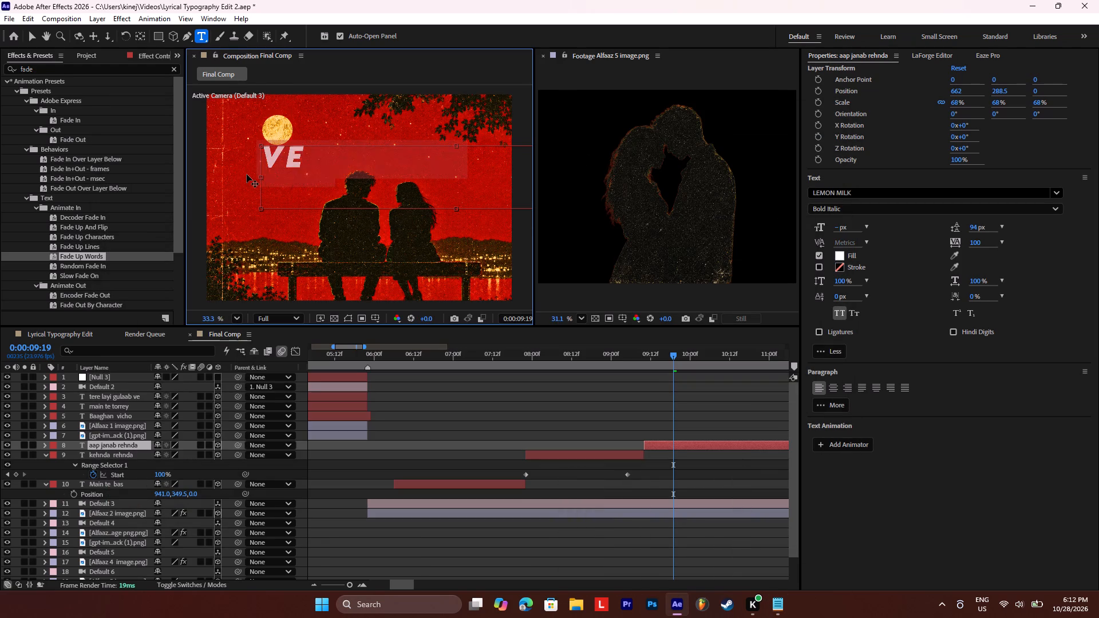
left_click(344, 172)
left_click_drag(337, 174, 246, 177)
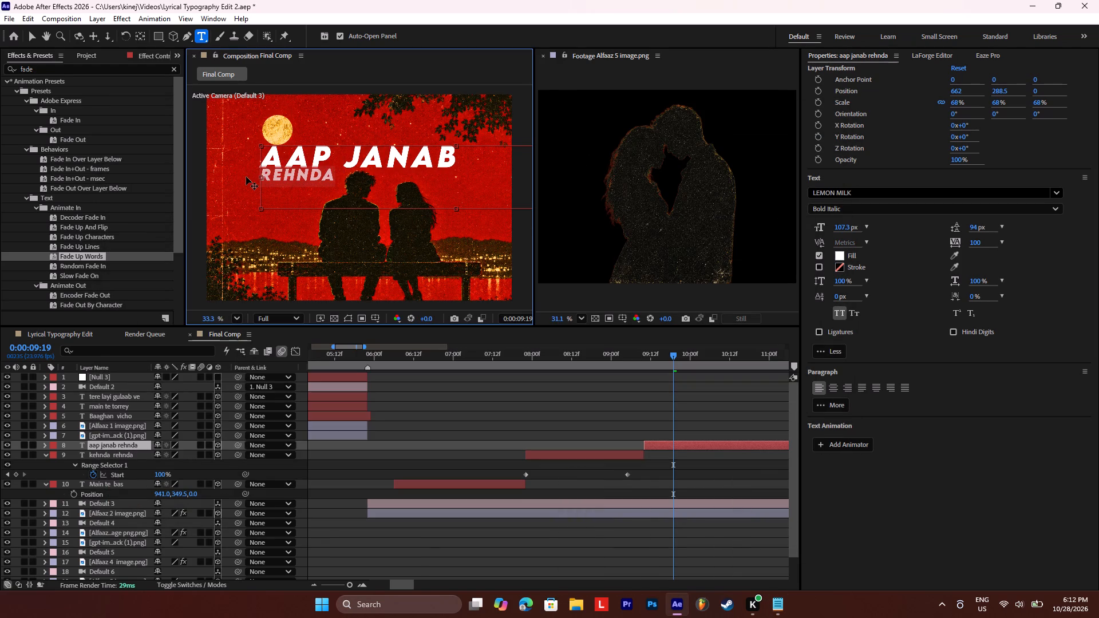
key("ctrl+v")
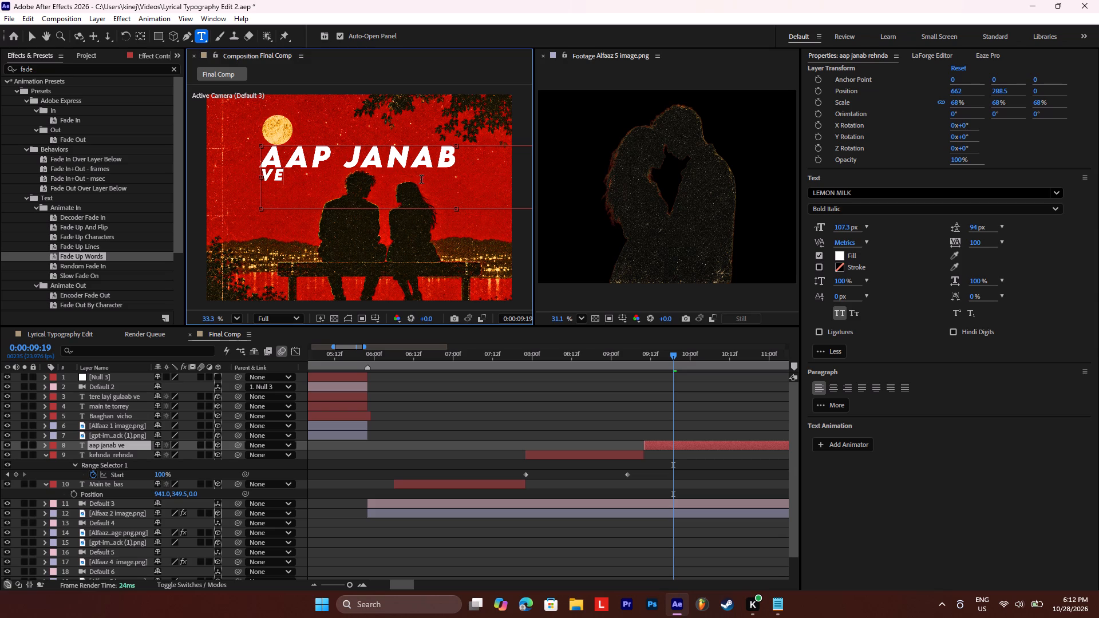
Center-align both lines of the aap janab ve text.
left_click(836, 388)
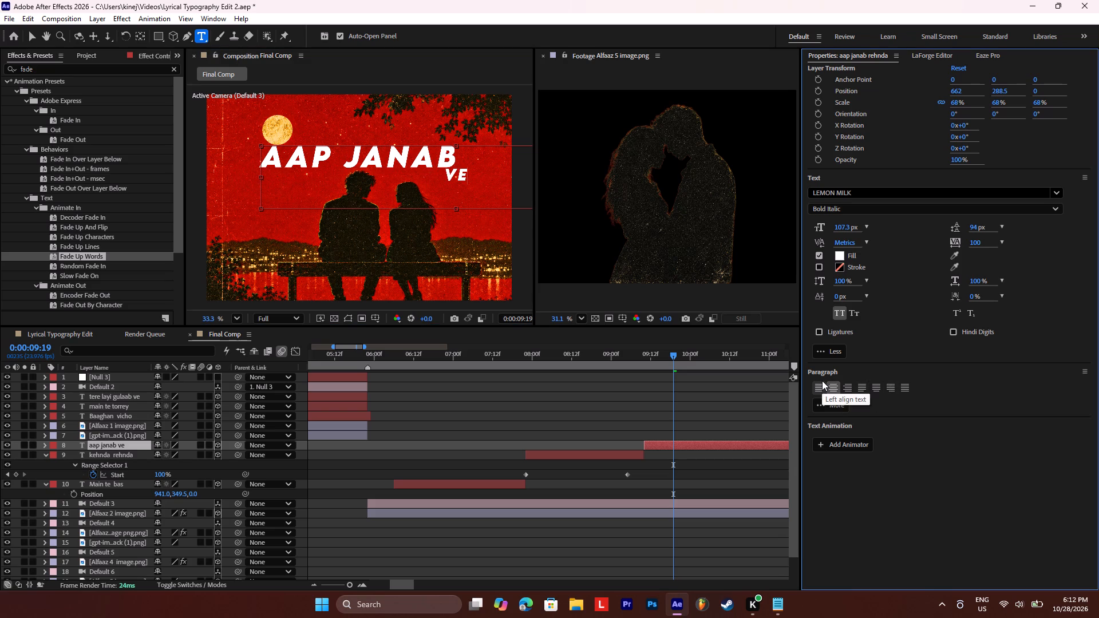
key("ctrl+a")
key("ctrl+z")
key("ctrl+a")
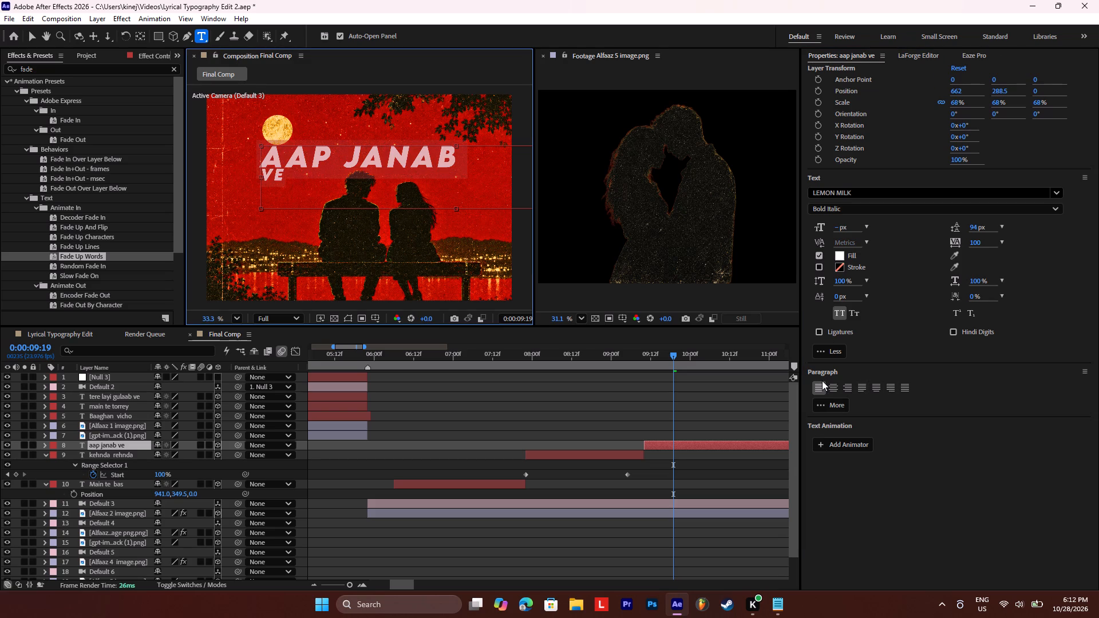
left_click(831, 386)
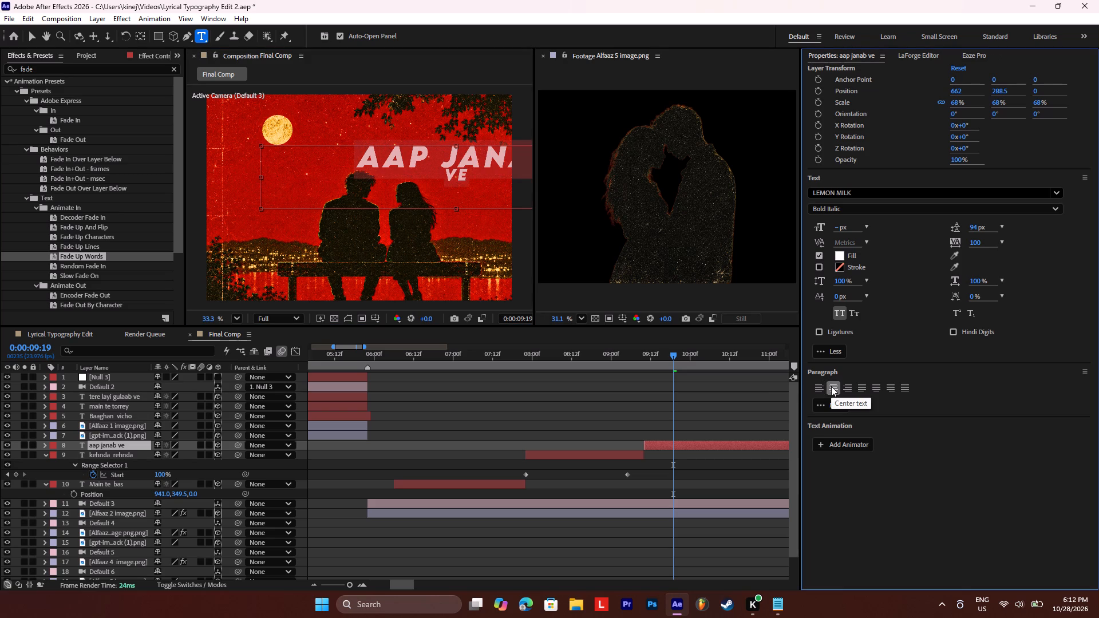
Move the aap janab ve text layer to position 303, 244.5, above the seated couple.
left_click(671, 443)
key("p")
scroll(248, 438, "up", 1)
left_click_drag(164, 455, 118, 455)
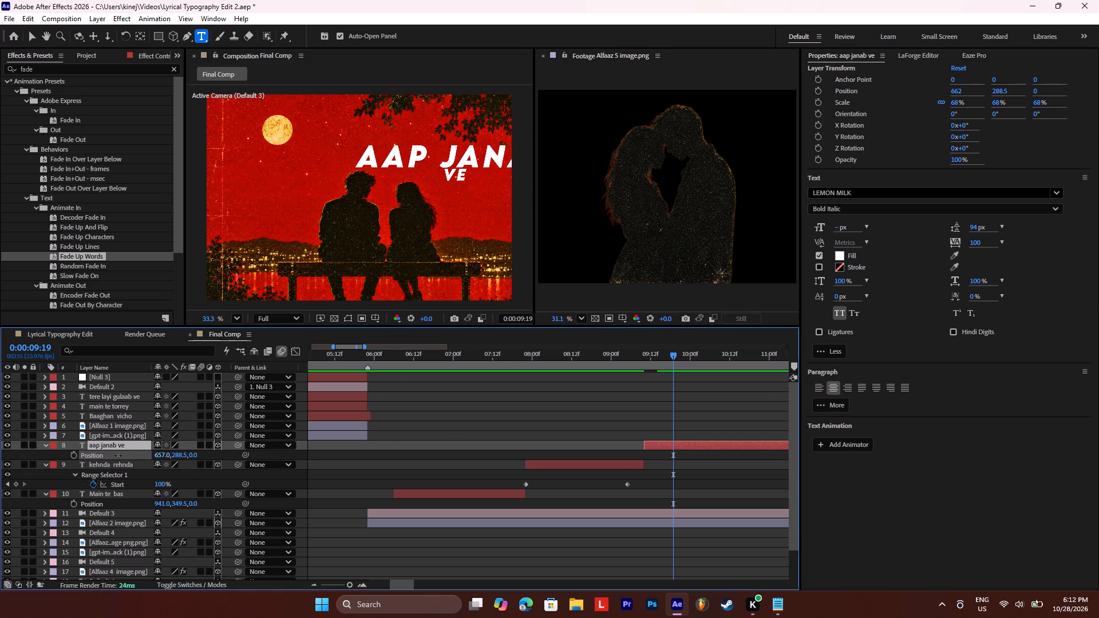
left_click_drag(118, 455, 0, 449)
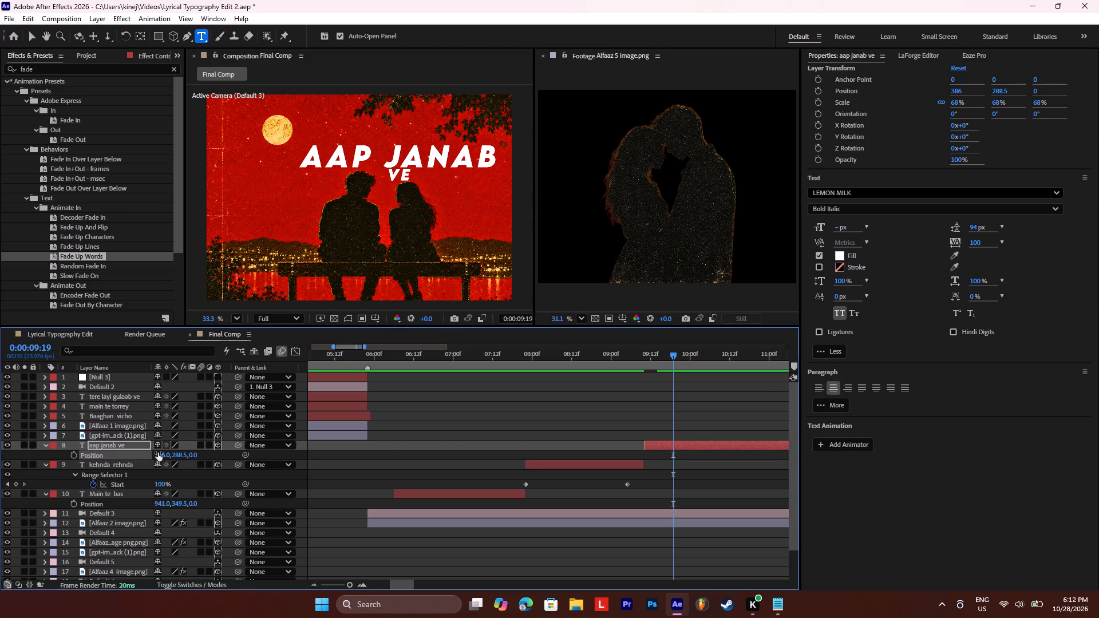
left_click_drag(159, 452, 112, 454)
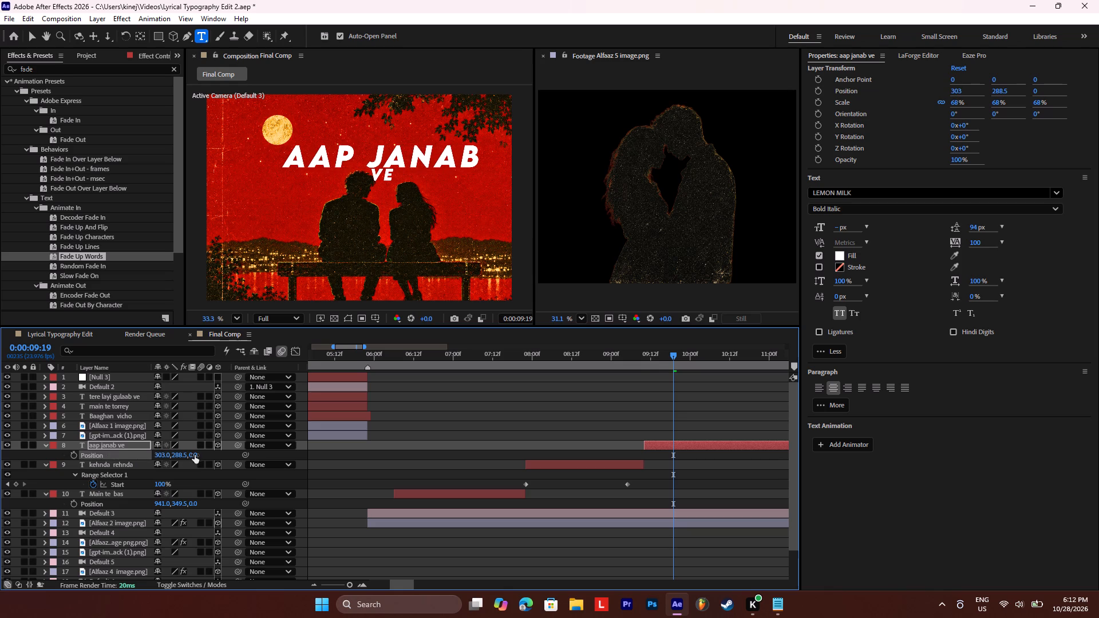
left_click_drag(178, 455, 160, 451)
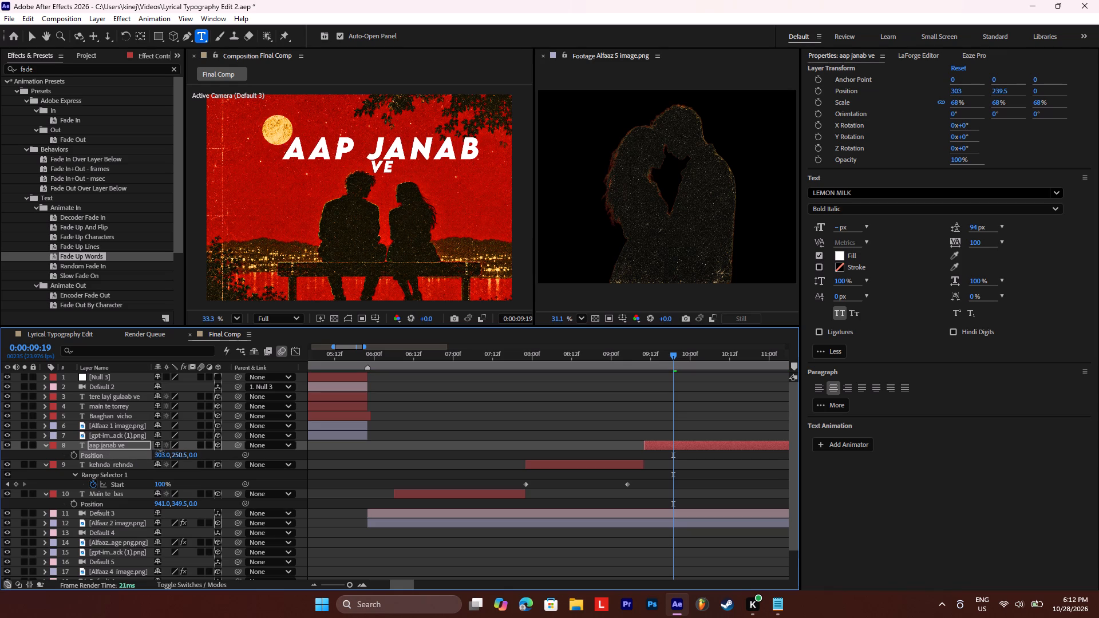
left_click_drag(160, 451, 157, 451)
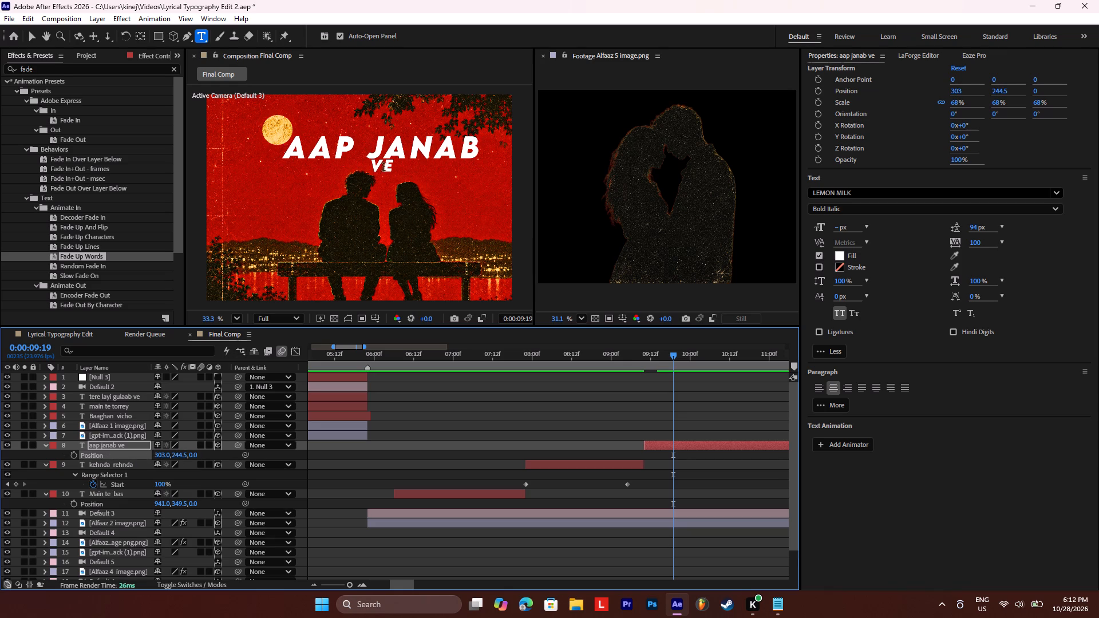
Delete the word VE from the aap janab ve text layer.
left_click_drag(396, 162, 363, 167)
key("BackSpace")
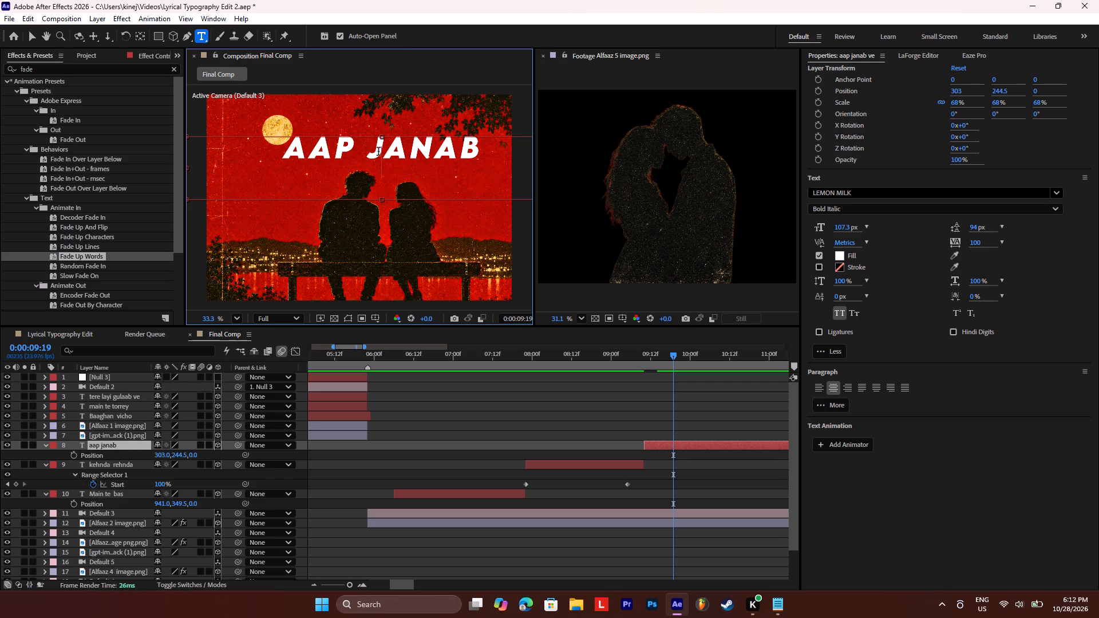
Break the aap janab ve lyric after AAP and complete its second line as JANAB VE.
left_click(373, 147)
key("Return")
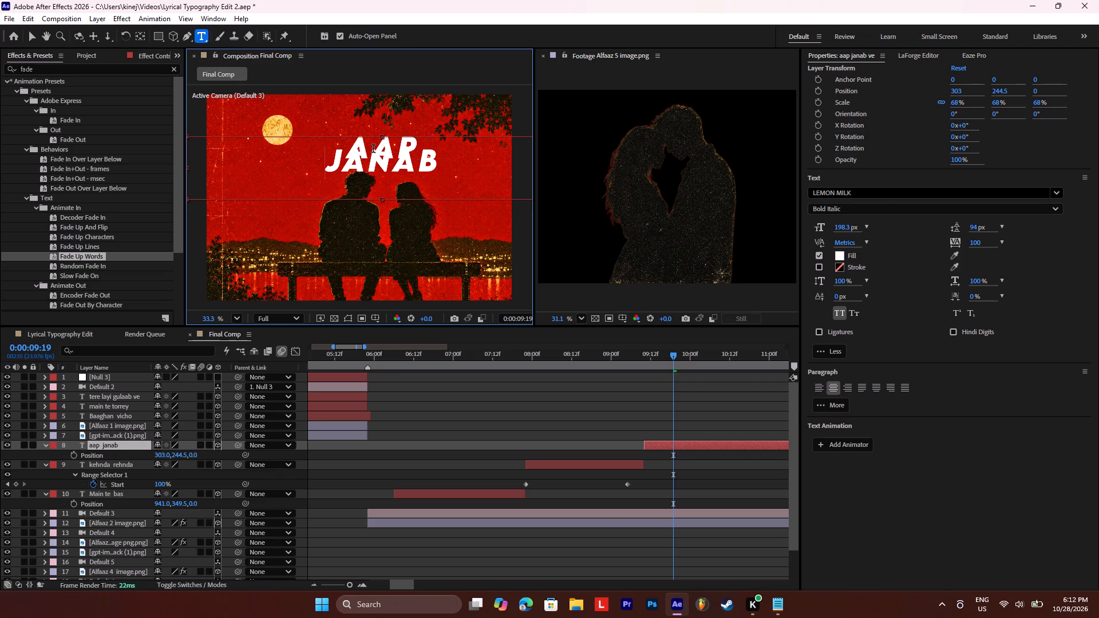
left_click(441, 167)
left_click(438, 159)
key("space")
type("ve")
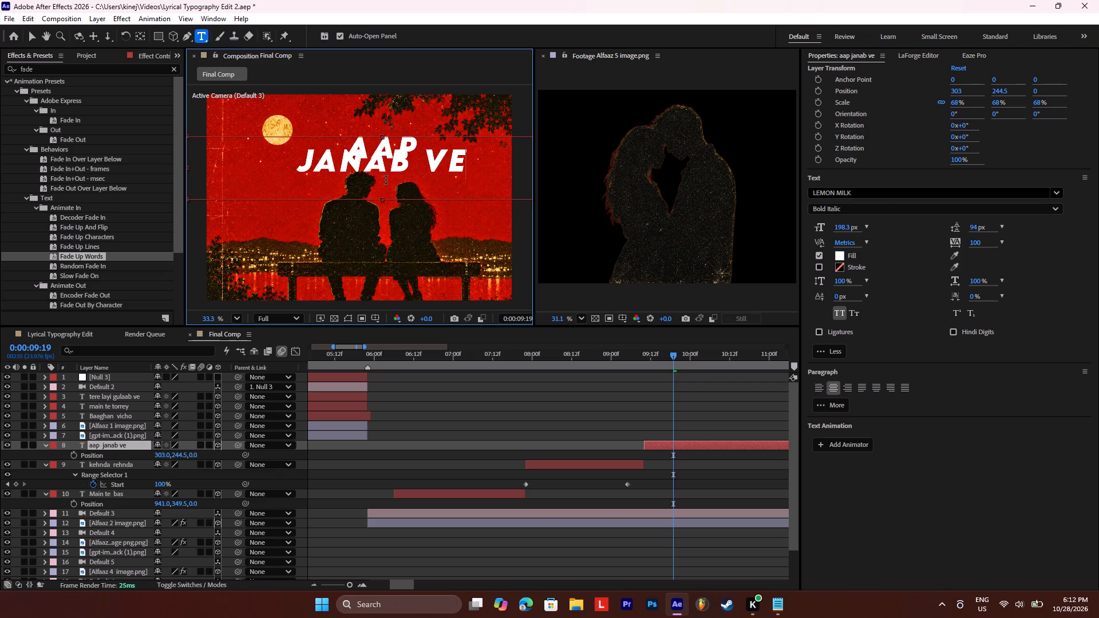
Set the font size of the word AAP to 166.3 px.
left_click_drag(354, 143, 417, 142)
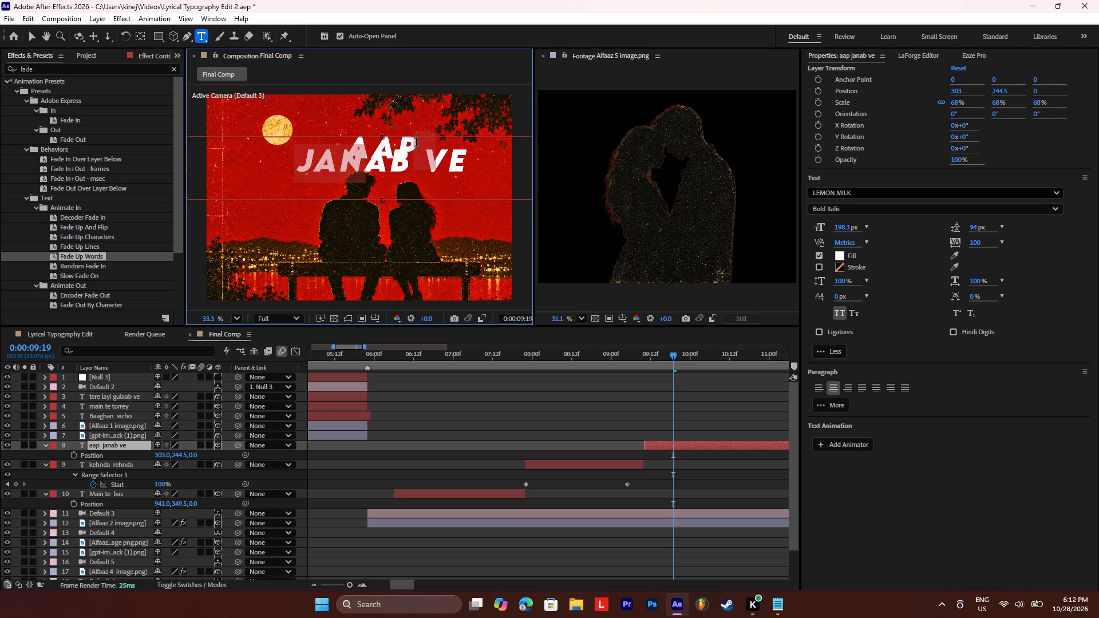
left_click(372, 137)
left_click_drag(346, 136, 420, 134)
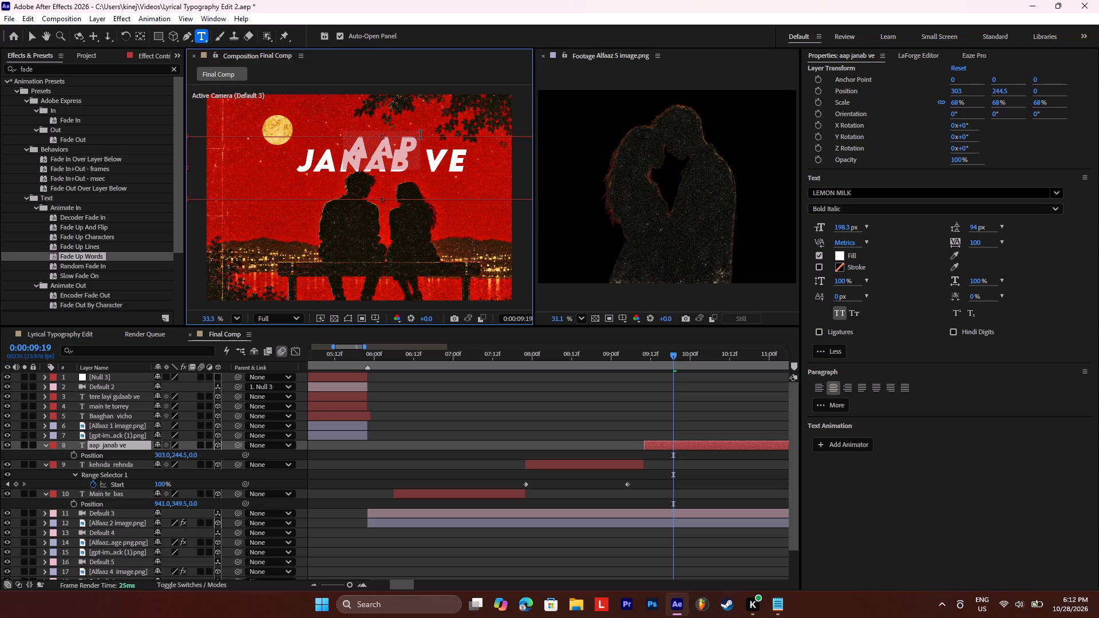
left_click_drag(420, 134, 421, 134)
left_click_drag(847, 228, 829, 231)
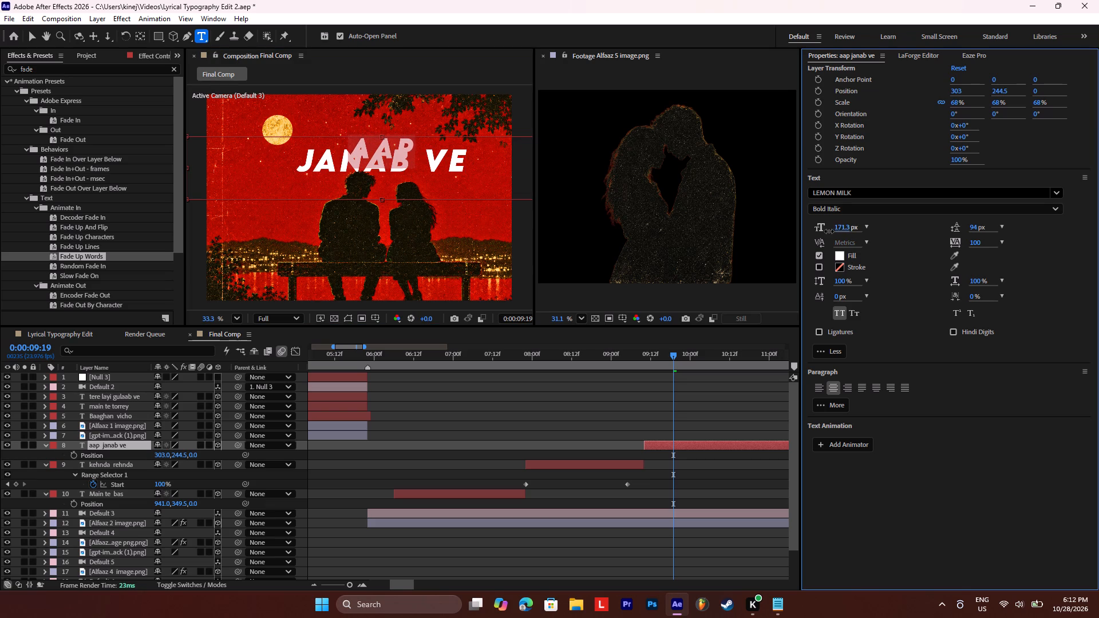
left_click_drag(829, 231, 828, 231)
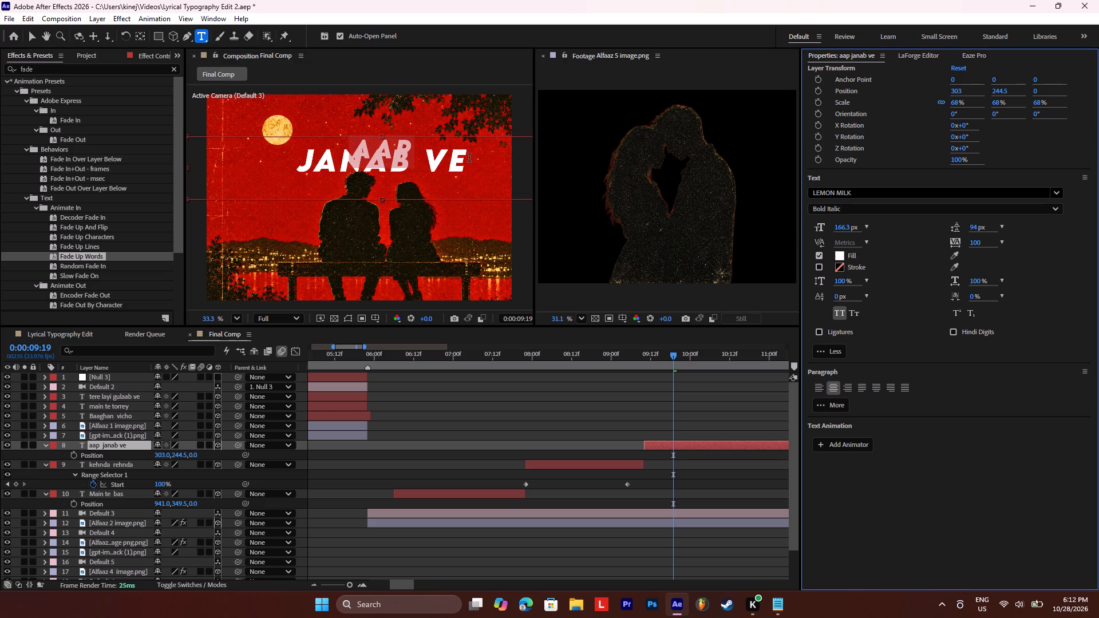
Set the leading of the JANAB VE line to 172 px.
left_click_drag(474, 159, 297, 161)
scroll(880, 278, "up", 1)
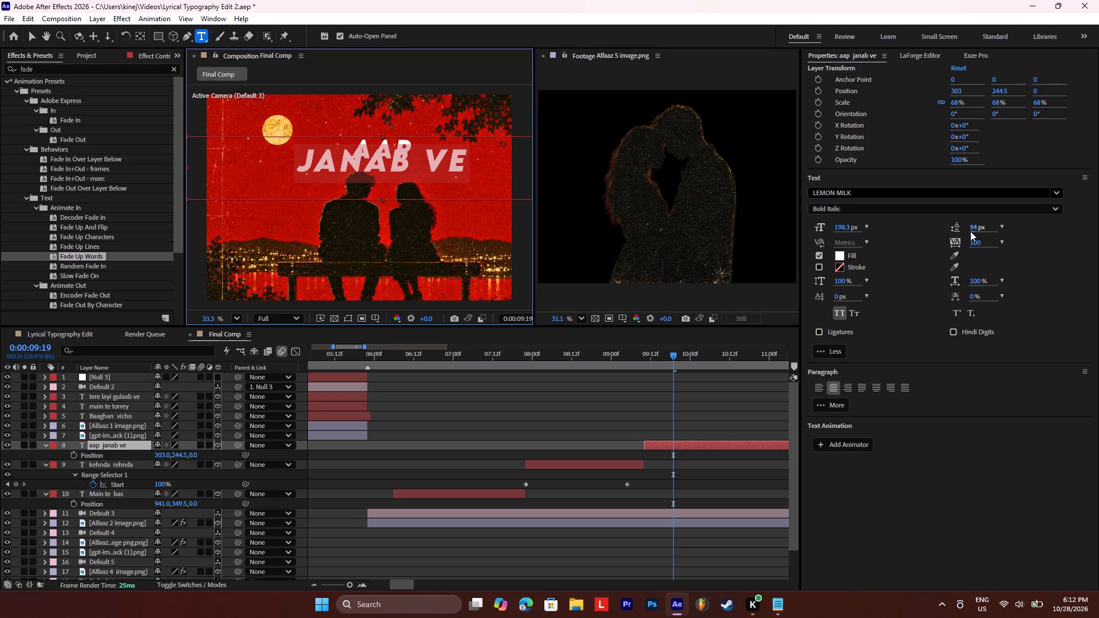
left_click_drag(973, 227, 1029, 235)
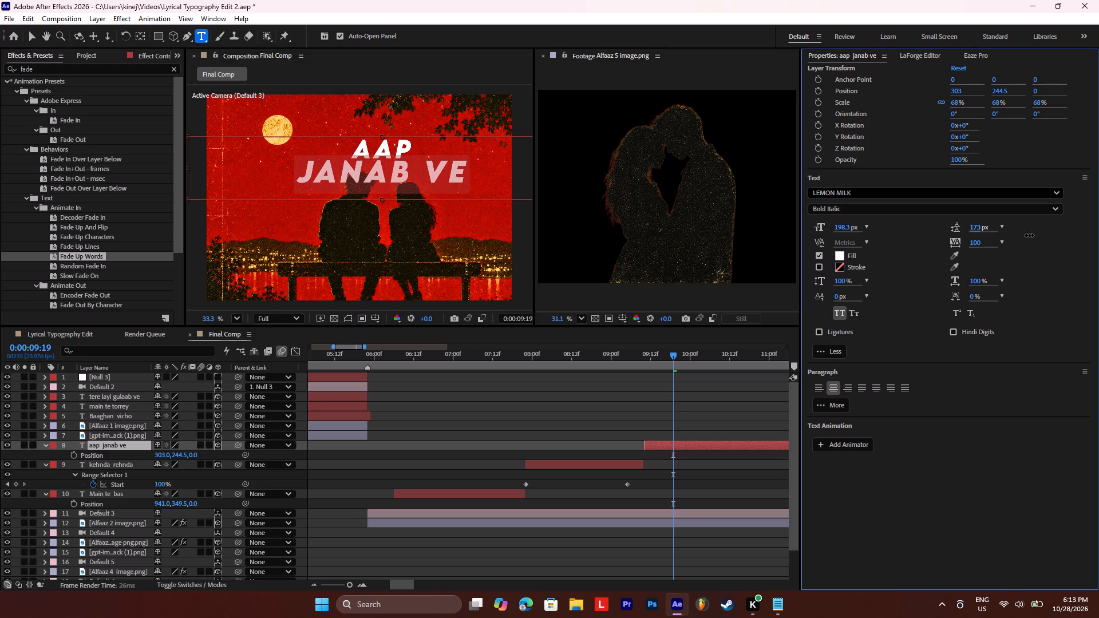
left_click_drag(1029, 235, 1029, 236)
Raise the aap janab ve text layer to position 303, 153.5, clear of the couple's heads.
scroll(669, 230, "down", 1)
scroll(479, 264, "down", 1)
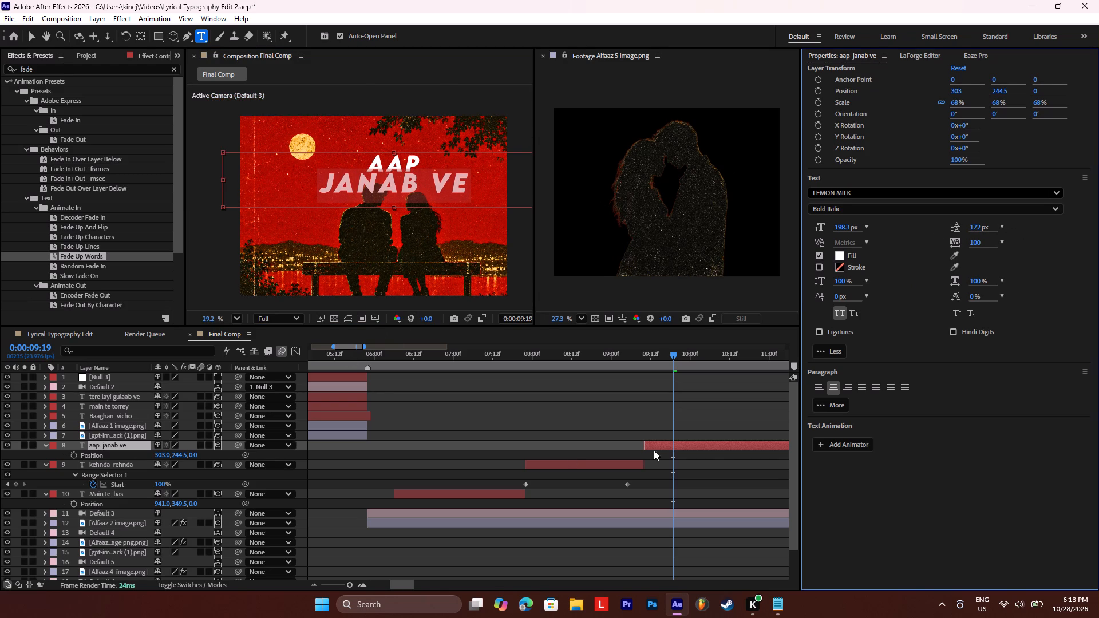
left_click(717, 448)
key("p")
key("p")
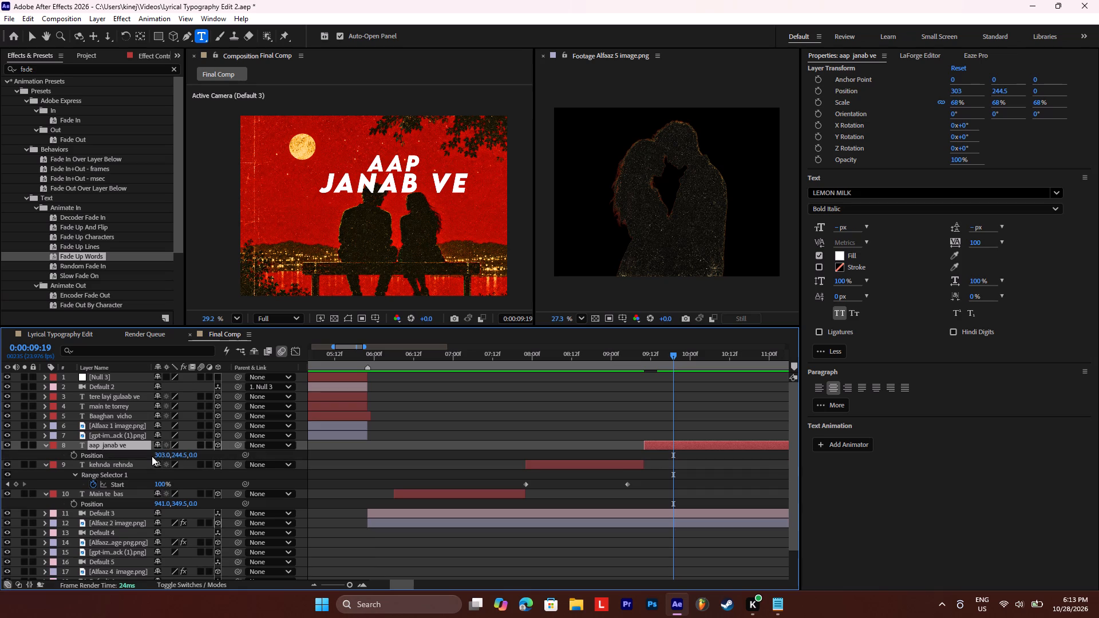
left_click_drag(183, 455, 135, 455)
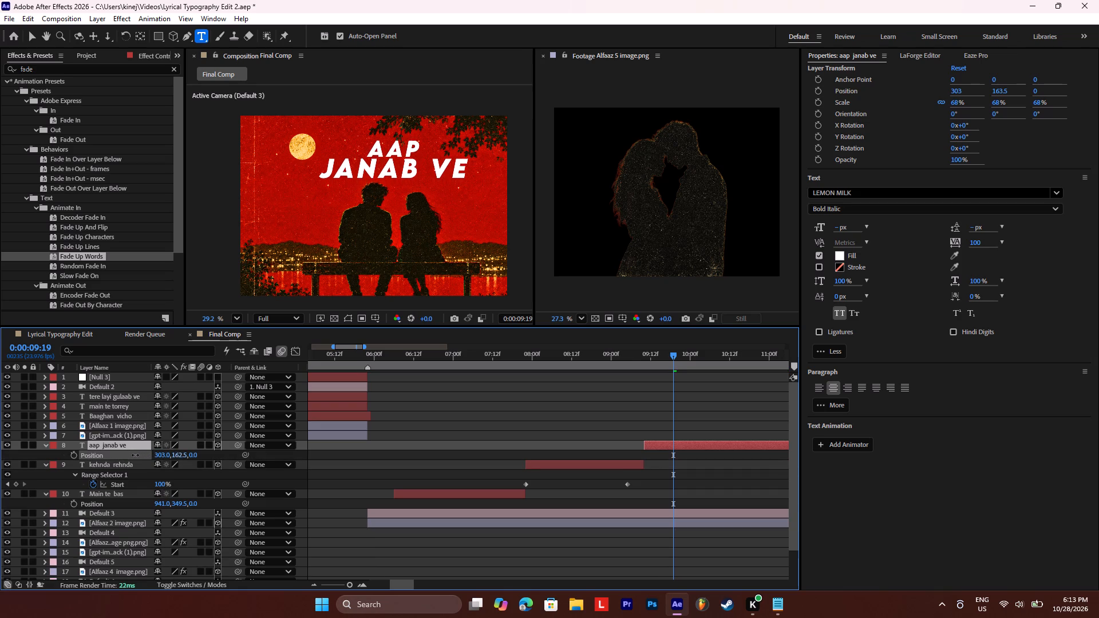
left_click_drag(135, 455, 131, 455)
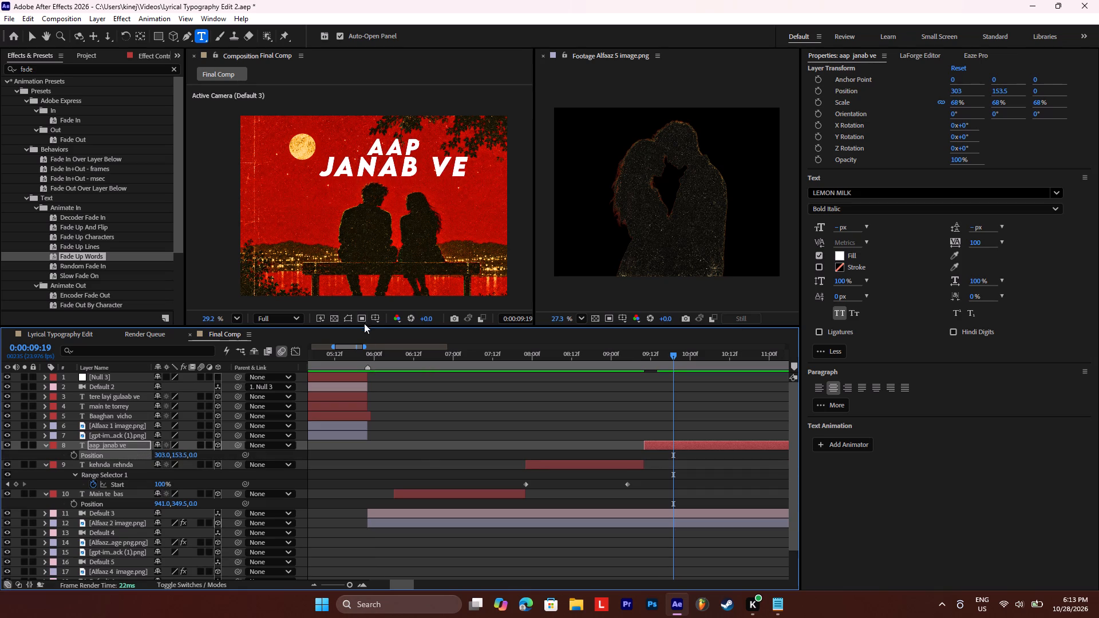
Preview the transition from kehnda rehnda to aap janab ve from around 0:00:09:07.
left_click_drag(655, 348, 636, 352)
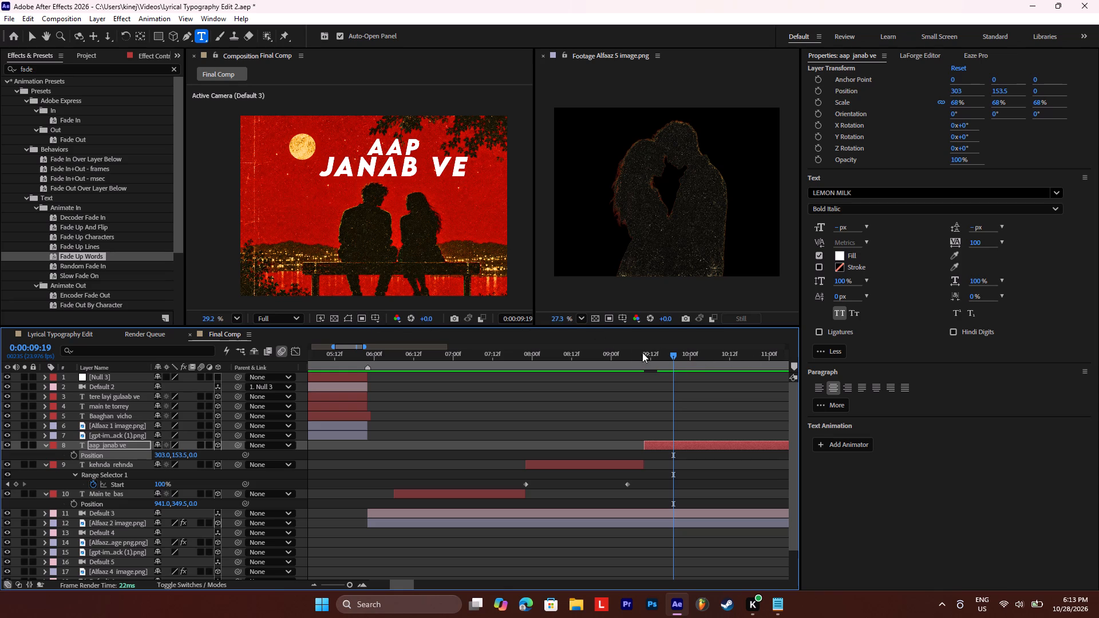
left_click(647, 354)
key("space")
left_click_drag(642, 355, 635, 359)
key("space")
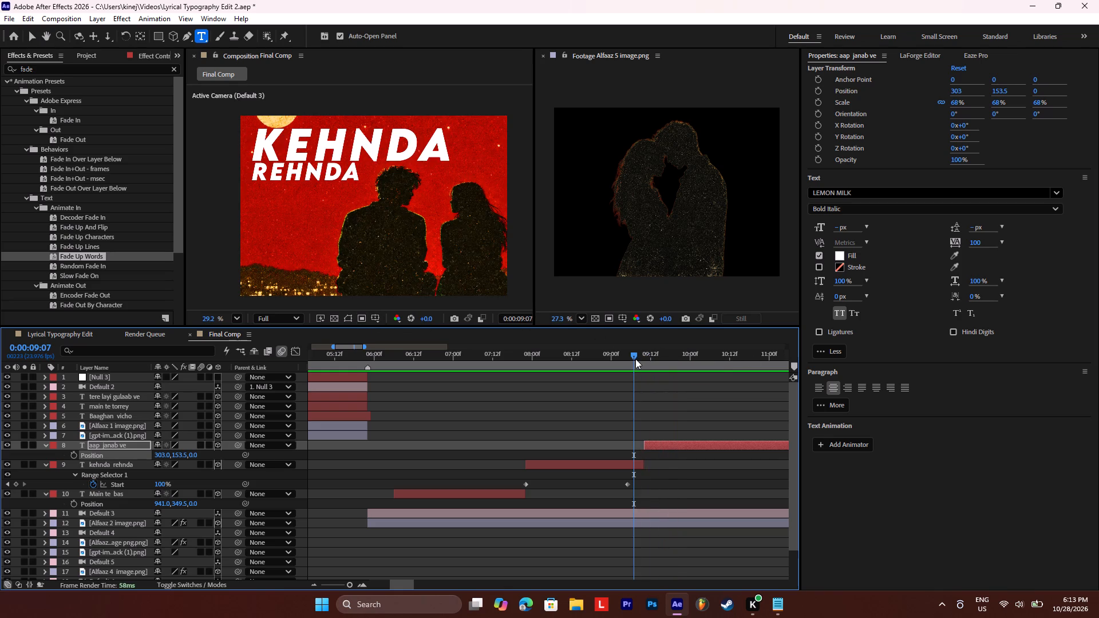
key("space")
left_click(635, 359)
key("space")
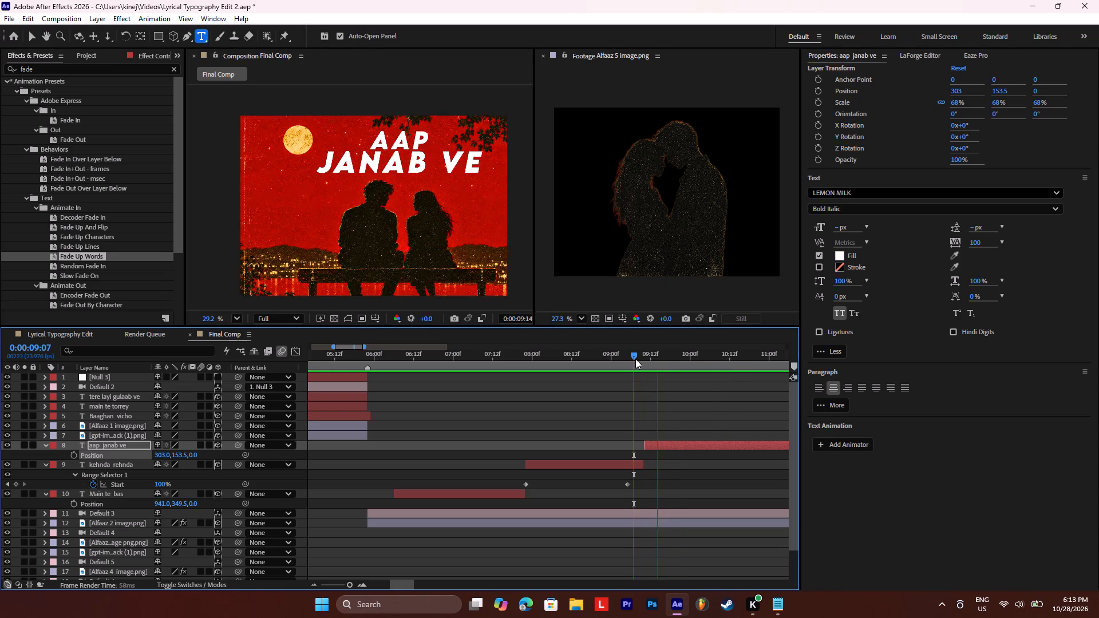
key("space")
left_click(635, 359)
key("space")
key("space")
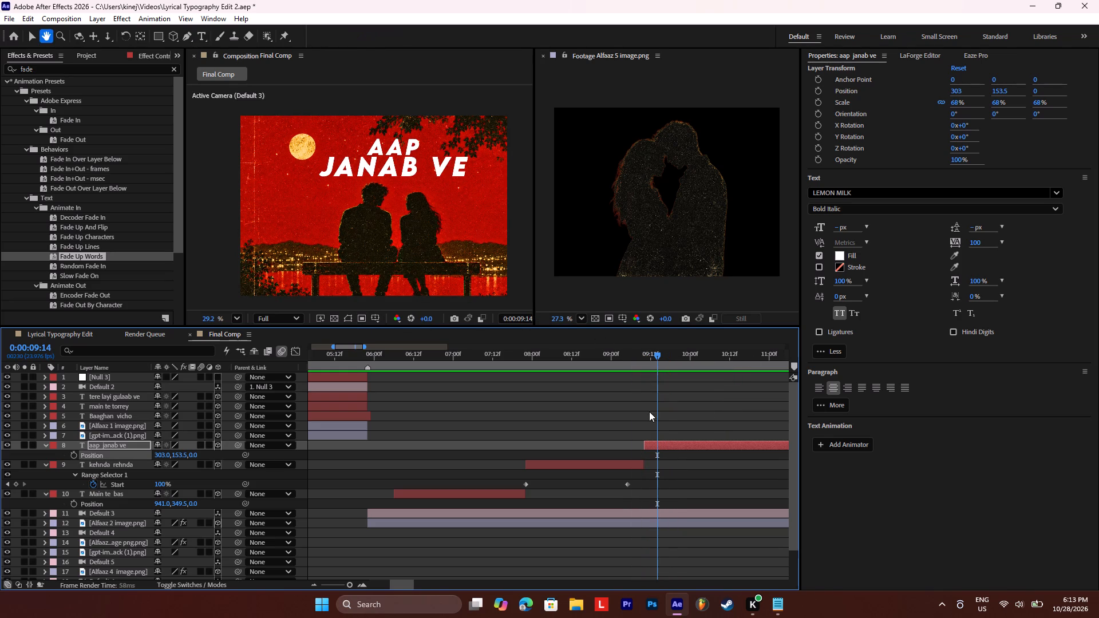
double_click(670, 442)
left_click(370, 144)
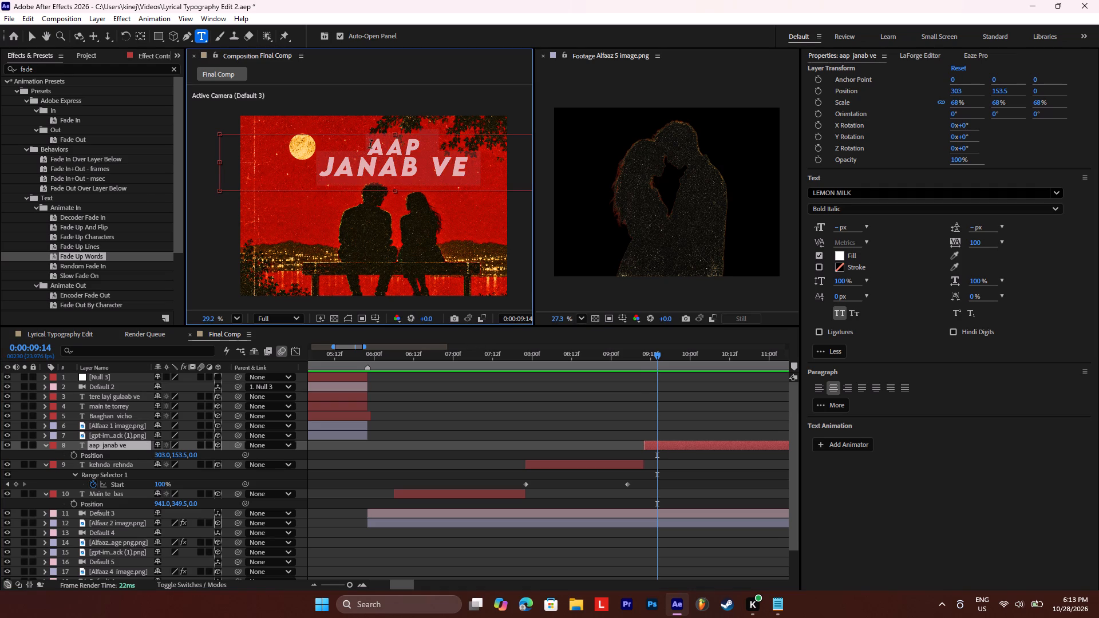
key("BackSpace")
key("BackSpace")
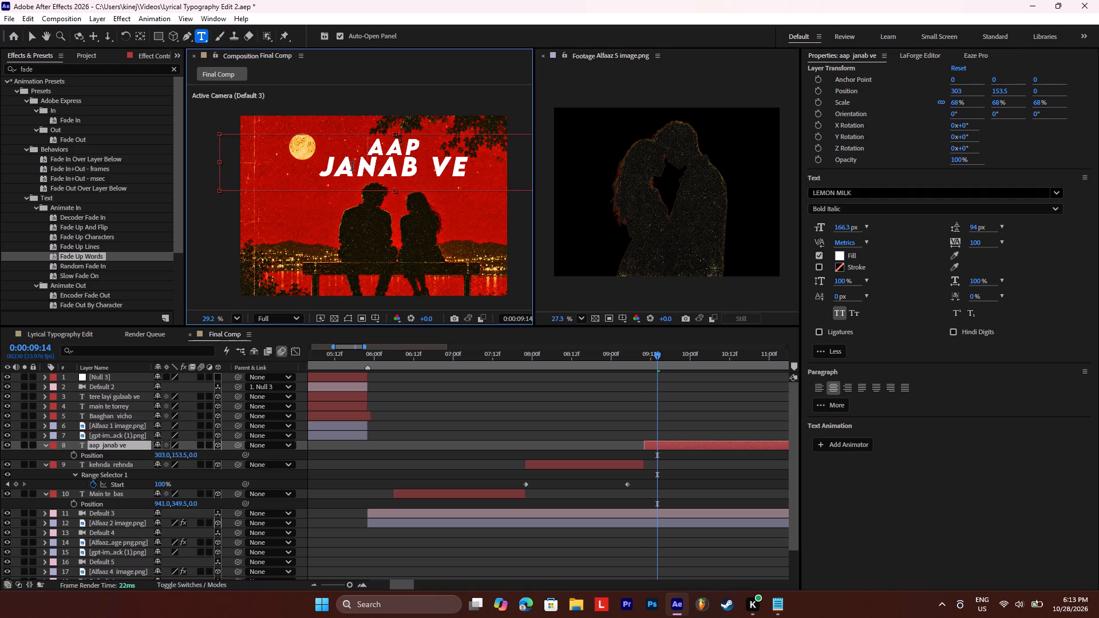
Play back the aap janab ve lyric from 0:00:09:08 to check its timing against the scene.
left_click_drag(650, 354, 638, 355)
key("space")
key("space")
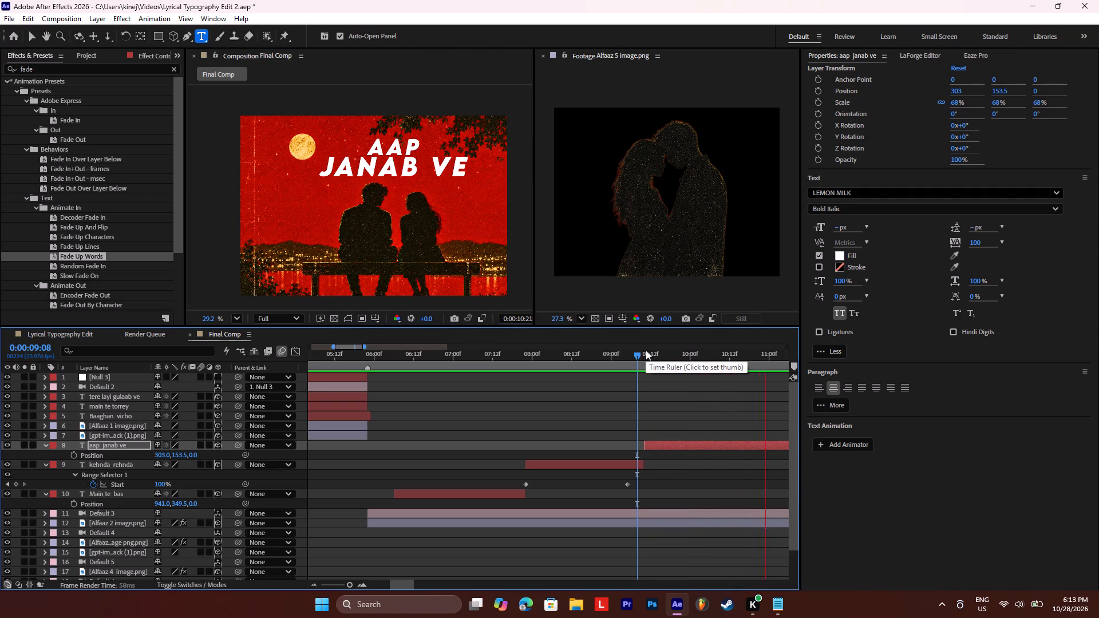
key("space")
key("space")
key("space")
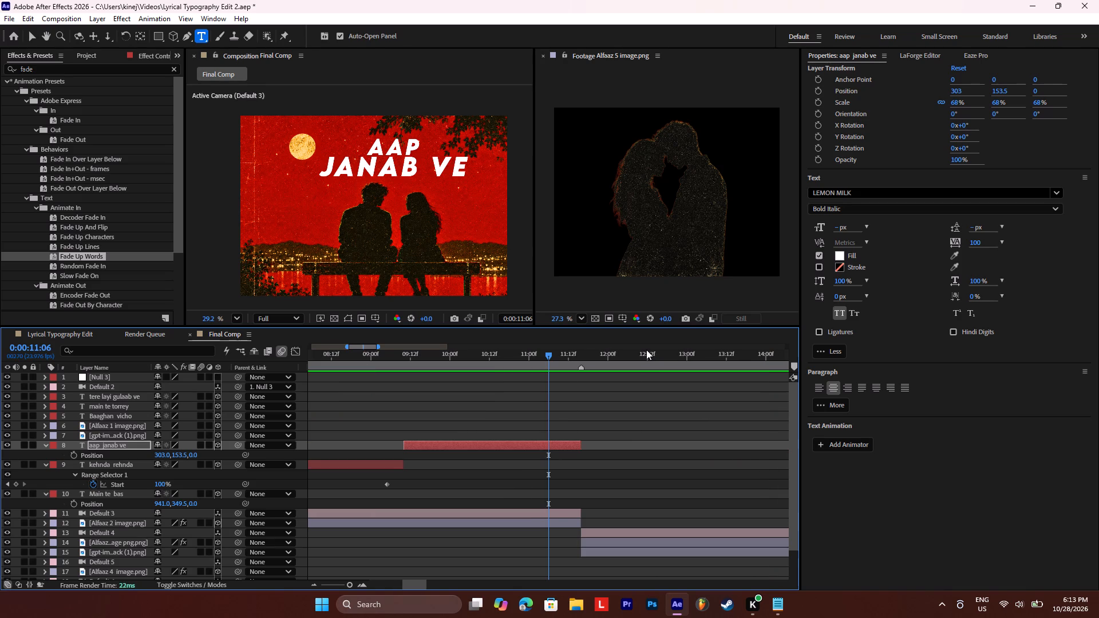
key("space")
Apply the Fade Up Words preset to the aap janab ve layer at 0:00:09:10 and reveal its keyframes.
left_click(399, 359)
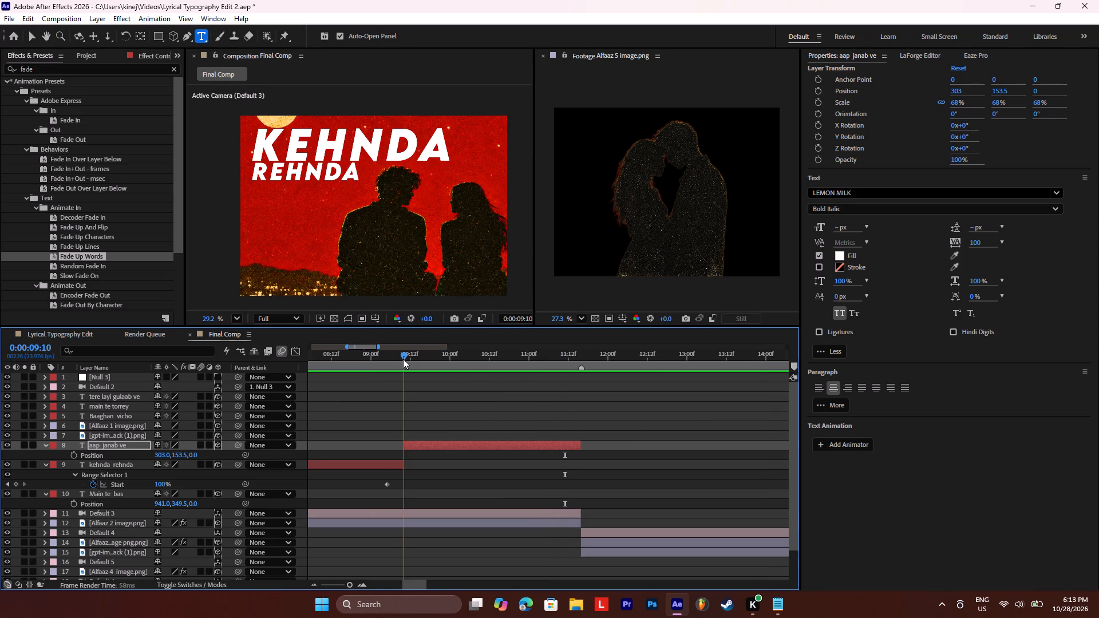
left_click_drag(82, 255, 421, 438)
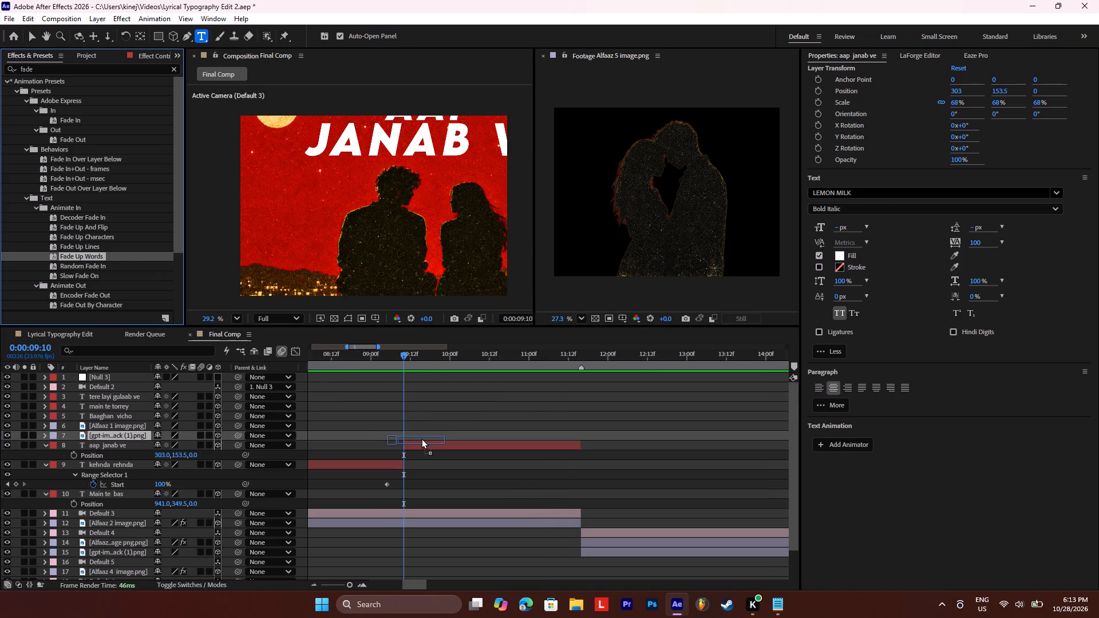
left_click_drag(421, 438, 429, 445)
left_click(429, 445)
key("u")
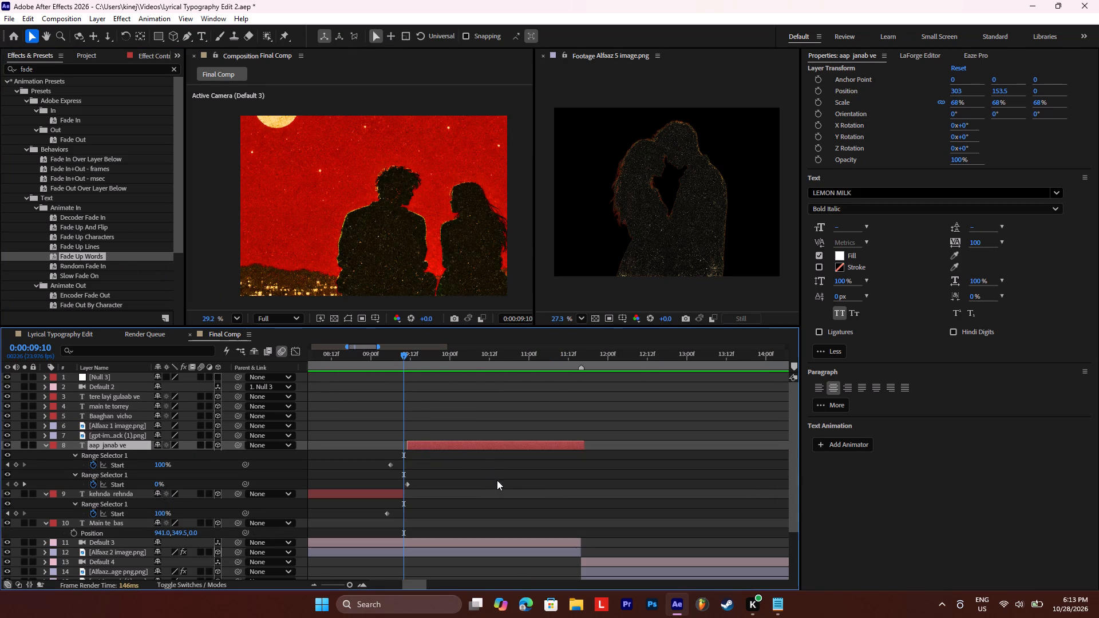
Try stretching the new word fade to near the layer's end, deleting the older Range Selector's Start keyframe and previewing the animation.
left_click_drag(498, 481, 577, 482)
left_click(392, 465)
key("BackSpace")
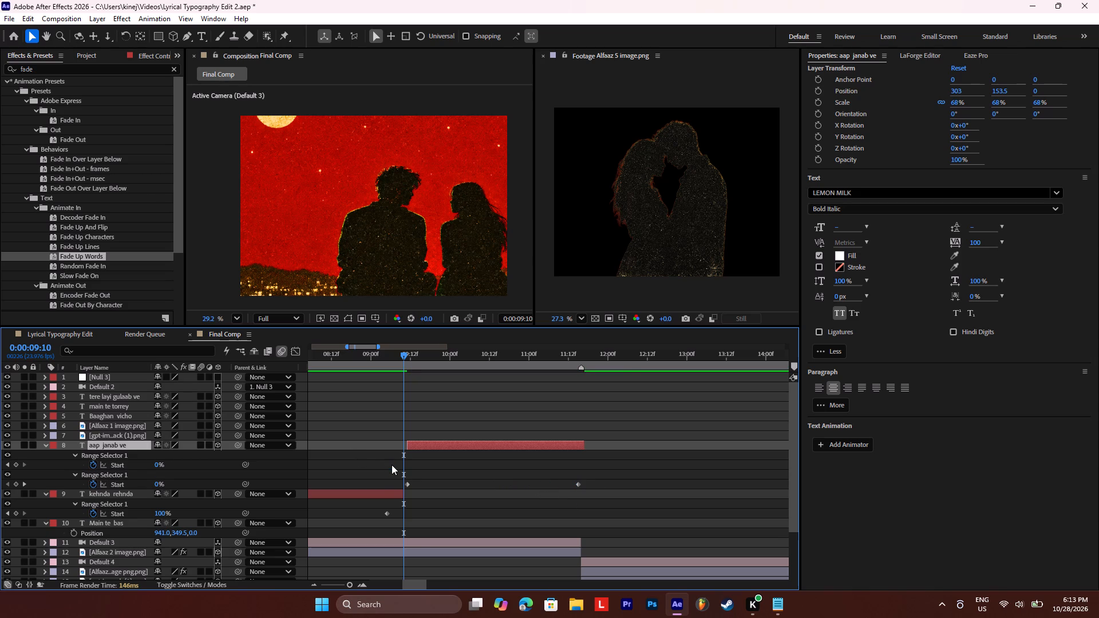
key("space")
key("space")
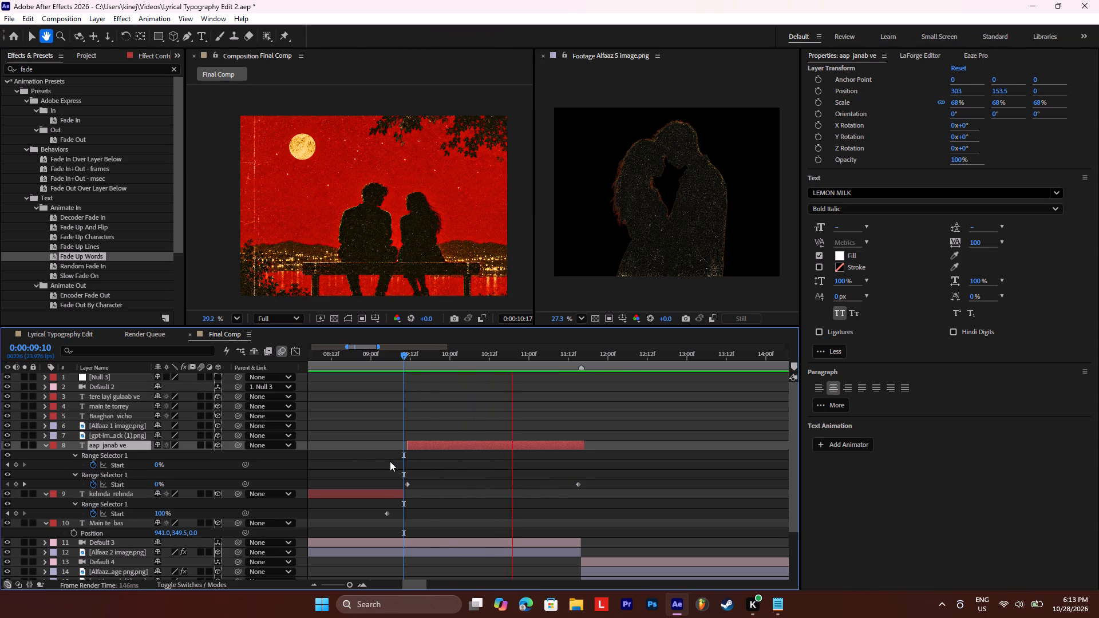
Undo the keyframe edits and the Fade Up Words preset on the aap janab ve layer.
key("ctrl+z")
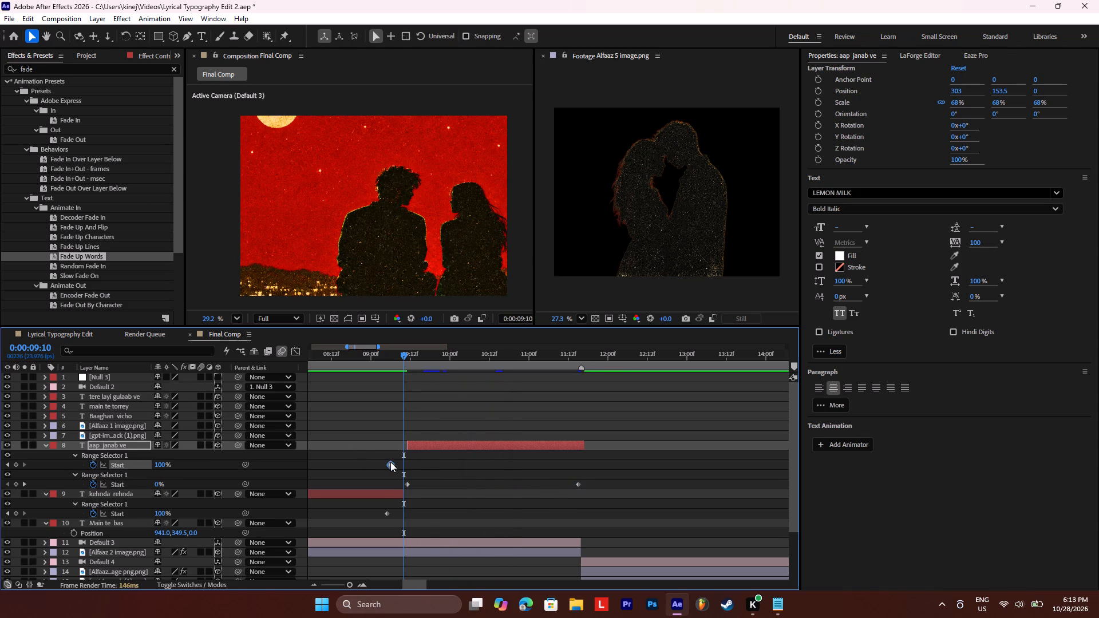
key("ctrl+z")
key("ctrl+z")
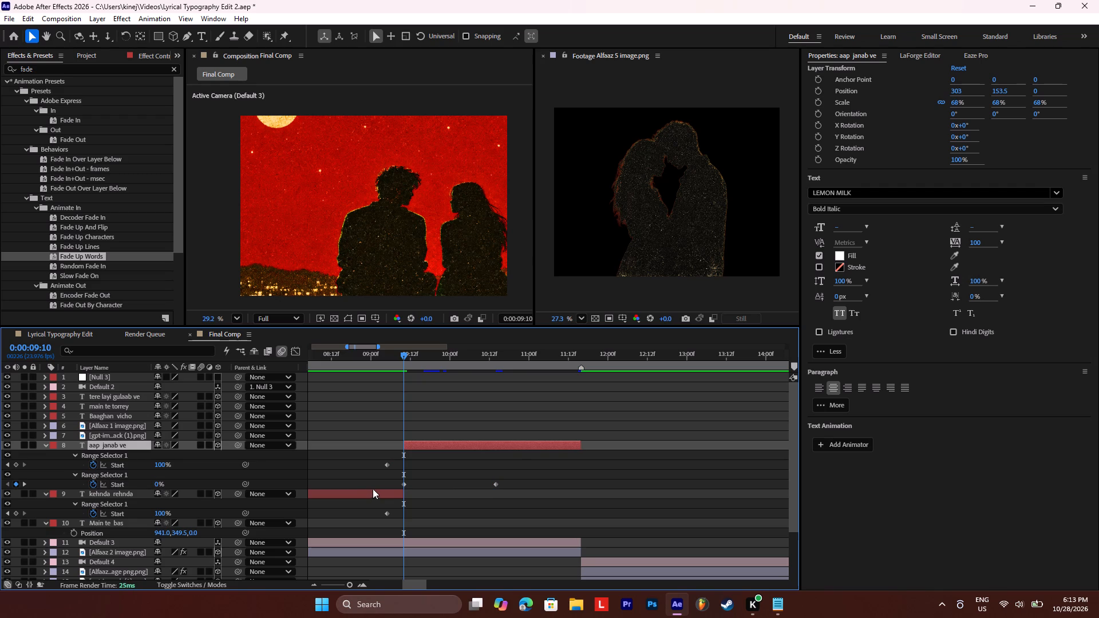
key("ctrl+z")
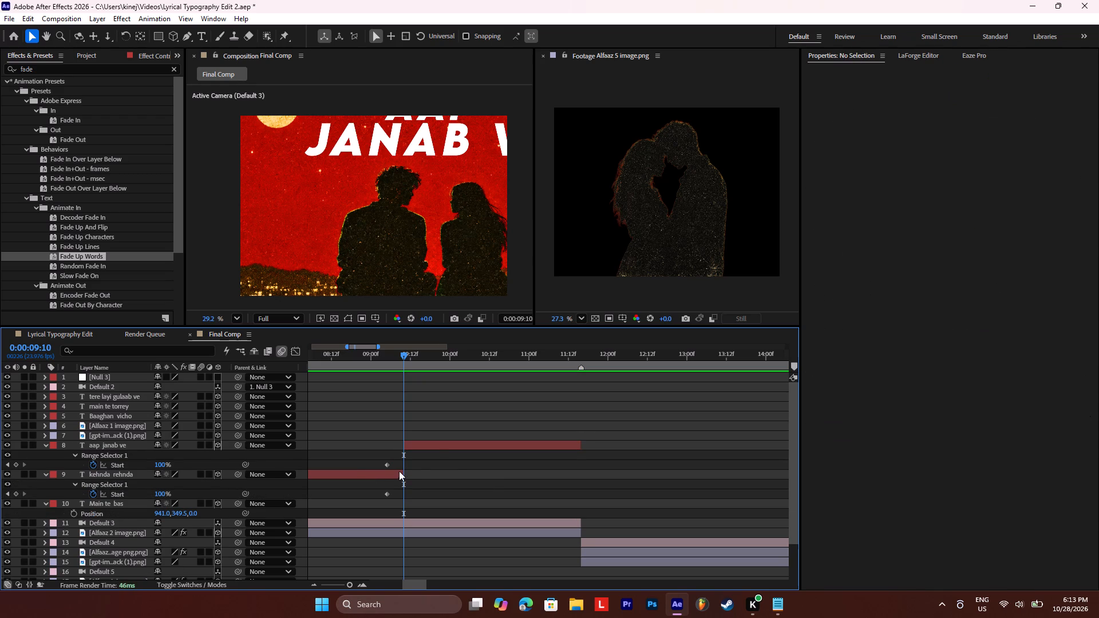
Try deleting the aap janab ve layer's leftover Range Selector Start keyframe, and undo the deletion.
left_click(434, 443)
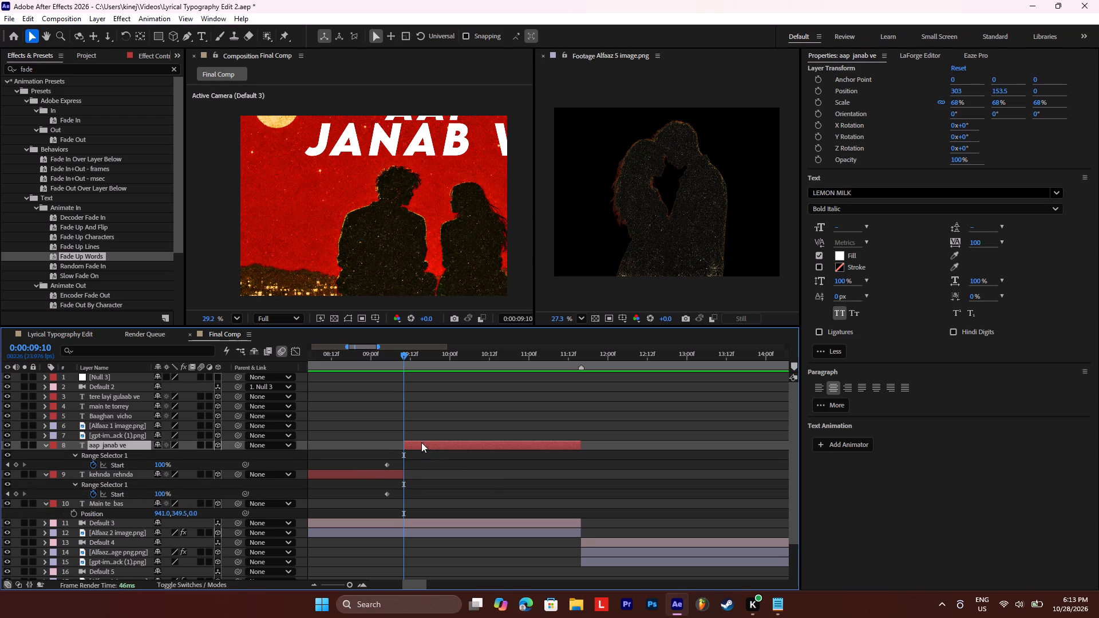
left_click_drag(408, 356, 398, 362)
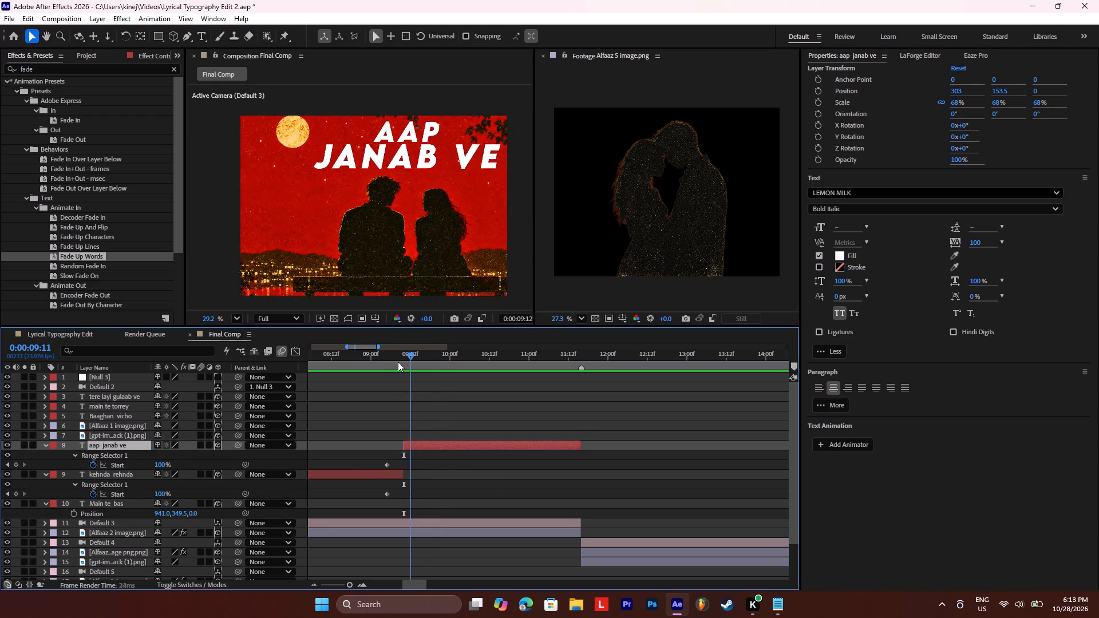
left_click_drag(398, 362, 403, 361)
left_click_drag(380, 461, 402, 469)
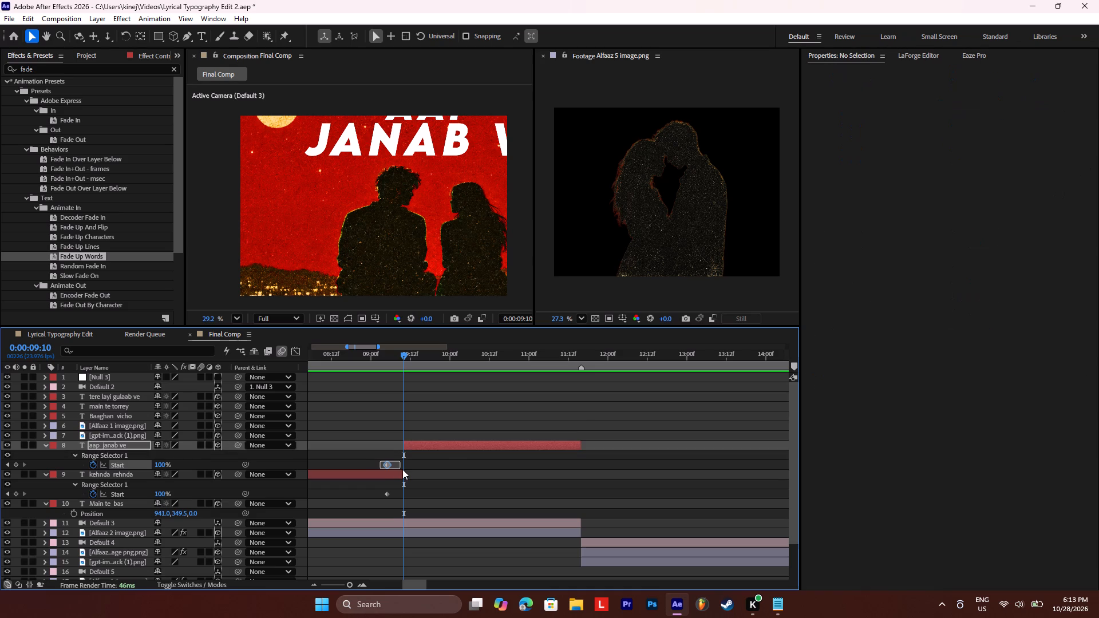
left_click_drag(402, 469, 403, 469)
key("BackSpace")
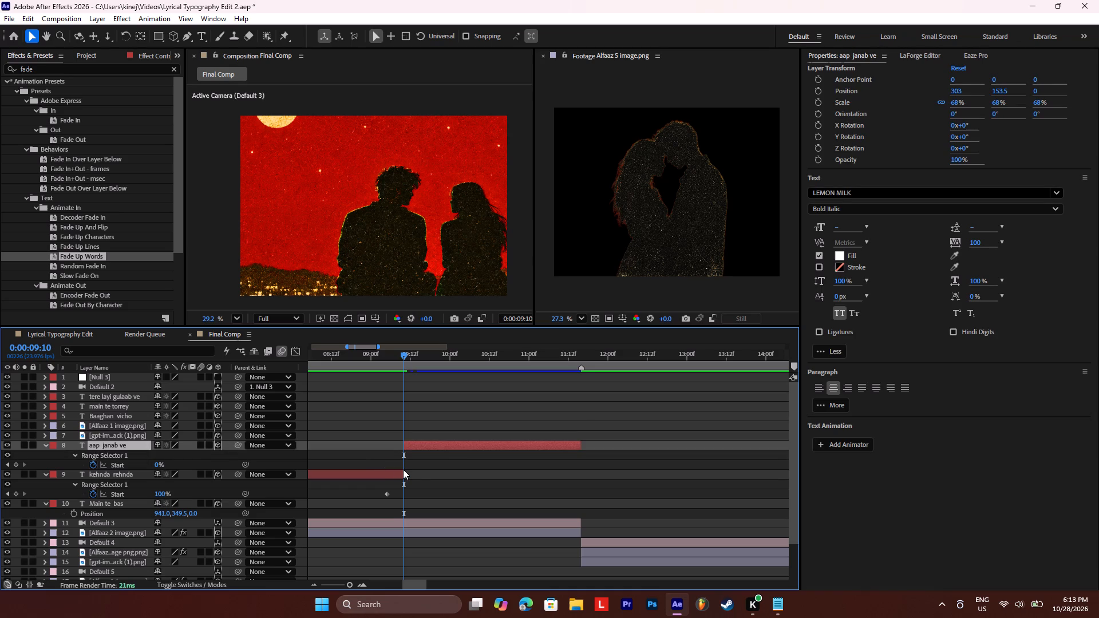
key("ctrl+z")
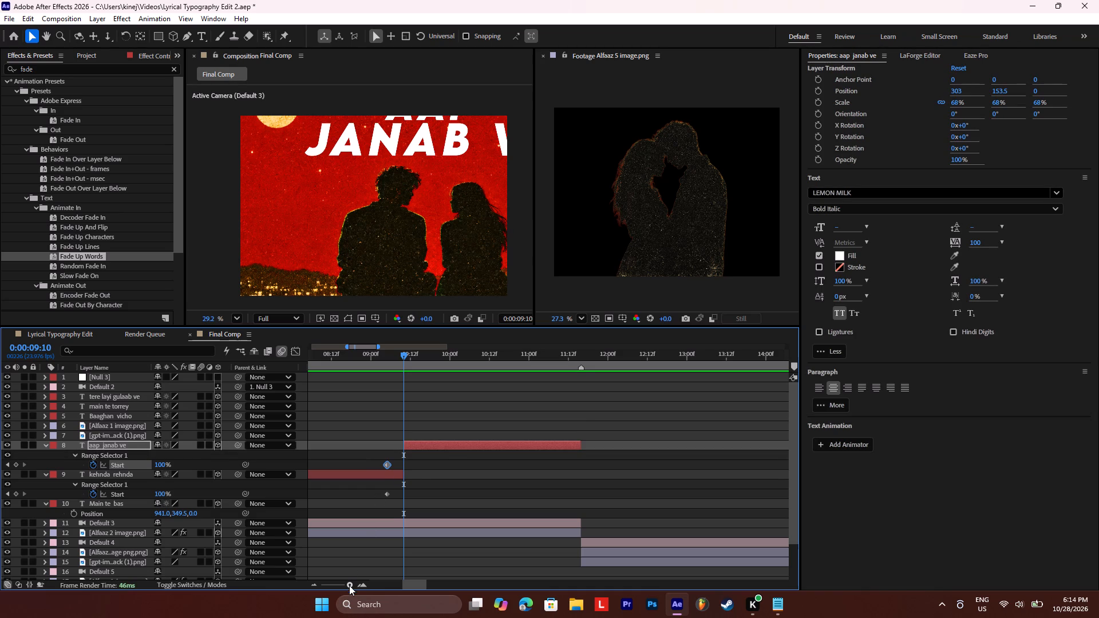
Delete all the leftover Range Selector 1 Start keyframes from the aap janab ve layer.
left_click_drag(401, 586, 407, 585)
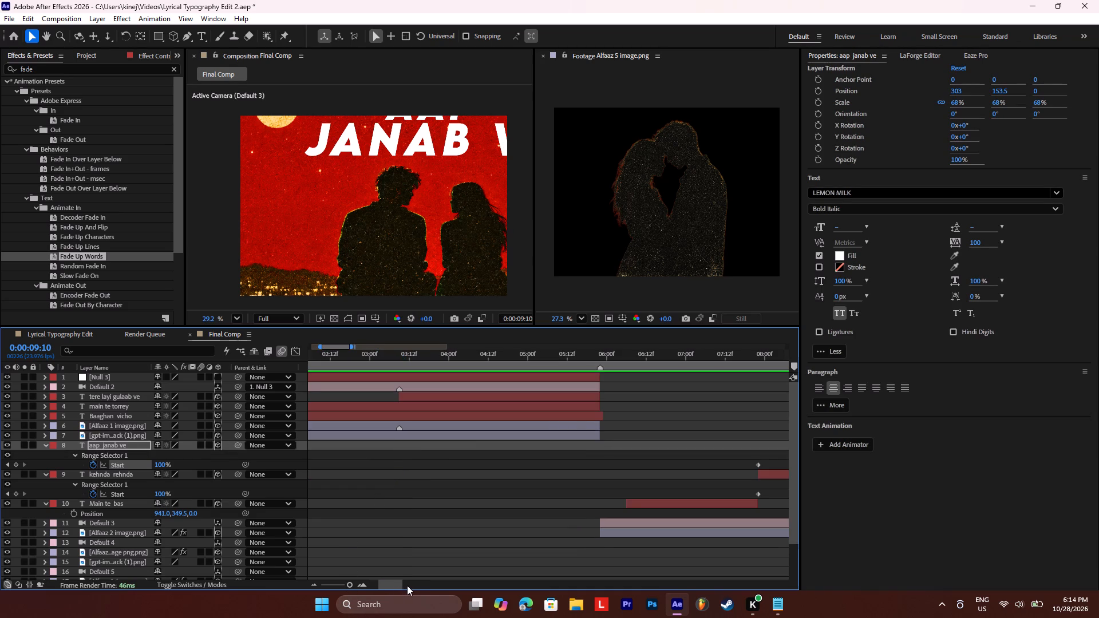
left_click_drag(392, 583, 402, 583)
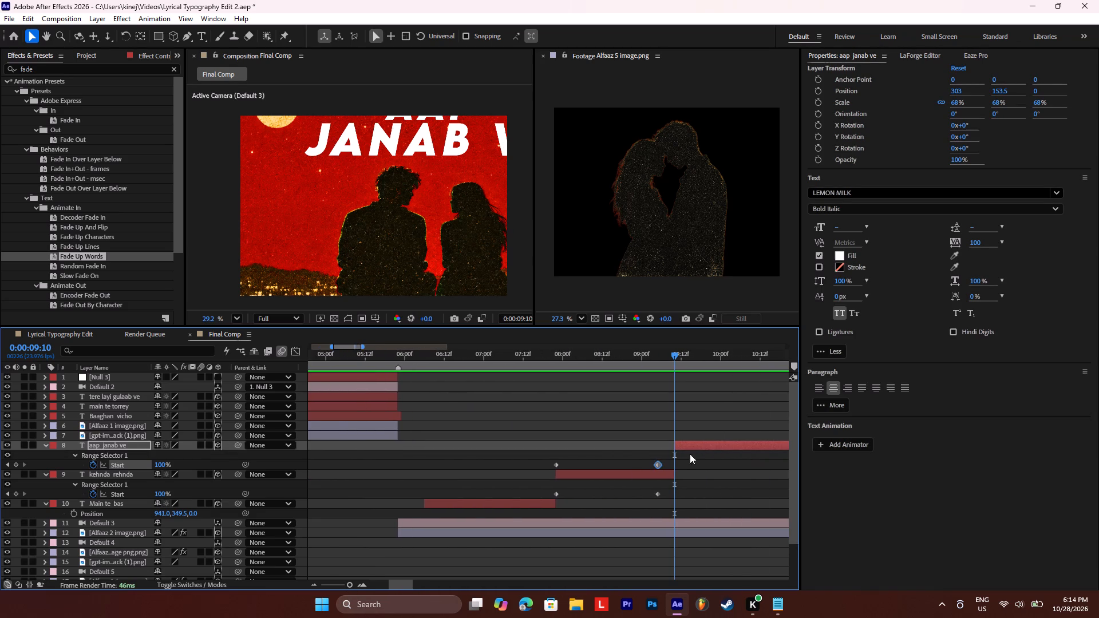
left_click_drag(678, 458, 545, 466)
key("BackSpace")
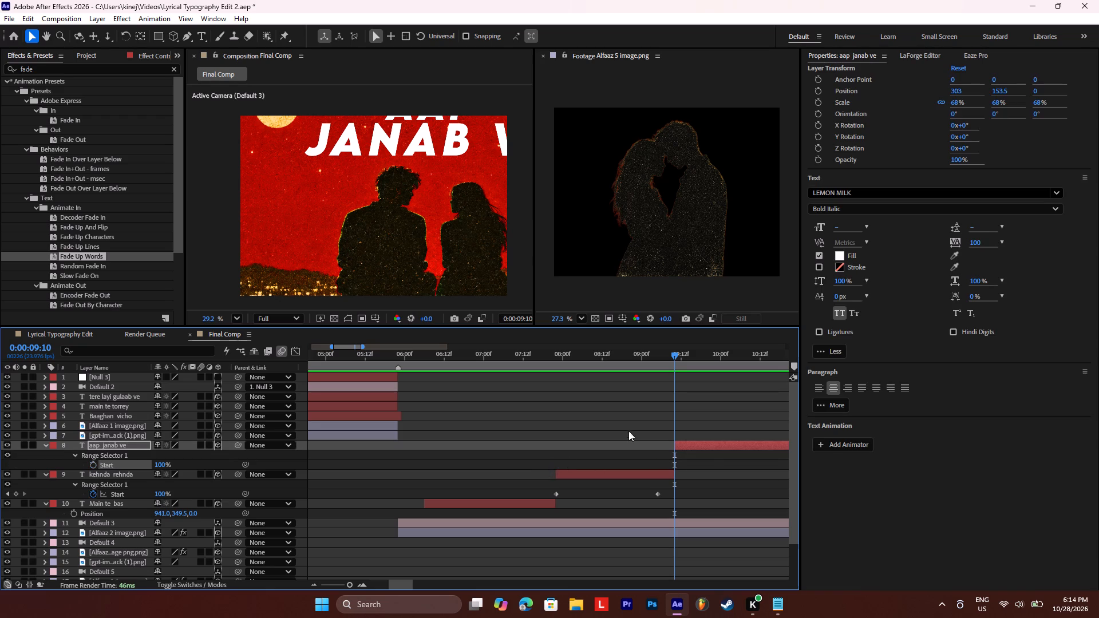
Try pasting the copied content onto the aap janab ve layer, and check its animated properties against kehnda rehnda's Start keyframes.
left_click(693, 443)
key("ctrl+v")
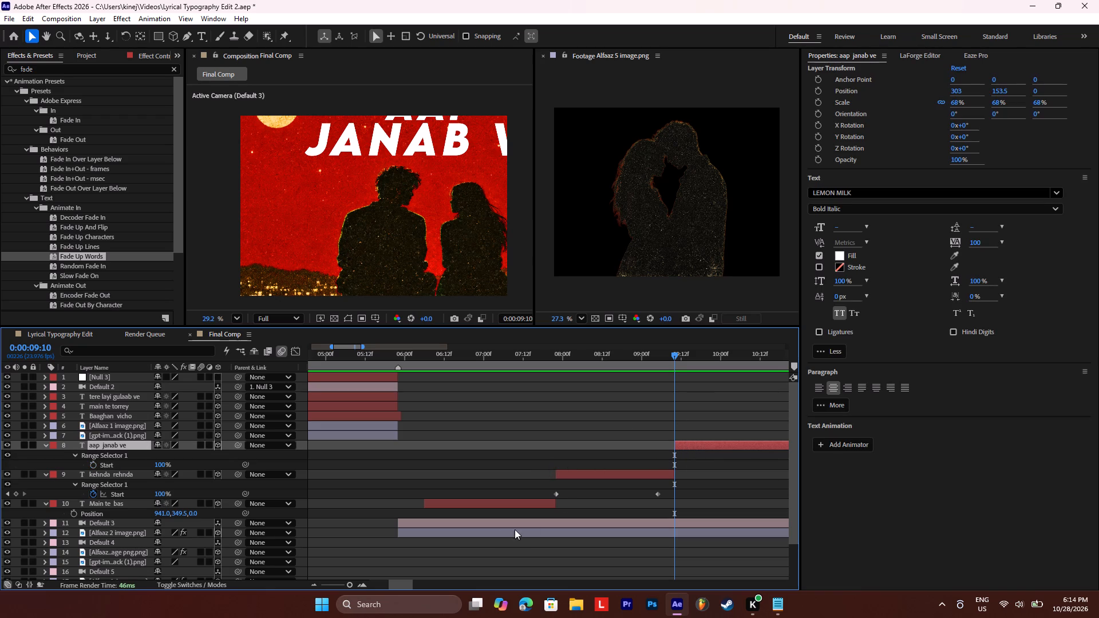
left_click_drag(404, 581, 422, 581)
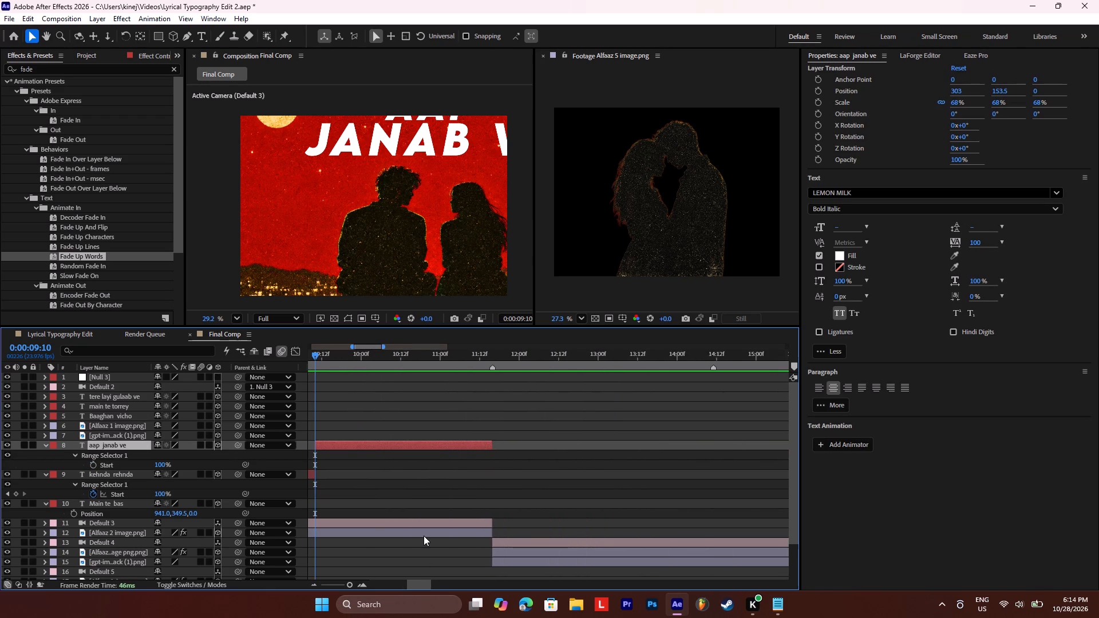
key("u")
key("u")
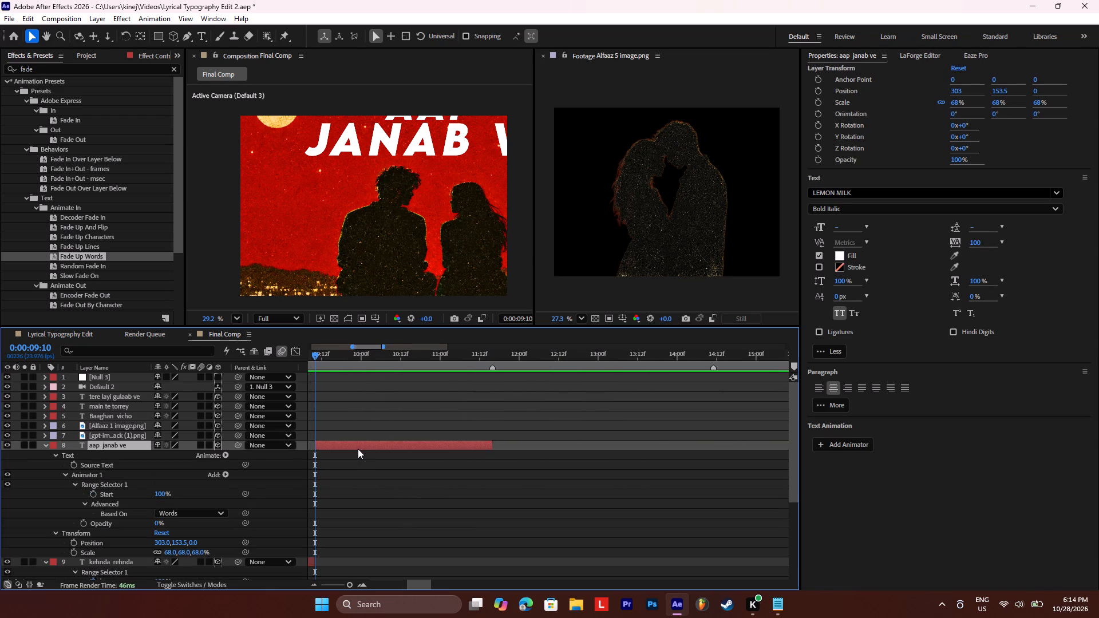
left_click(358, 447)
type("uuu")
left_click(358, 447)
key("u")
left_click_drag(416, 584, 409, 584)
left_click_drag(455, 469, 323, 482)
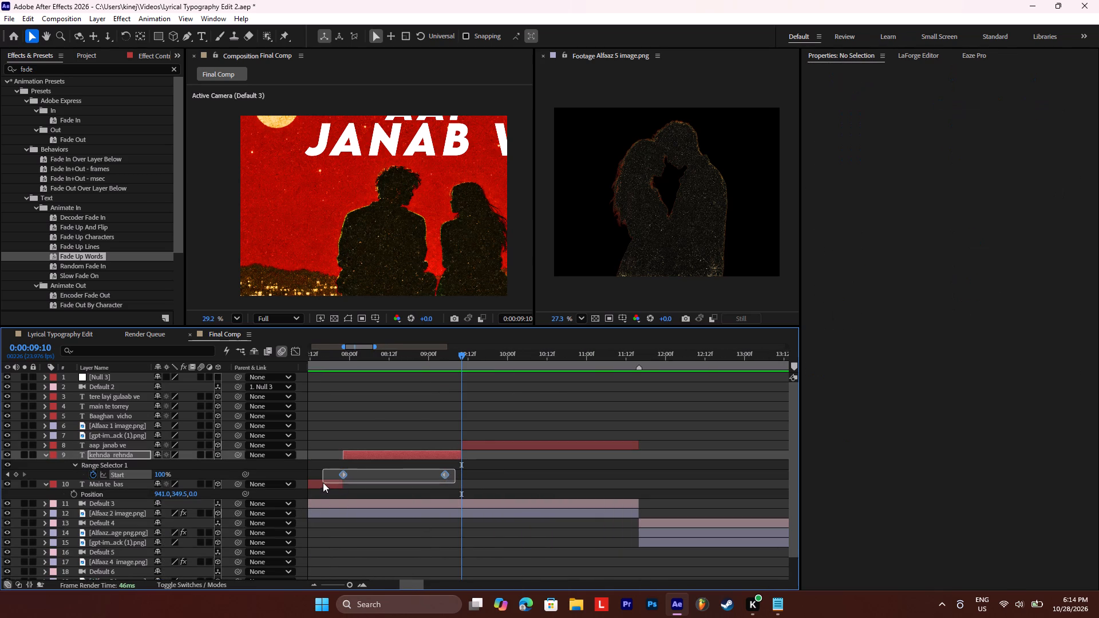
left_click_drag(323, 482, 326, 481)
Apply the Fade Up Words preset to the aap janab ve layer at 0:00:09:10 and reveal its keyframes.
left_click(484, 446)
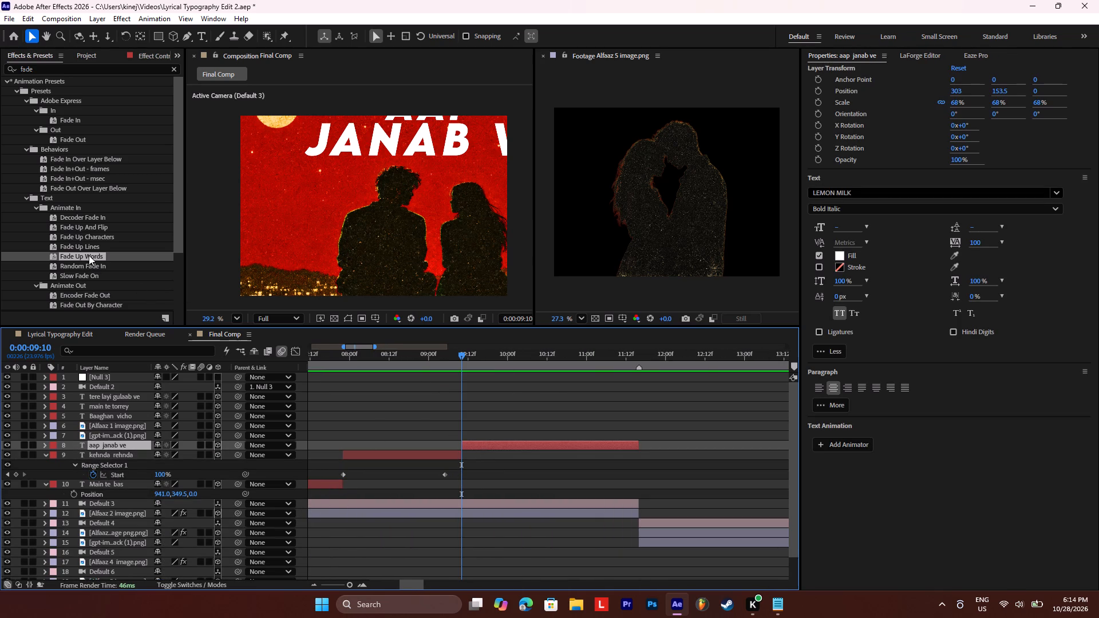
left_click_drag(88, 254, 514, 443)
left_click(514, 443)
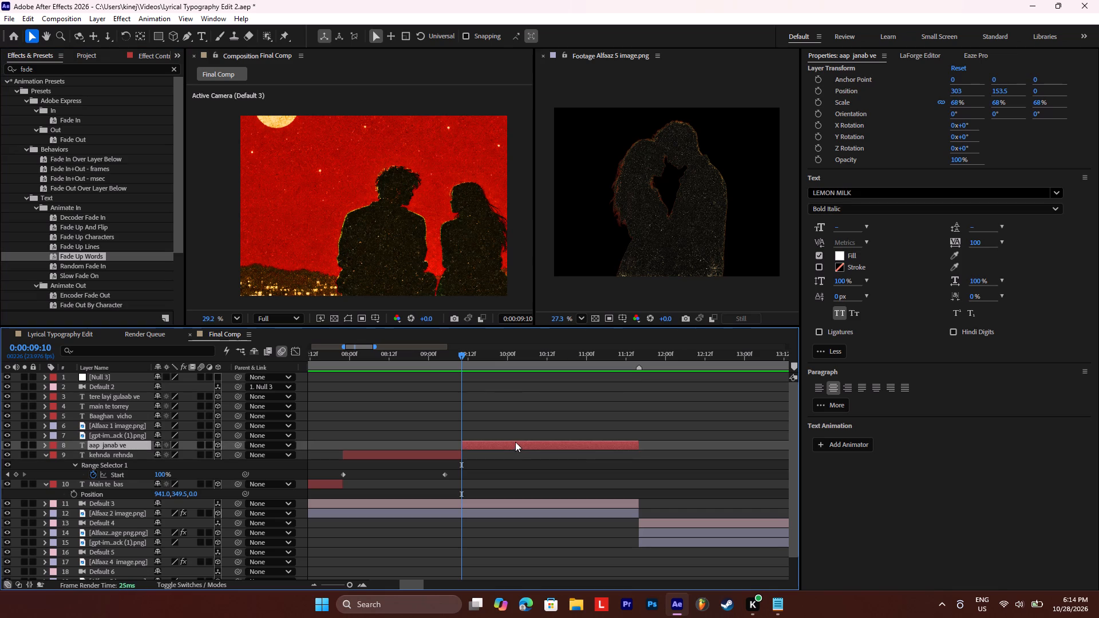
key("u")
Stretch the aap janab ve word fade by moving its last Start keyframe to about 0:00:11:12, and preview it.
left_click_drag(554, 464, 619, 467)
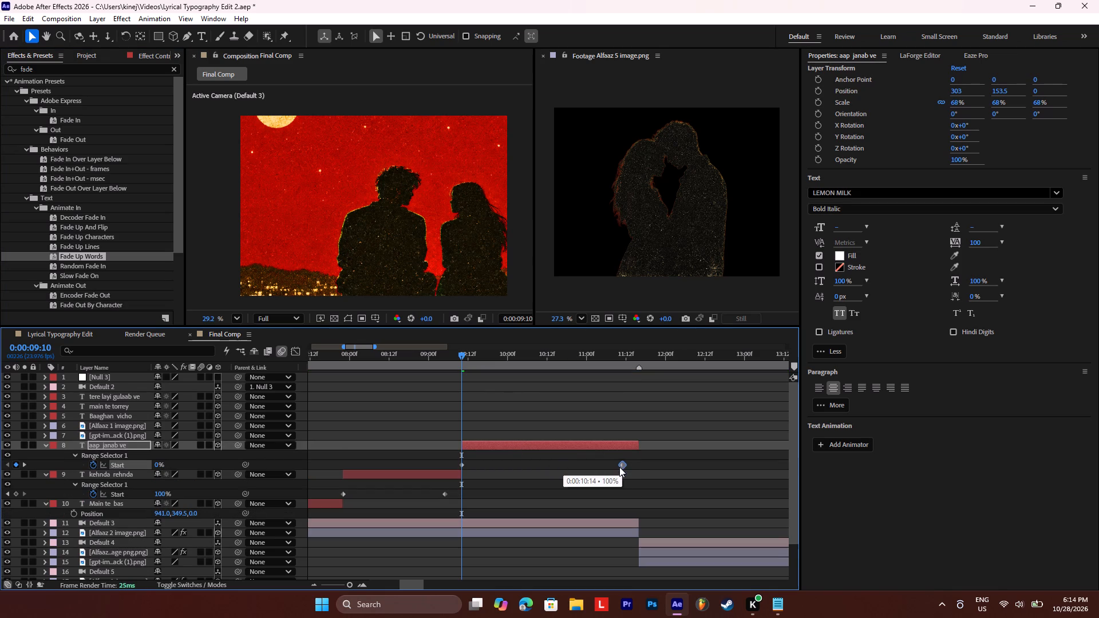
left_click_drag(619, 467, 626, 467)
key("space")
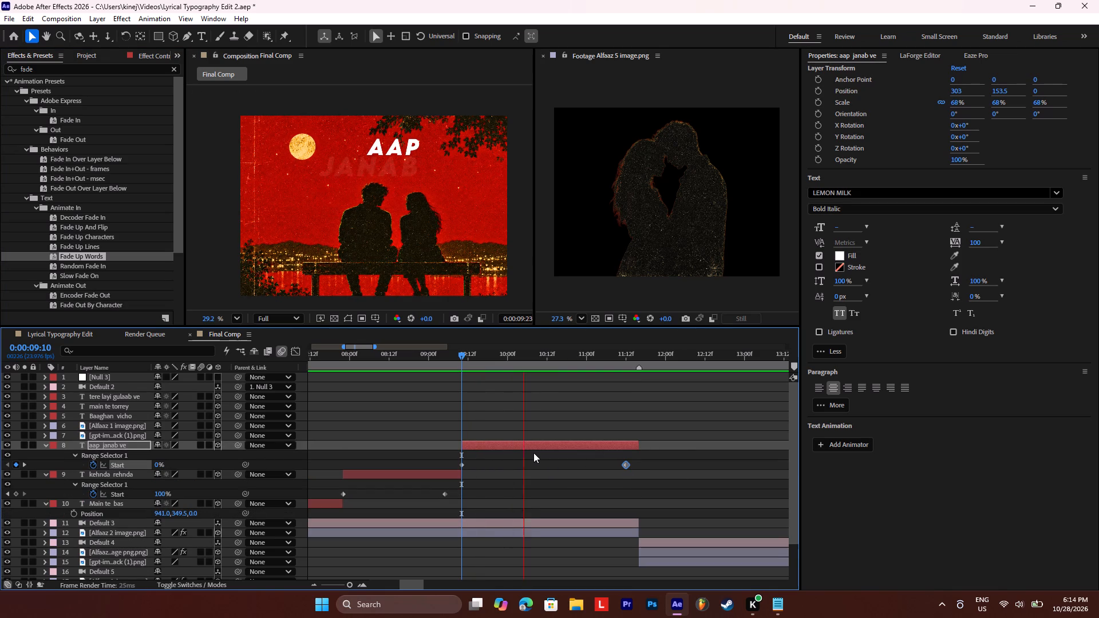
key("space")
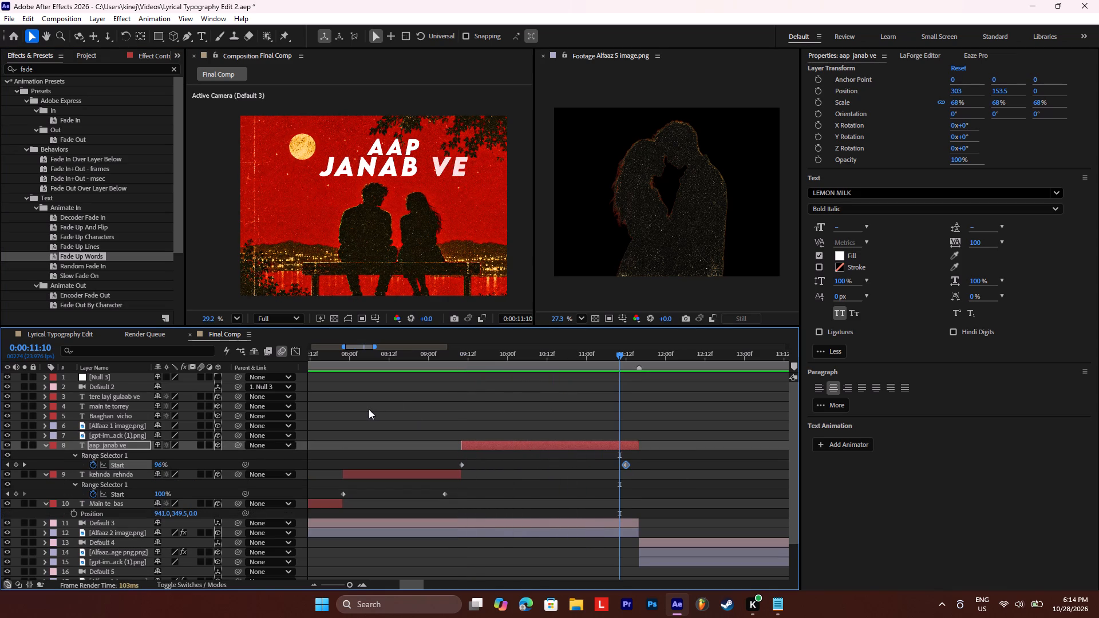
key("space")
key("space")
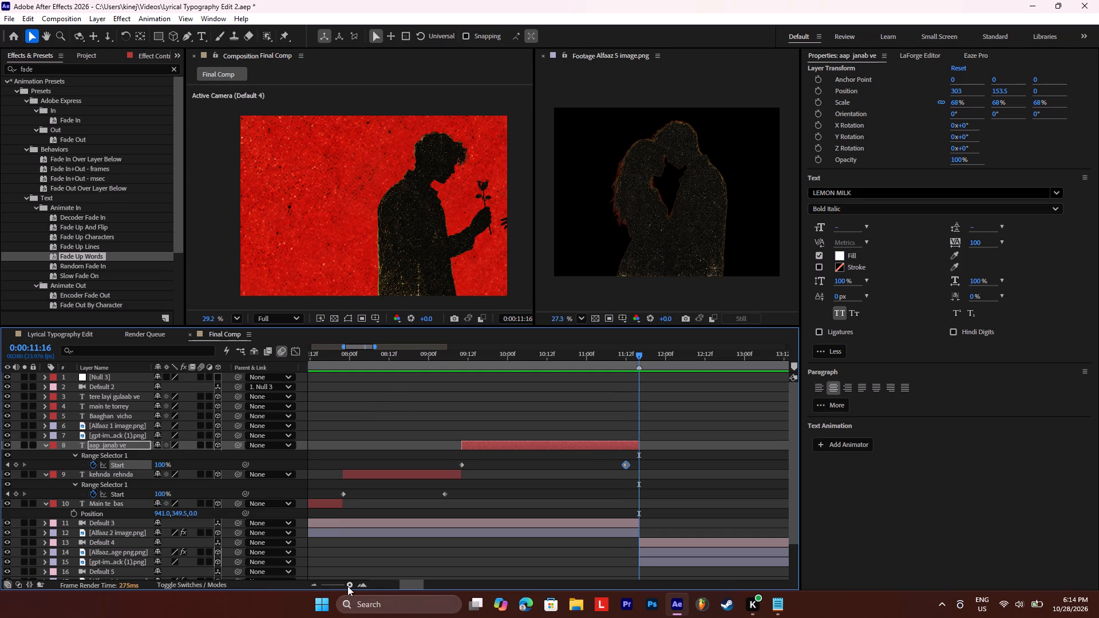
Save the project and preview the lyric animation from the composition's start and again from 0:00:08:23.
left_click_drag(347, 585, 339, 586)
left_click_drag(330, 359, 269, 360)
key("ctrl+s")
key("space")
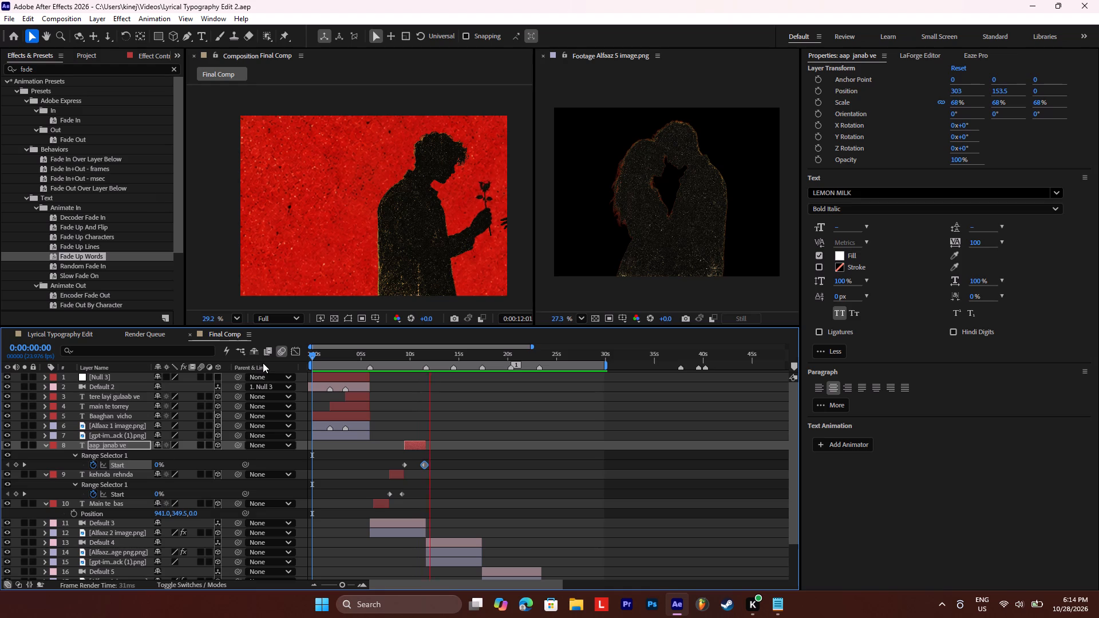
left_click(400, 356)
key("space")
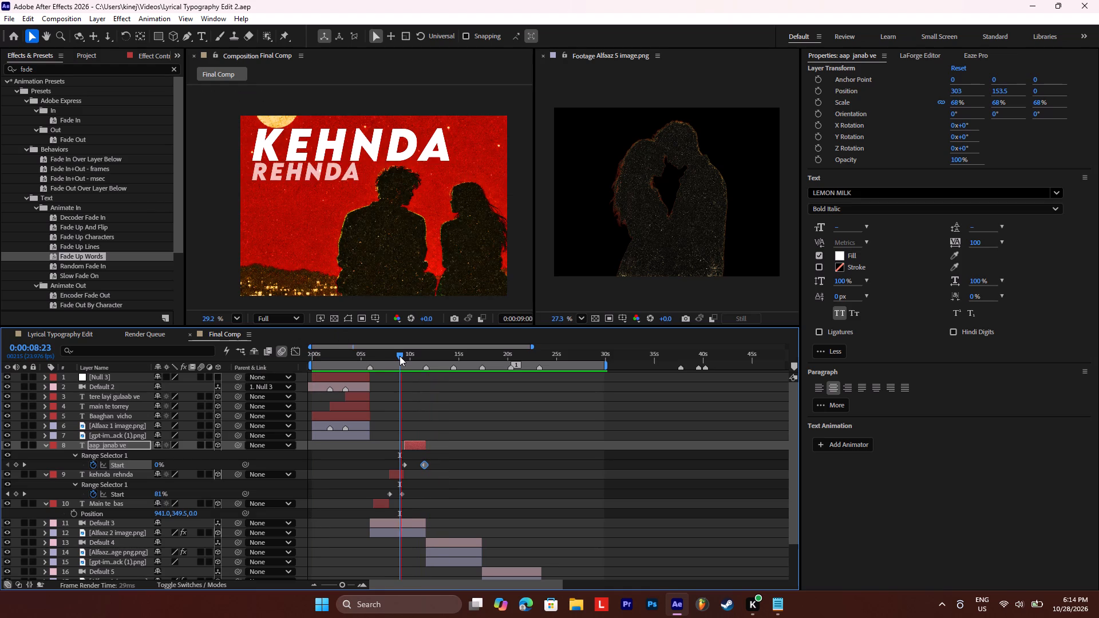
key("space")
key("space")
key("space")
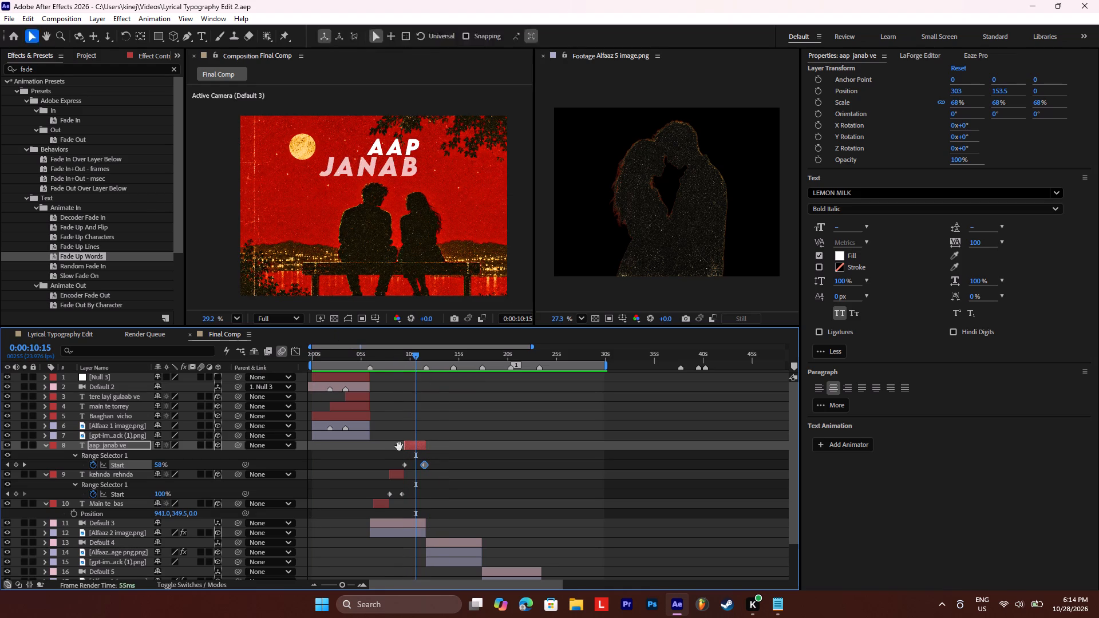
key("space")
key("space")
key("space")
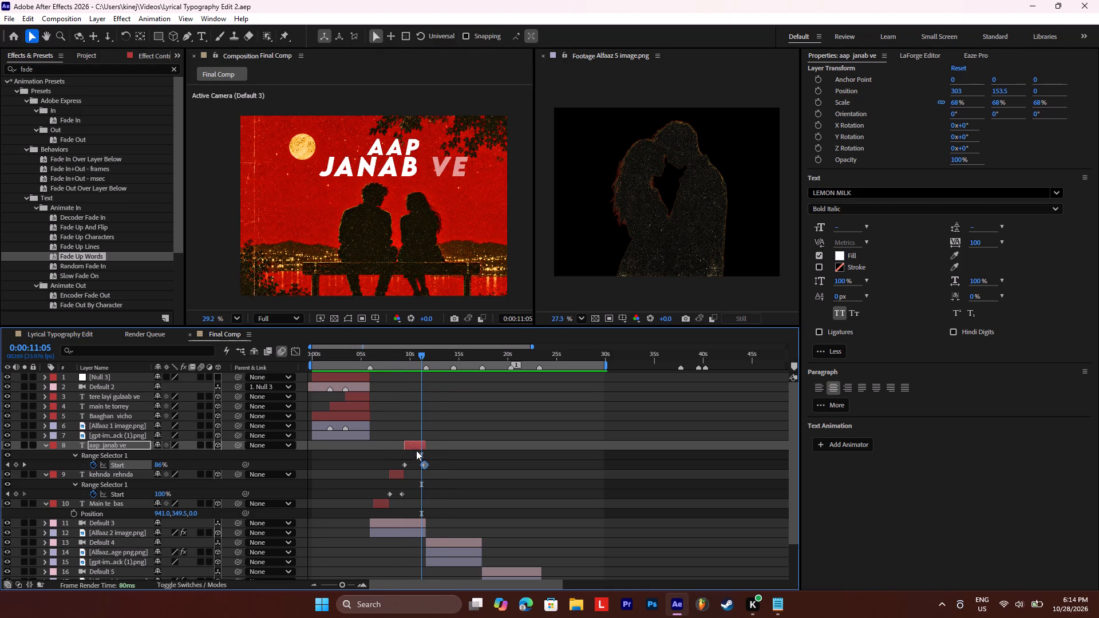
Left-align both lines of the aap janab ve text.
double_click(416, 449)
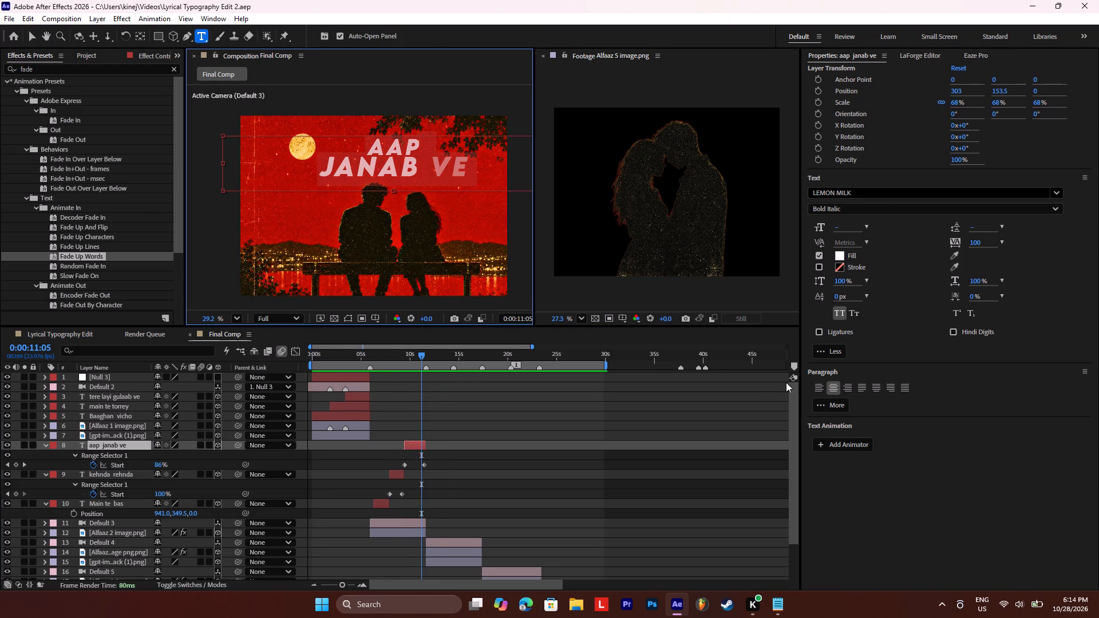
left_click(818, 383)
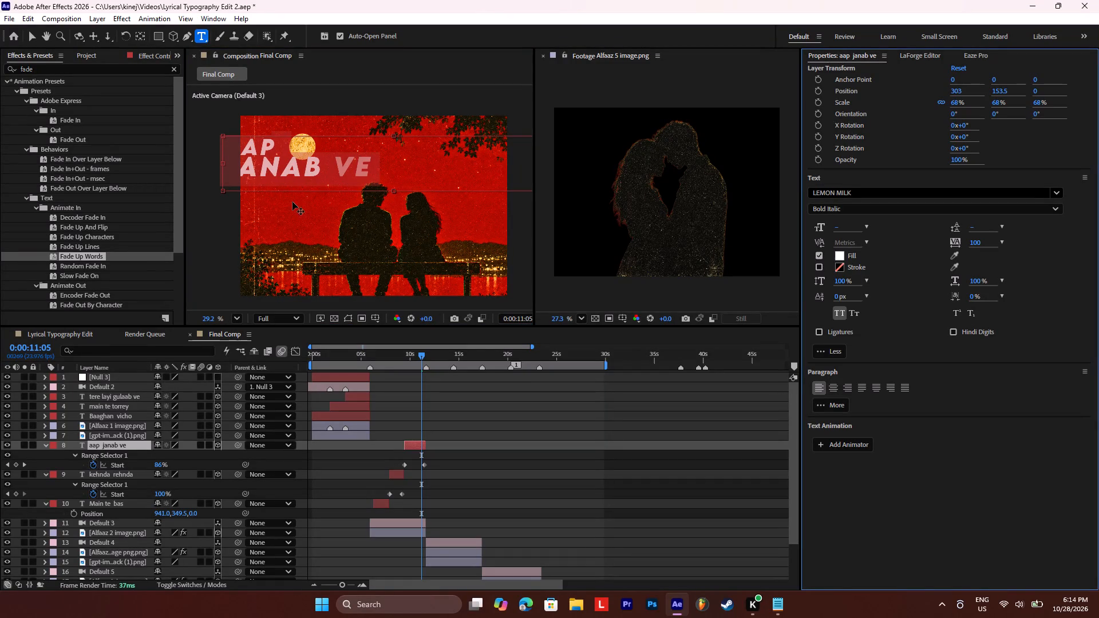
Scale the aap janab ve layer down to 43%.
left_click(124, 447)
key("s")
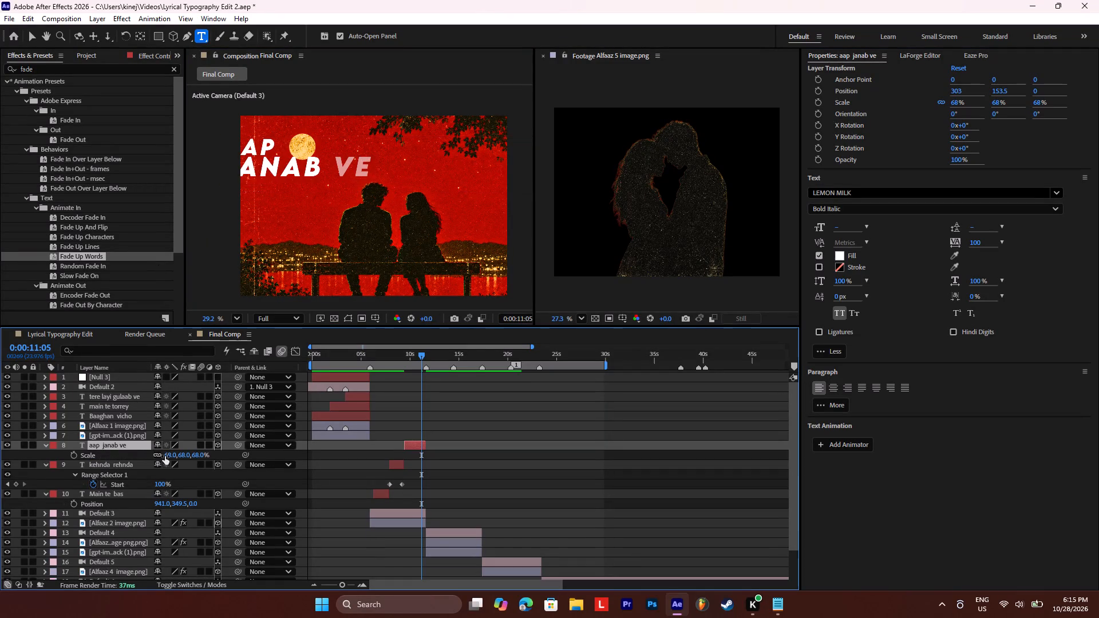
left_click_drag(169, 456, 159, 461)
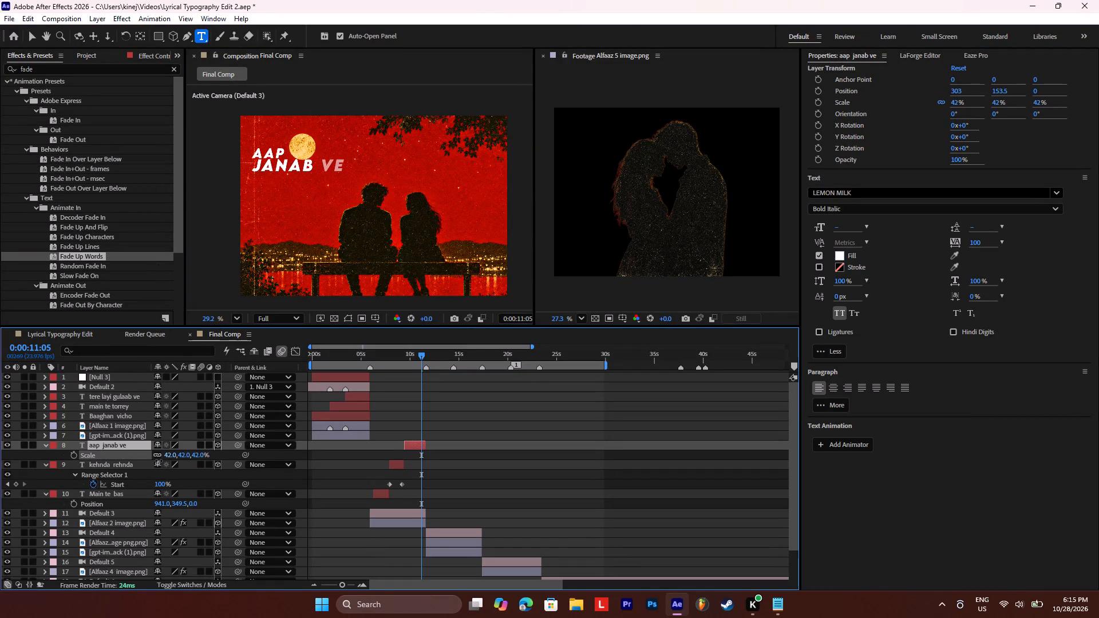
left_click_drag(159, 461, 159, 461)
Reposition the aap janab ve layer to 348, 330.5, in the open sky beside the seated couple.
left_click(112, 443)
key("p")
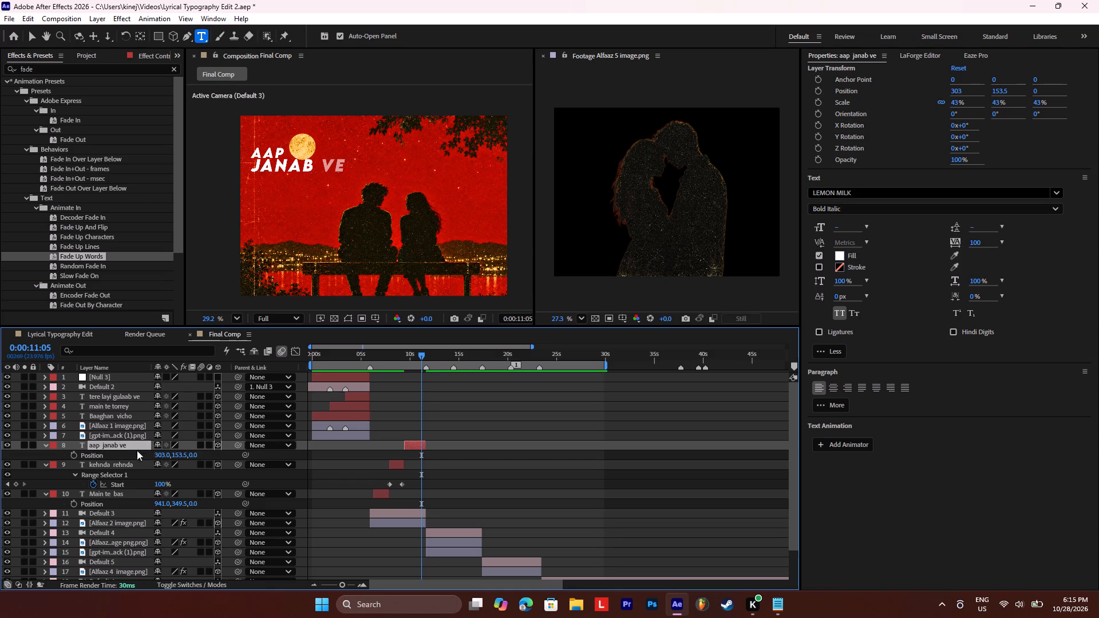
left_click_drag(187, 455, 288, 455)
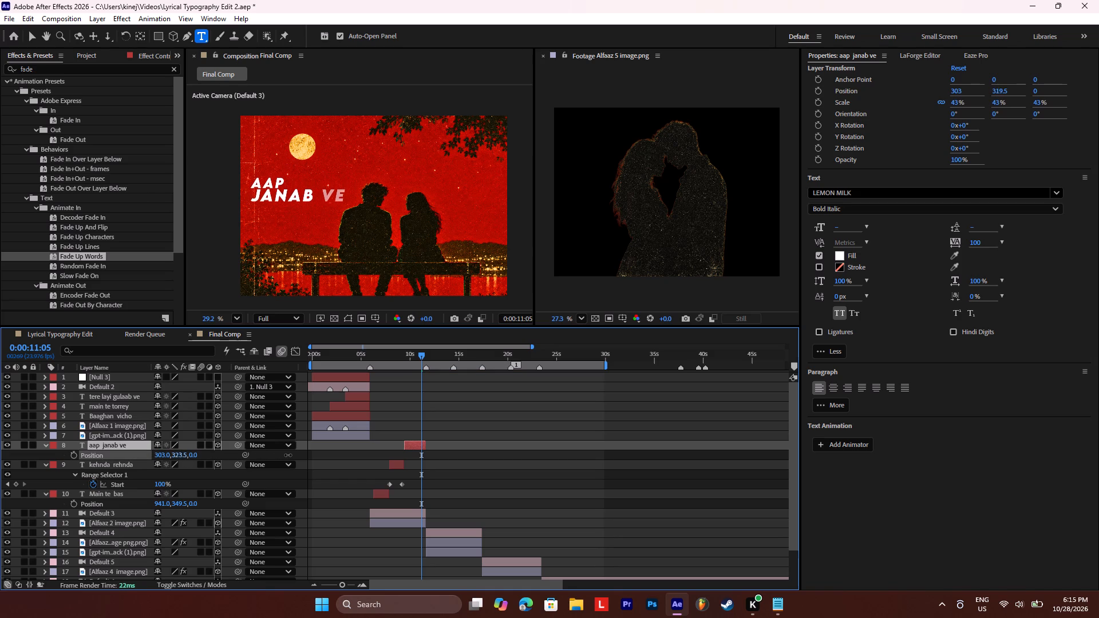
left_click_drag(288, 455, 288, 455)
left_click_drag(165, 457, 188, 455)
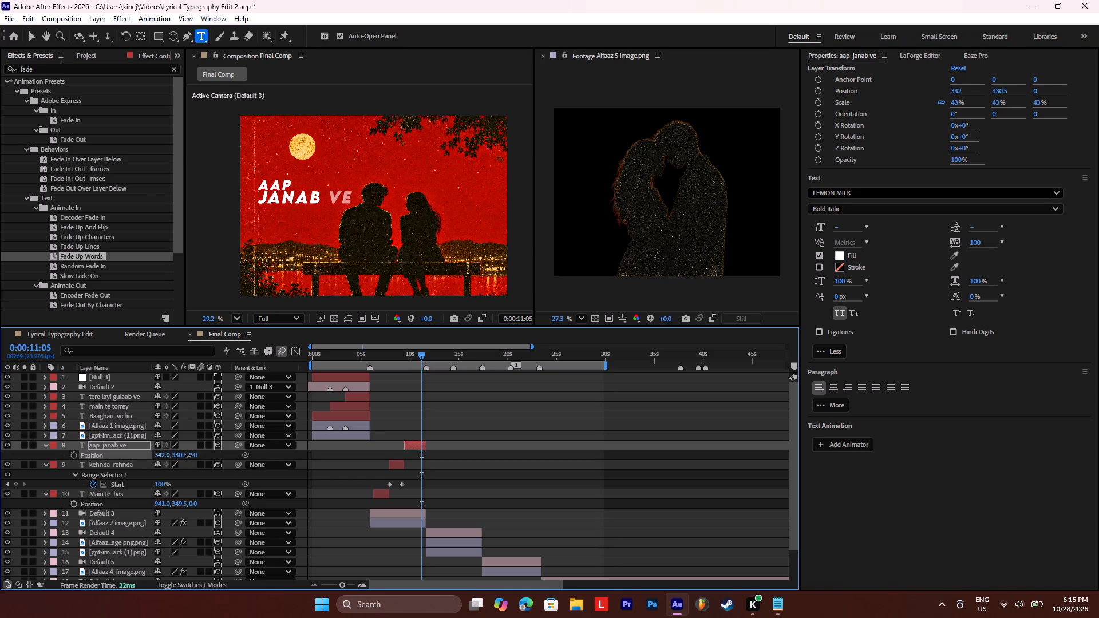
left_click_drag(188, 455, 189, 455)
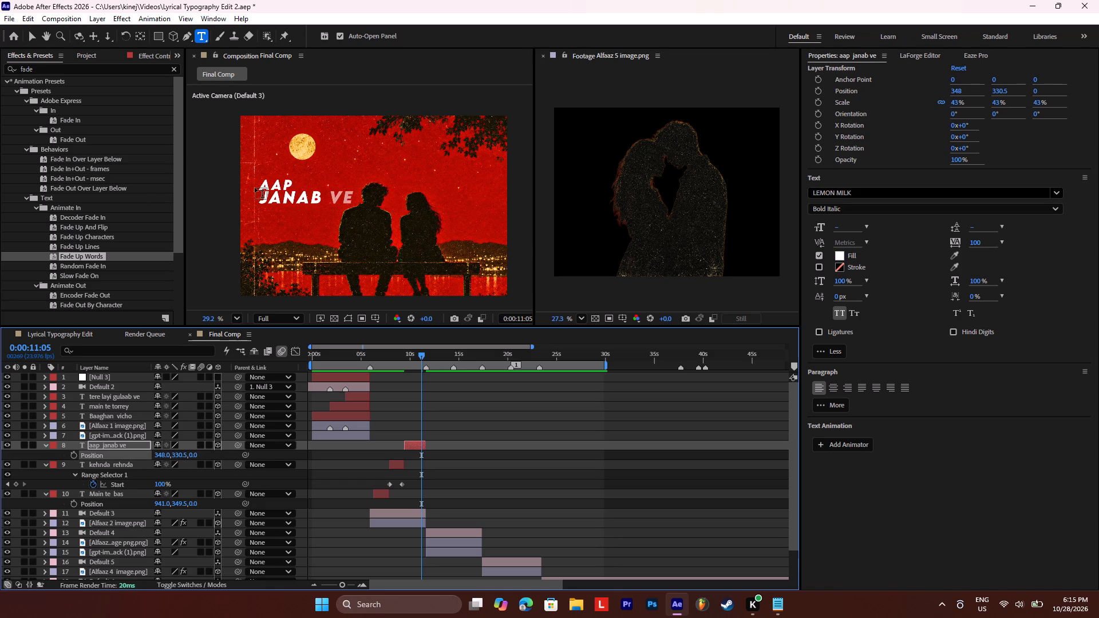
Reduce the font size of the word AAP to 156.3 px in the aap janab ve text.
left_click_drag(259, 185, 294, 185)
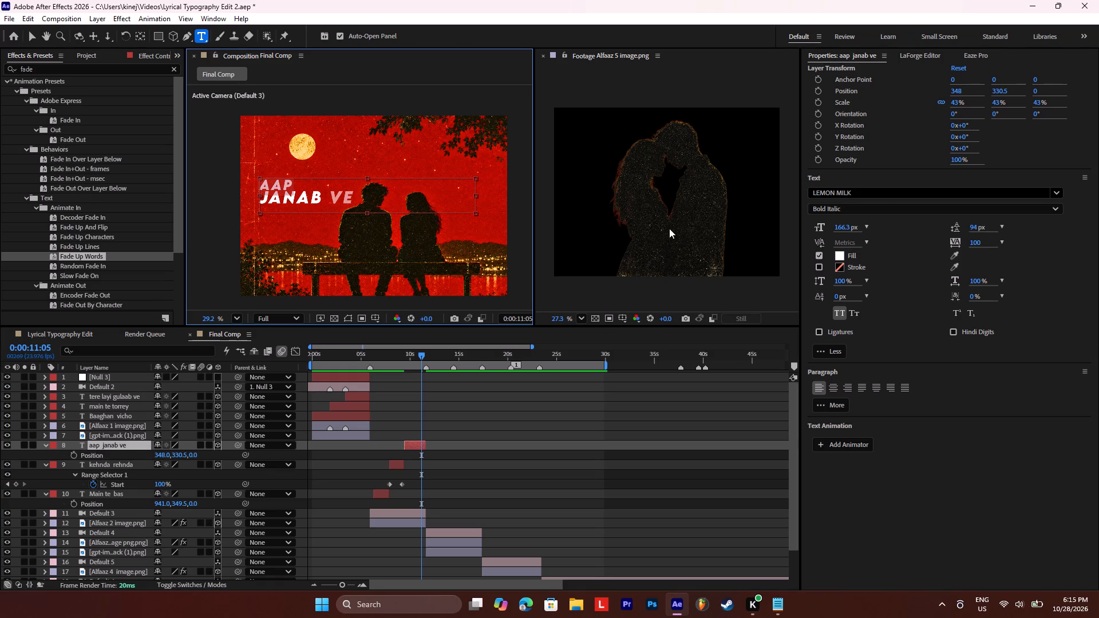
scroll(669, 228, "up", 1)
left_click_drag(841, 227, 833, 231)
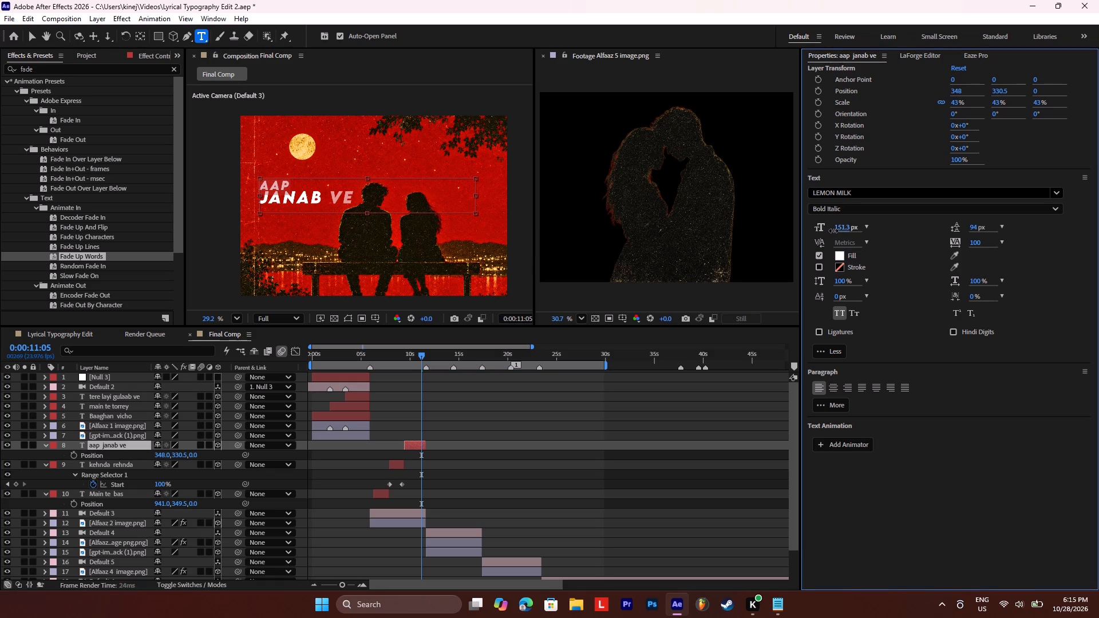
left_click_drag(833, 231, 836, 230)
Preview the restyled aap janab ve lyric from 0:00:09:06, and with the preceding lyrics from 0:00:06:22.
left_click(402, 356)
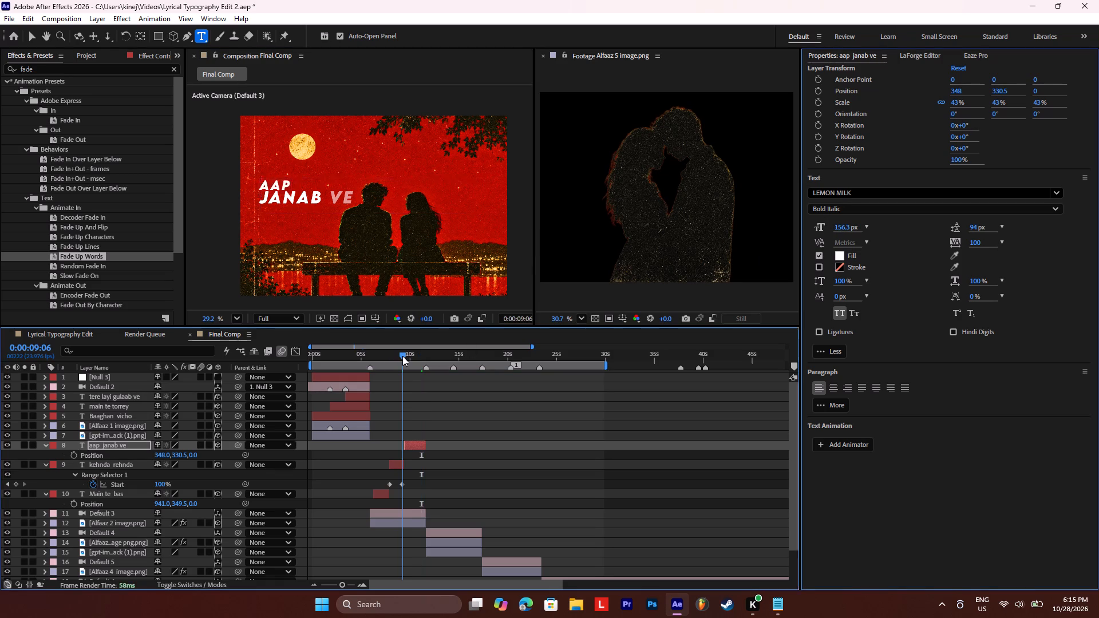
key("space")
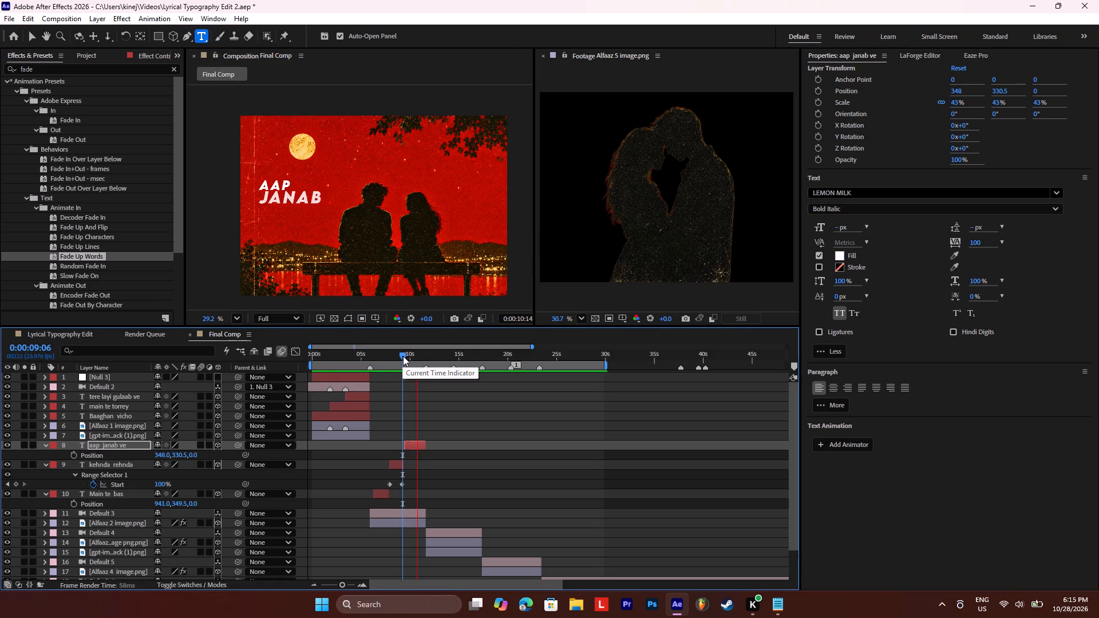
left_click(403, 356)
key("space")
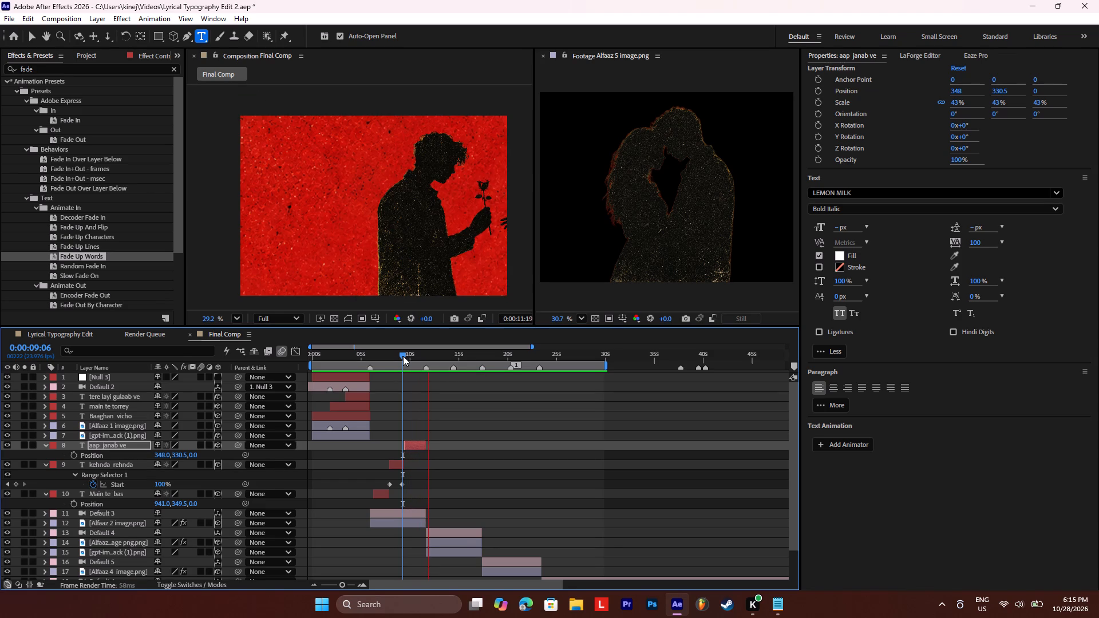
left_click_drag(403, 355, 380, 356)
key("space")
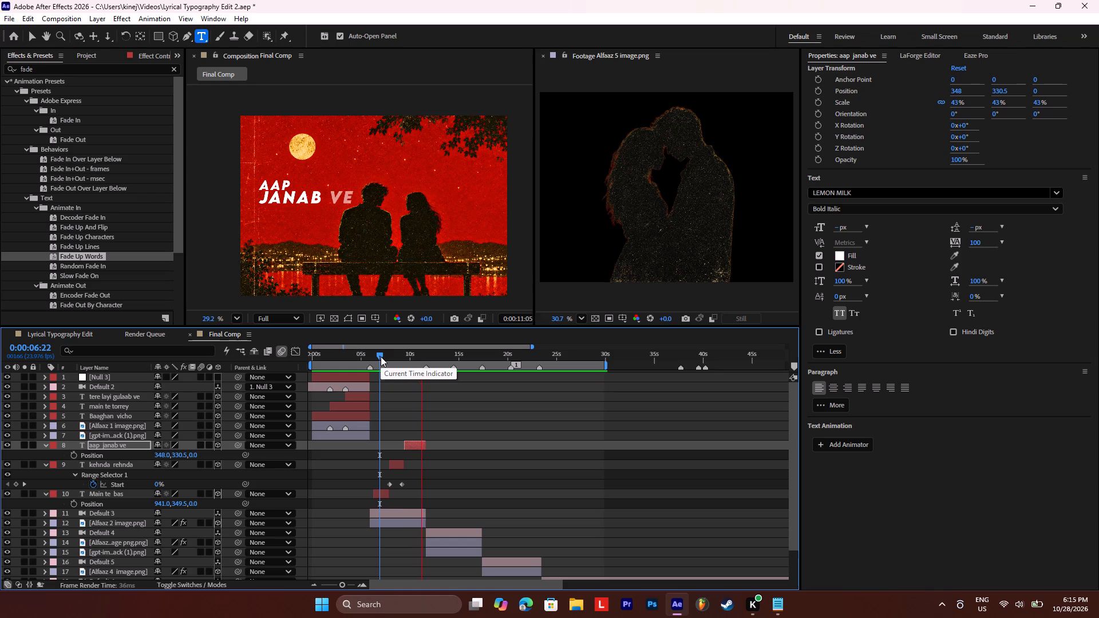
key("space")
key("space")
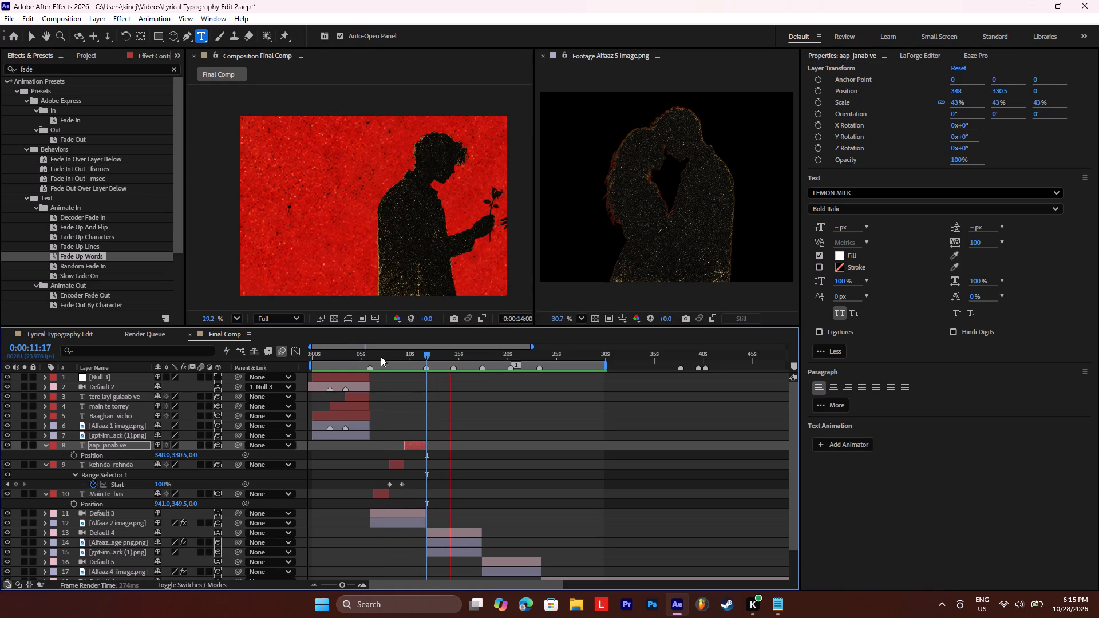
Draw a wide paragraph text box across the upper middle of the rose silhouette scene, starting from 0:00:11:16.
left_click(425, 351)
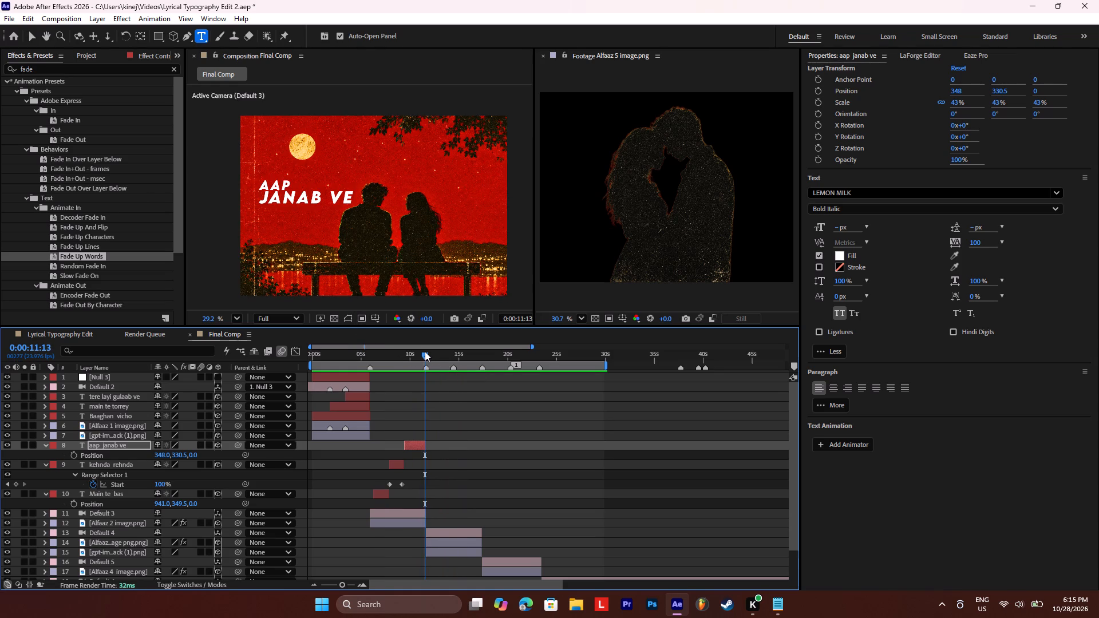
left_click_drag(793, 397, 765, 469)
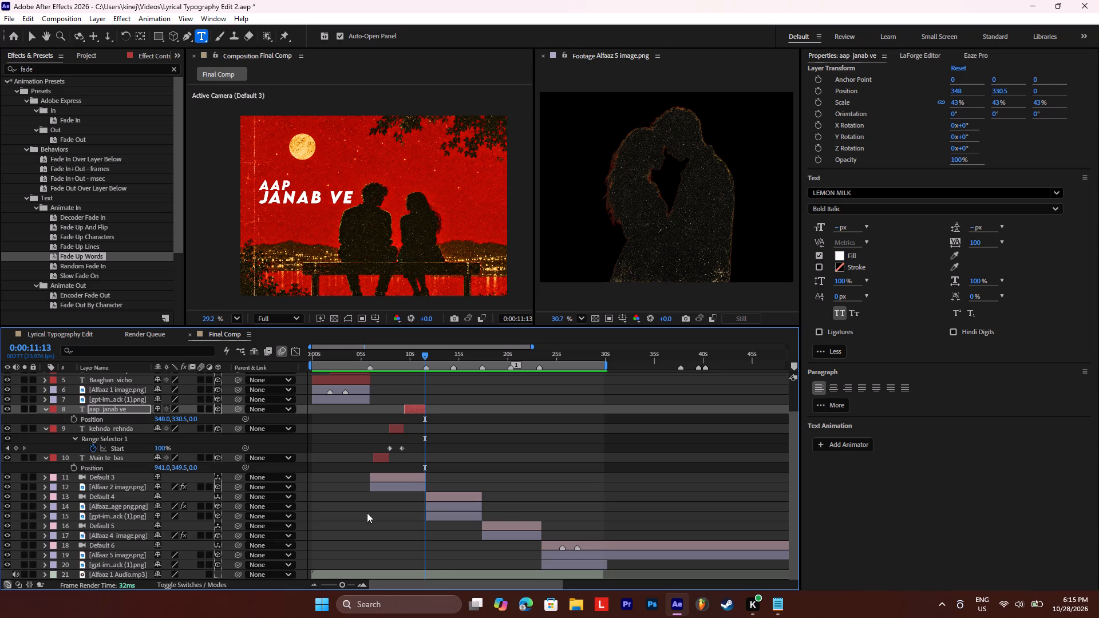
left_click_drag(339, 585, 349, 585)
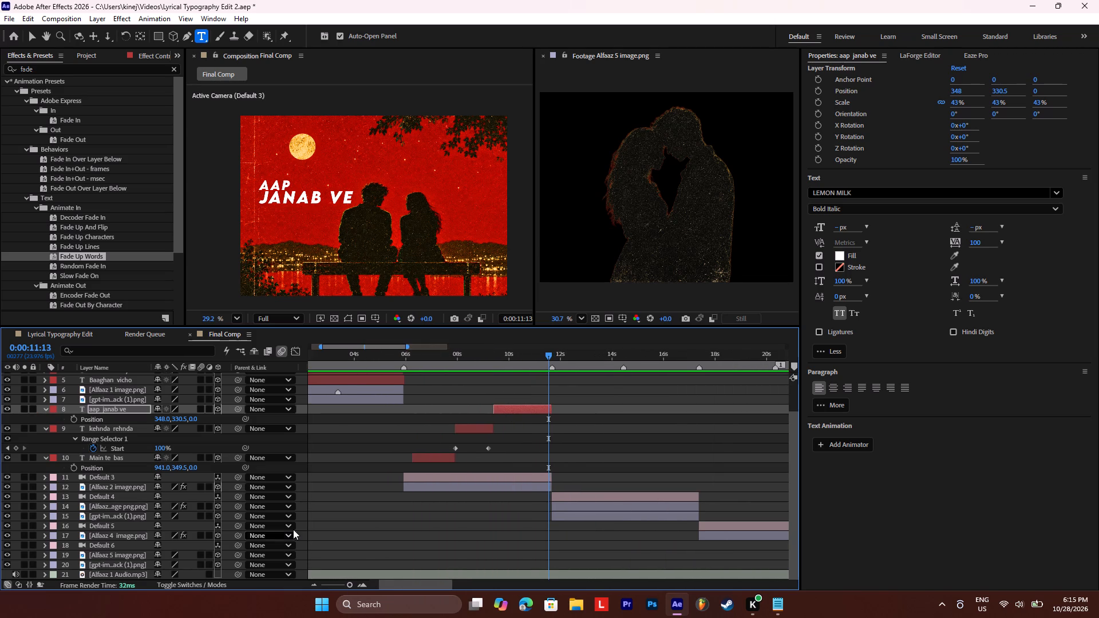
left_click_drag(547, 358, 551, 356)
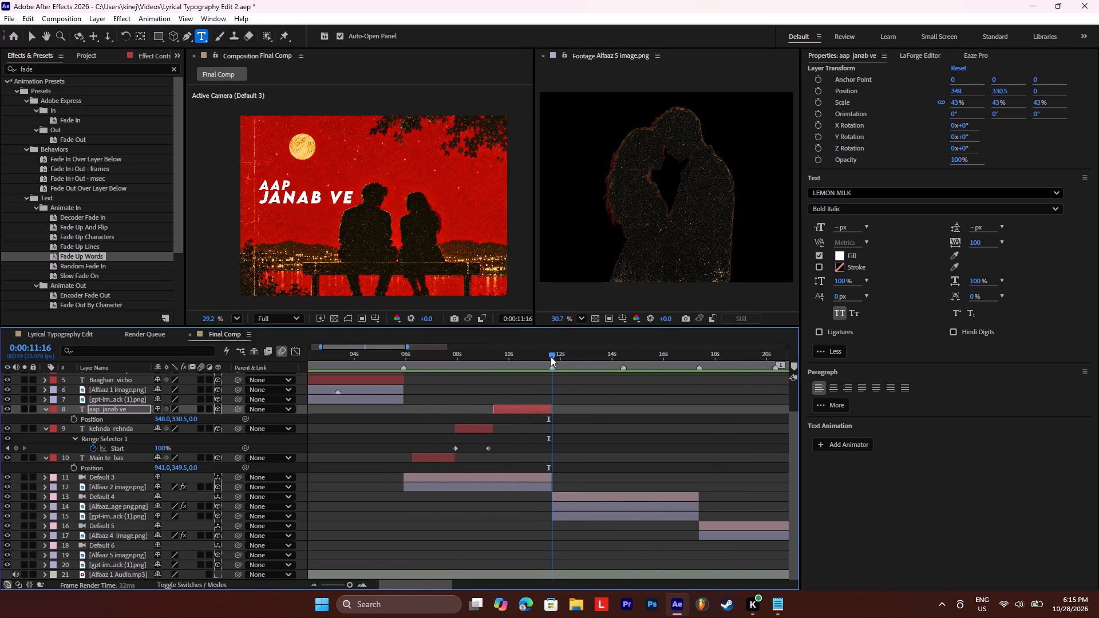
left_click_drag(551, 356, 551, 359)
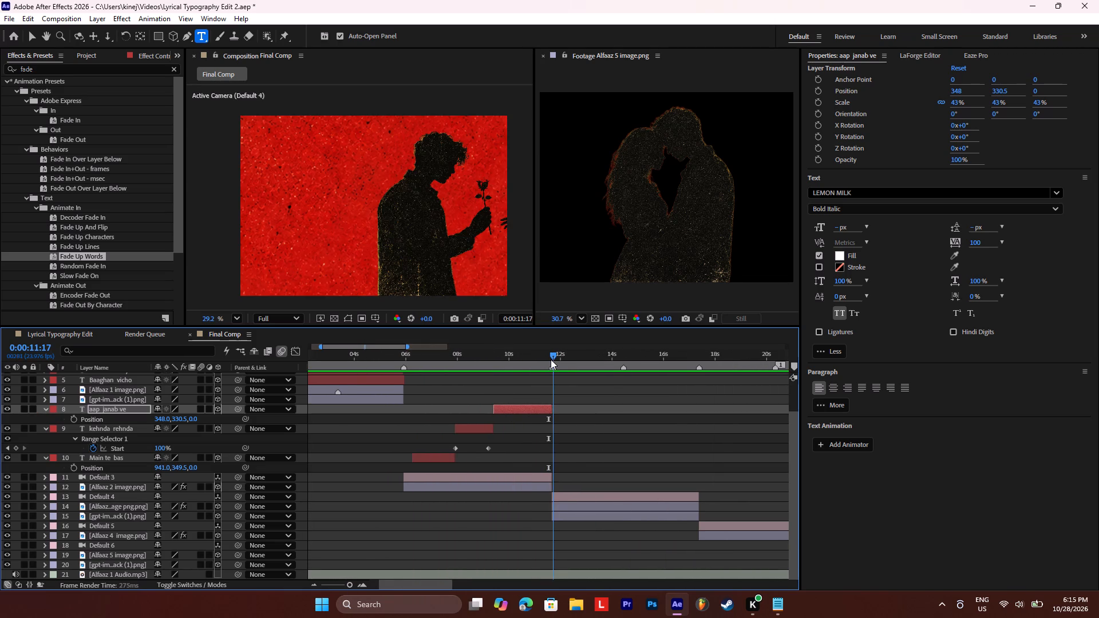
left_click_drag(551, 359, 550, 367)
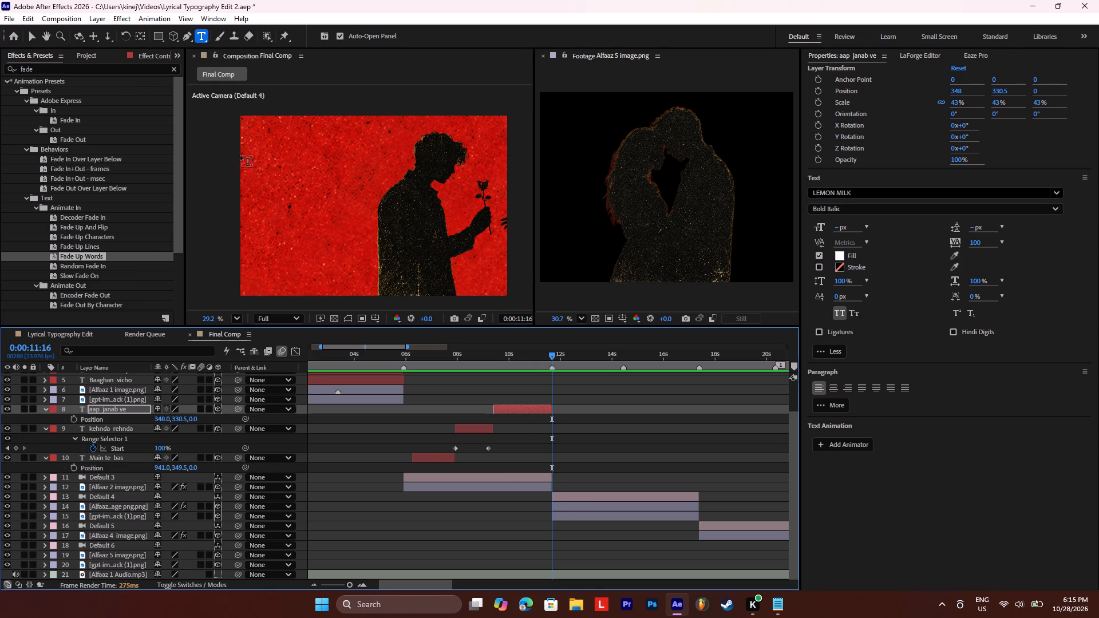
left_click_drag(239, 150, 398, 265)
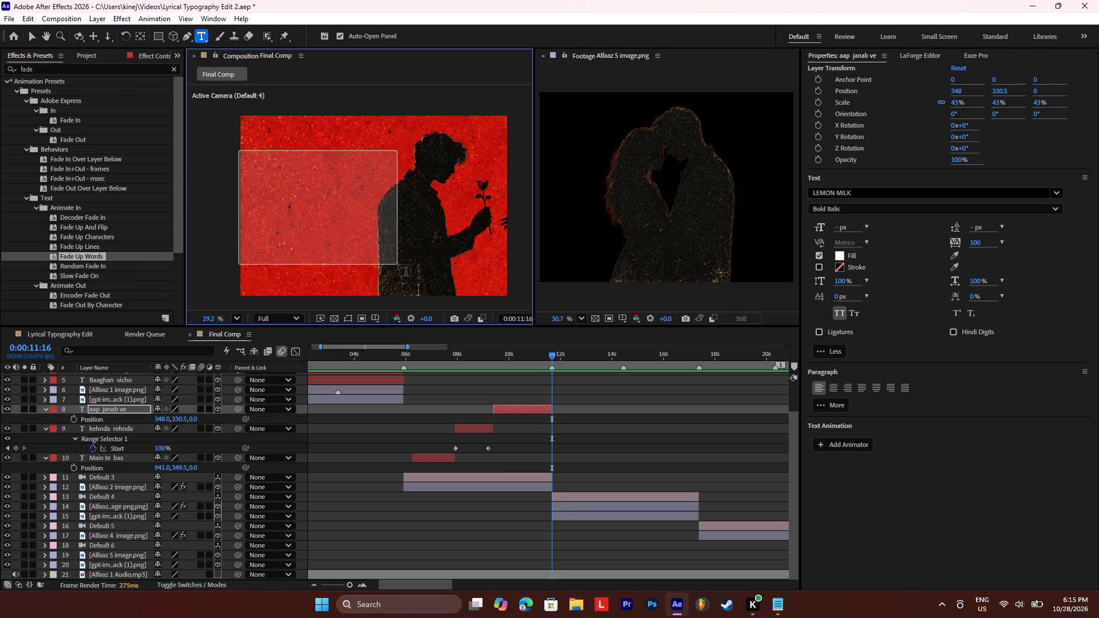
left_click_drag(398, 265, 505, 236)
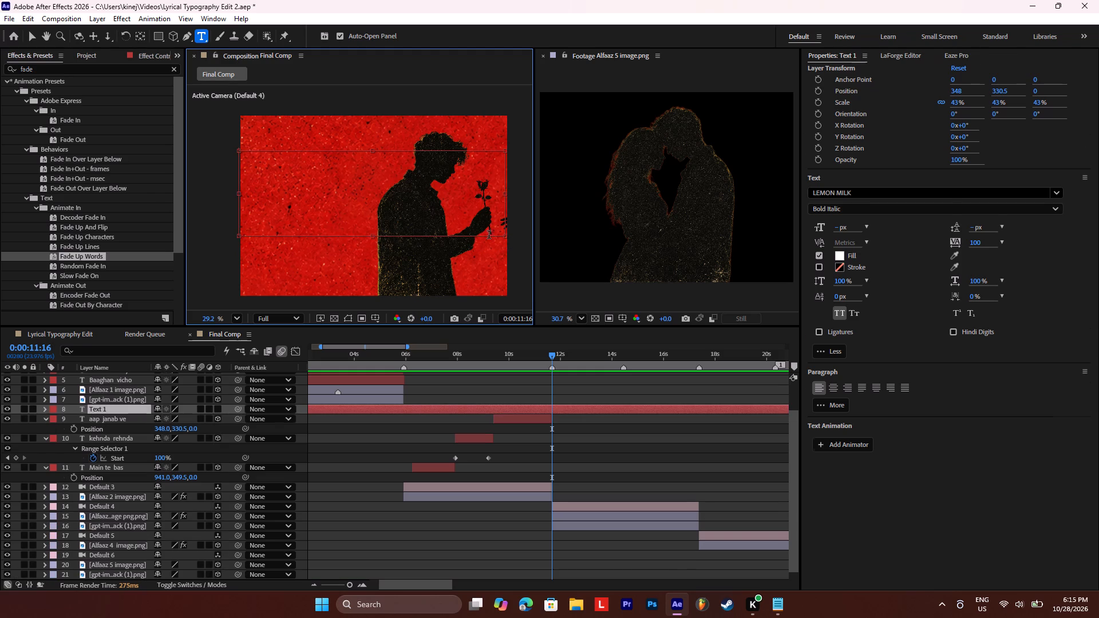
Copy the words "Tu te taareyaan" from the Notepad lyrics into the new text box in After Effects.
left_click(785, 611)
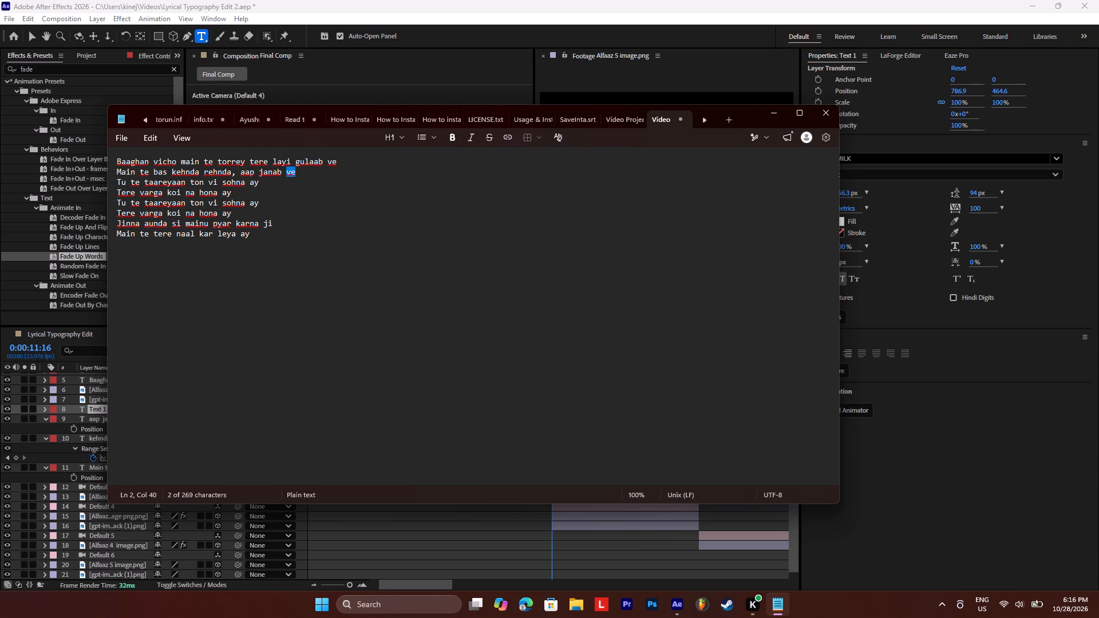
left_click_drag(118, 180, 184, 182)
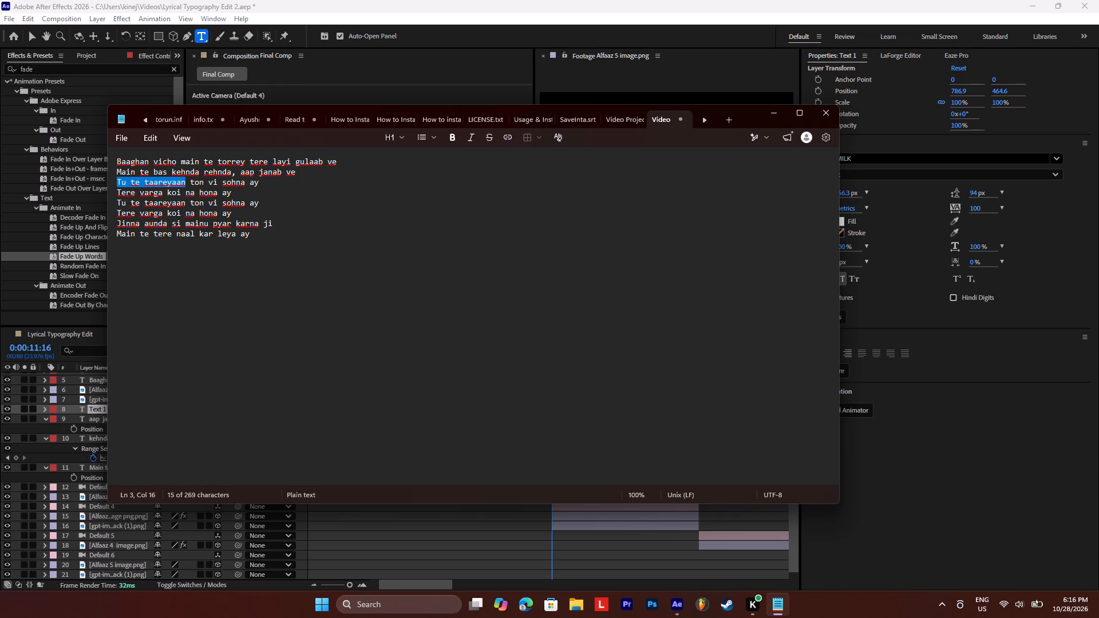
key("ctrl+c")
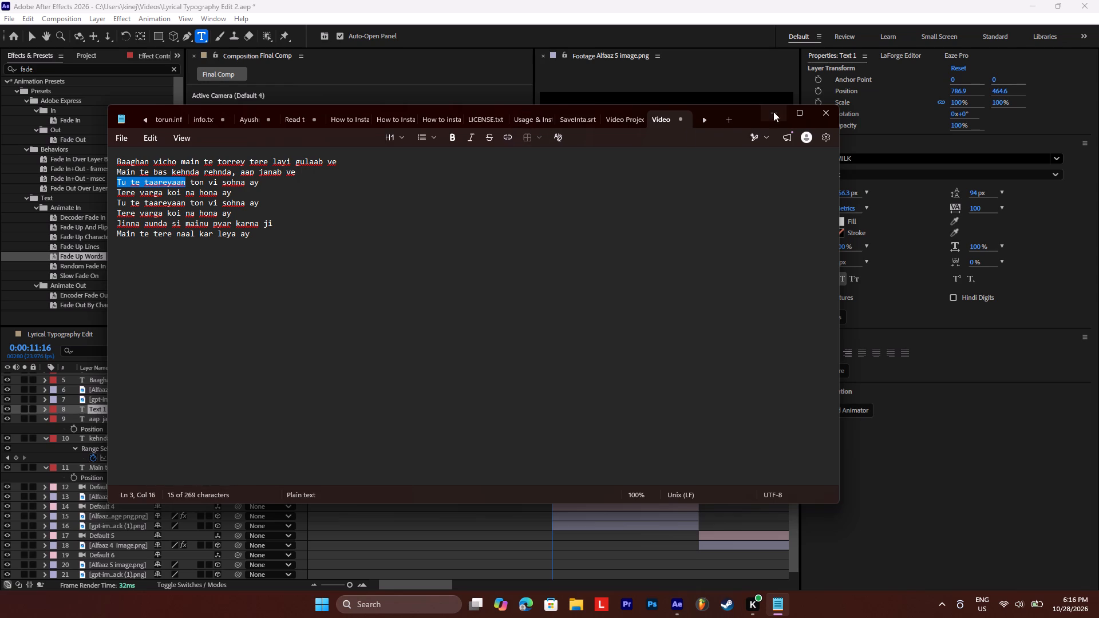
left_click(773, 112)
key("ctrl+v")
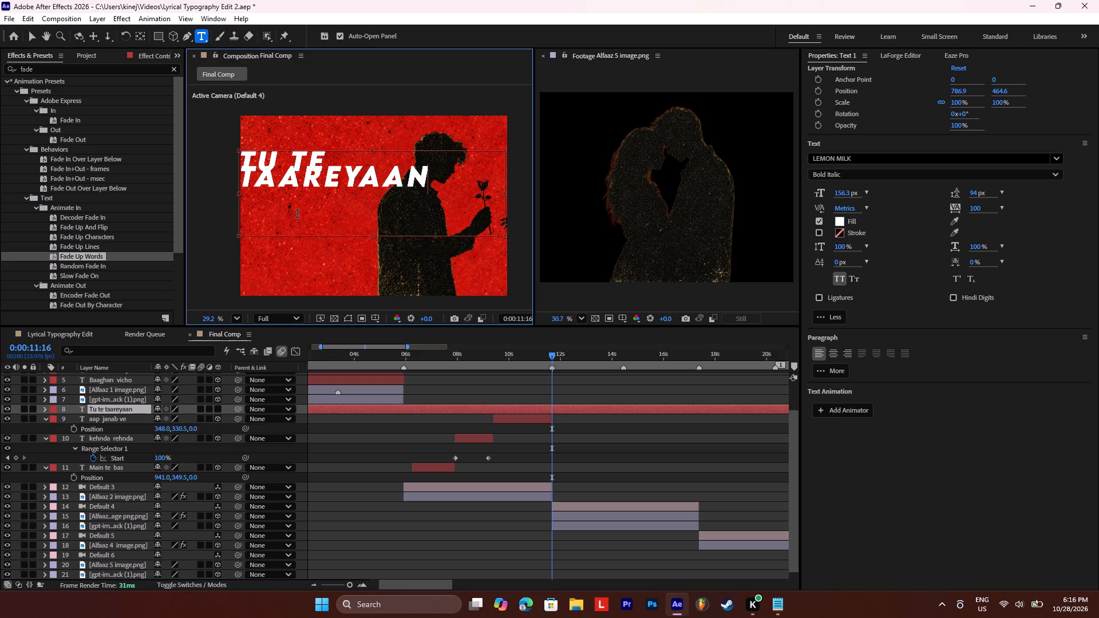
Insert a line break before TAAREYAAN so the word starts its own line in the text box.
left_click(248, 175)
left_click(244, 177)
key("Return")
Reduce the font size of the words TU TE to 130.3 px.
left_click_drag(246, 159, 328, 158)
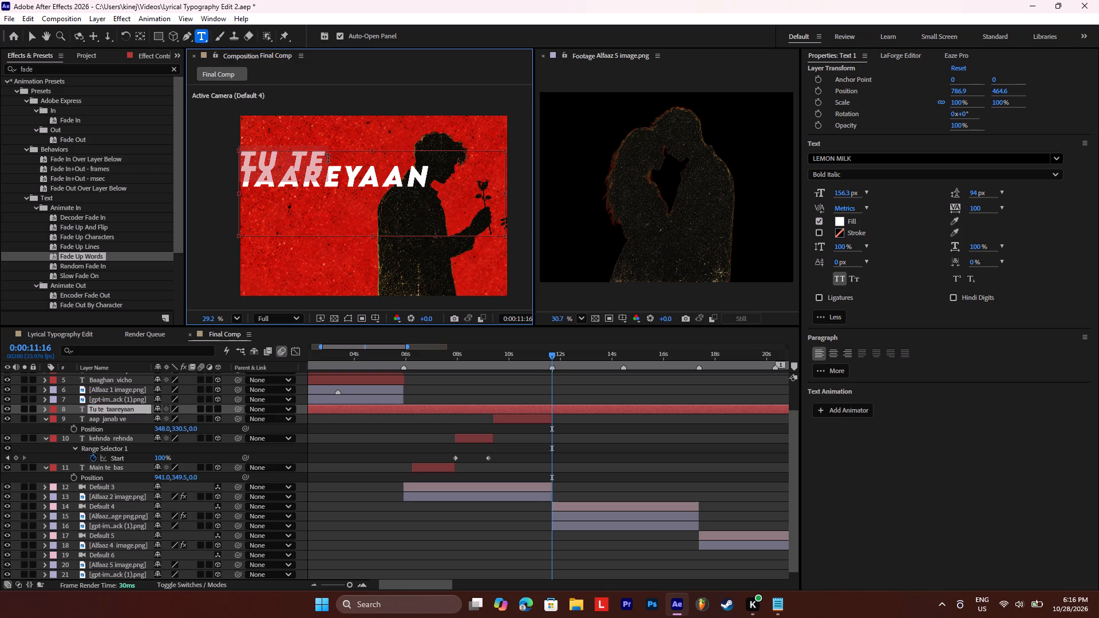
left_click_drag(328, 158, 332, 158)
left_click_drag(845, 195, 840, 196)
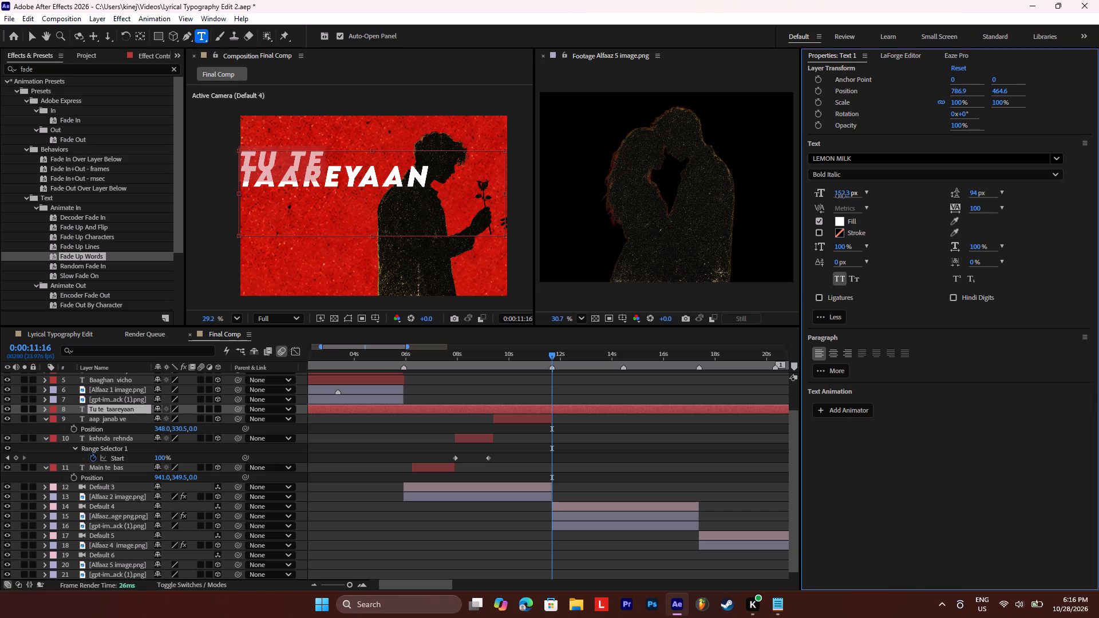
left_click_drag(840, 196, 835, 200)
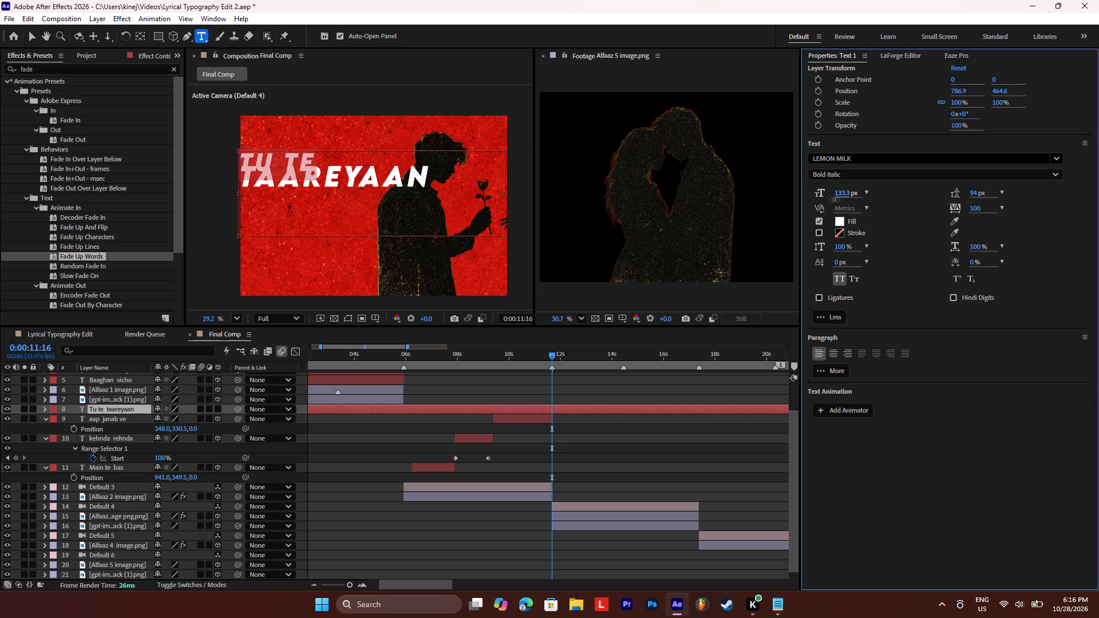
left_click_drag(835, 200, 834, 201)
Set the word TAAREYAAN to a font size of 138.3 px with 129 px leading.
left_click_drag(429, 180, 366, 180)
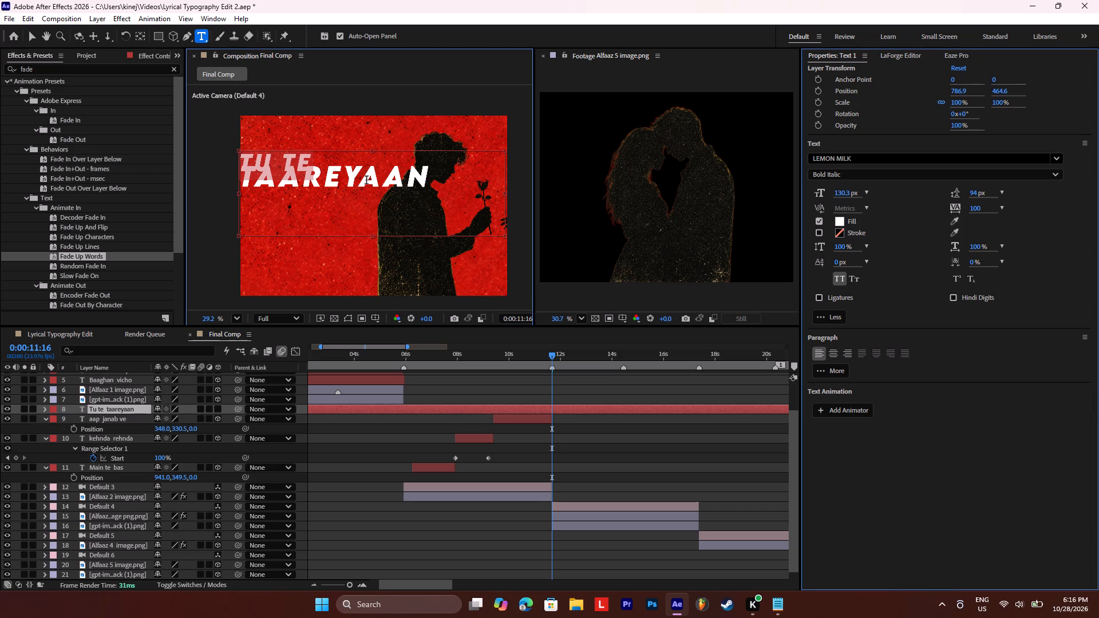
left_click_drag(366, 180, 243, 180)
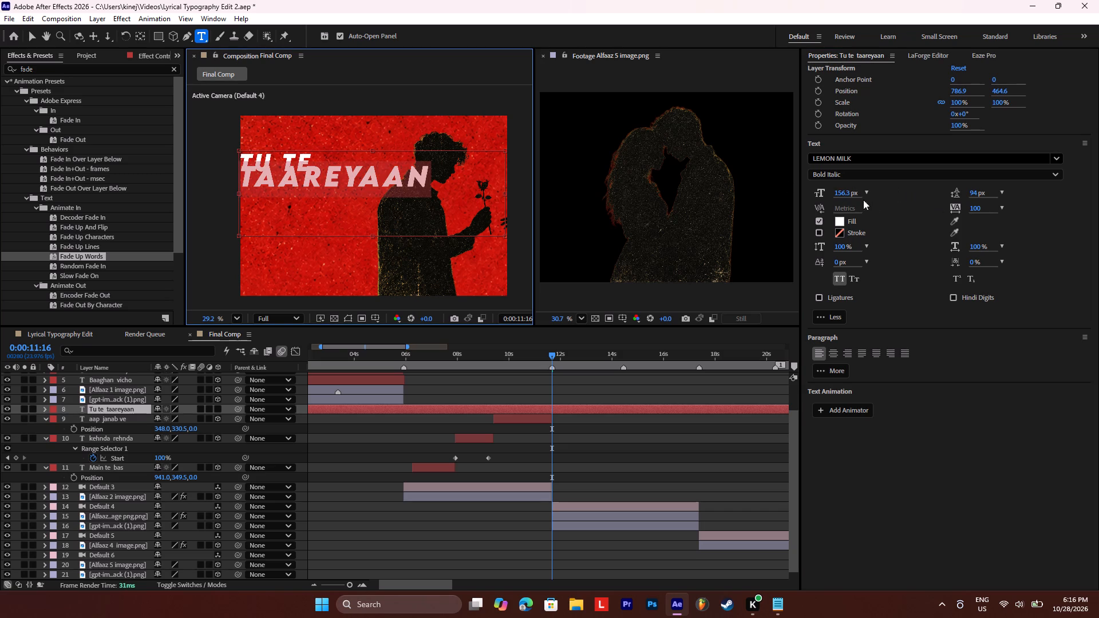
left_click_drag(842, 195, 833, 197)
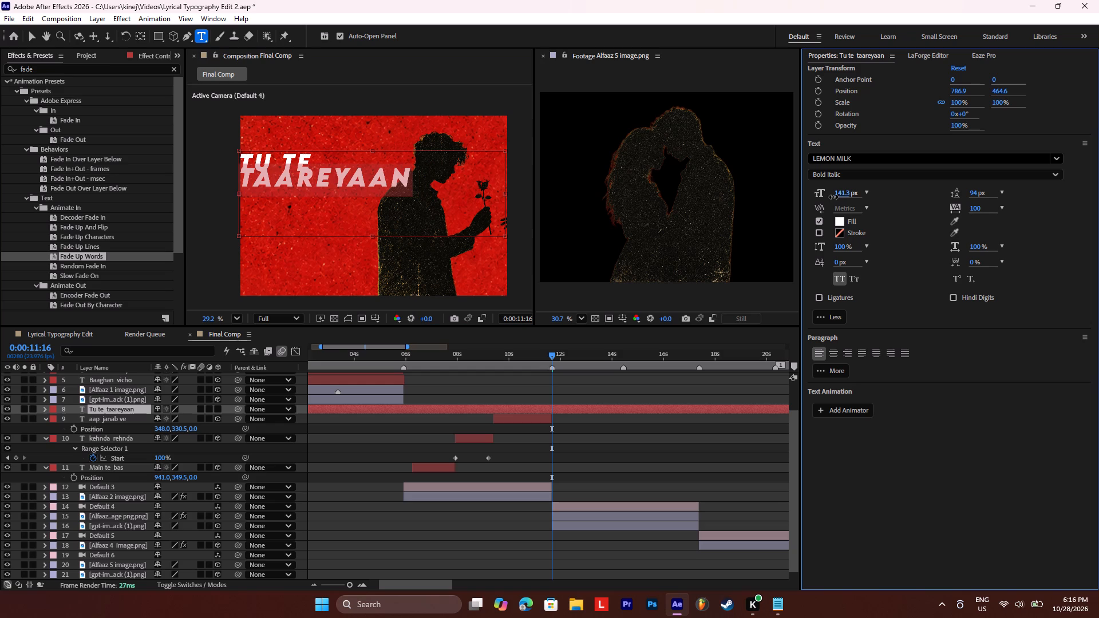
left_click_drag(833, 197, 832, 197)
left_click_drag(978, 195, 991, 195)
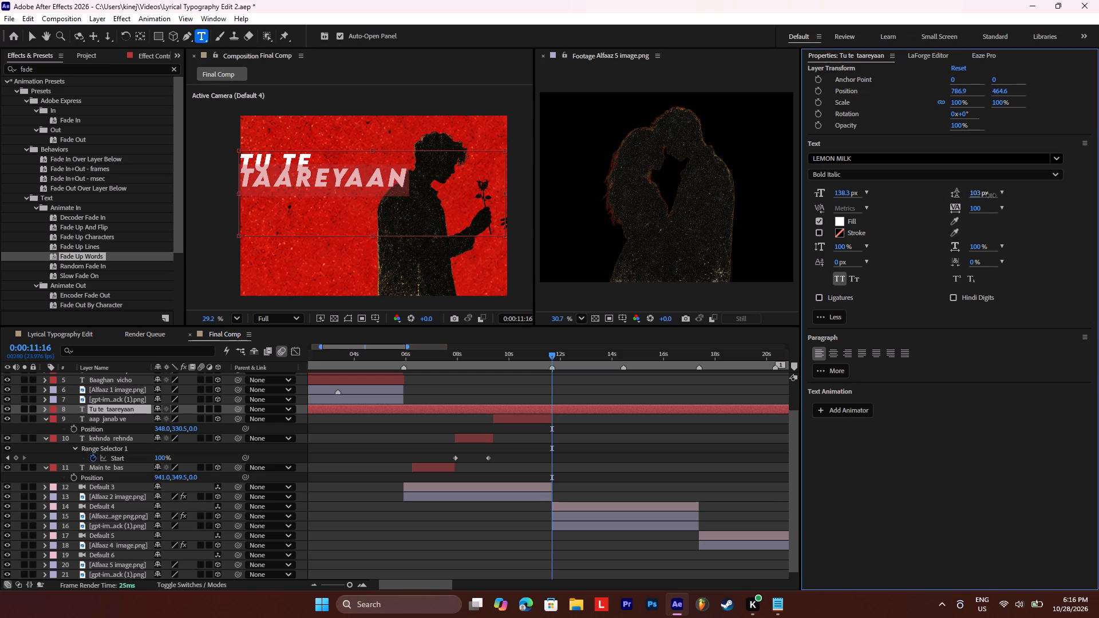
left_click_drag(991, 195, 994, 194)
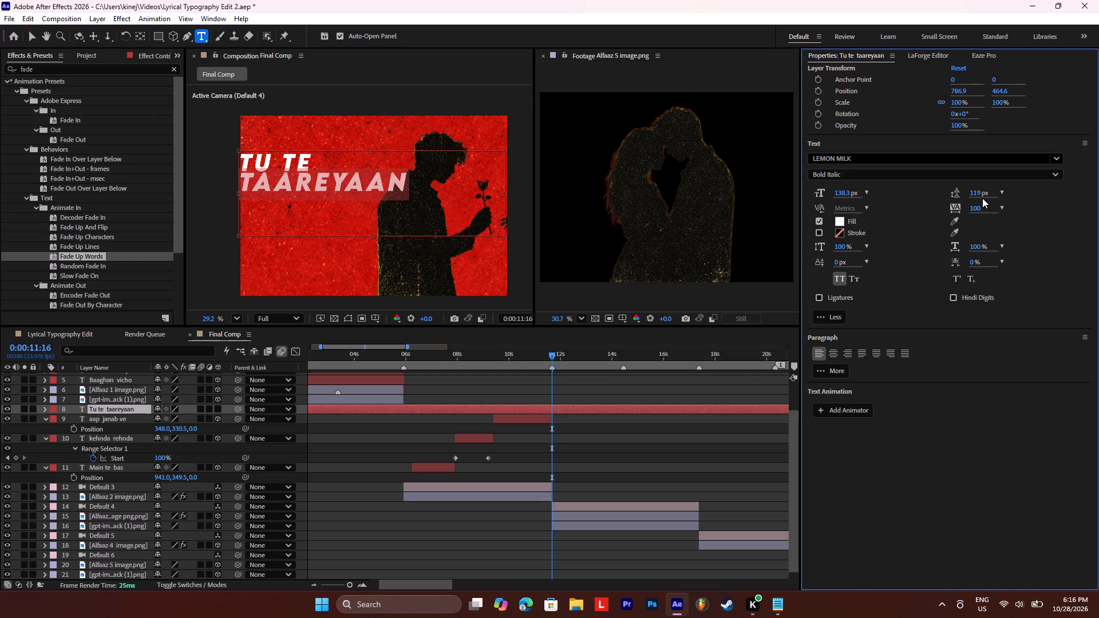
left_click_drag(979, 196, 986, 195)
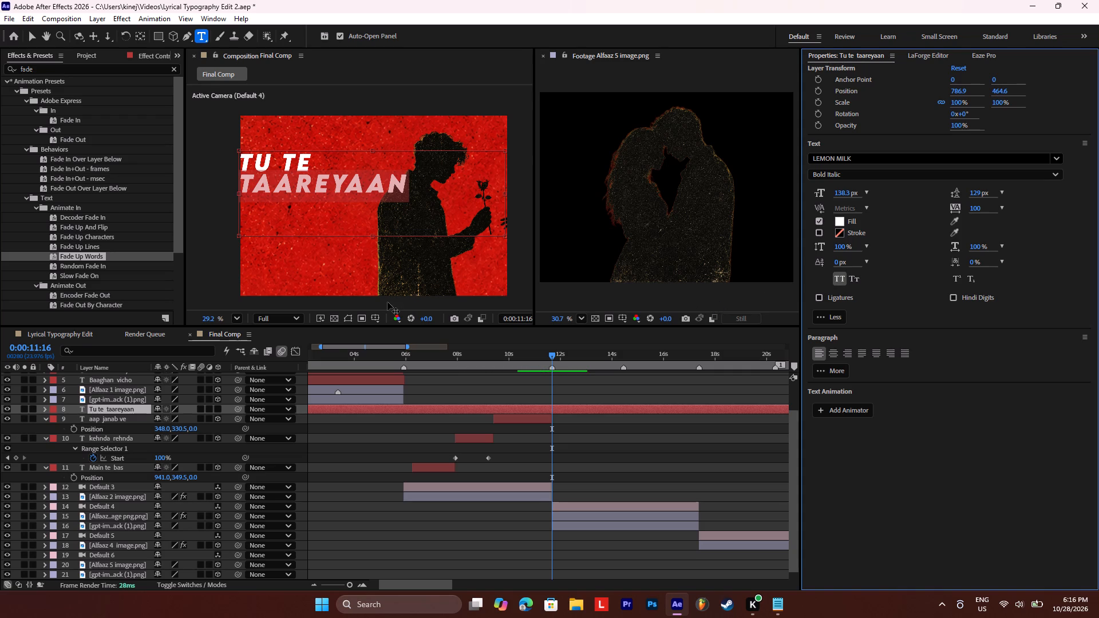
Set the font size of the words TU TE to 138 px.
left_click_drag(315, 163, 219, 169)
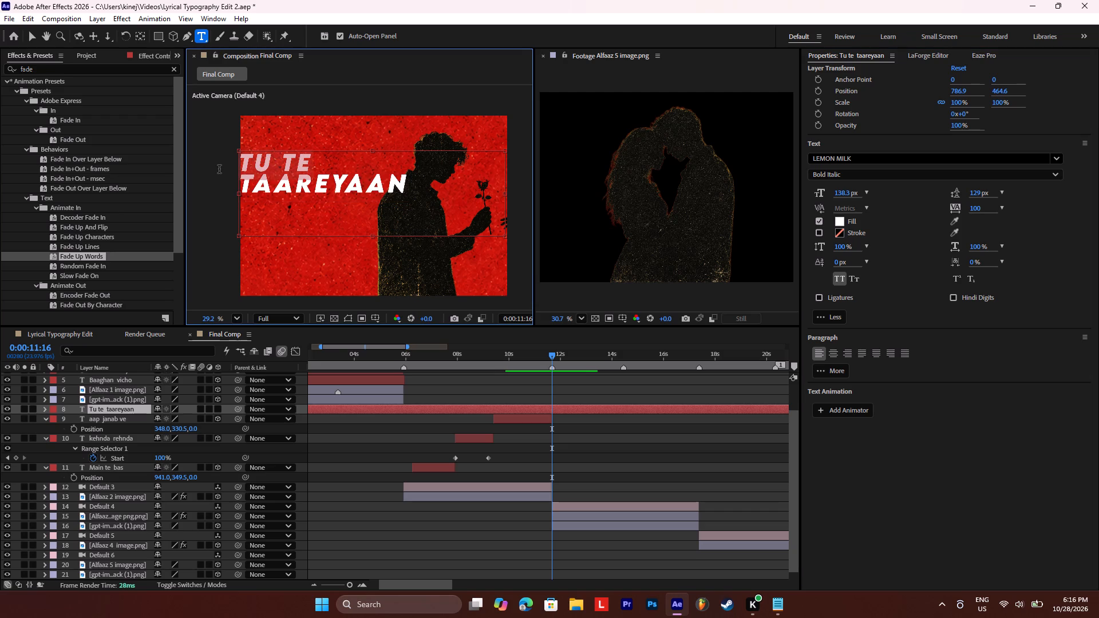
left_click_drag(219, 169, 224, 169)
left_click_drag(408, 187, 242, 189)
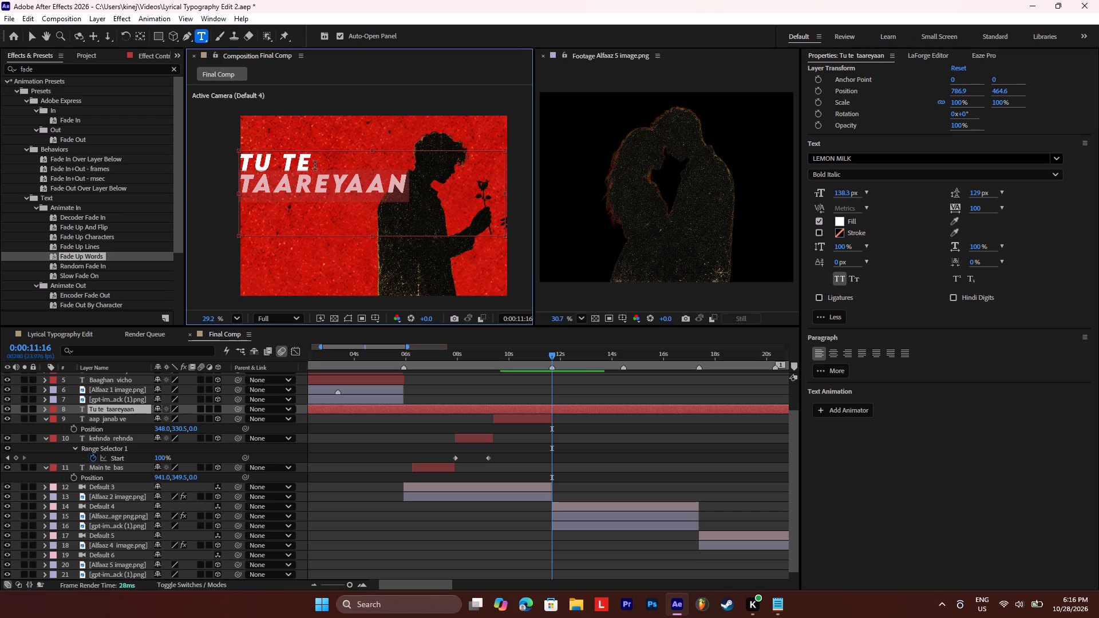
left_click_drag(314, 165, 234, 167)
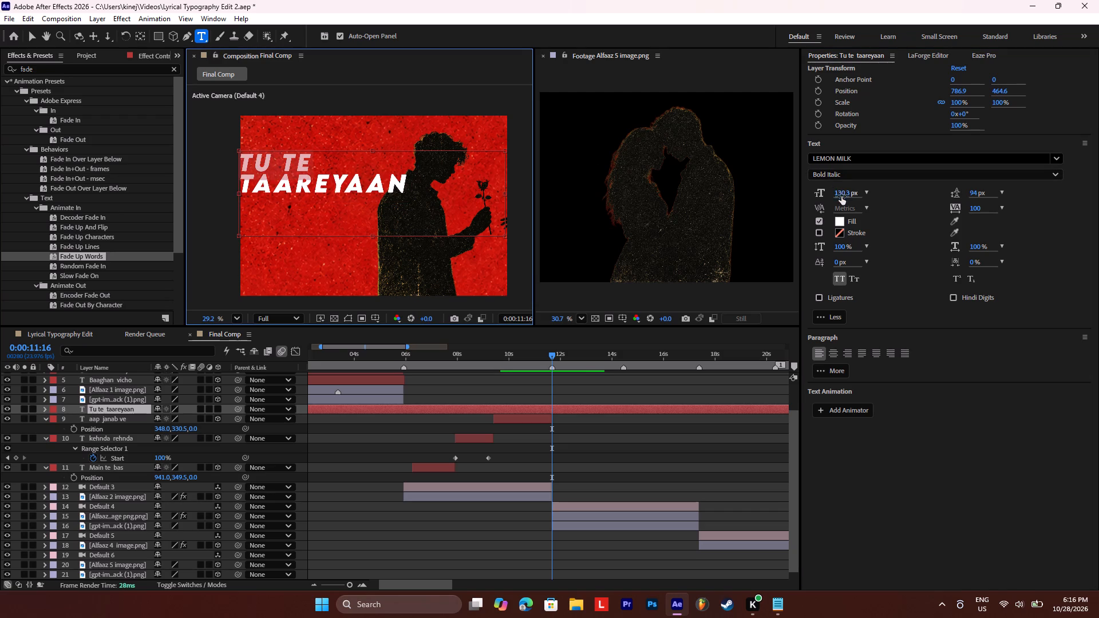
left_click_drag(424, 181, 242, 181)
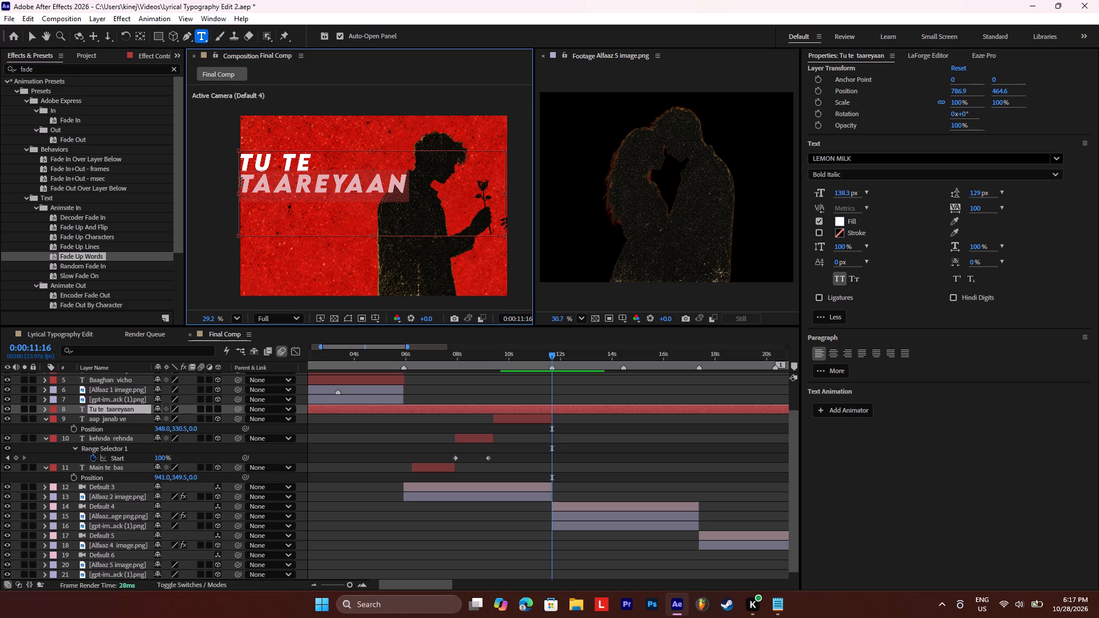
left_click_drag(320, 157, 240, 155)
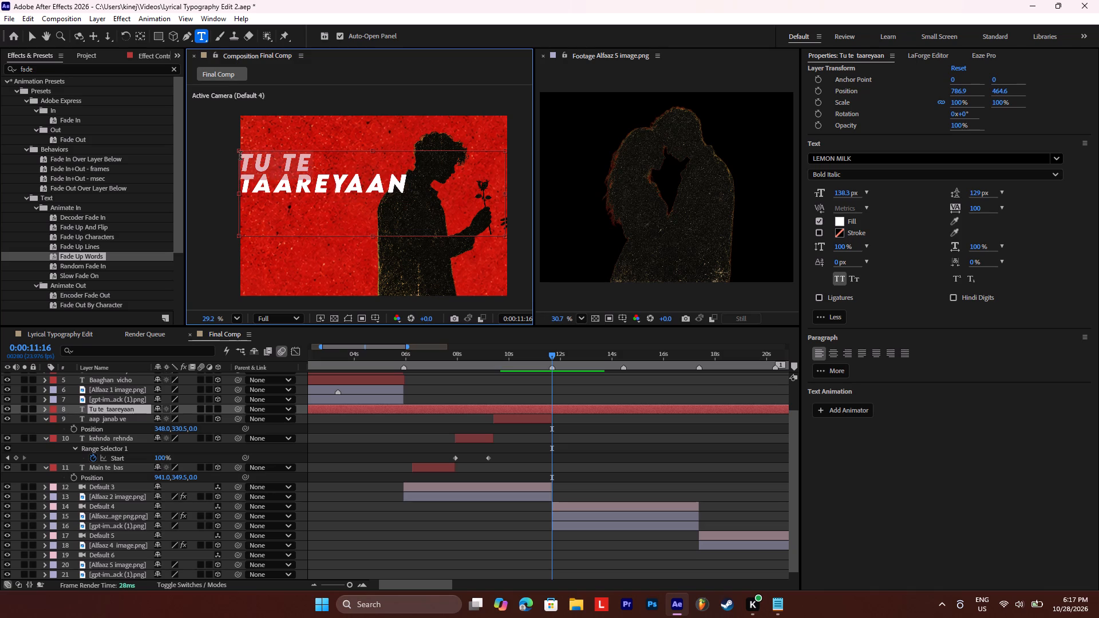
left_click_drag(240, 155, 239, 155)
left_click(843, 193)
type("13")
key("8")
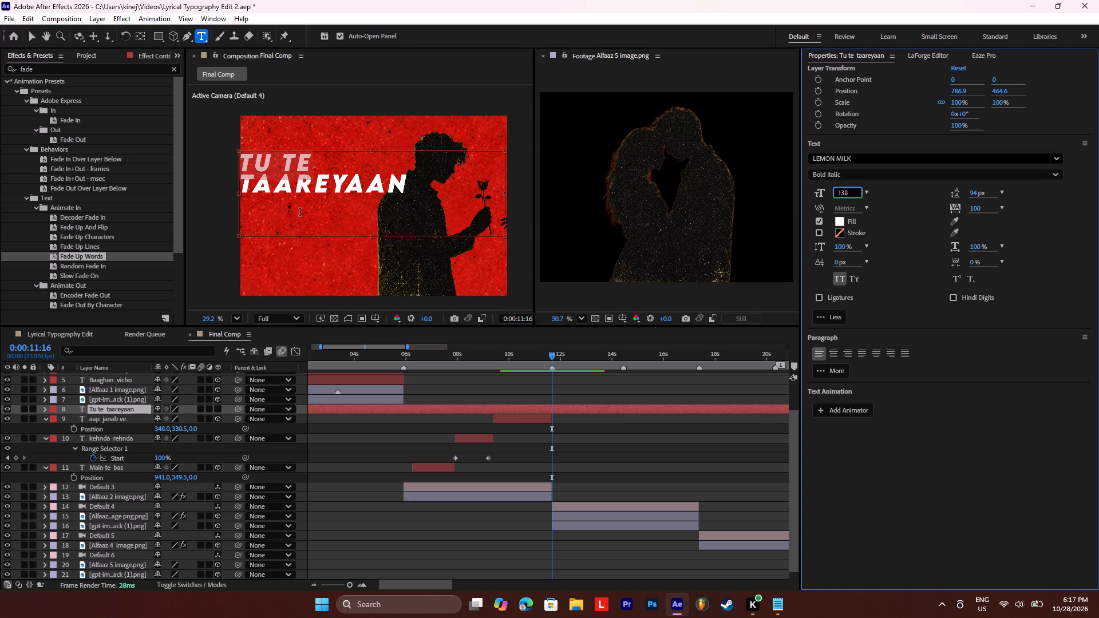
left_click(303, 190)
Reduce the word TAAREYAAN to a font size of 116.3 px with 105 px leading.
left_click_drag(402, 187, 357, 187)
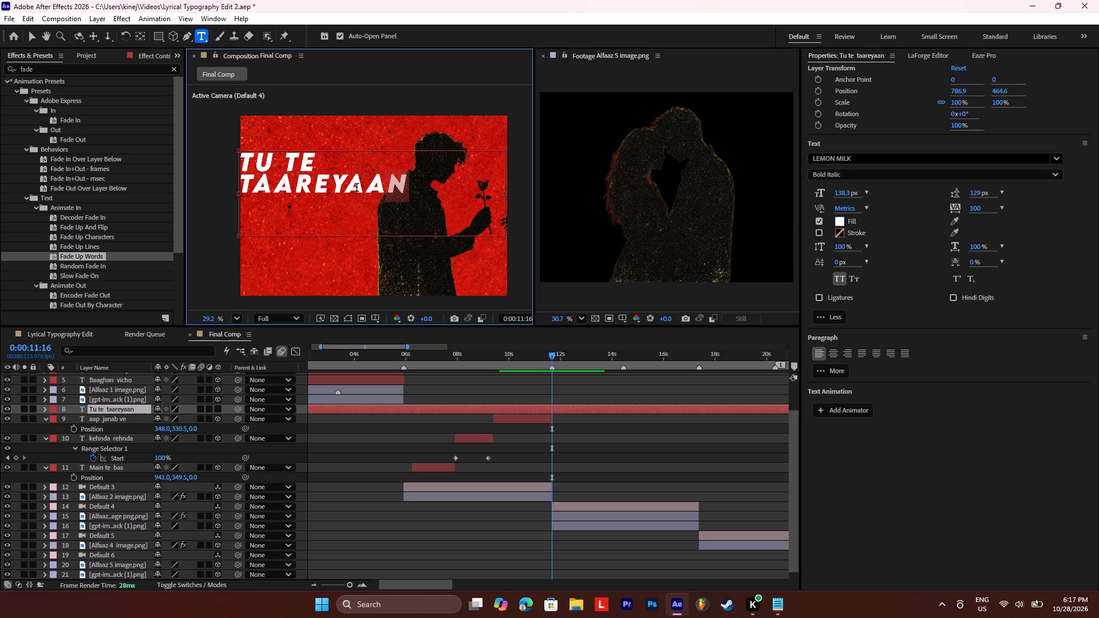
left_click_drag(357, 187, 230, 188)
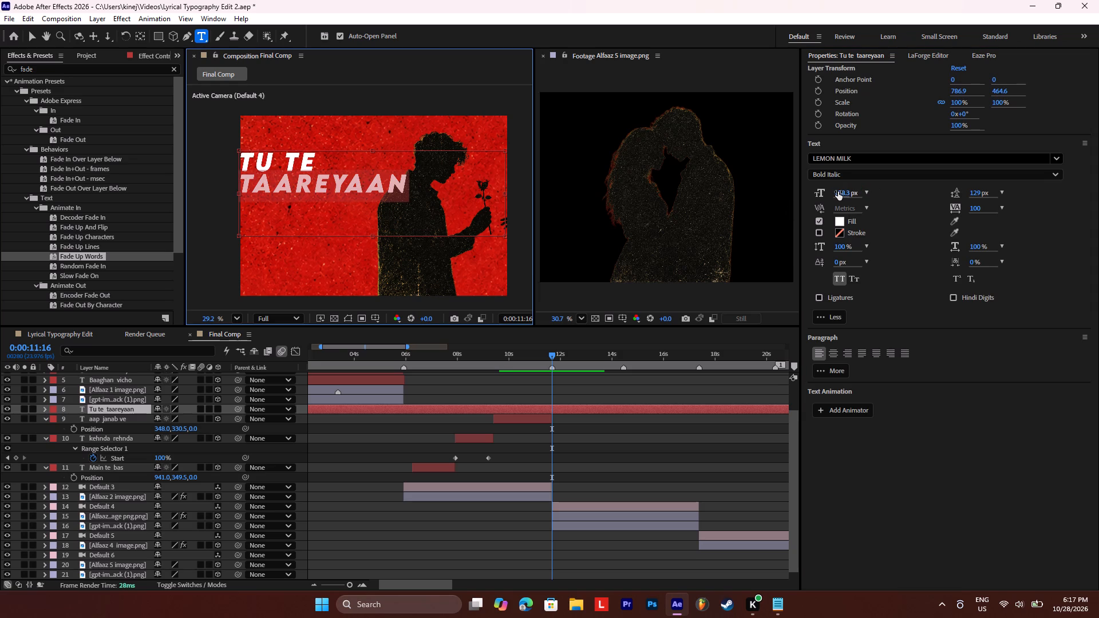
left_click_drag(843, 191, 832, 195)
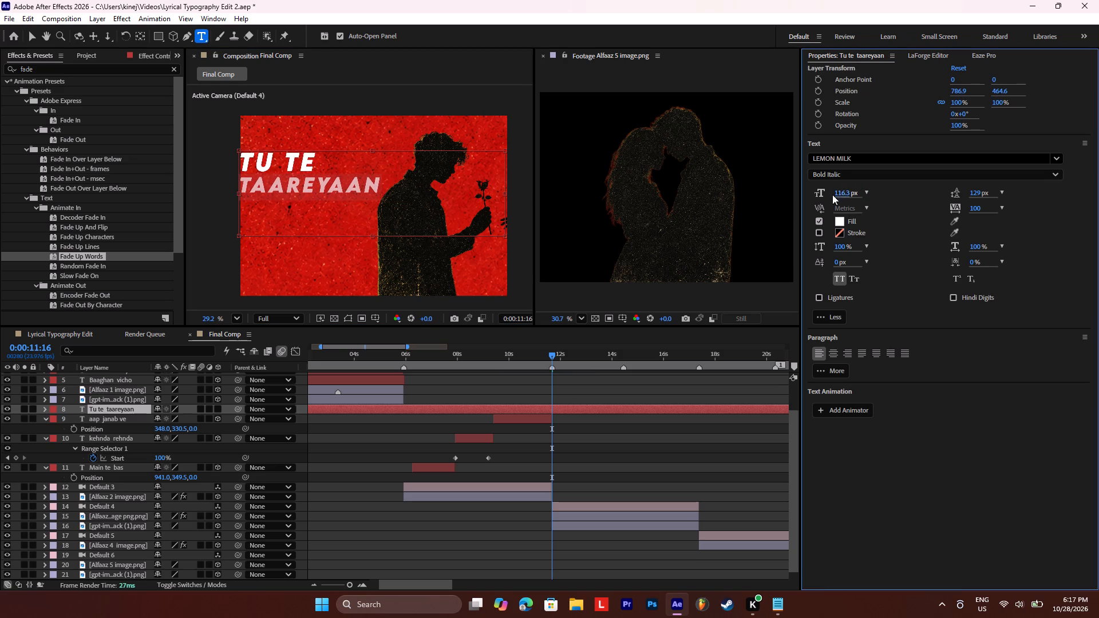
left_click_drag(832, 195, 832, 195)
left_click_drag(975, 191, 956, 194)
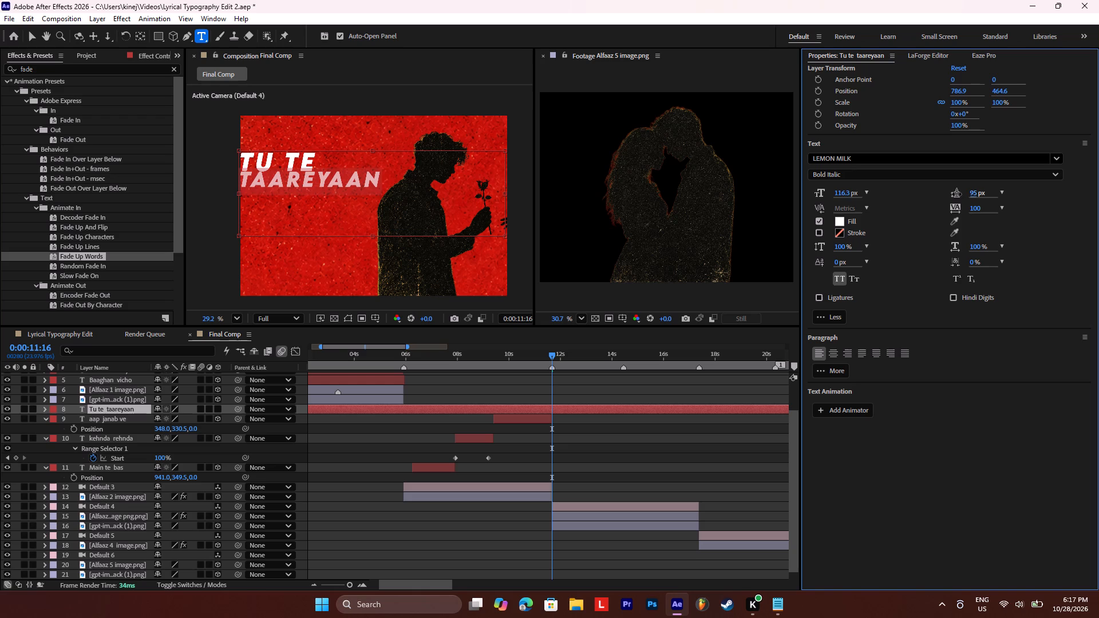
left_click_drag(956, 194, 961, 193)
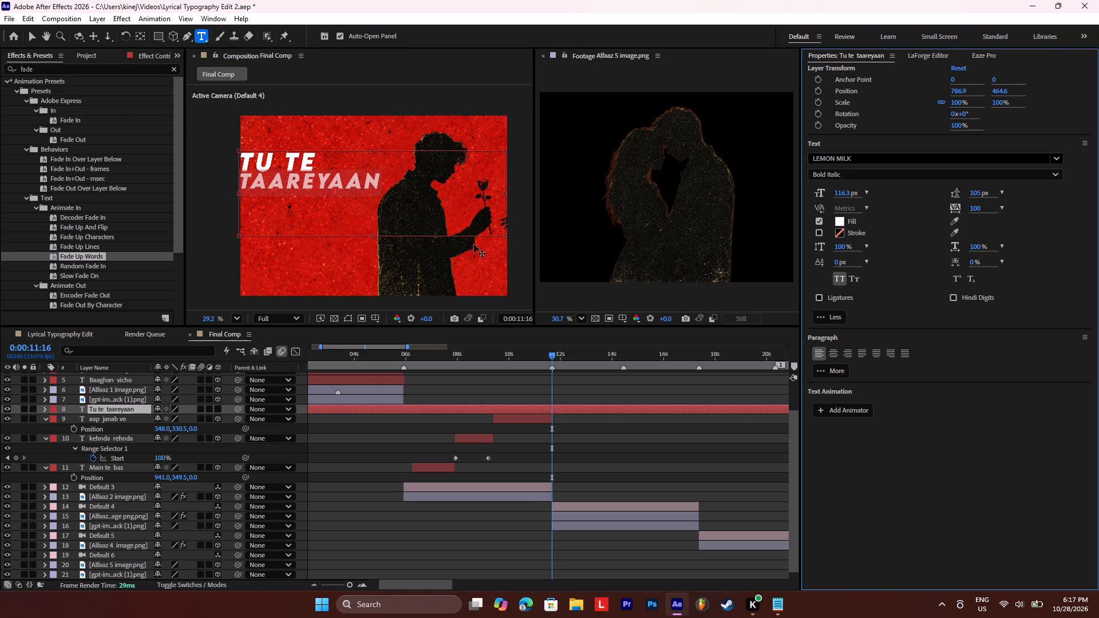
Finish the text edit and shift the Tu te taareyaan layer horizontally to position 828.9, 464.6.
left_click(363, 194)
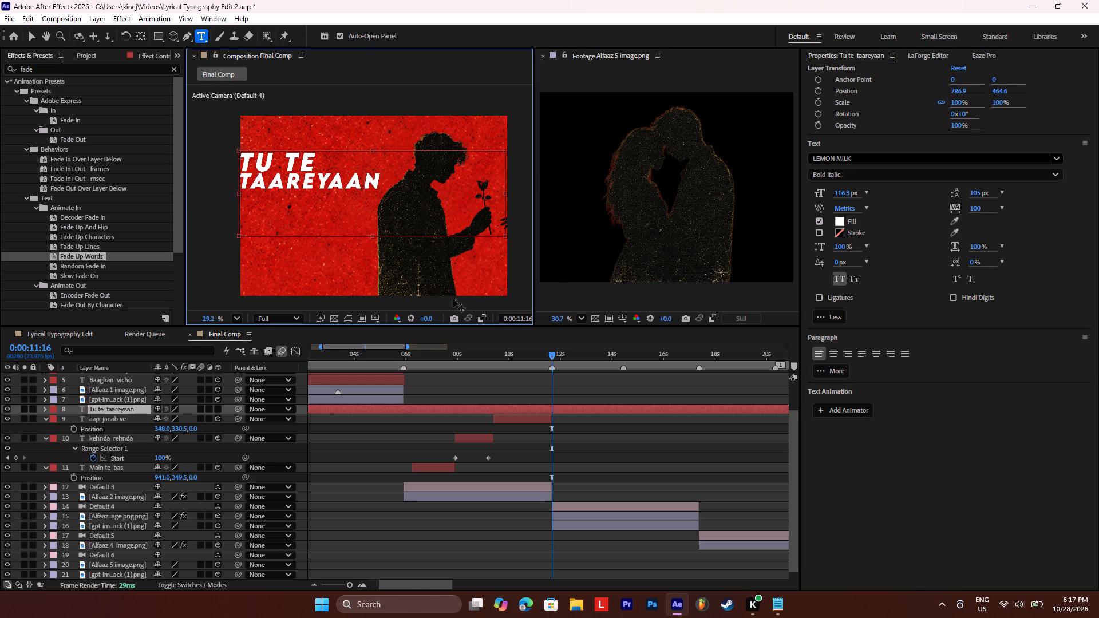
left_click(100, 410)
key("p")
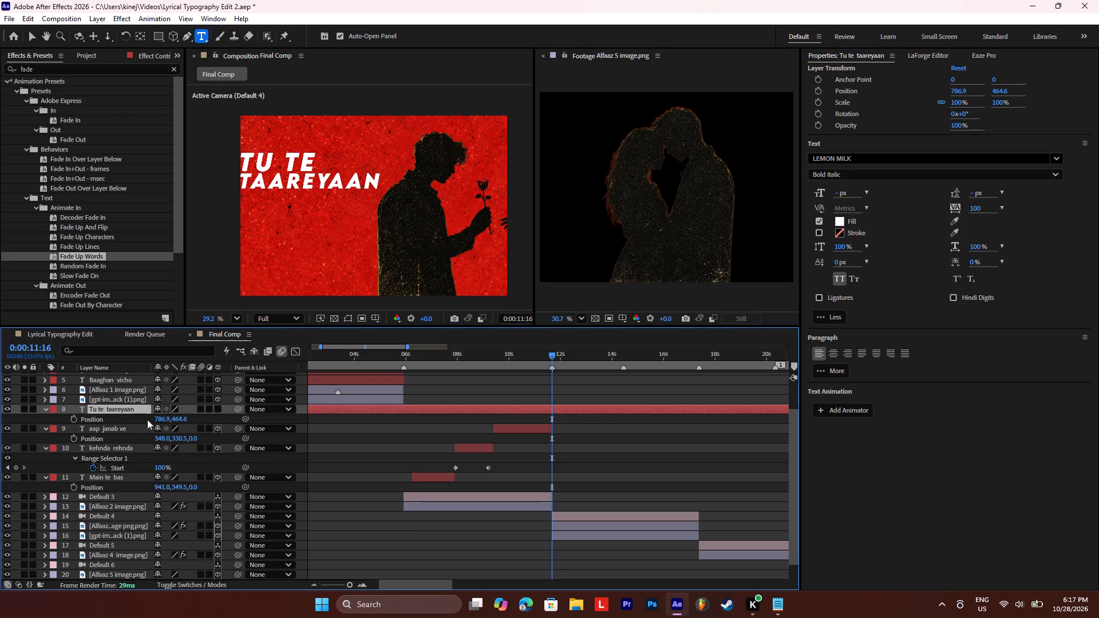
left_click_drag(160, 419, 184, 419)
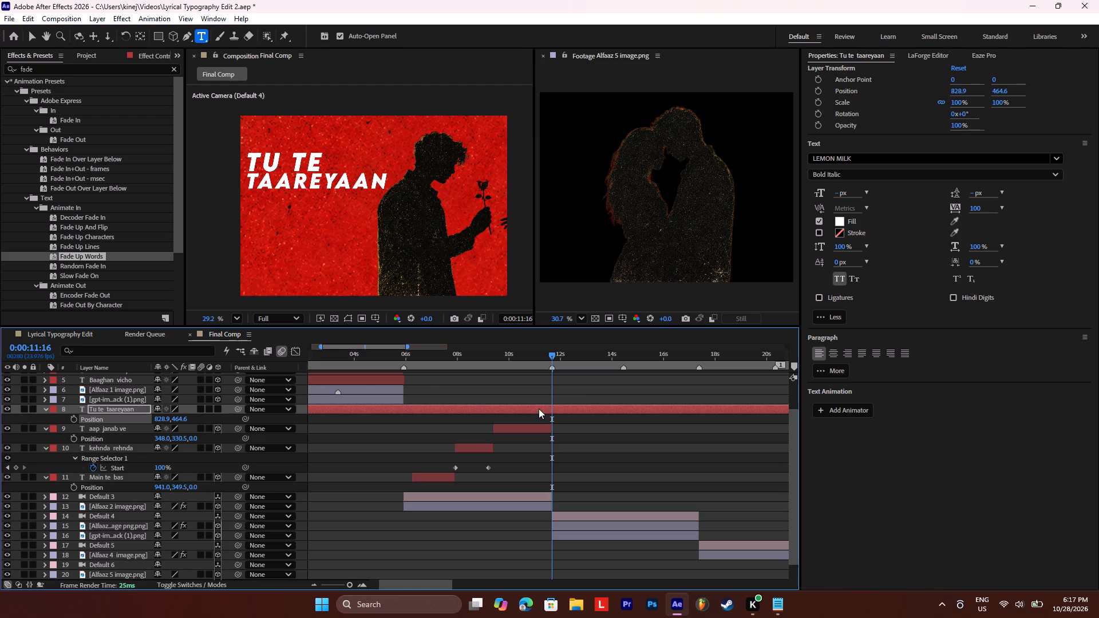
Split the Tu te taareyaan layer at 0:00:11:16 and delete the part before the split.
key("ctrl+shift+d")
left_click(538, 419)
key("BackSpace")
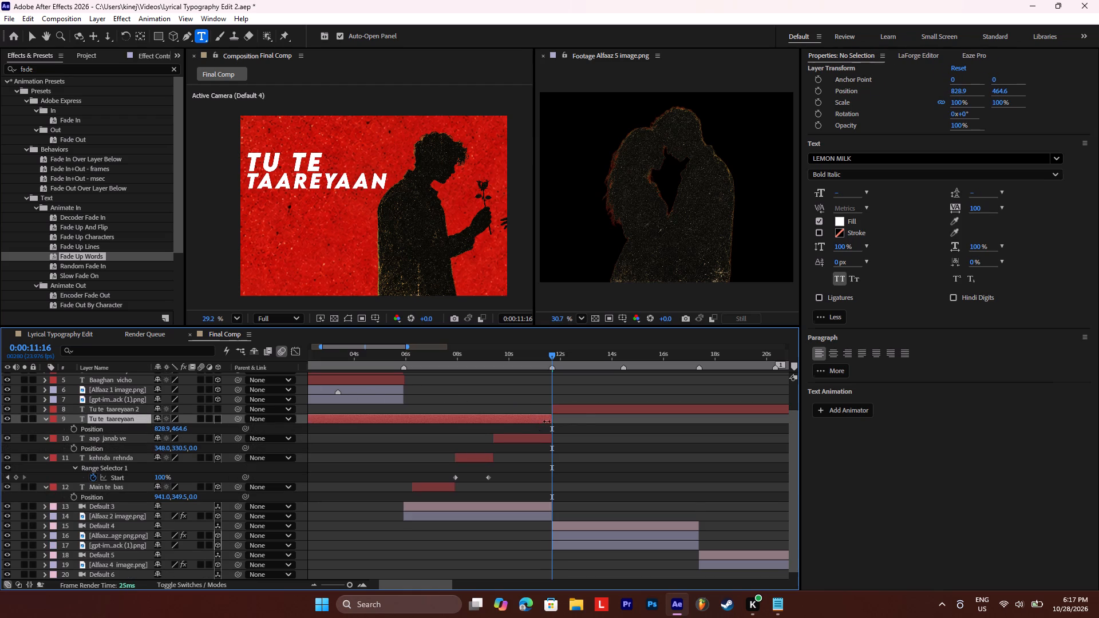
Move the remaining Tu te taareyaan layer in the stack to directly below the Default 4 camera layer.
left_click(590, 410)
left_click_drag(102, 407, 118, 504)
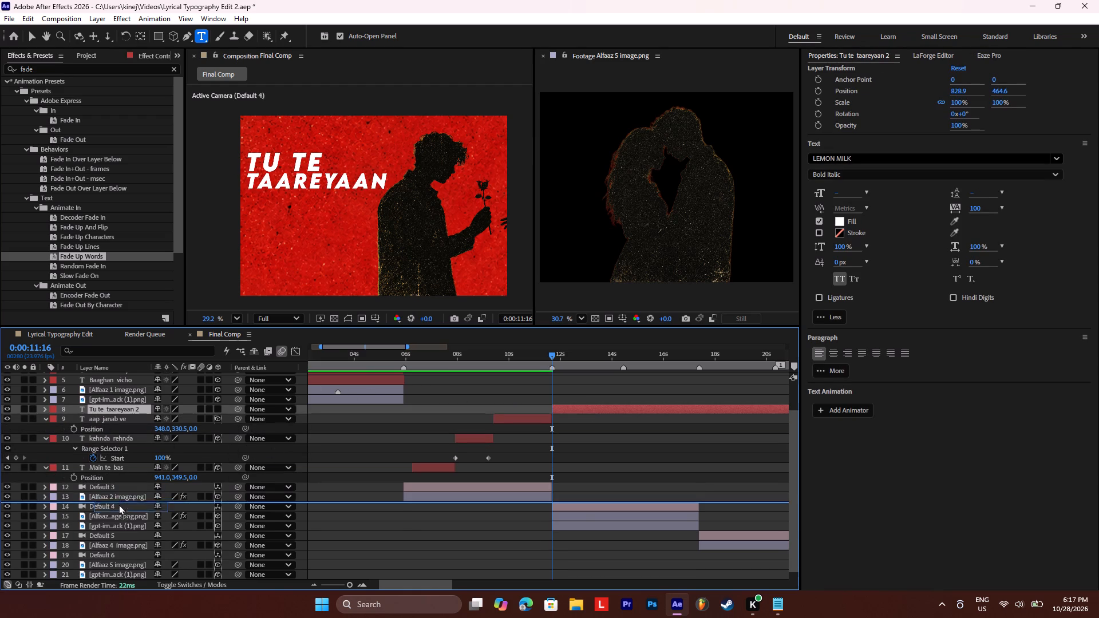
left_click_drag(118, 504, 119, 512)
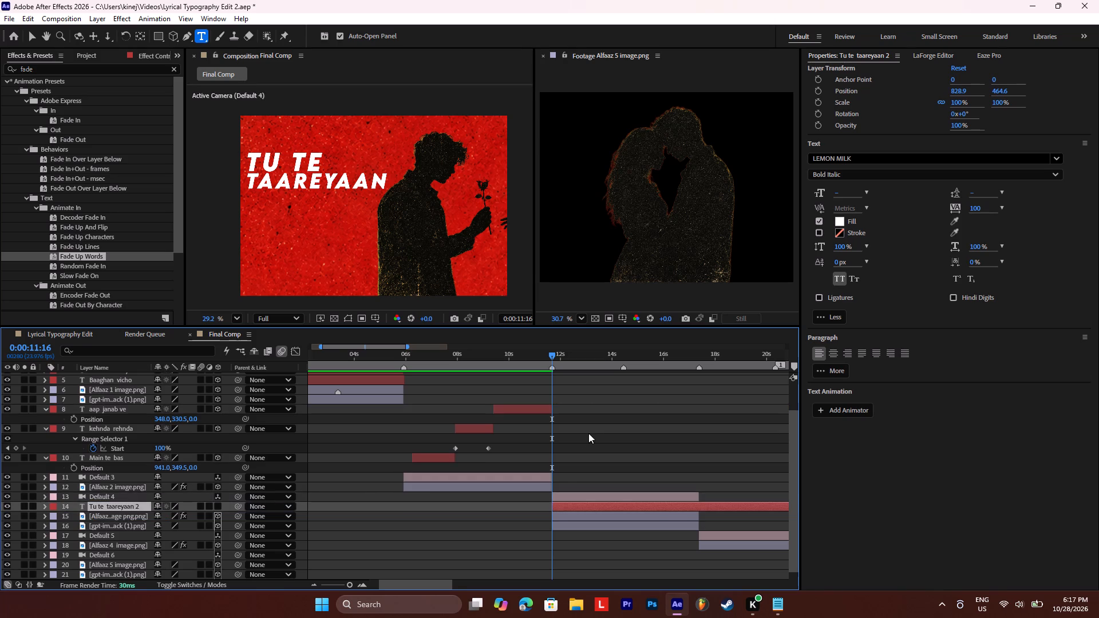
left_click(555, 509)
Split the Tu te taareyaan 2 layer at the 0:00:14:11 marker.
left_click(623, 354)
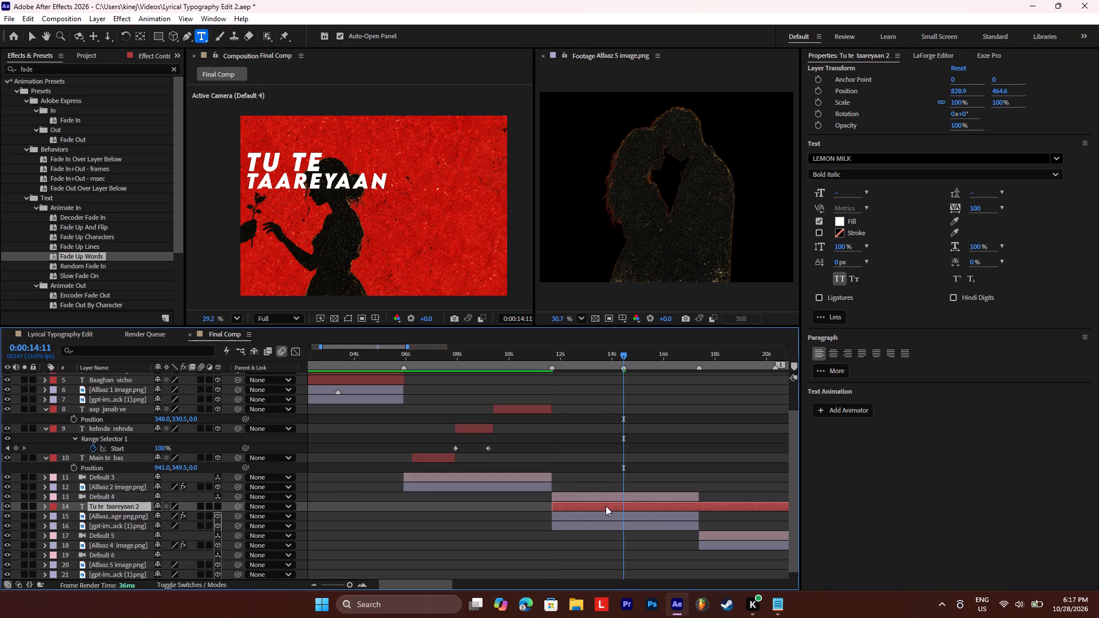
key("ctrl+shift+d")
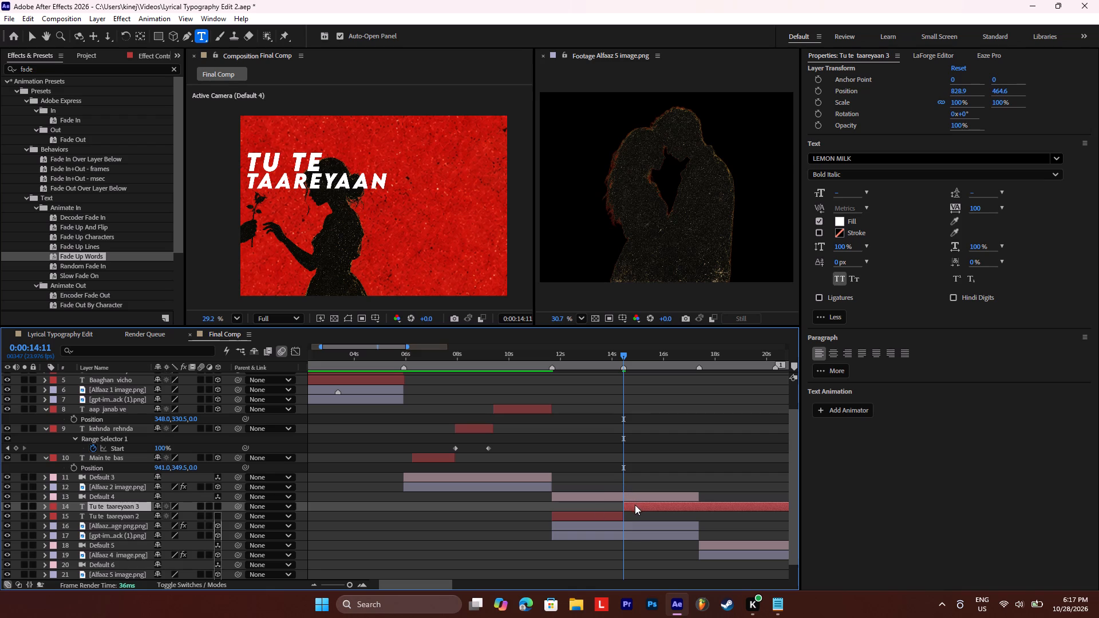
Make the Tu te taareyaan 2 segment starting near 0:00:11:17 a 3D layer.
left_click(554, 355)
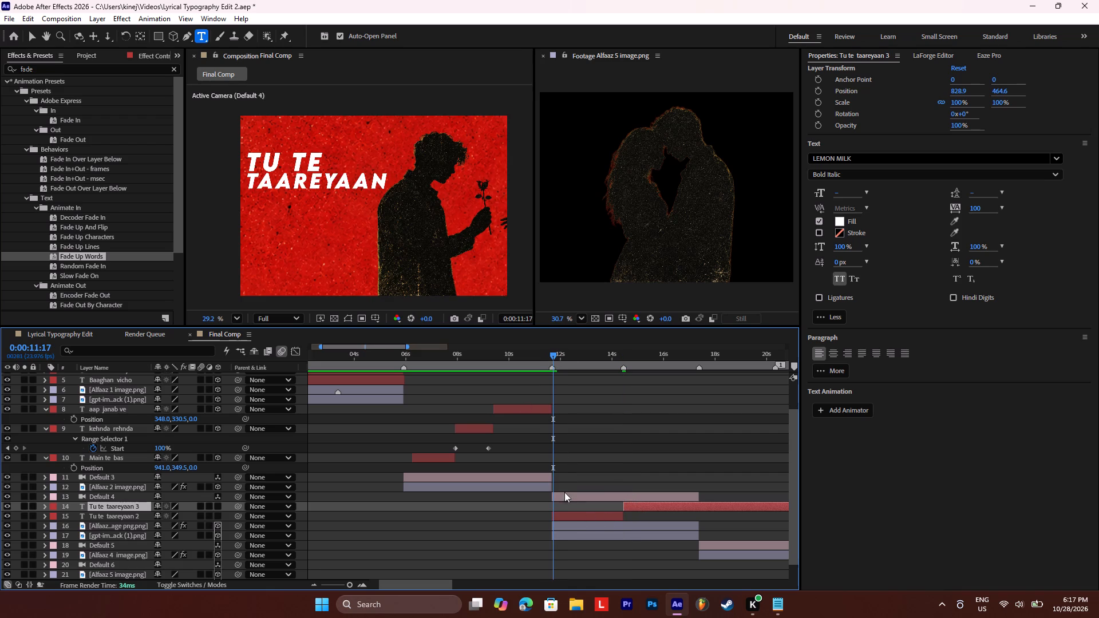
left_click(564, 515)
left_click(215, 518)
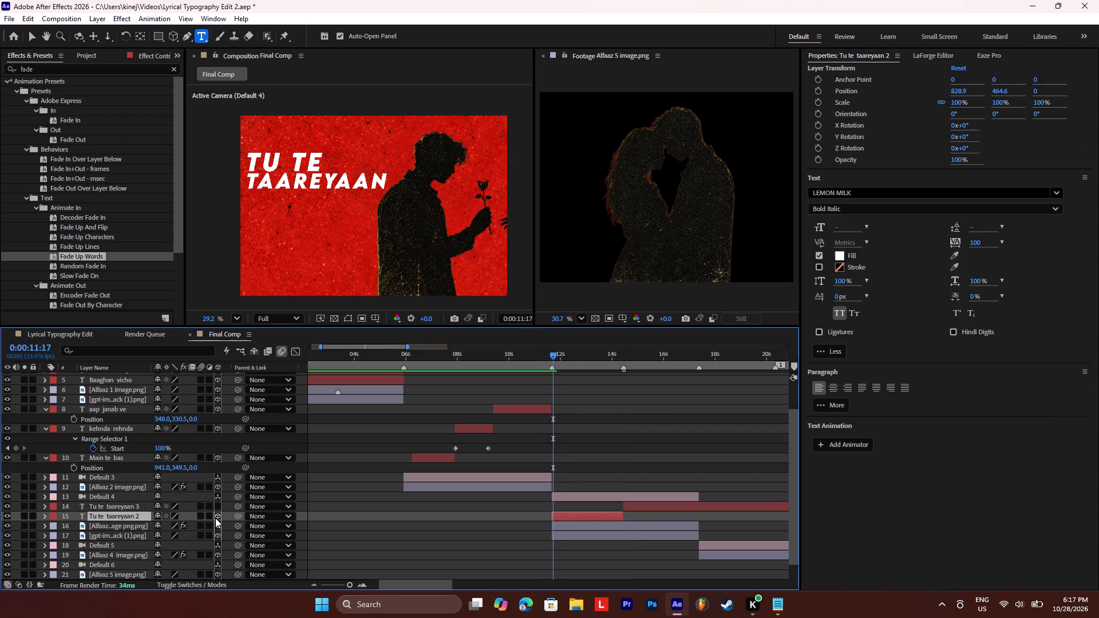
Reposition the 3D Tu te taareyaan 2 text to 206.9, 327.6, 0 beside the man holding the rose.
left_click(119, 517)
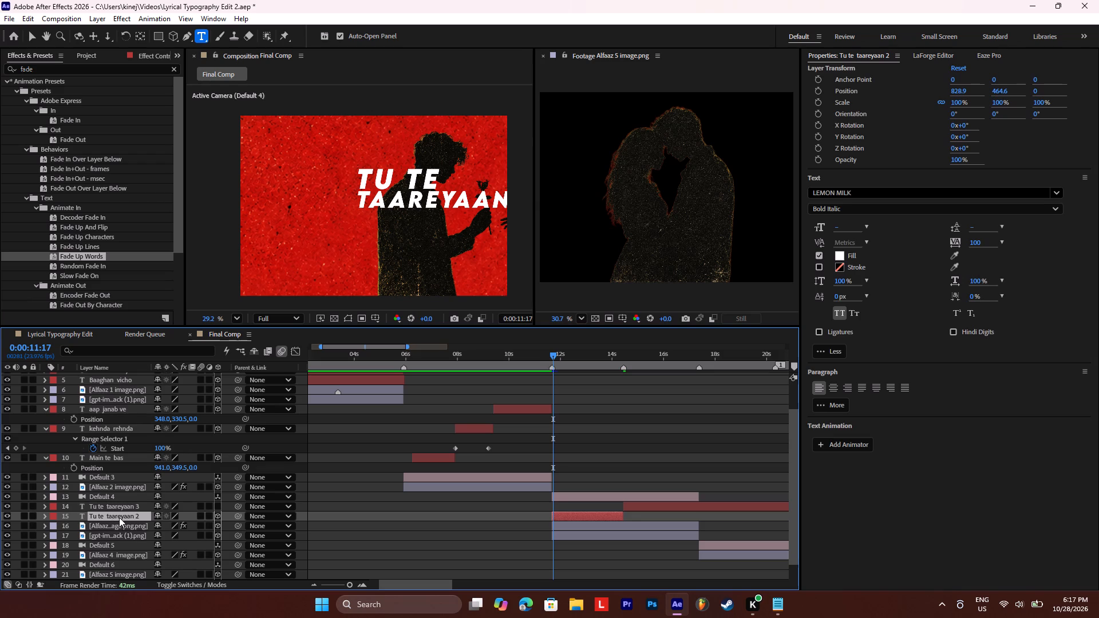
key("p")
left_click_drag(163, 524, 15, 525)
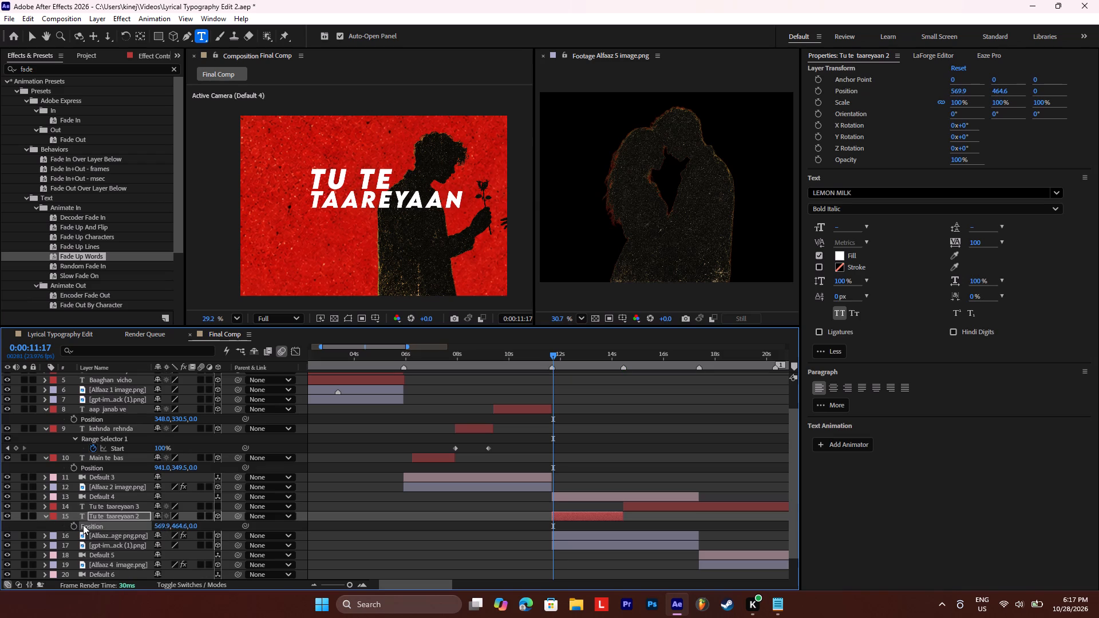
left_click_drag(163, 526, 9, 525)
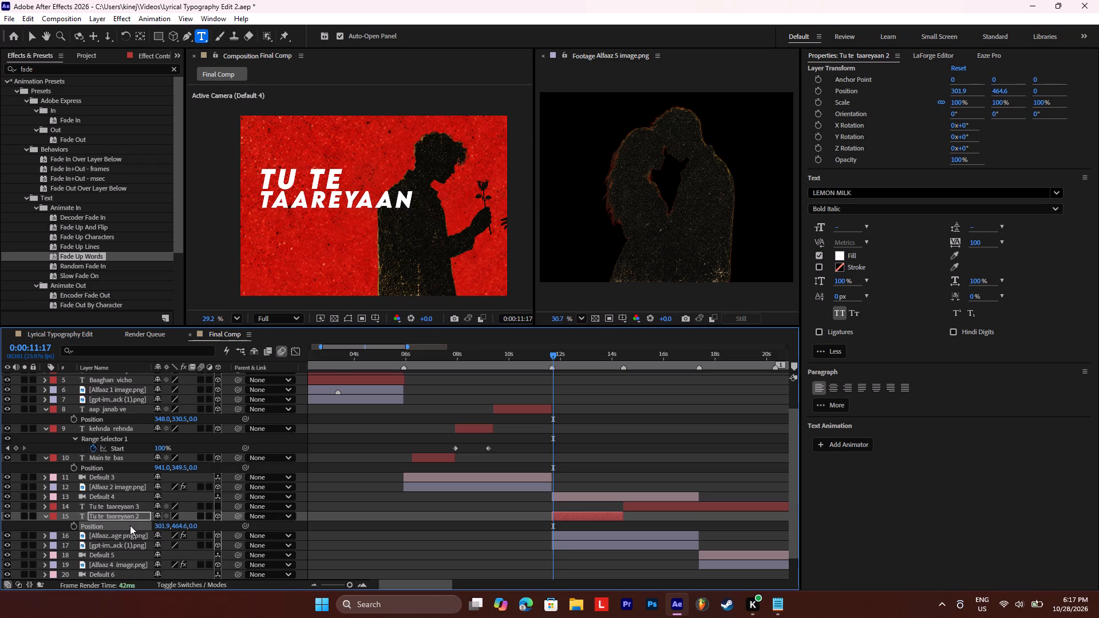
left_click_drag(161, 526, 104, 525)
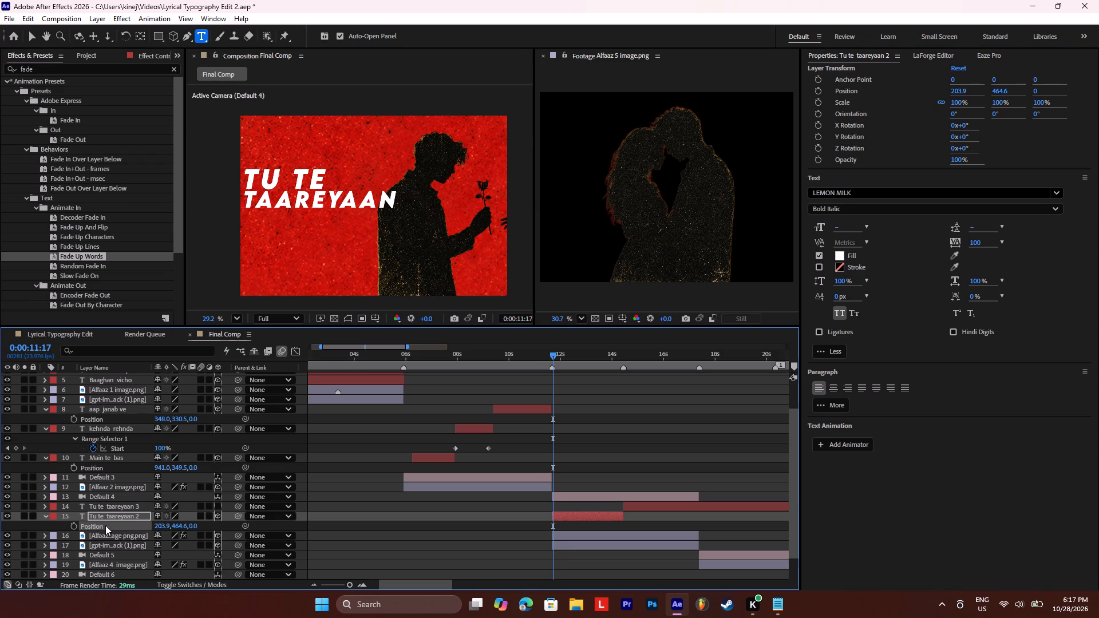
left_click_drag(180, 526, 109, 523)
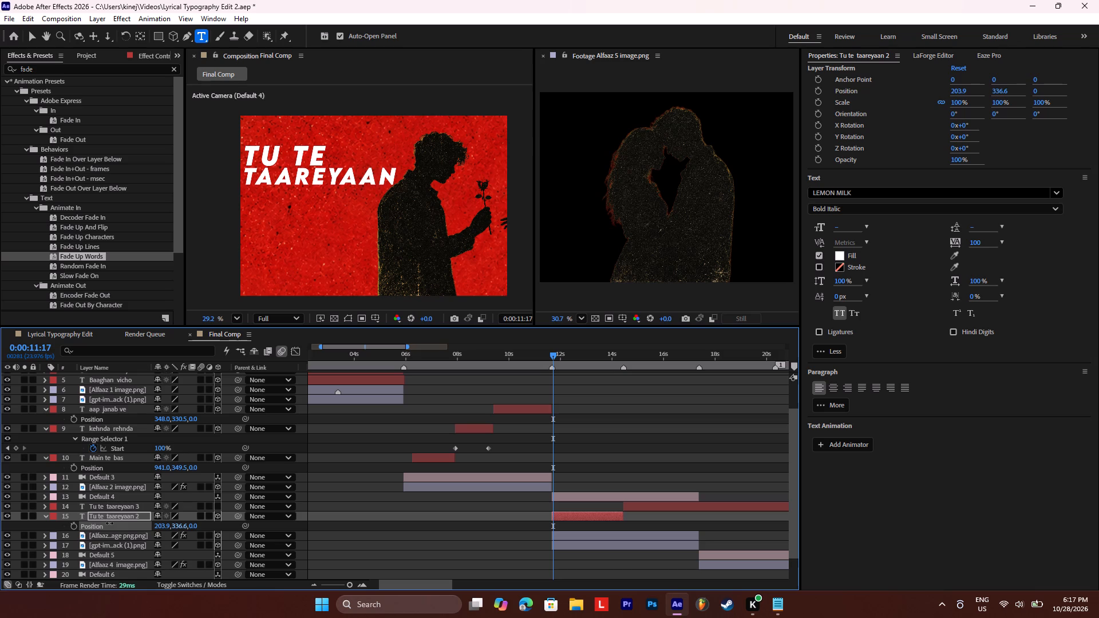
left_click_drag(109, 523, 104, 523)
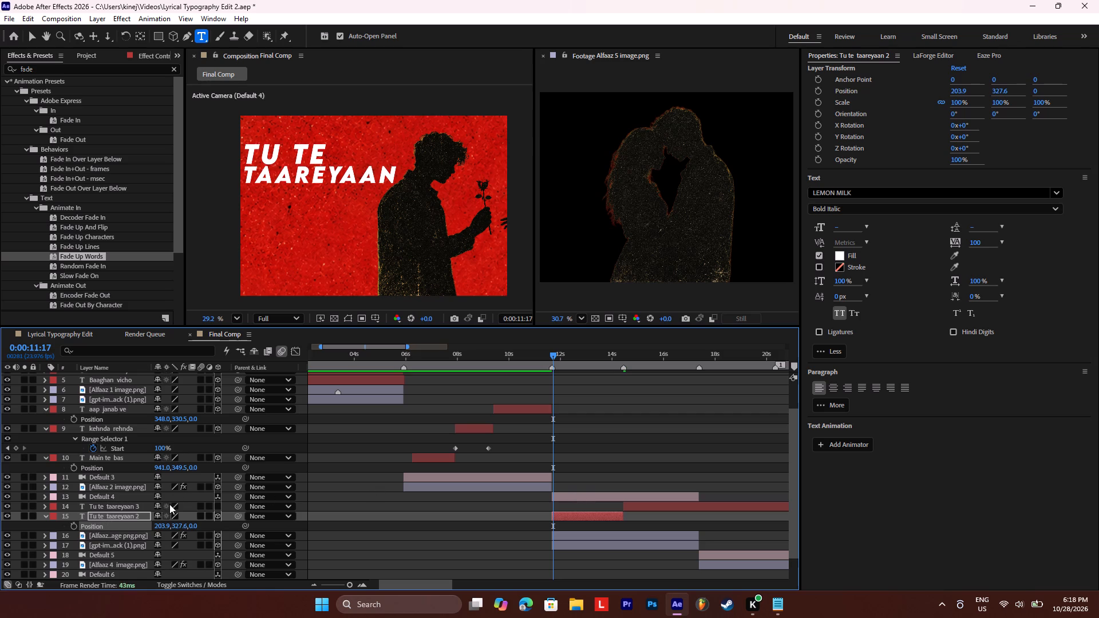
left_click(159, 524)
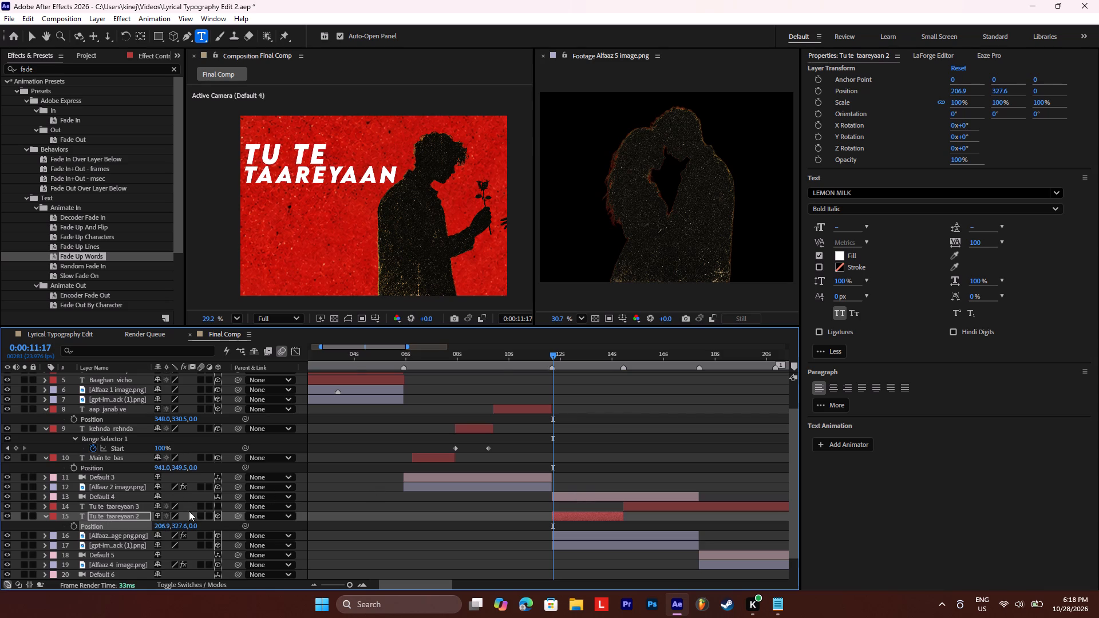
Apply the Fade Up Words preset to the Tu te taareyaan 2 layer at 0:00:11:17 and reveal its keyframes.
left_click_drag(79, 255, 148, 291)
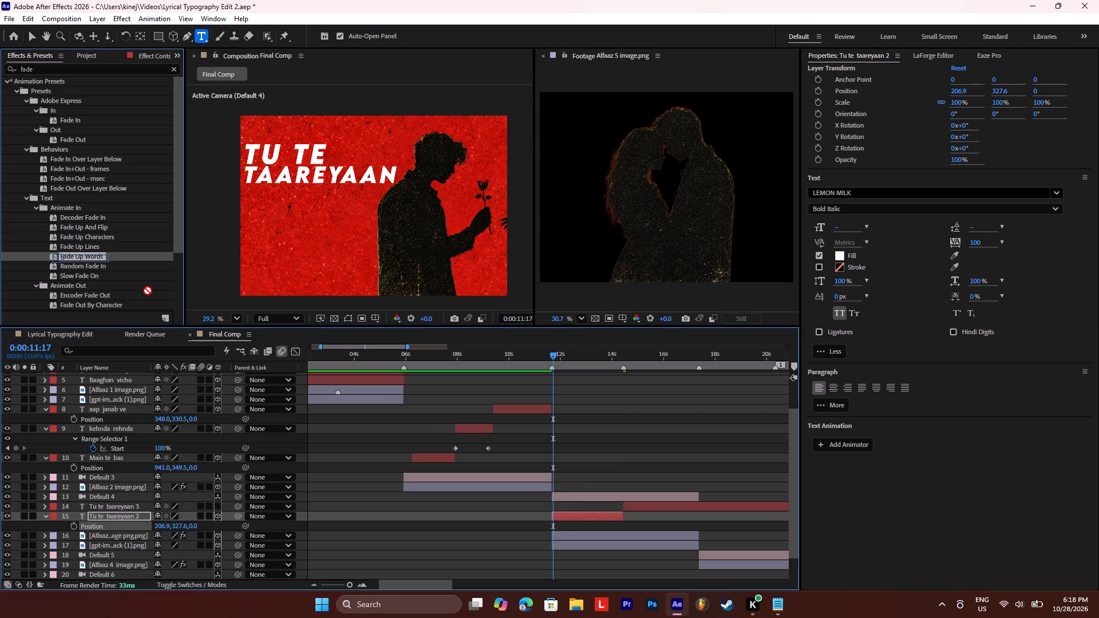
left_click_drag(148, 291, 594, 518)
left_click(596, 517)
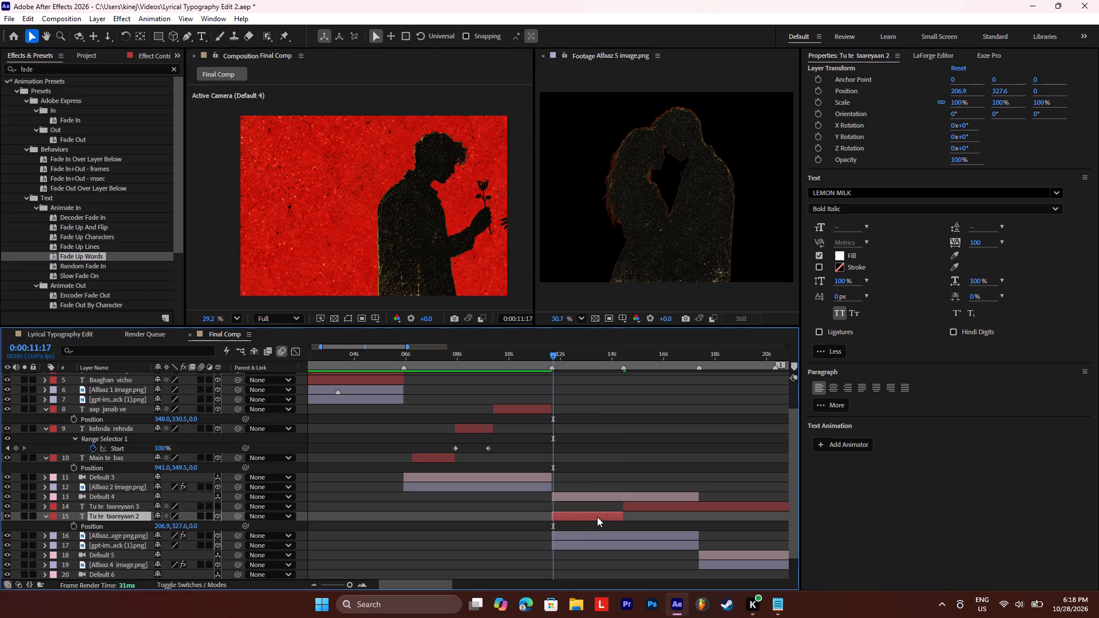
key("u")
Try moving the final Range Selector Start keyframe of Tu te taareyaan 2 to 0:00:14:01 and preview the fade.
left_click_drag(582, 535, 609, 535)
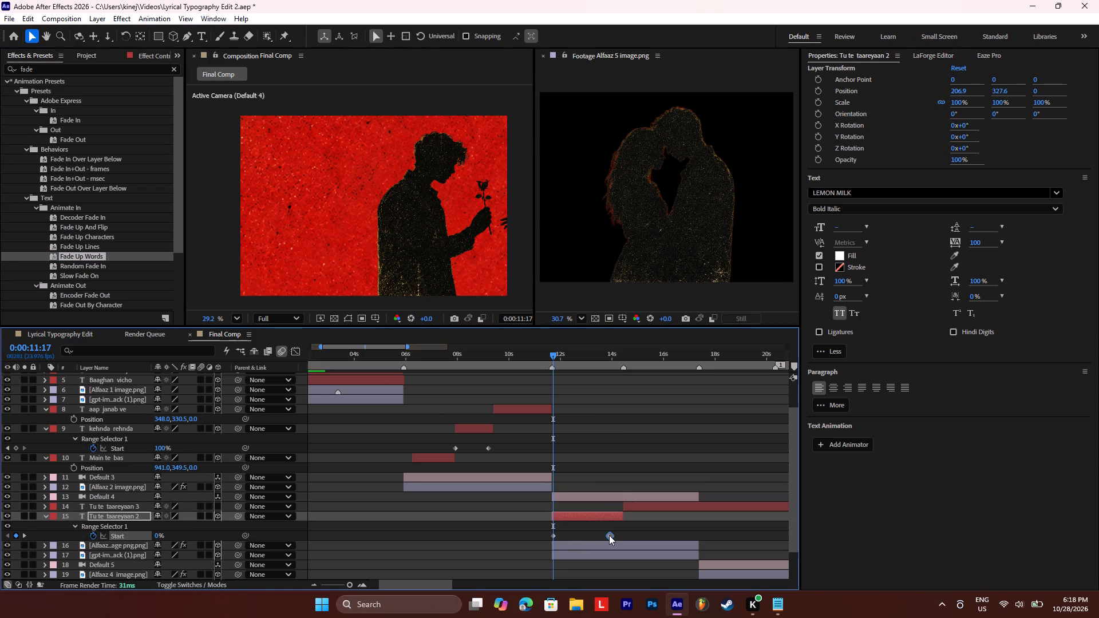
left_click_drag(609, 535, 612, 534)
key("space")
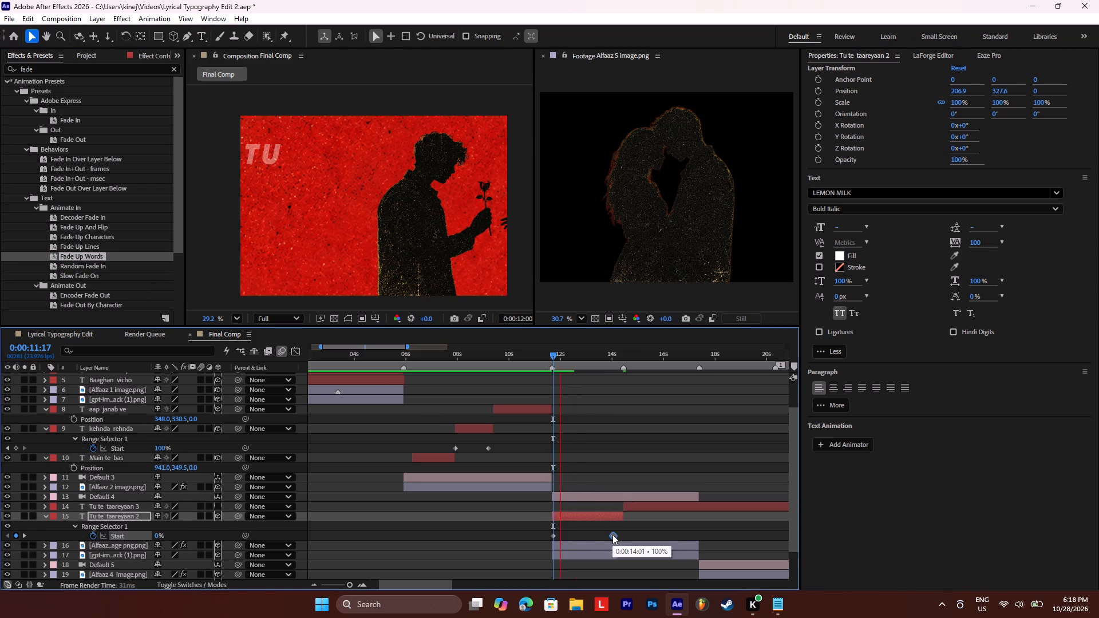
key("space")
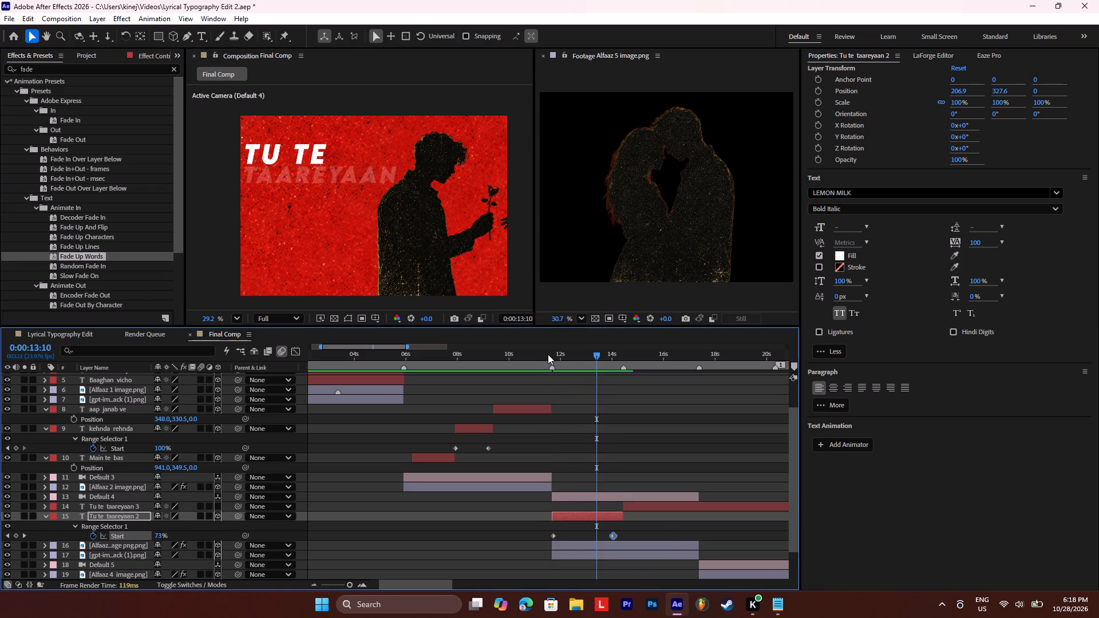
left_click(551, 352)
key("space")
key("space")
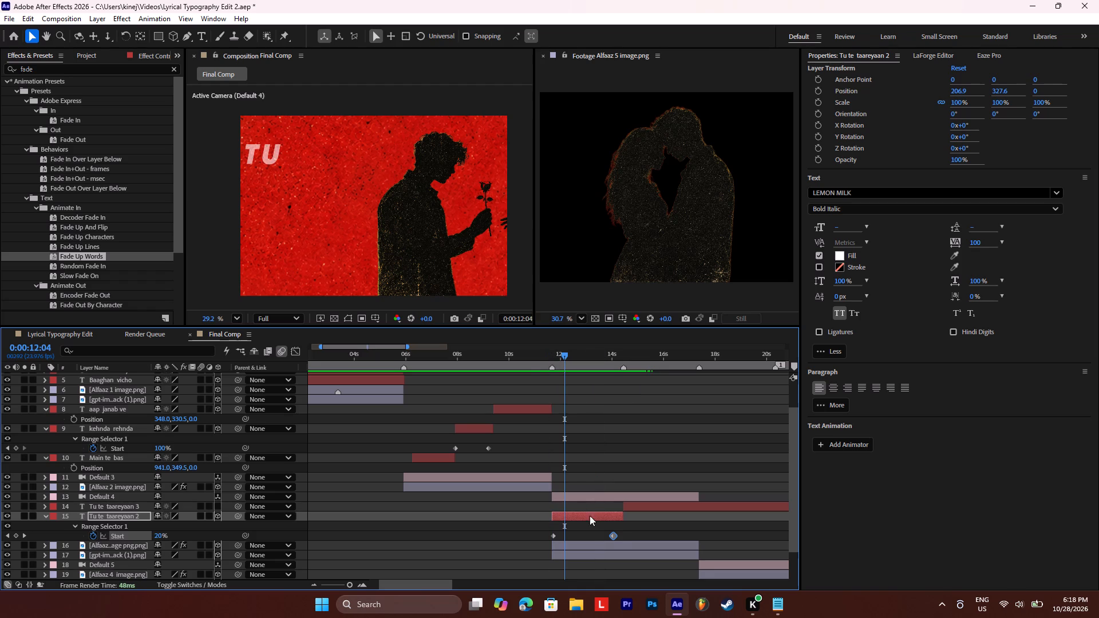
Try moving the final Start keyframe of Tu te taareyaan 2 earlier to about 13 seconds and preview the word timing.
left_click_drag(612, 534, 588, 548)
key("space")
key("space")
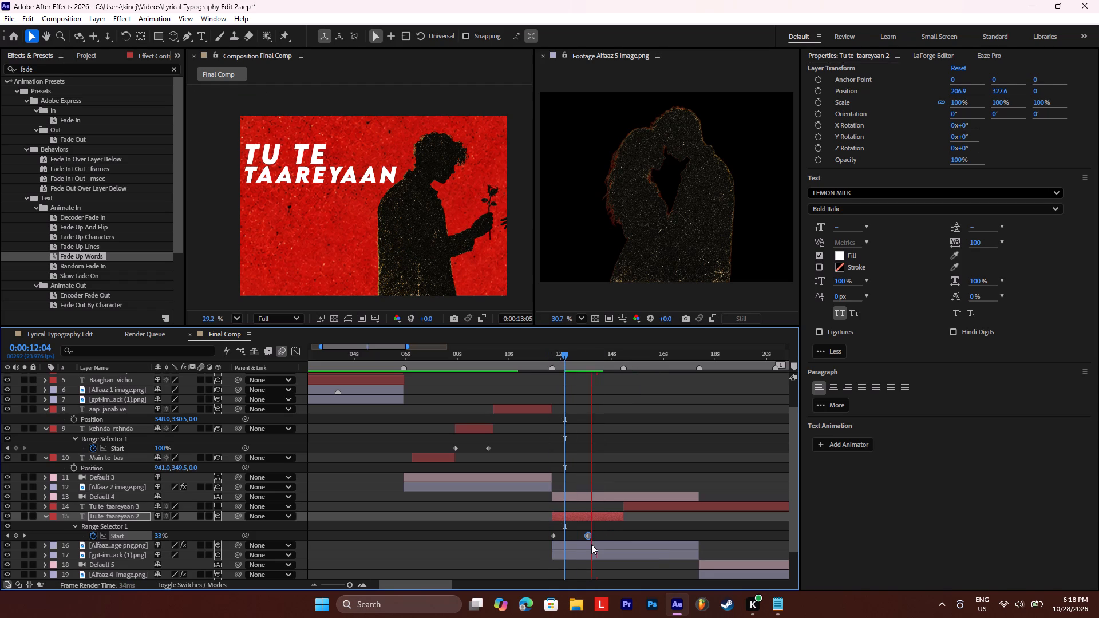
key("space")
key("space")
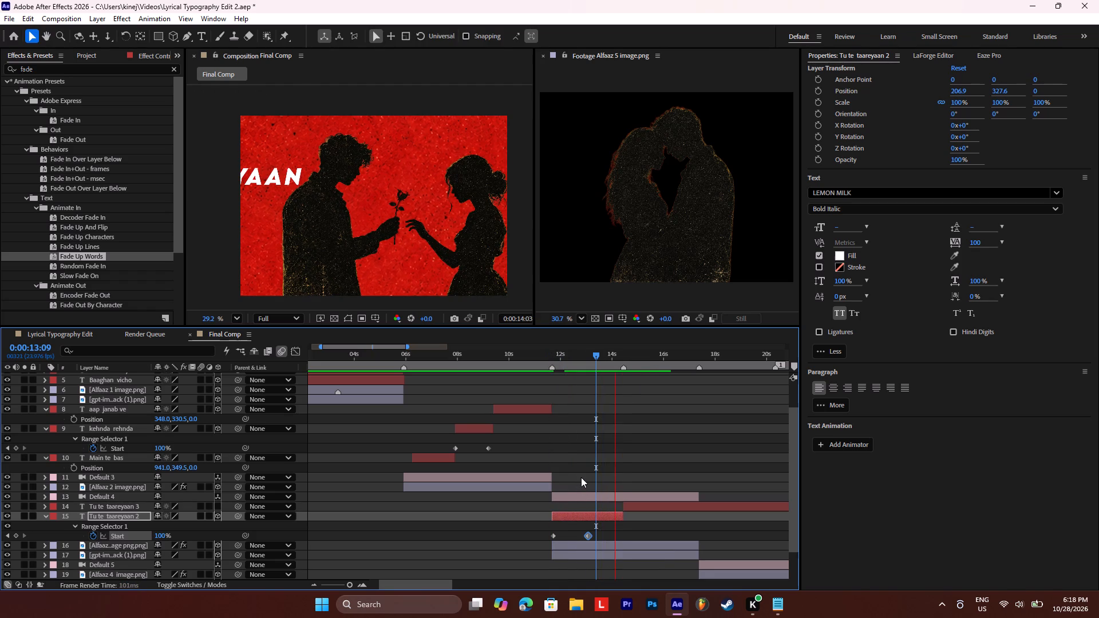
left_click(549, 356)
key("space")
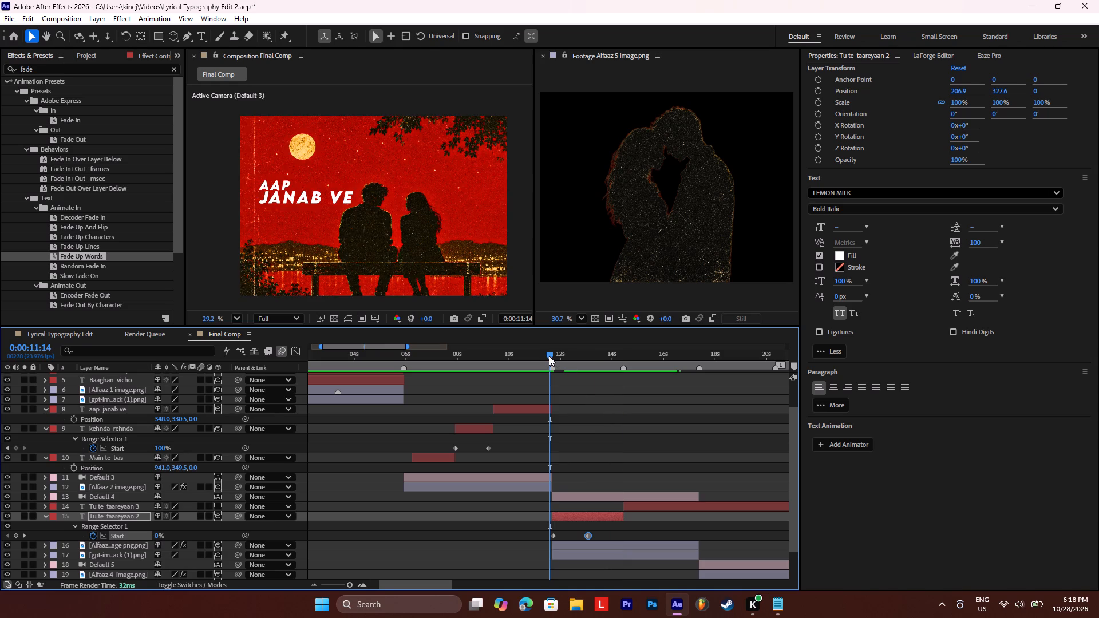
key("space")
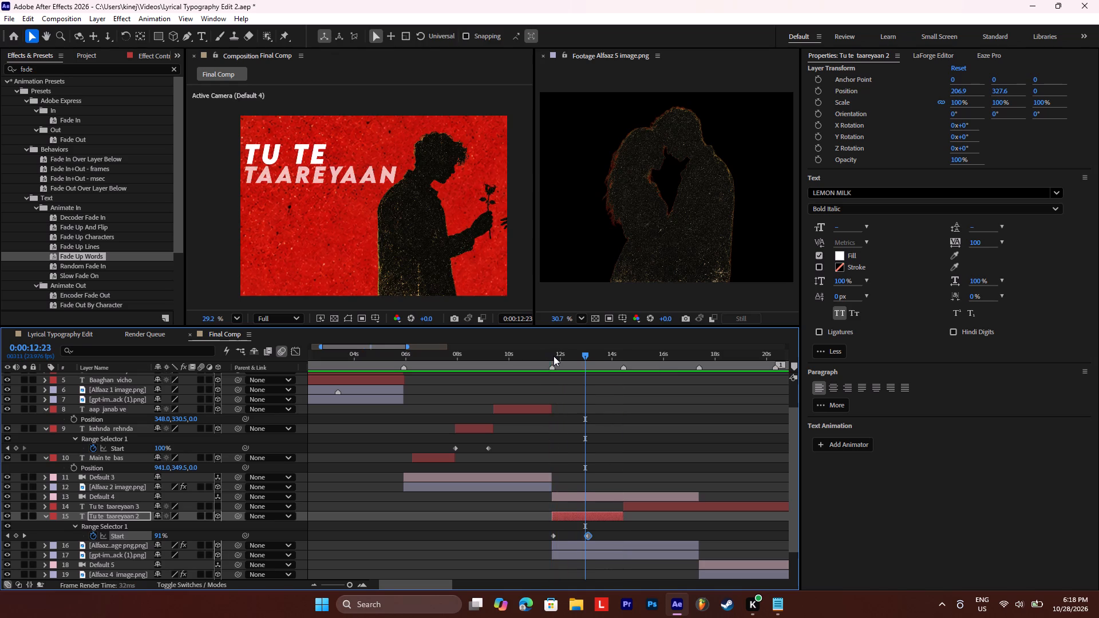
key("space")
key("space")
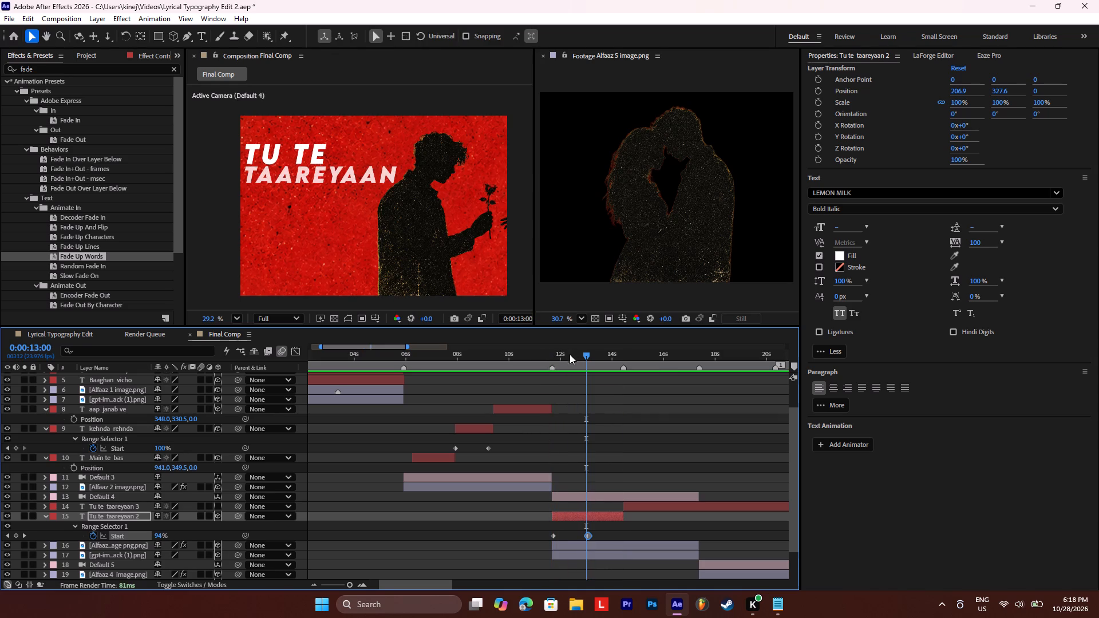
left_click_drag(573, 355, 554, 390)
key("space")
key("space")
Move the final Start keyframe of Tu te taareyaan 2 to about 12.6 seconds and preview the quicker word fade.
left_click_drag(587, 536, 577, 540)
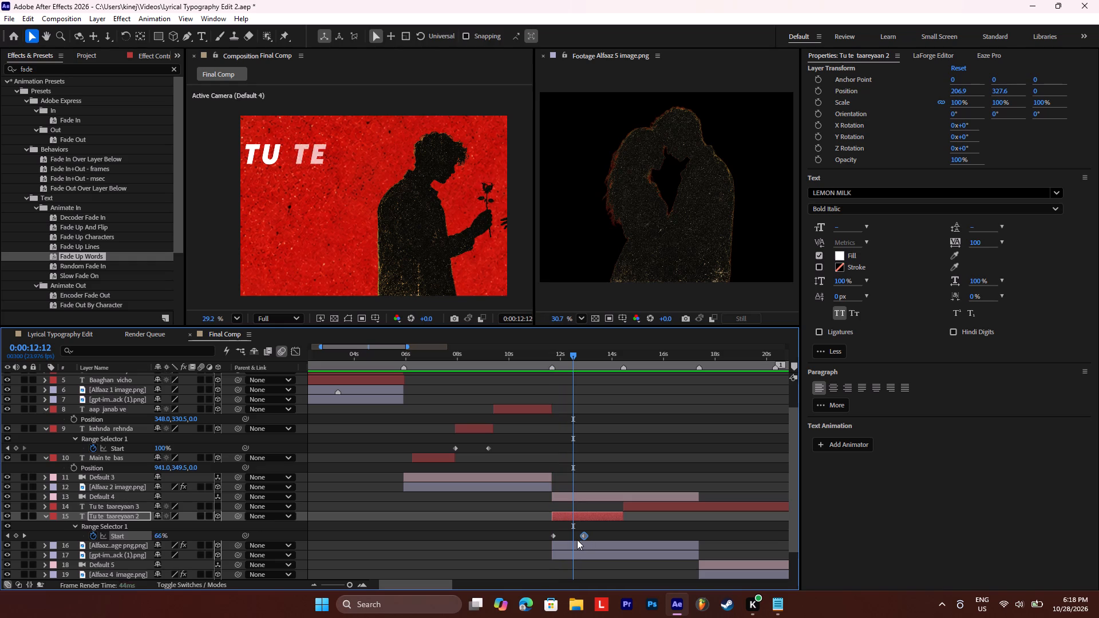
left_click_drag(577, 540, 575, 540)
key("space")
key("space")
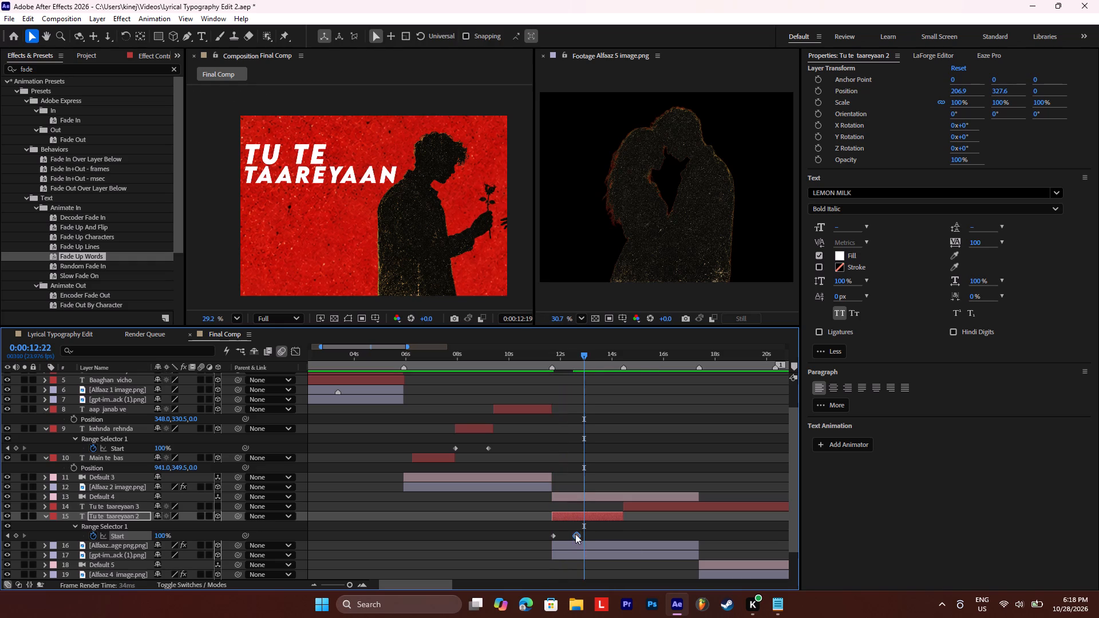
key("space")
key("space")
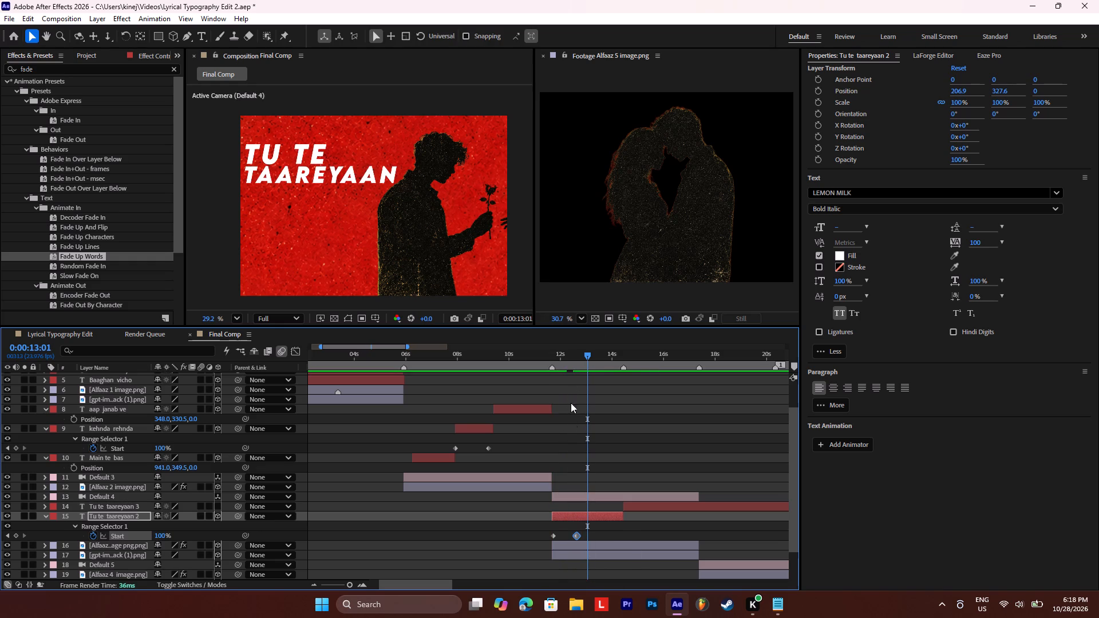
left_click(554, 357)
key("space")
key("space")
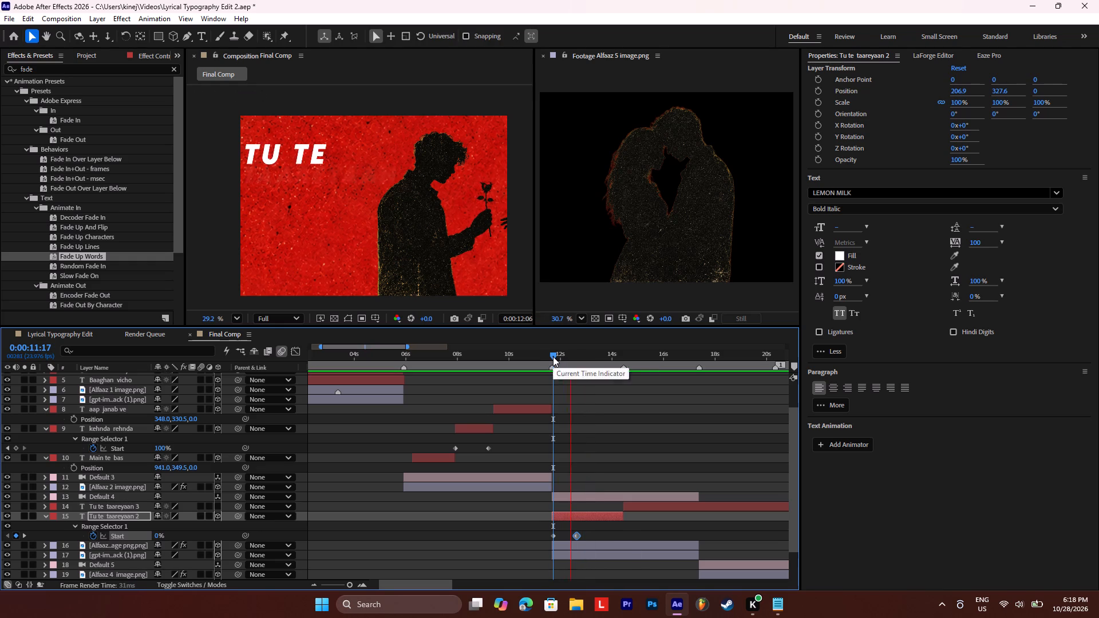
key("space")
key("space")
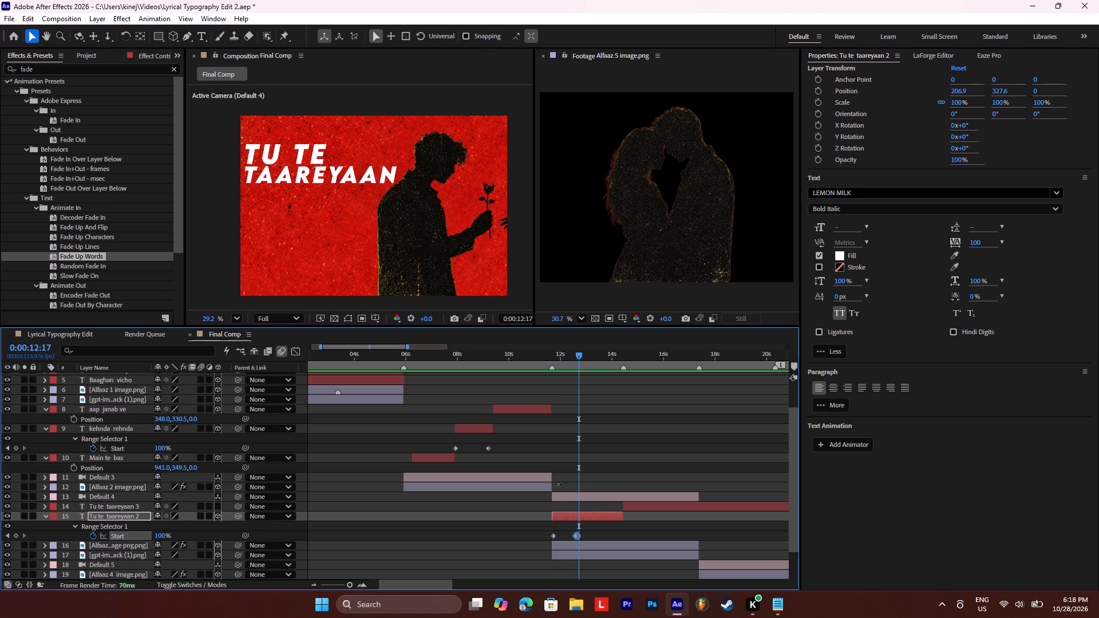
key("space")
key("space")
left_click(581, 517)
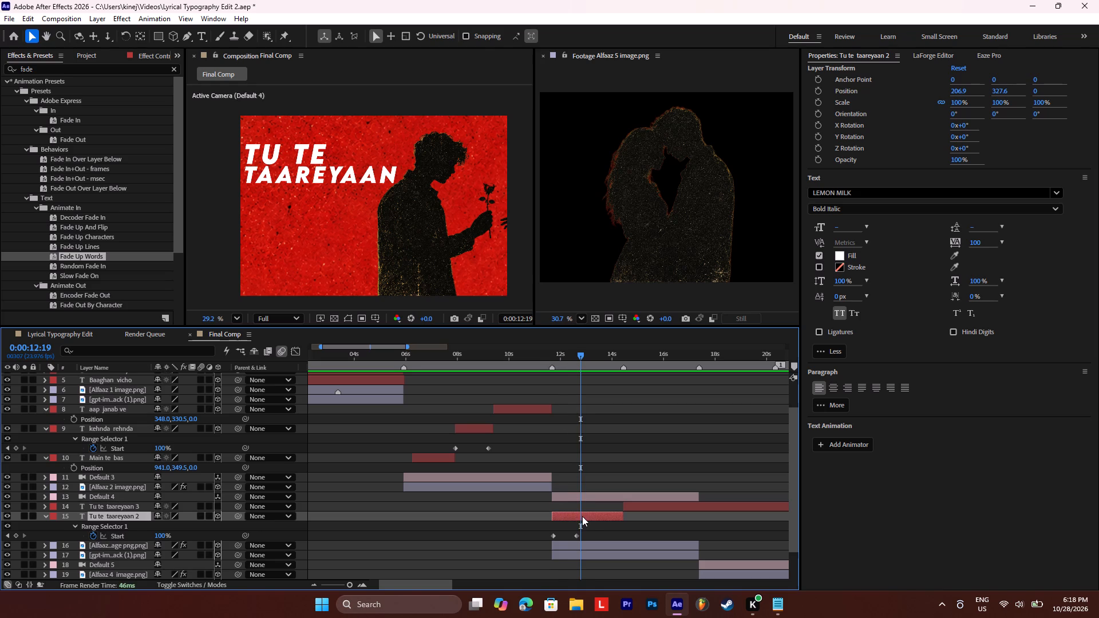
Split the Tu te taareyaan 2 layer at 0:00:12:19 and select the resulting second segment.
key("ctrl+shift+d")
left_click(589, 518)
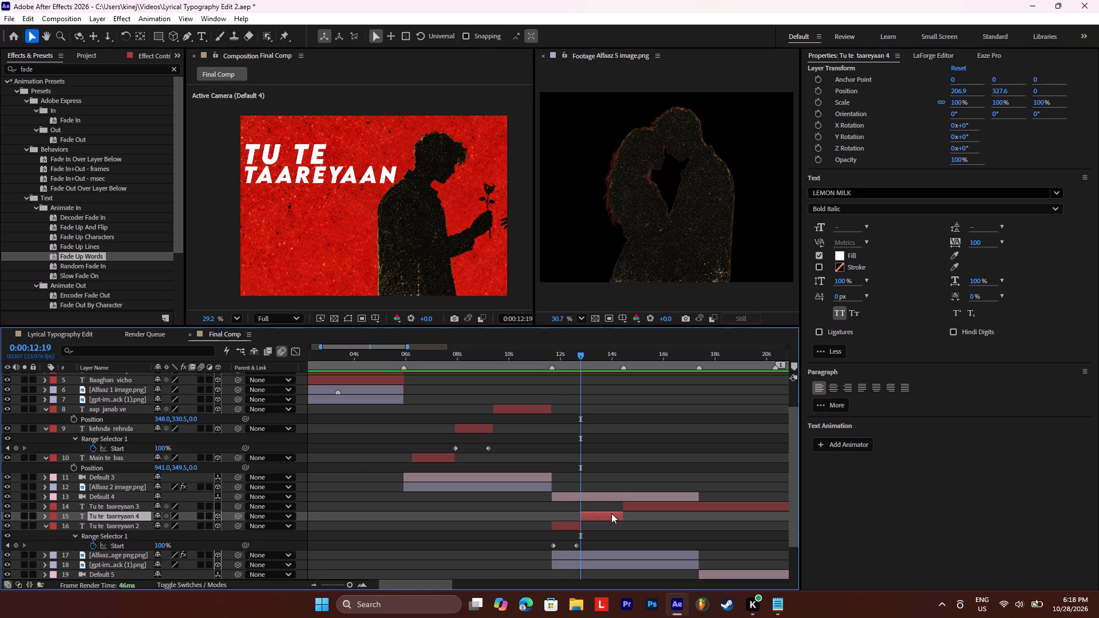
Replace the second segment's text with "ton vi sohna ay" copied from the Notepad lyrics, breaking the line after "vi".
left_click(770, 602)
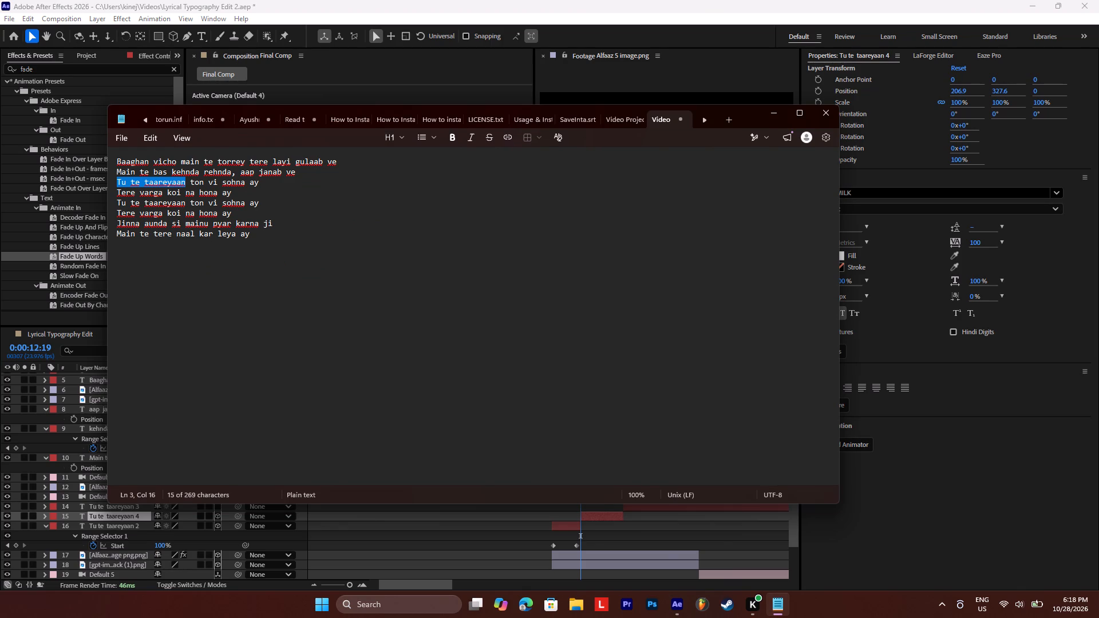
left_click_drag(189, 183, 259, 183)
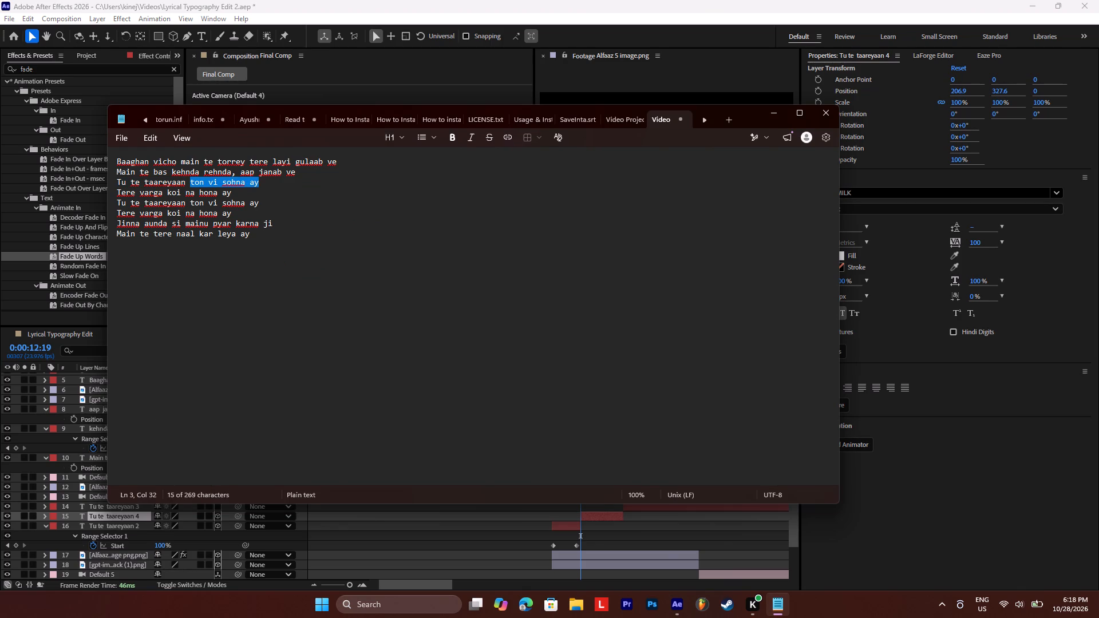
key("ctrl+c")
left_click(776, 112)
scroll(612, 376, "up", 1)
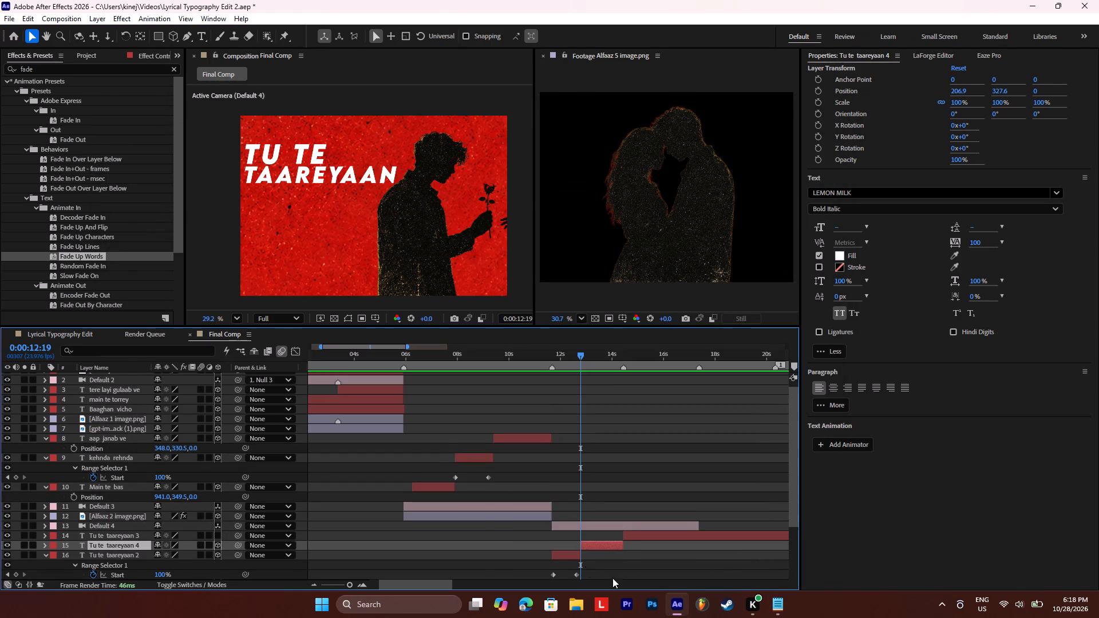
double_click(607, 546)
key("ctrl+v")
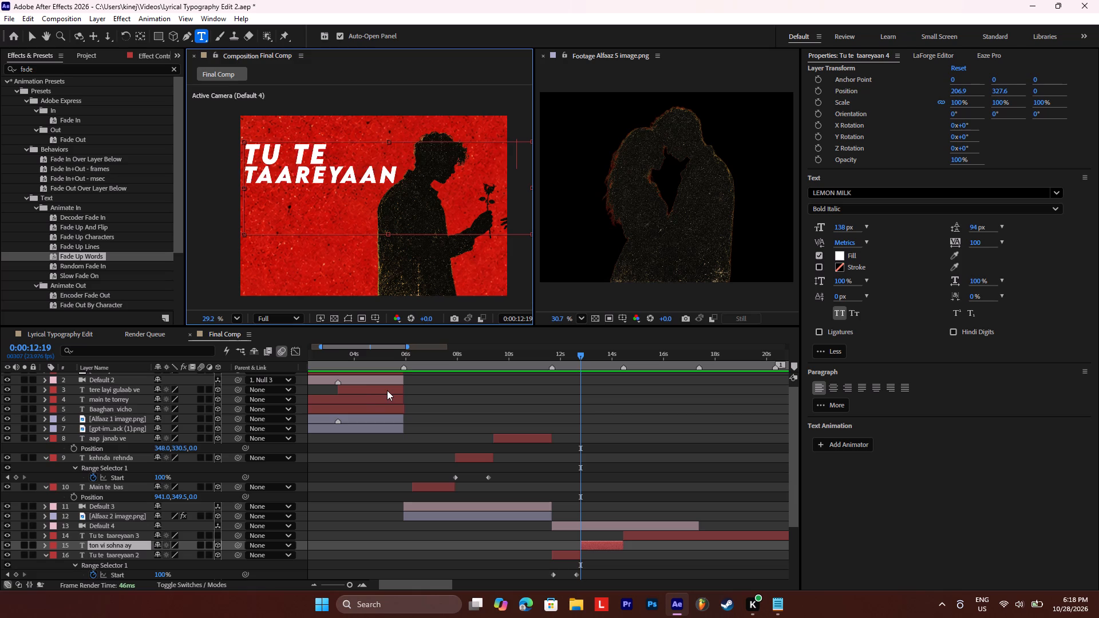
left_click(359, 142)
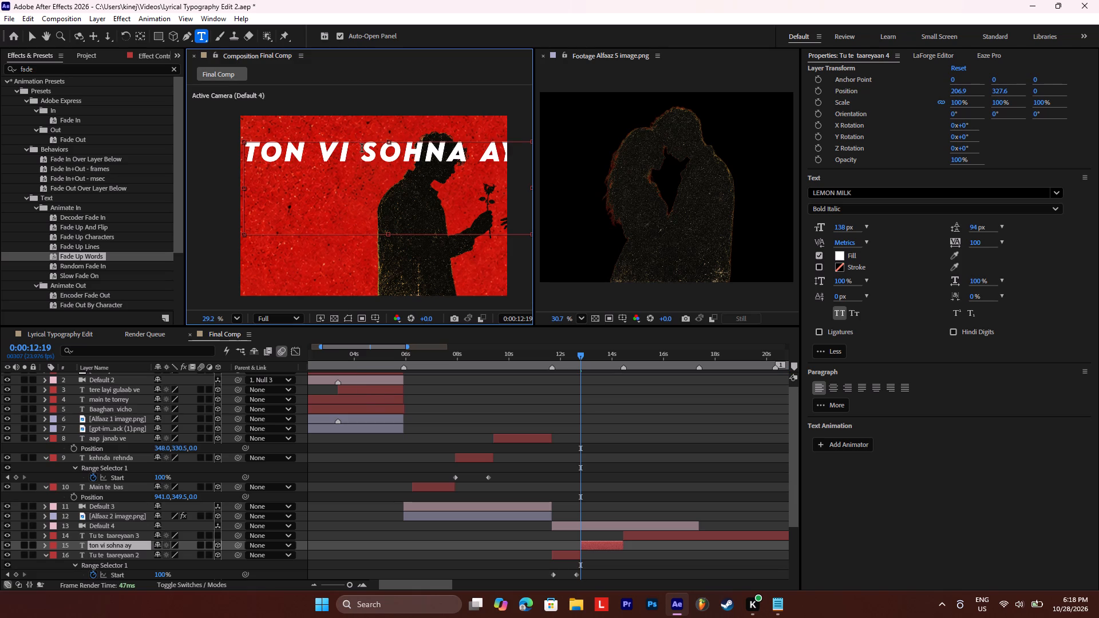
left_click(362, 148)
key("Return")
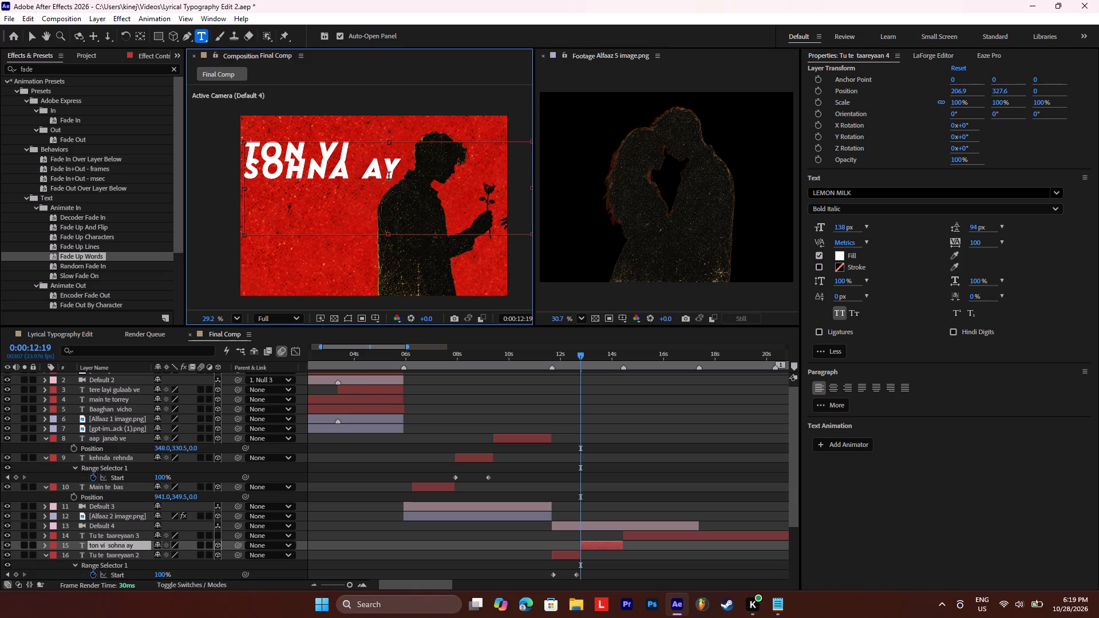
Set the SOHNA AY line to a font size of 133 px and leading of 116 px.
left_click_drag(403, 169, 235, 172)
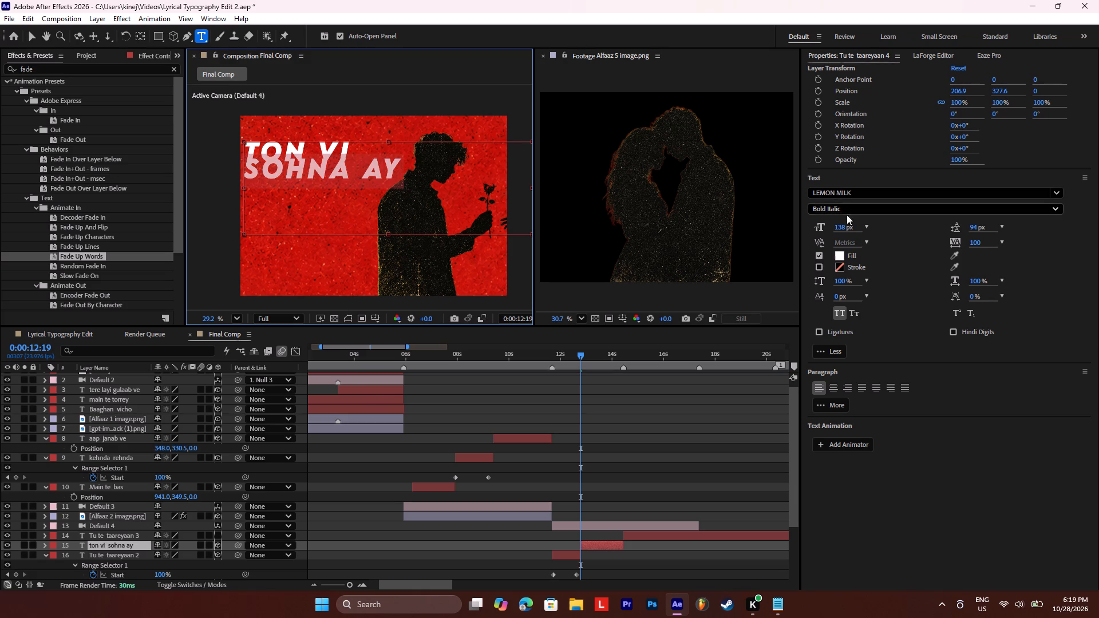
left_click_drag(842, 227, 815, 228)
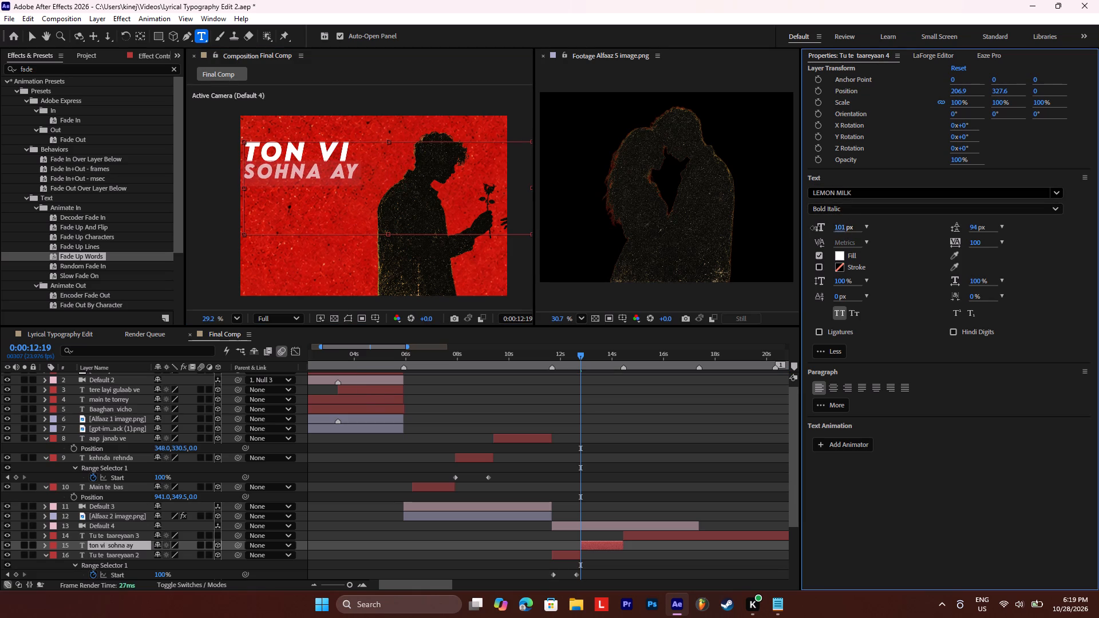
left_click_drag(815, 228, 834, 227)
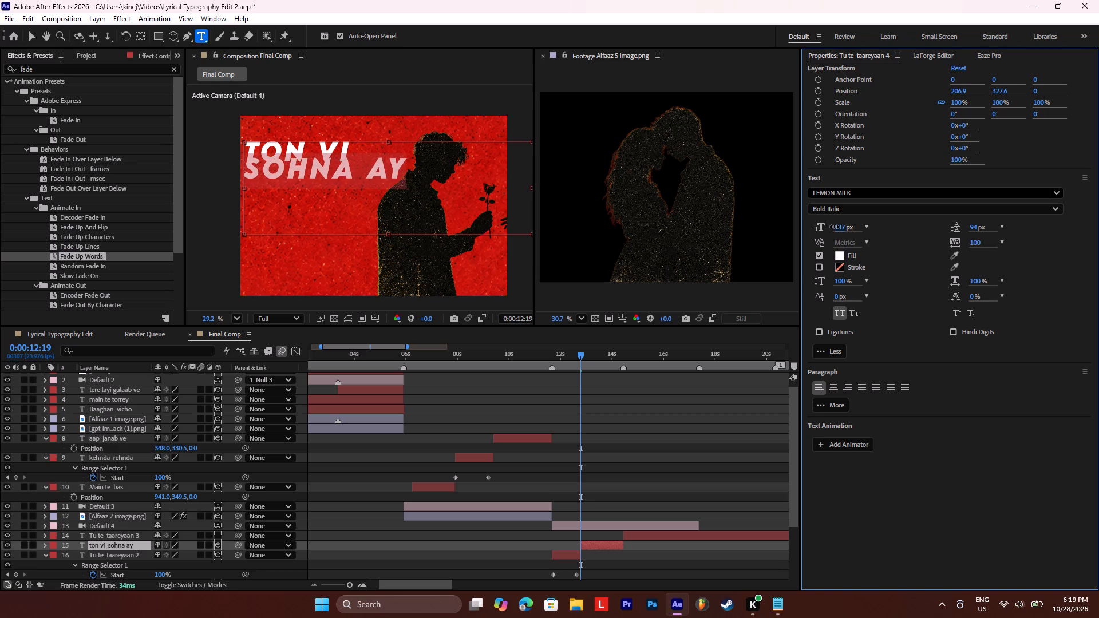
left_click_drag(834, 227, 833, 228)
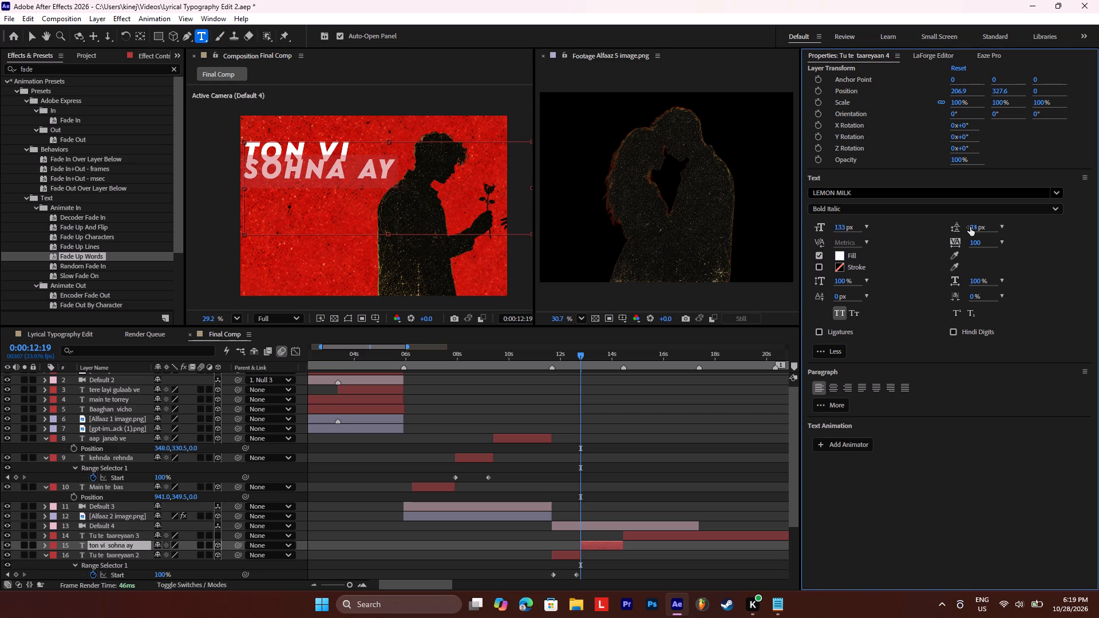
left_click_drag(971, 227, 986, 227)
Reduce the TON VI line's font size to 115 px and deselect the layer.
left_click_drag(353, 152, 343, 151)
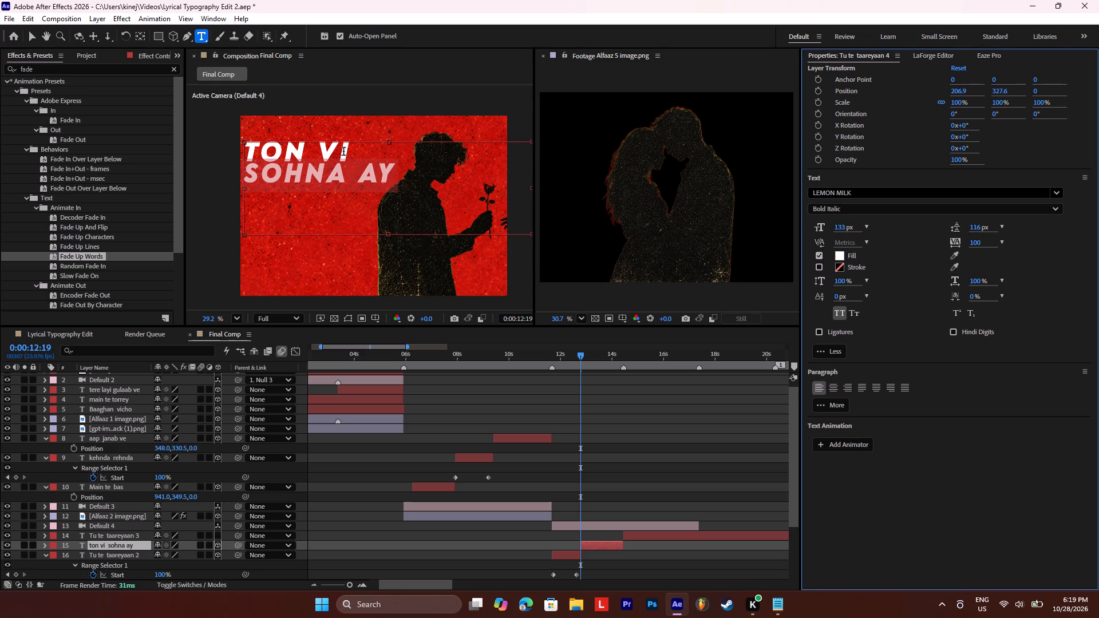
left_click_drag(343, 151, 242, 148)
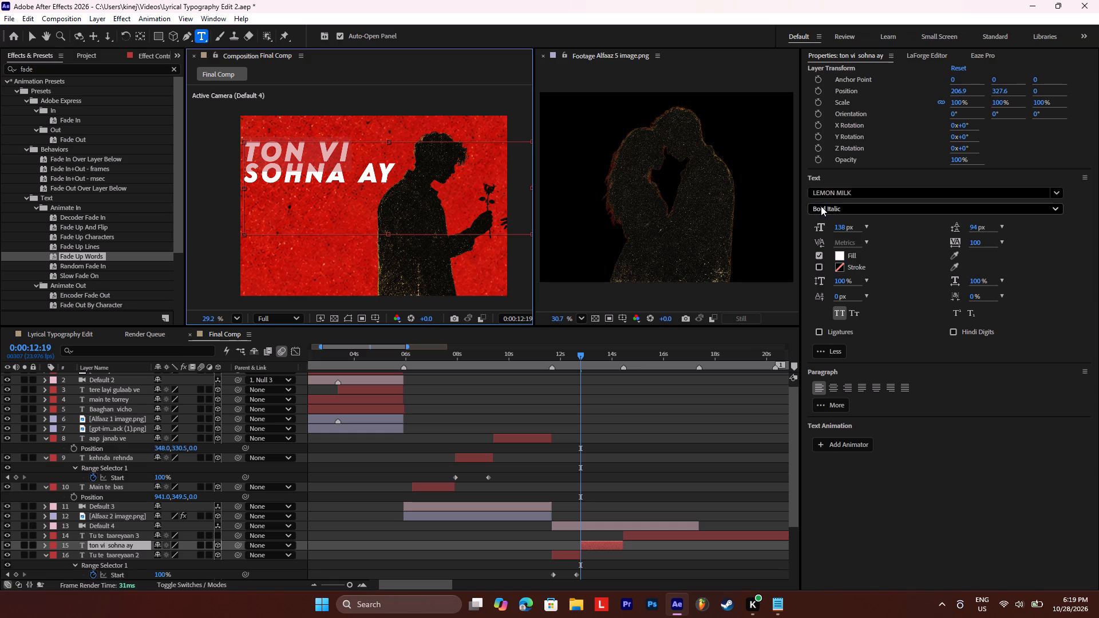
left_click_drag(840, 225, 828, 231)
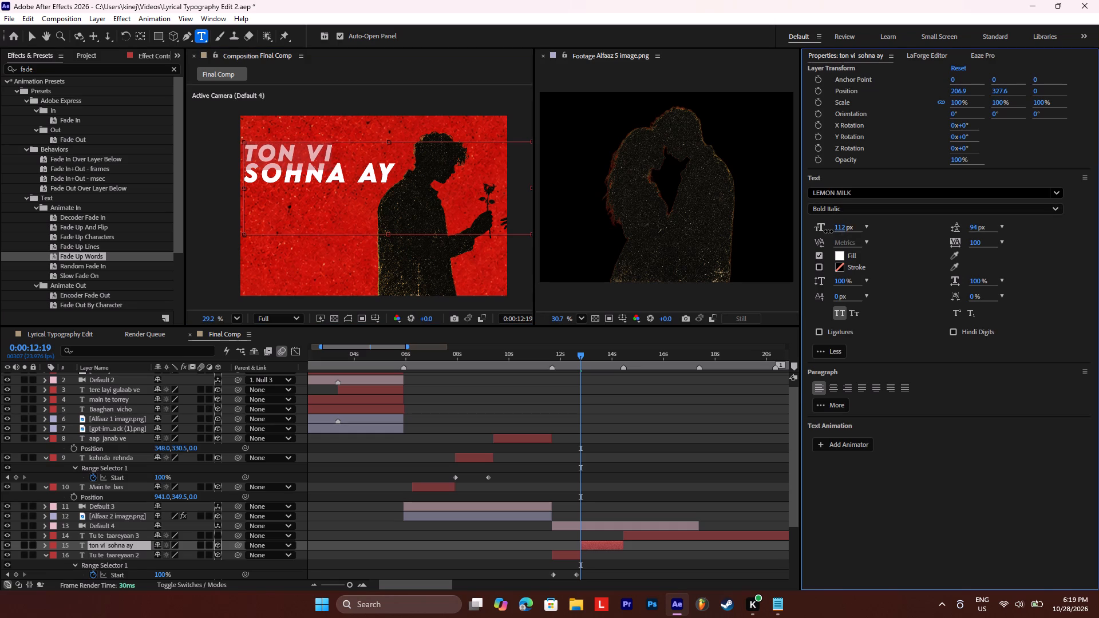
left_click_drag(828, 231, 830, 231)
left_click(593, 553)
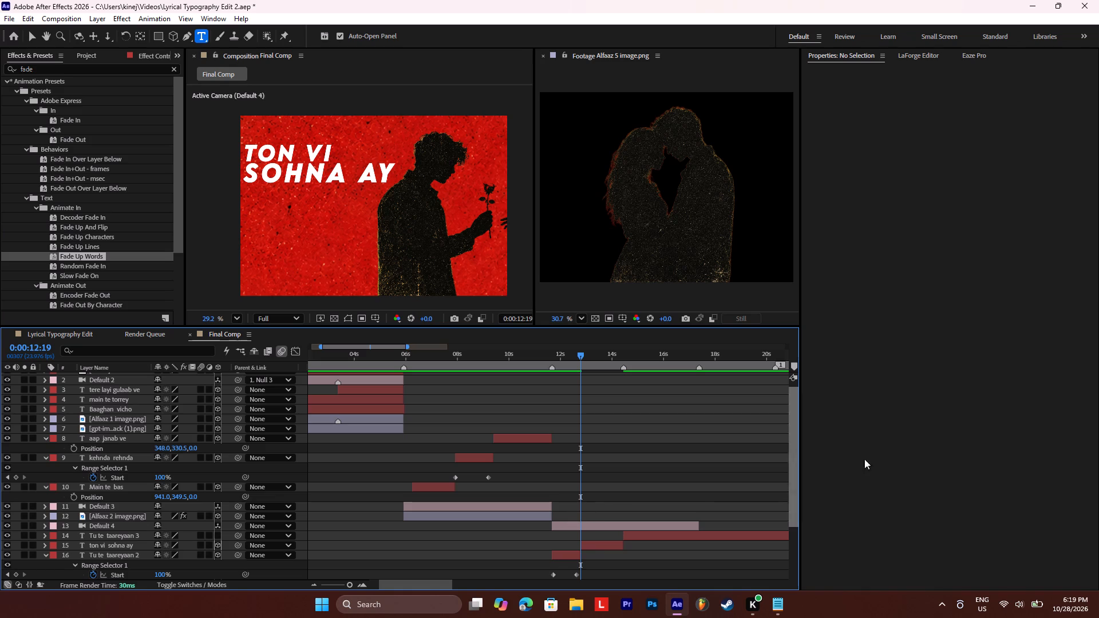
Compare the two lyric segments' placement and set the Tu te taareyaan 2 layer's X position to 211.9.
left_click_drag(794, 457, 794, 522)
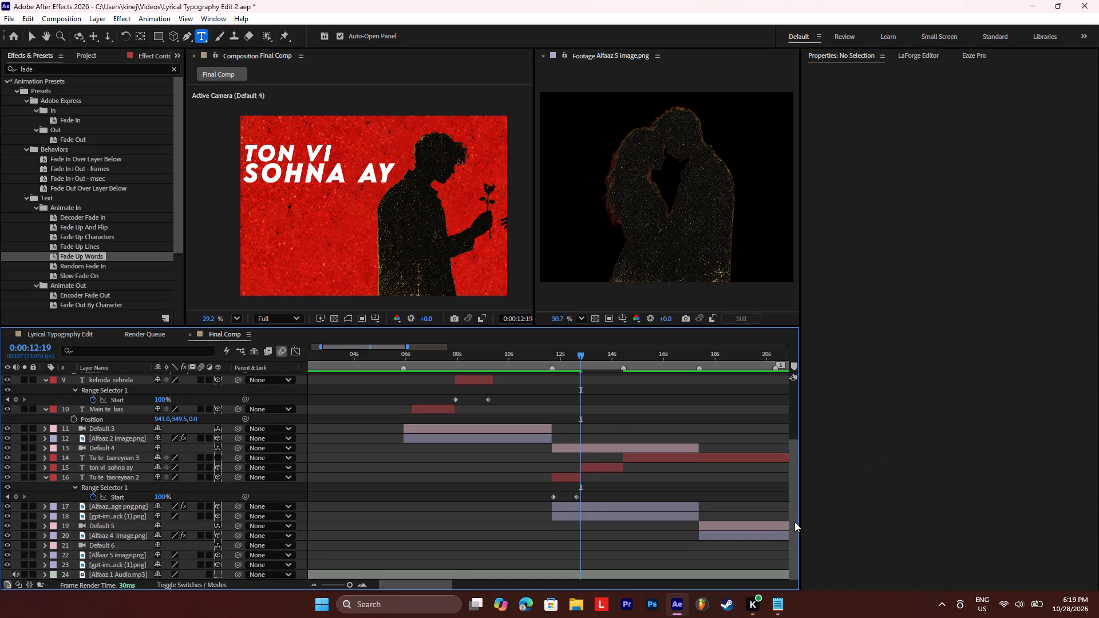
left_click_drag(794, 522, 794, 518)
left_click(594, 467)
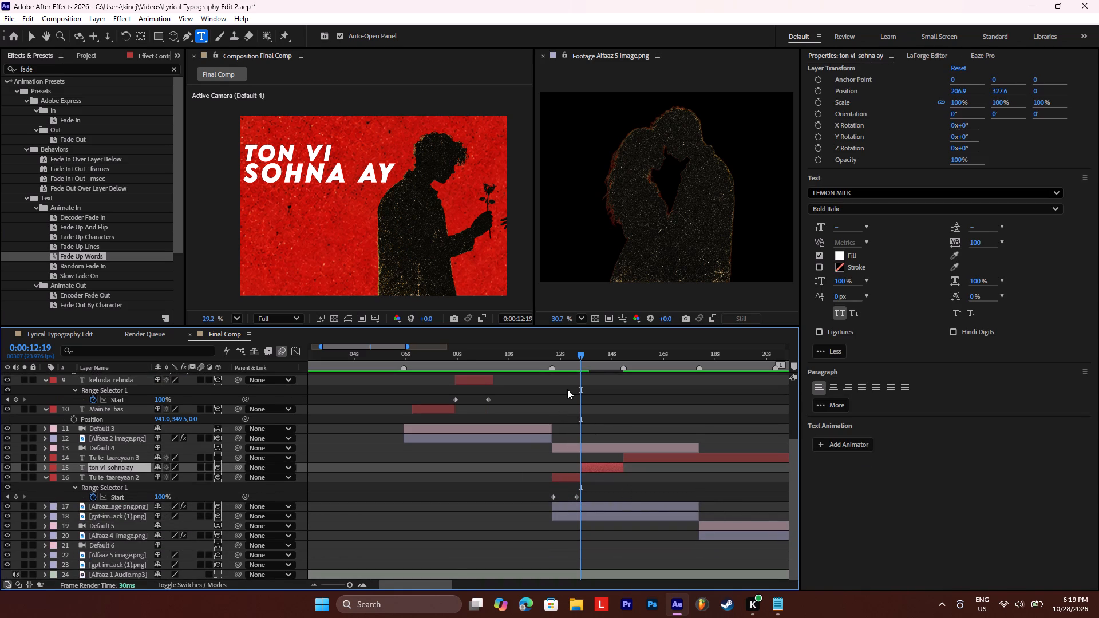
left_click(572, 347)
left_click_drag(572, 351, 571, 353)
left_click_drag(571, 353, 568, 356)
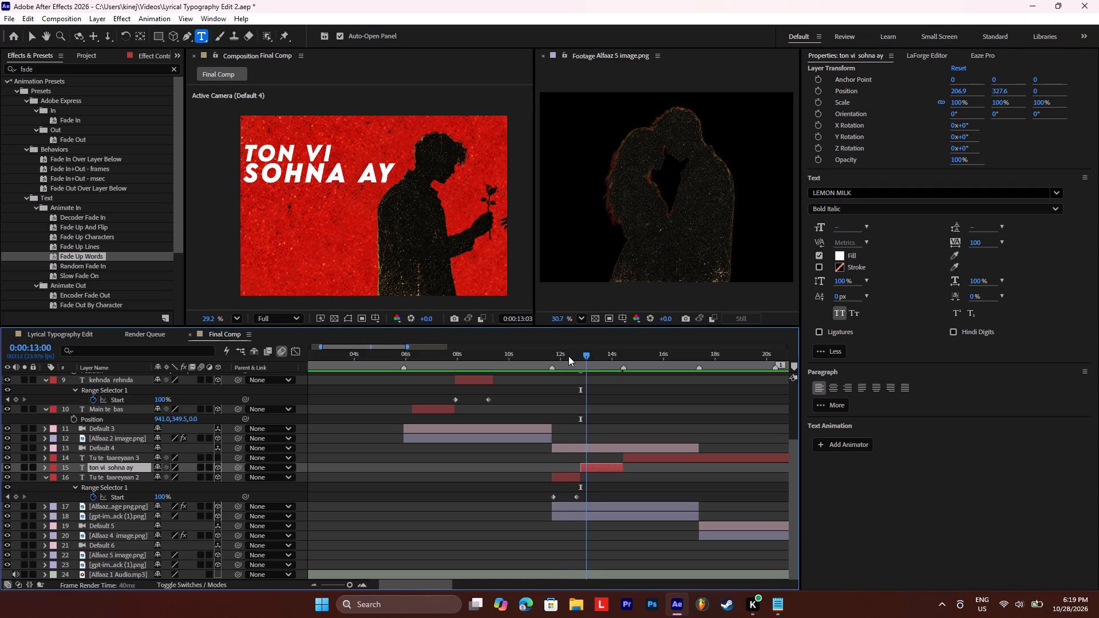
left_click_drag(568, 356, 565, 356)
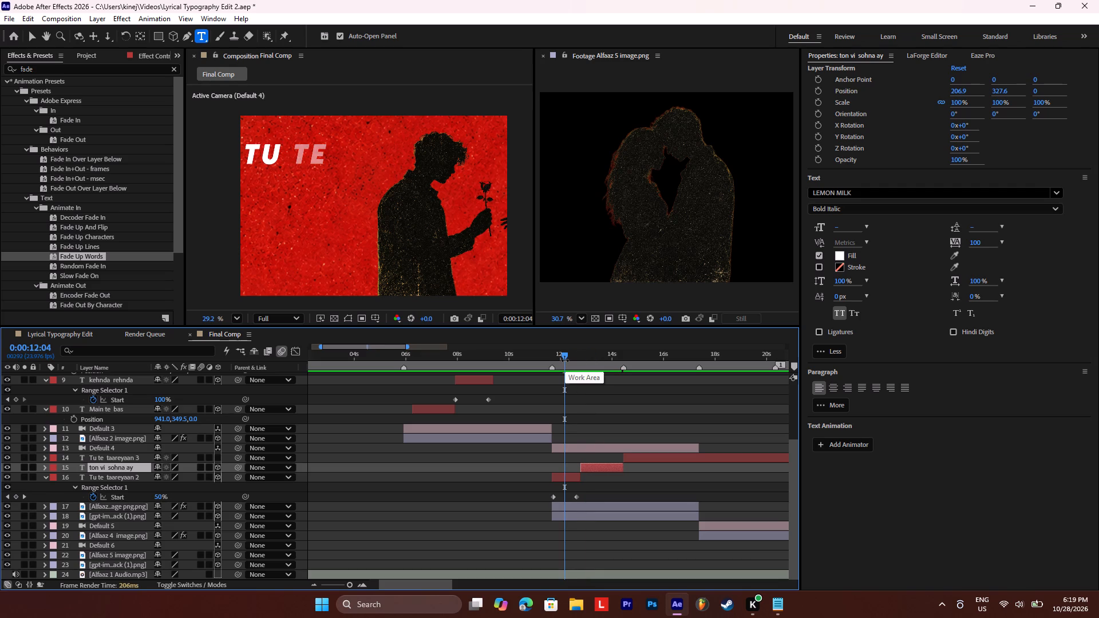
left_click(561, 479)
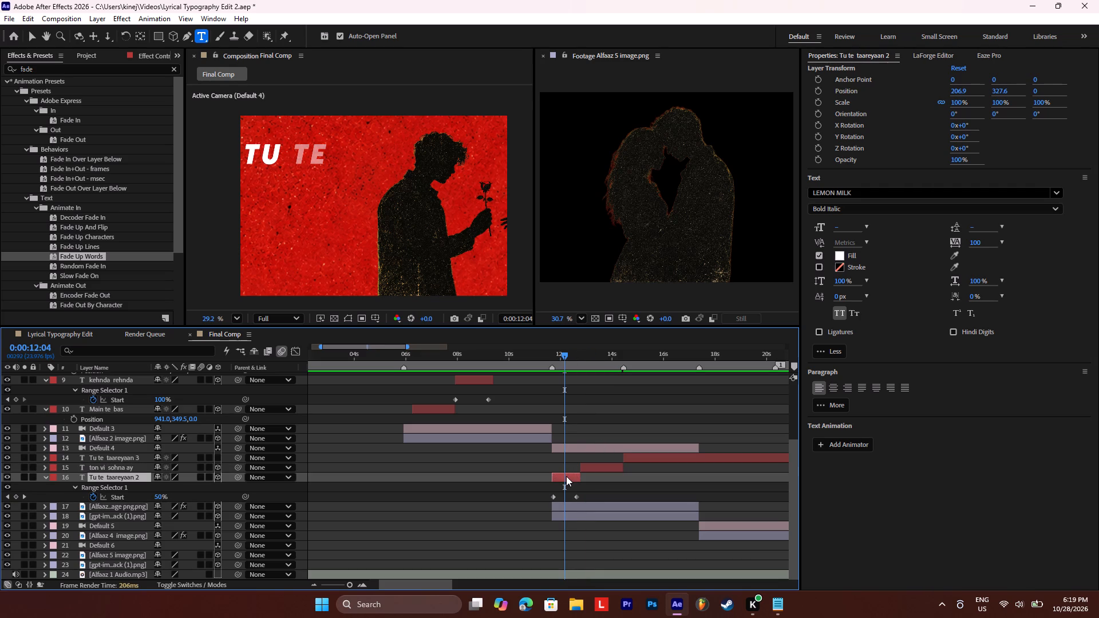
key("p")
left_click(159, 498)
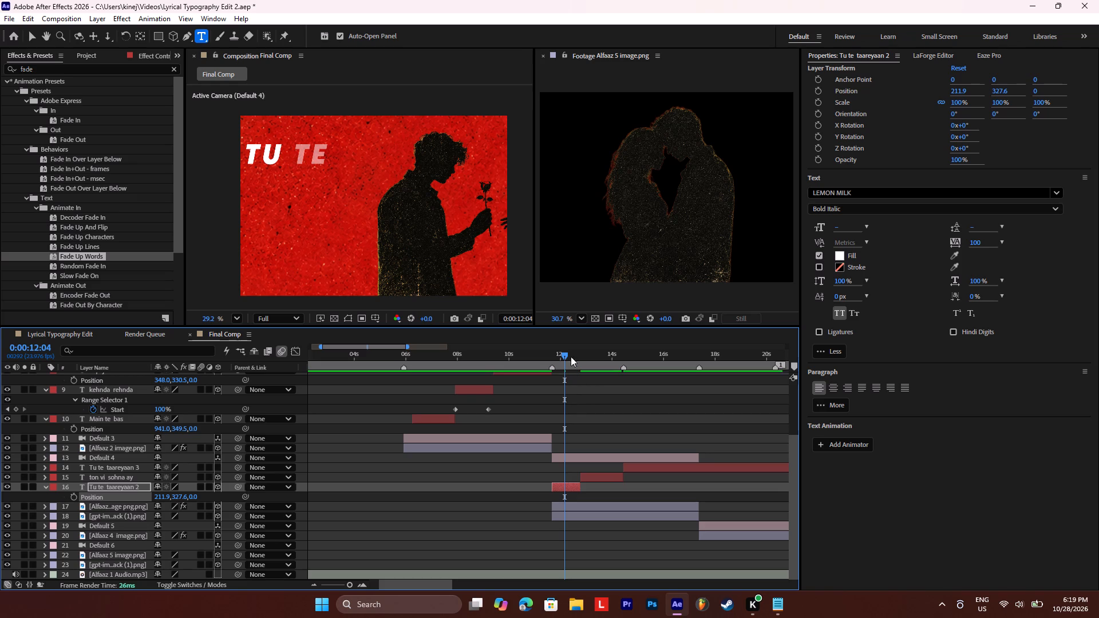
Set the ton vi sohna ay layer's X position to 211.9 to match the preceding lyric.
left_click_drag(566, 356, 590, 357)
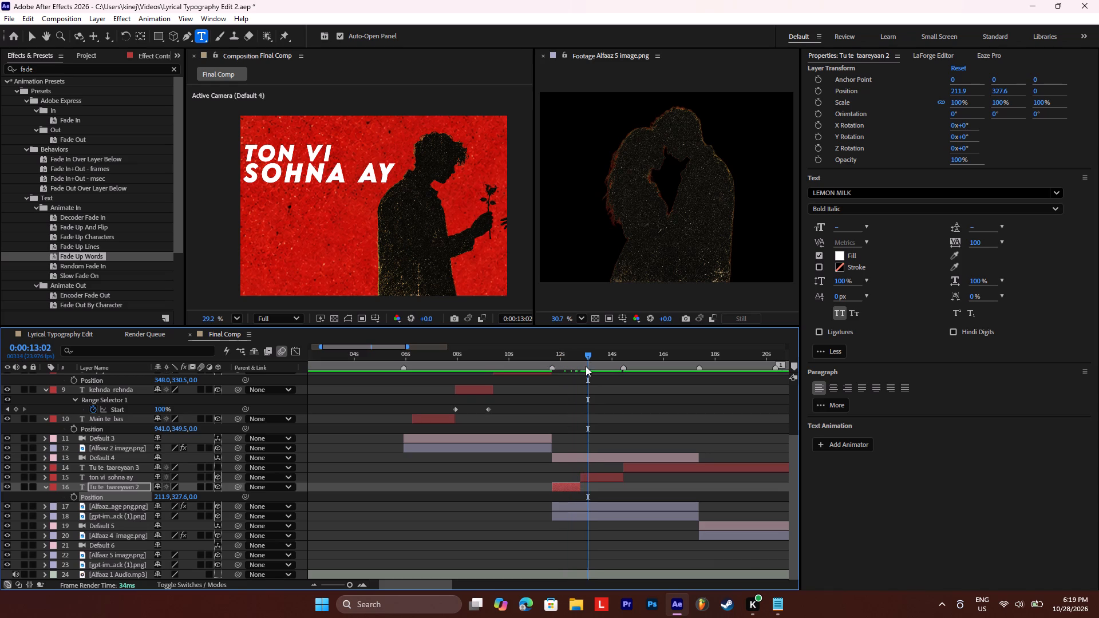
left_click(595, 476)
key("p")
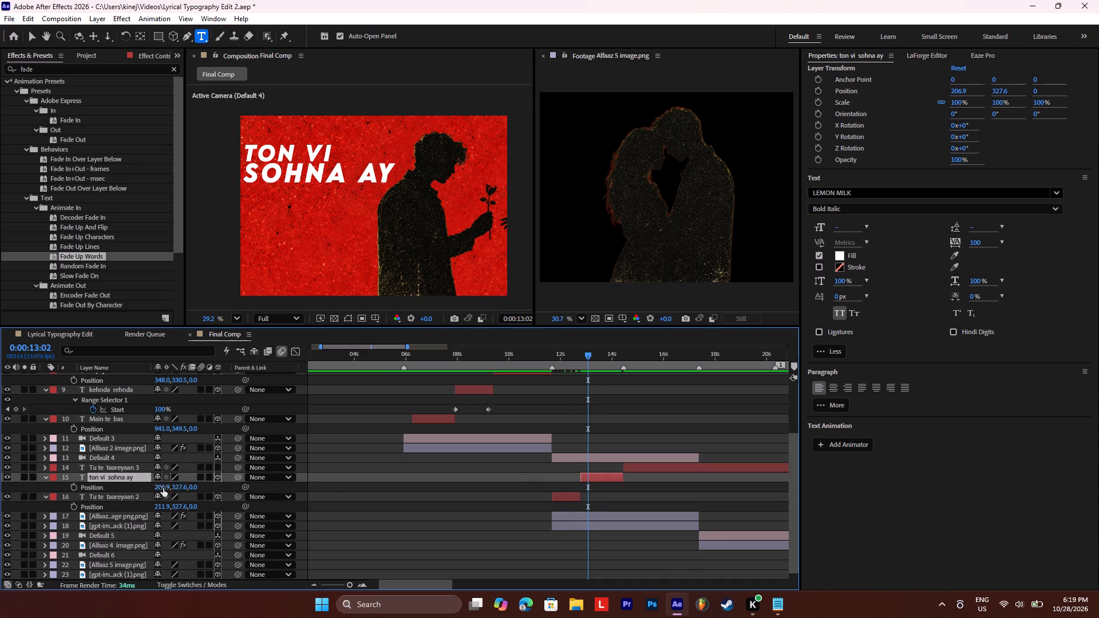
left_click(163, 488)
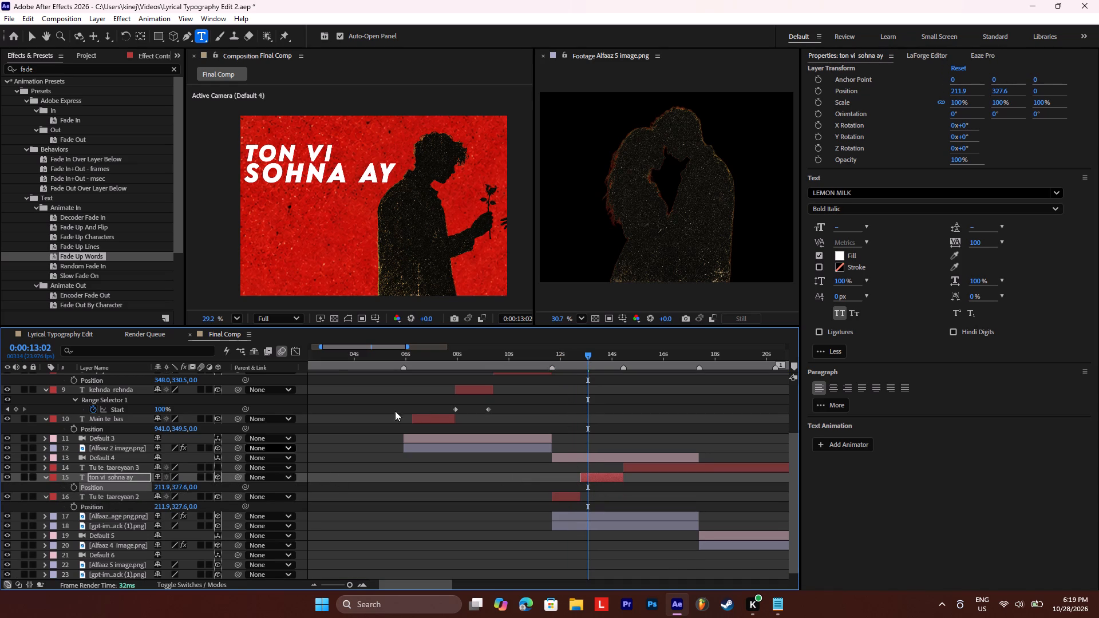
Apply the Fade Up Words preset to the ton vi sohna ay layer at 0:00:12:19 and reveal its keyframes.
left_click(579, 356)
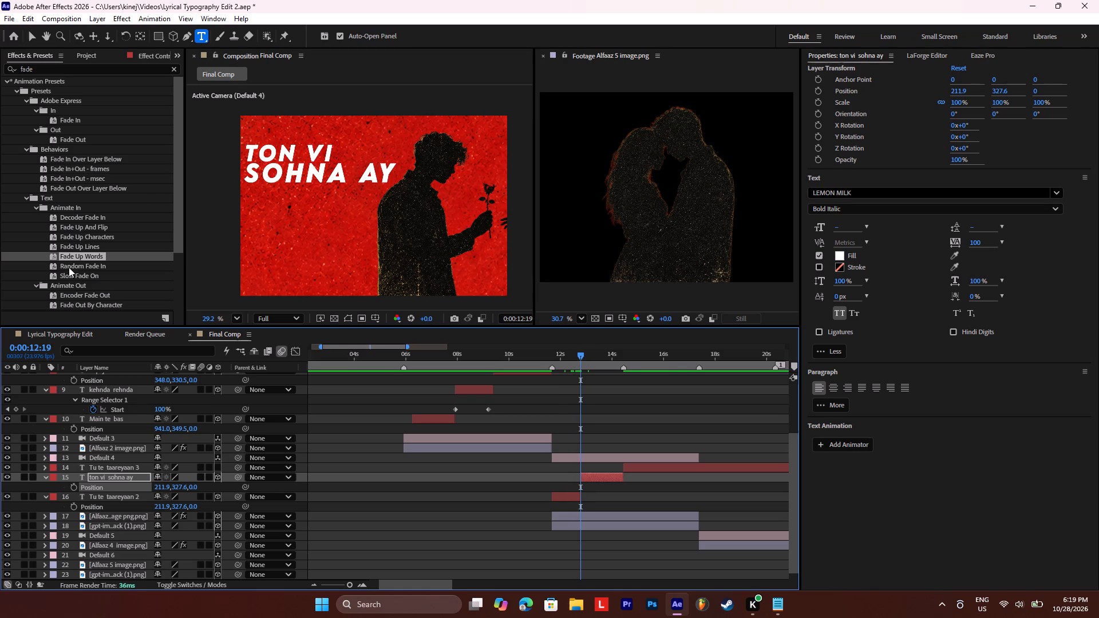
left_click_drag(78, 256, 600, 476)
left_click(600, 476)
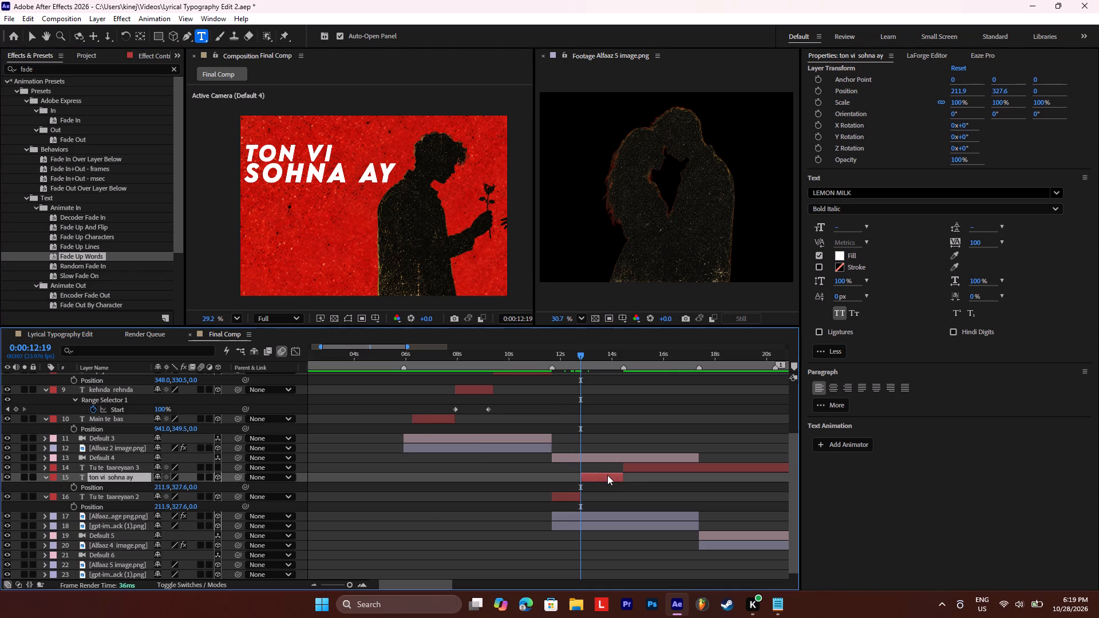
key("u")
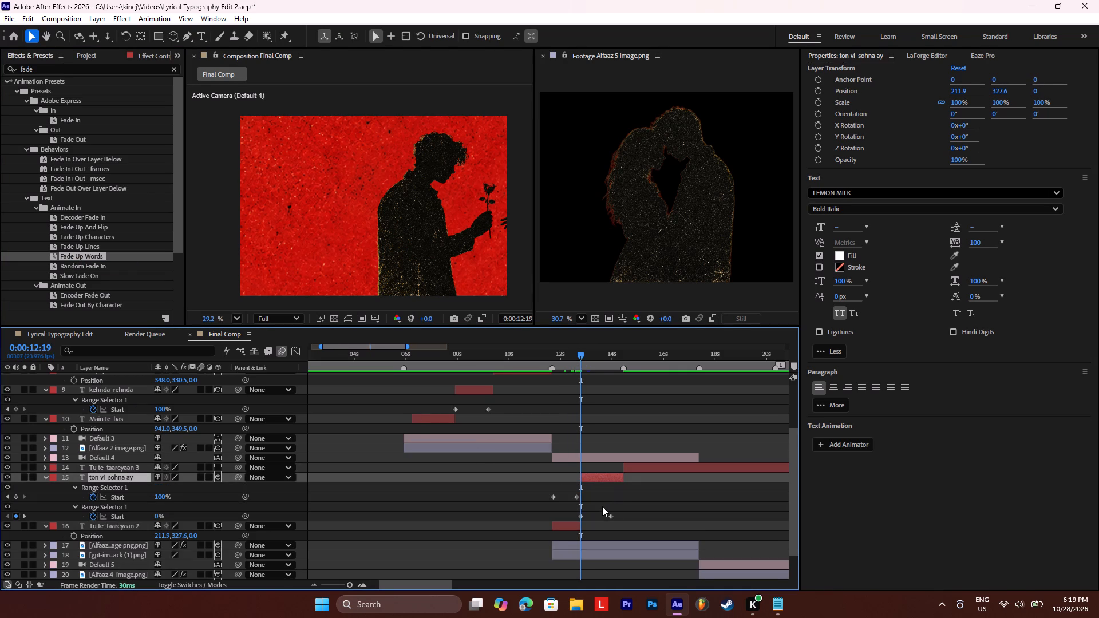
Delete the inherited first Range Selector's Start keyframes from ton vi sohna ay and preview the word fade.
left_click_drag(594, 489, 546, 500)
key("BackSpace")
key("space")
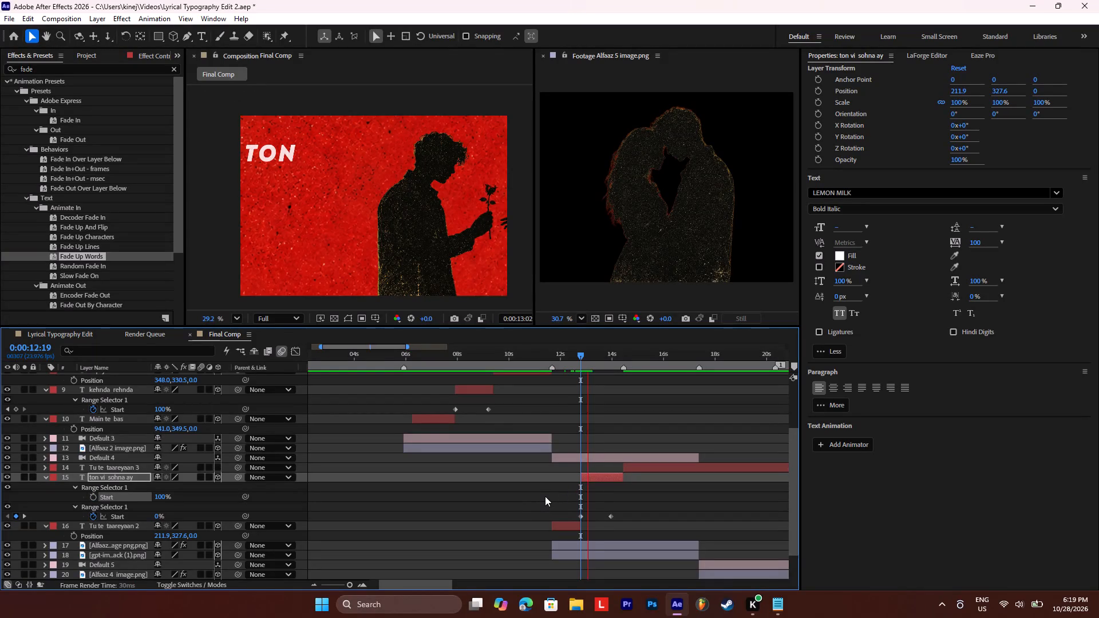
key("space")
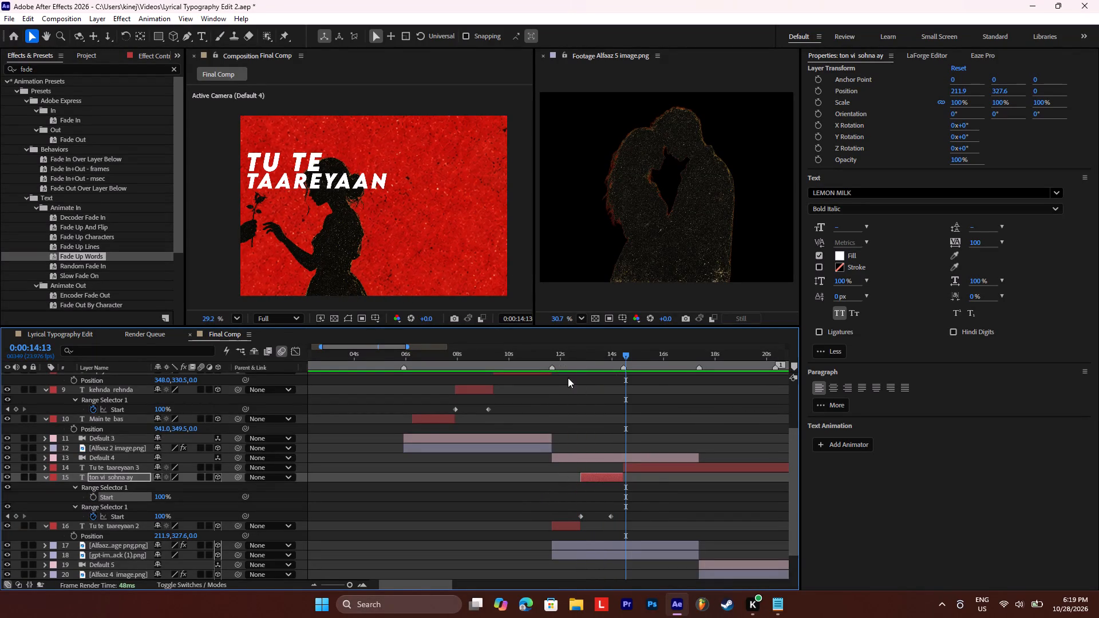
Preview both lyrics from 0:00:11:15, then move ton vi sohna ay's final Start keyframe to about 0:00:14:04 and nudge the first slightly later.
left_click_drag(583, 350, 550, 362)
key("space")
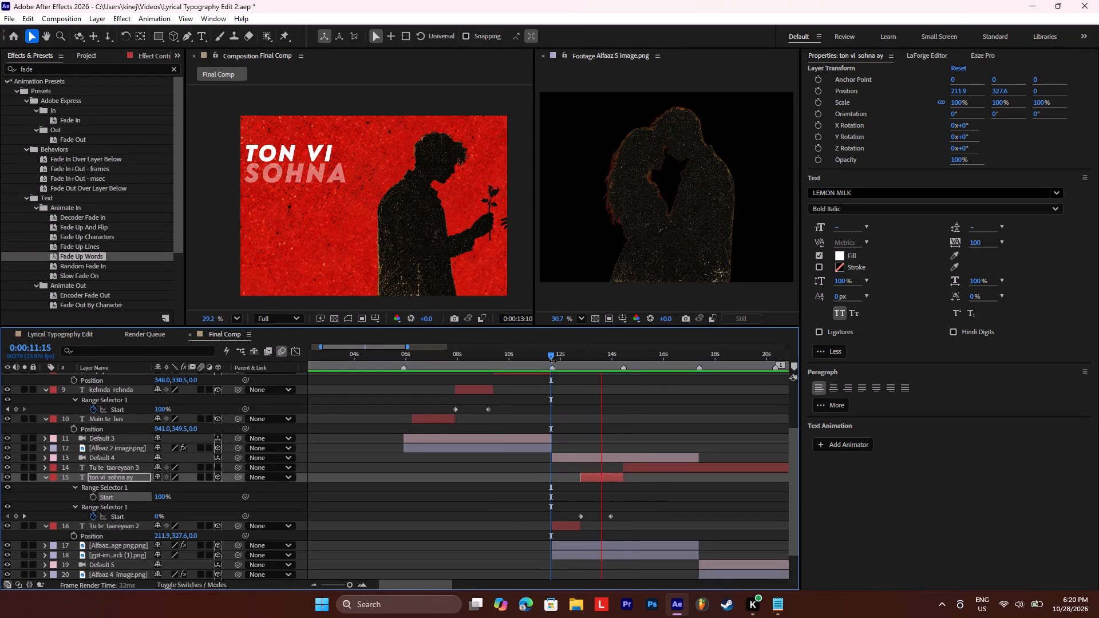
key("space")
key("space")
key("space")
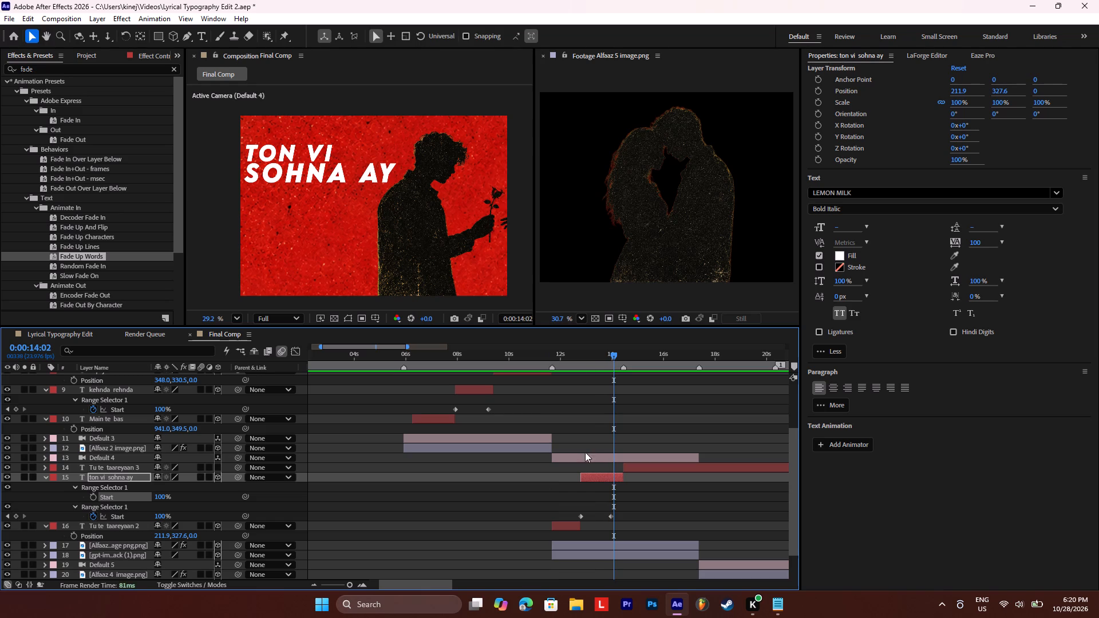
key("space")
key("space")
left_click_drag(610, 515, 616, 517)
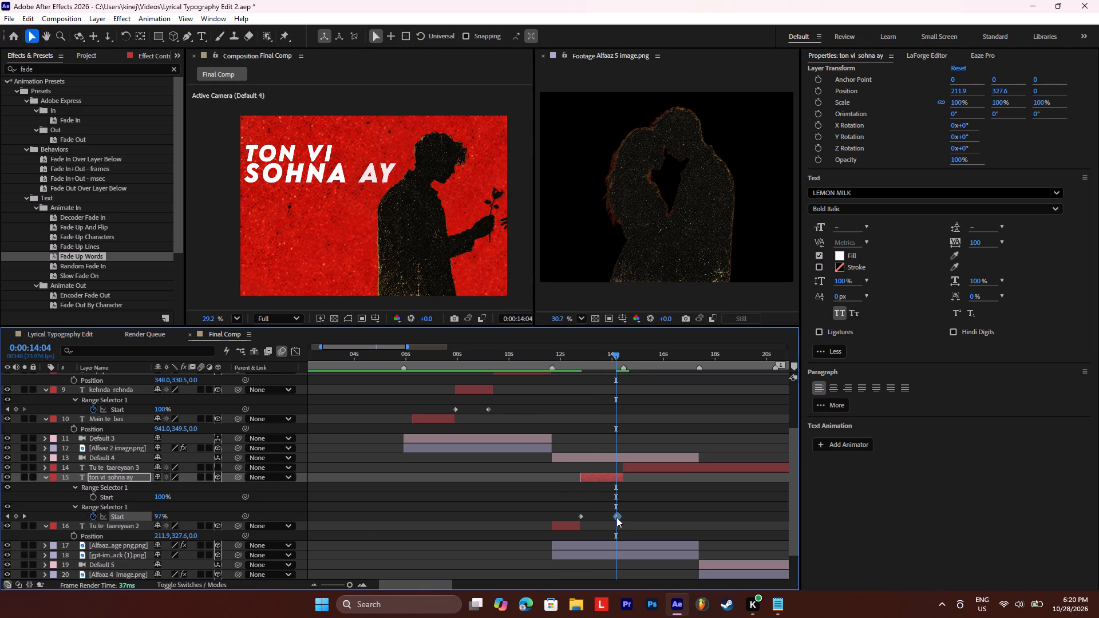
left_click(579, 517)
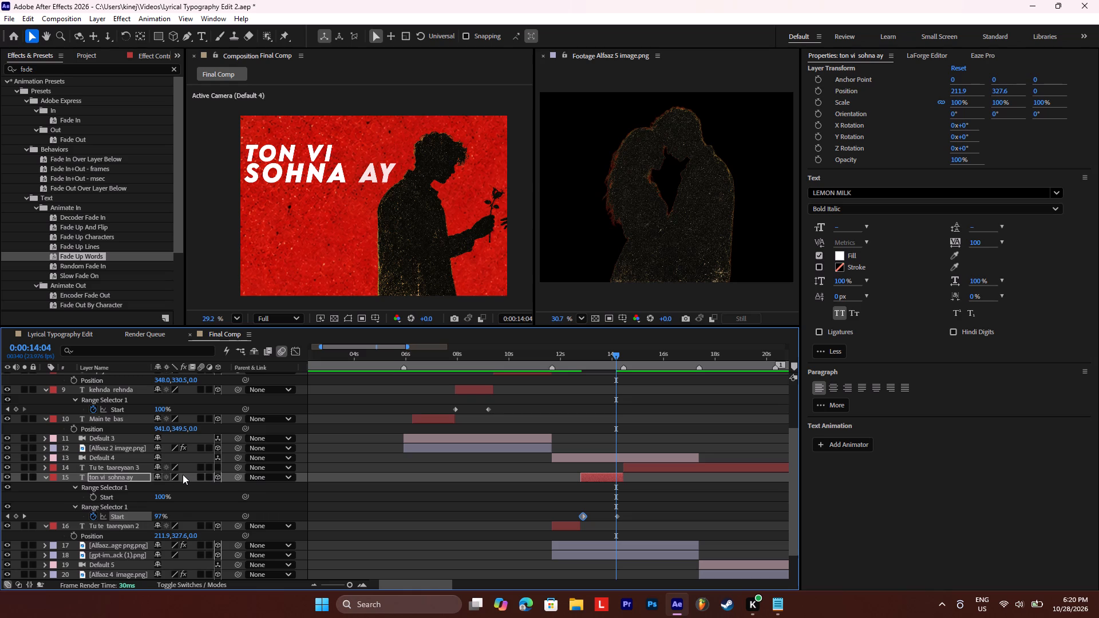
Preview the ton vi sohna ay word fade and its handover to the next lyric, replaying from 0:00:11:09.
key("space")
key("space")
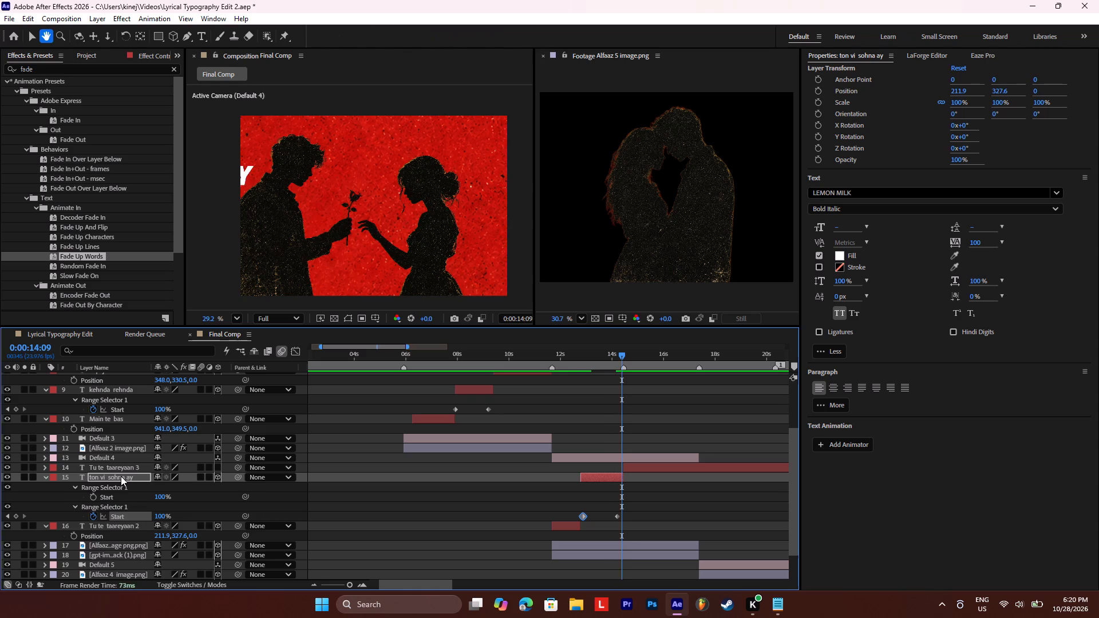
key("space")
key("space")
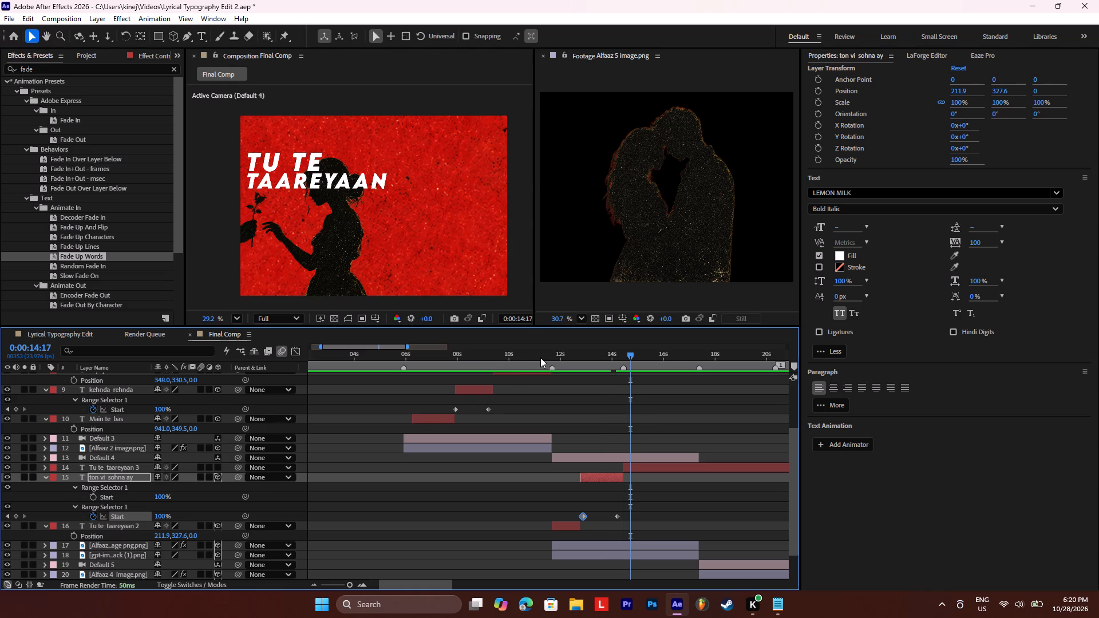
left_click(544, 356)
key("space")
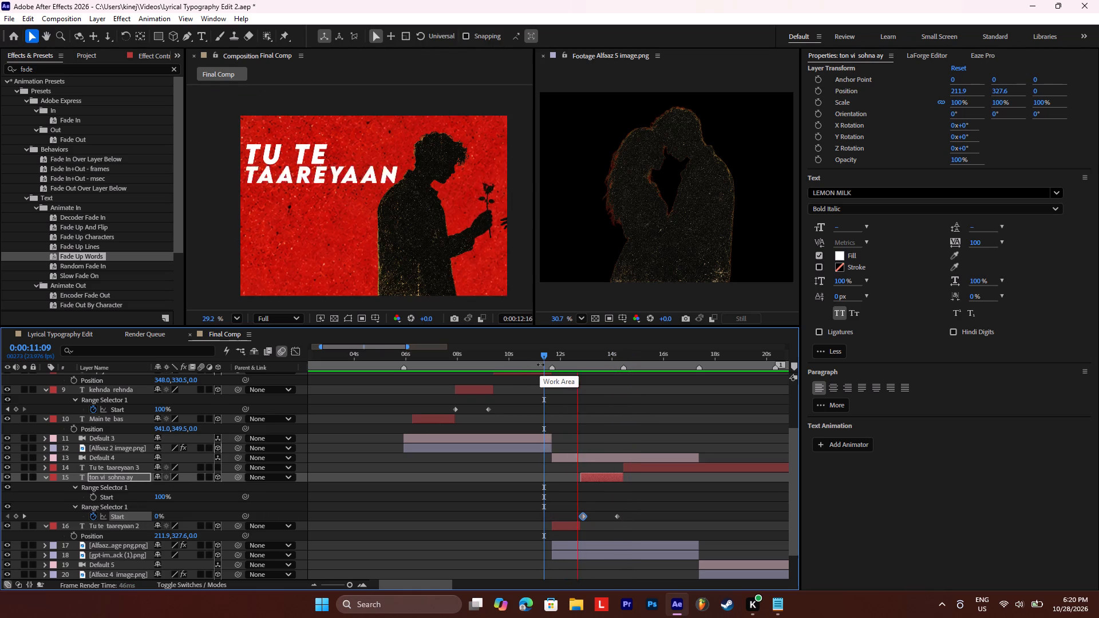
key("space")
key("space")
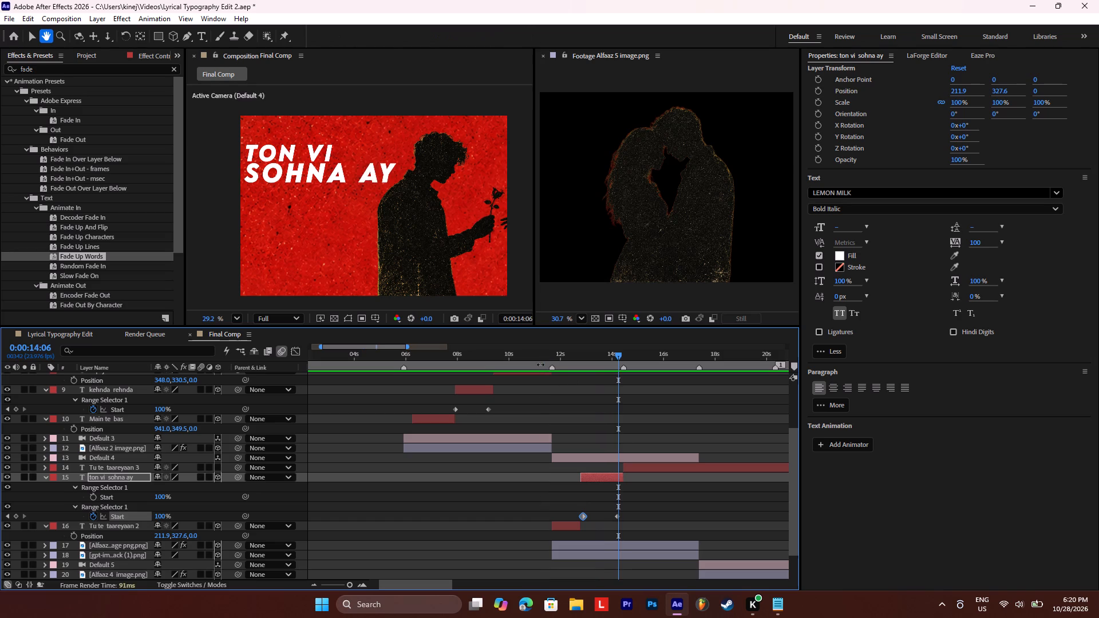
key("space")
Make the Tu te taareyaan 3 layer 3D and shift its X position to about 2088.9, beside the woman's silhouette.
left_click(636, 469)
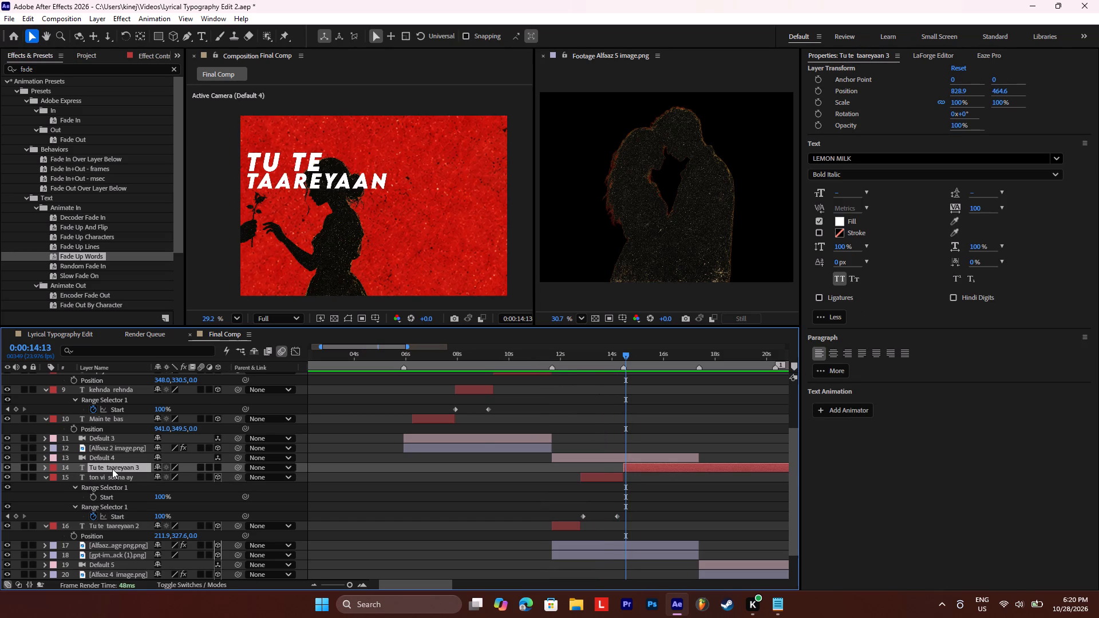
left_click(221, 469)
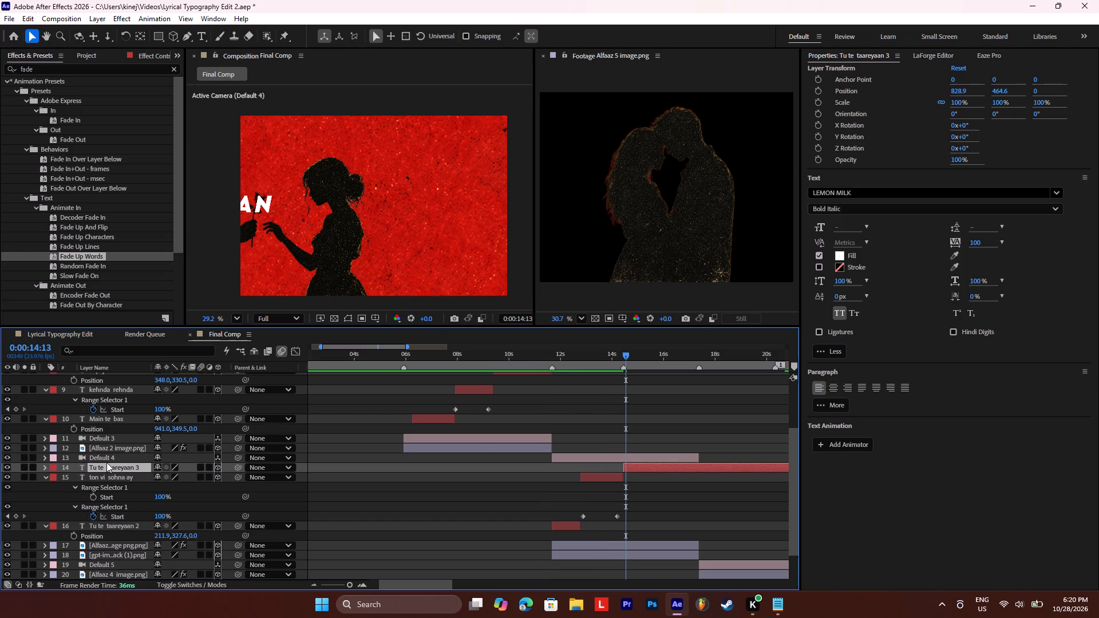
key("p")
left_click_drag(165, 476, 492, 482)
left_click_drag(163, 476, 392, 475)
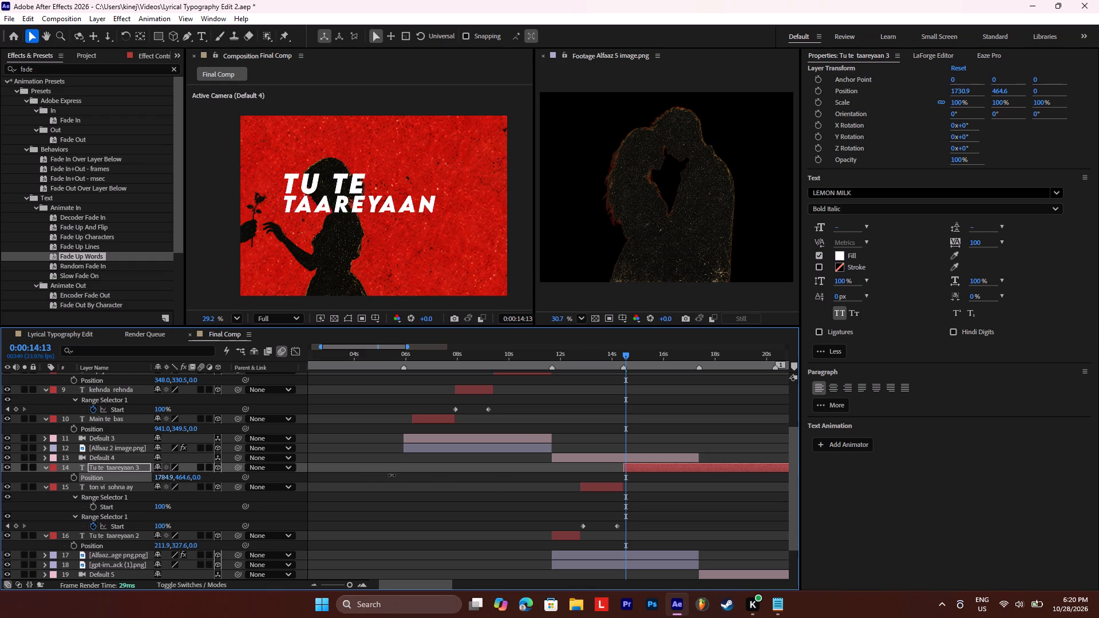
left_click_drag(392, 475, 412, 475)
left_click_drag(164, 477, 245, 477)
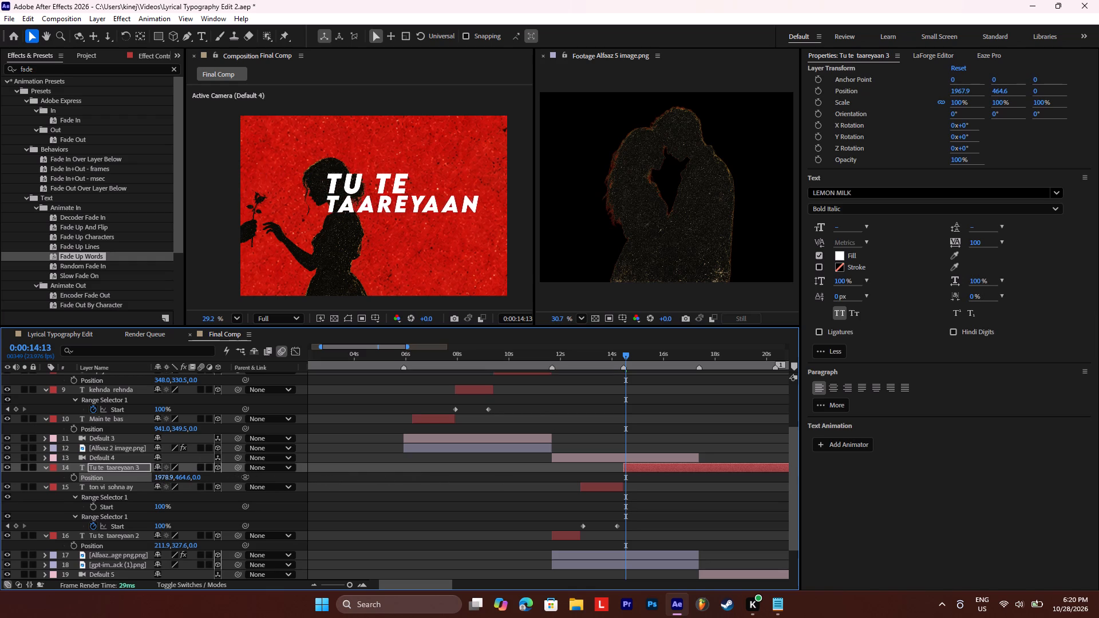
left_click_drag(245, 477, 307, 476)
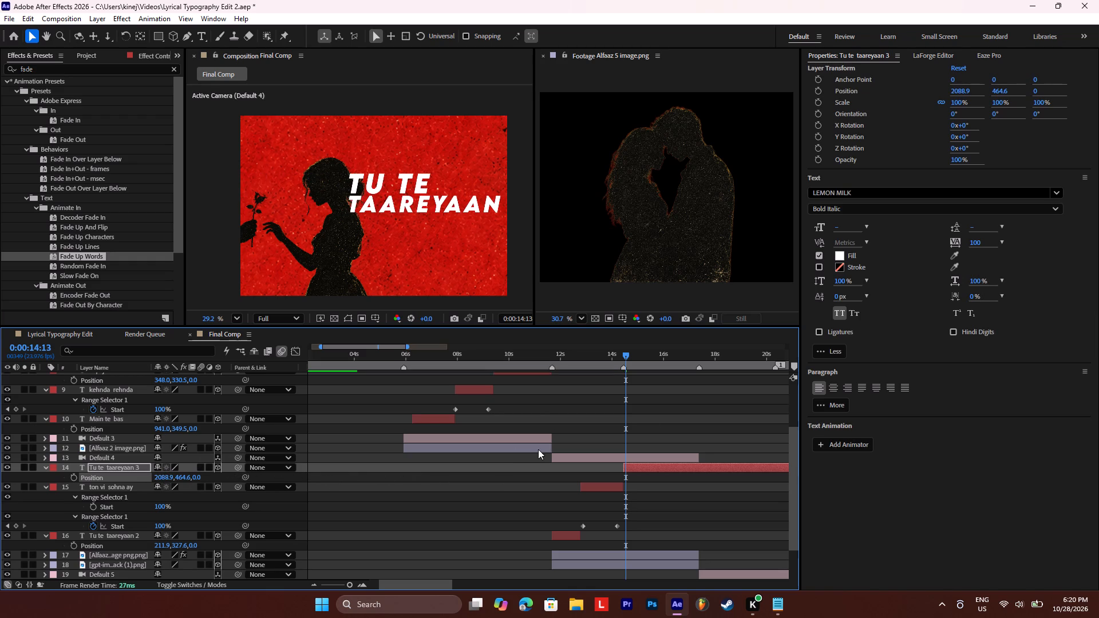
Right-align the Tu te taareyaan 3 text and bring its X position to about 1358.9.
left_click(853, 389)
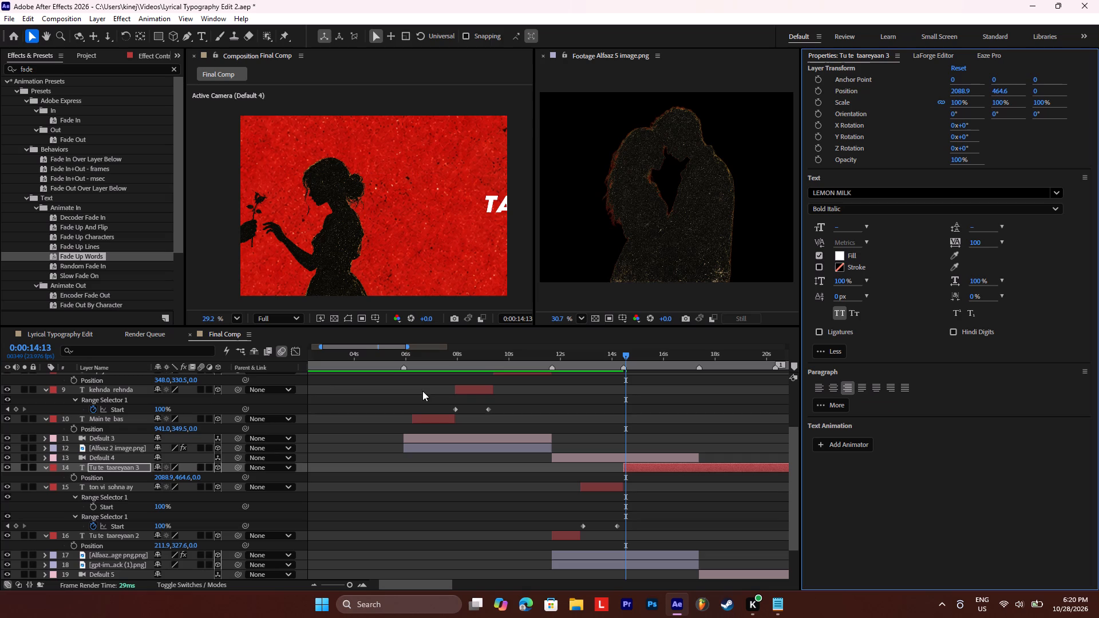
left_click_drag(163, 474, 14, 477)
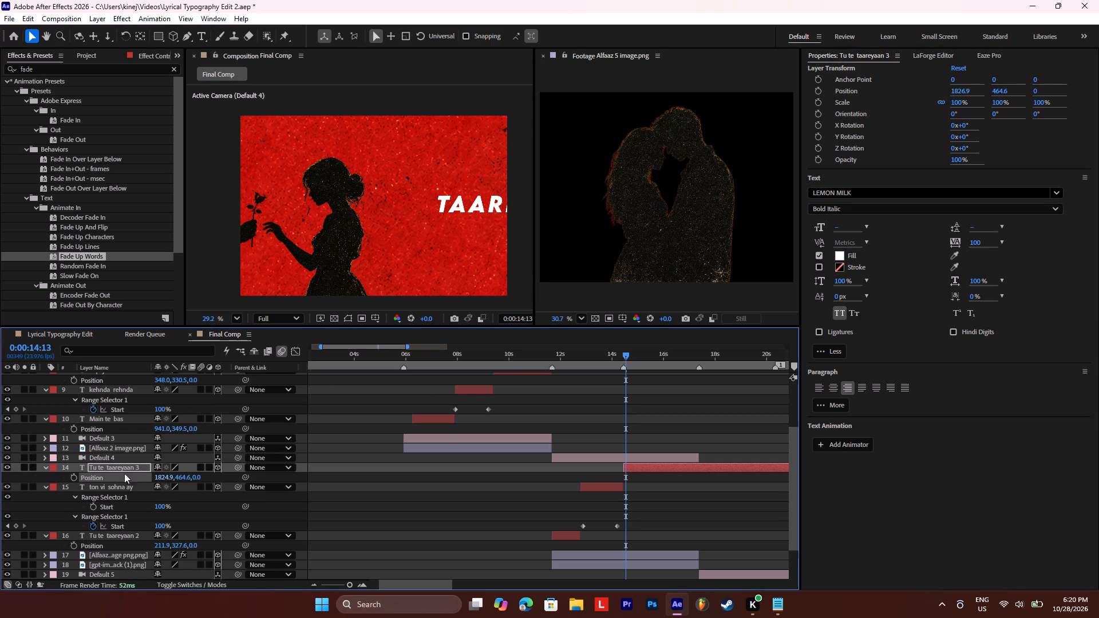
left_click_drag(171, 477, 24, 477)
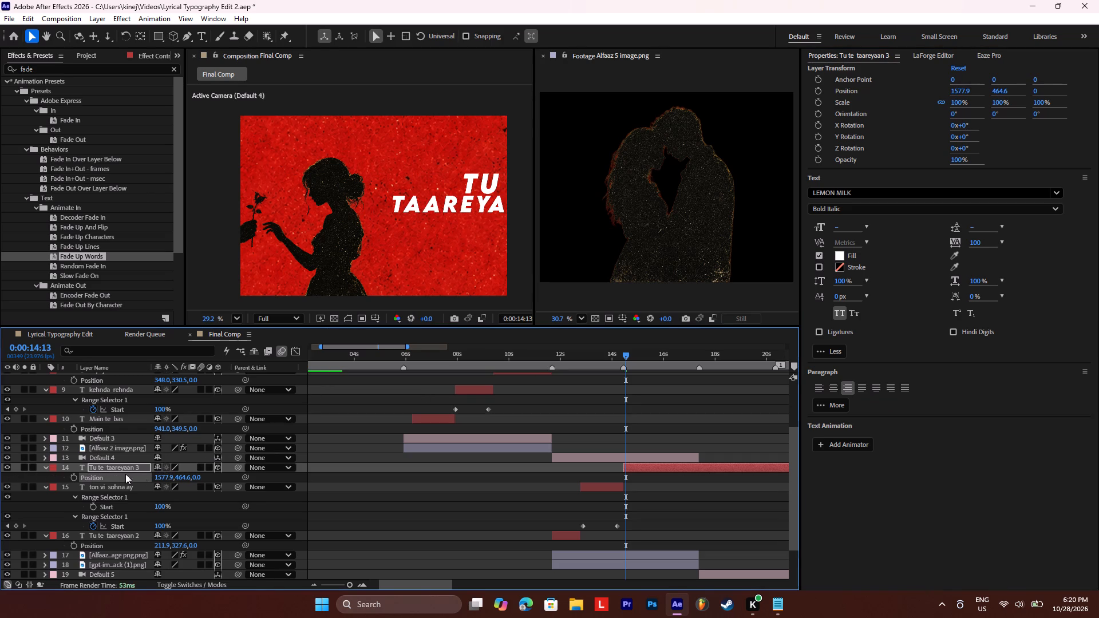
left_click_drag(165, 477, 40, 478)
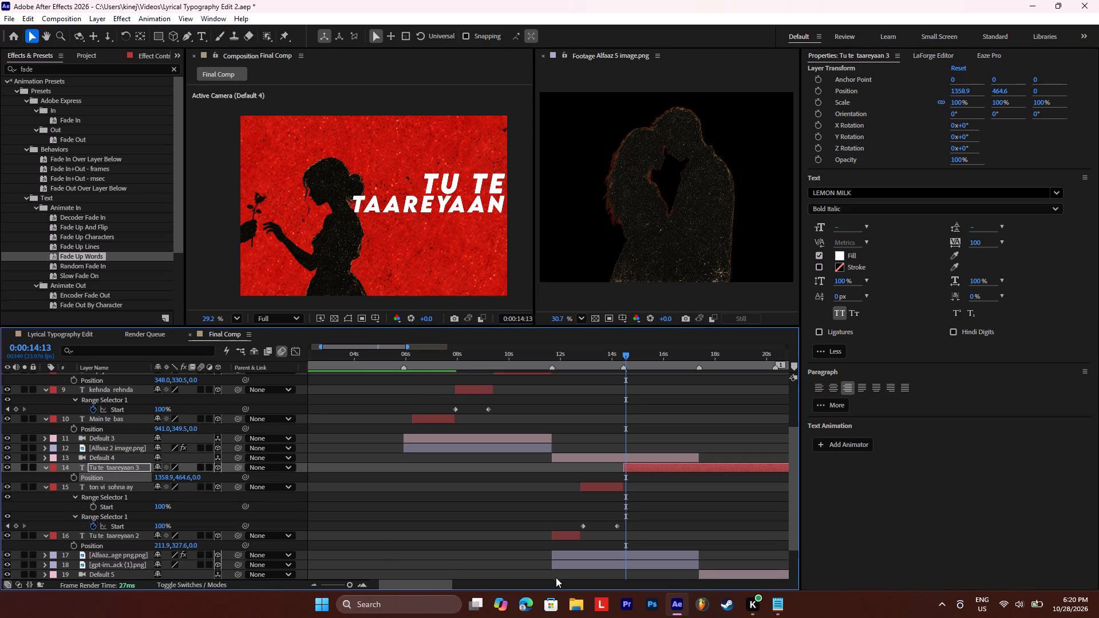
Copy "Tere varga koi" from the Notepad lyrics and replace the Tu te taareyaan 3 text with it in After Effects.
left_click(775, 602)
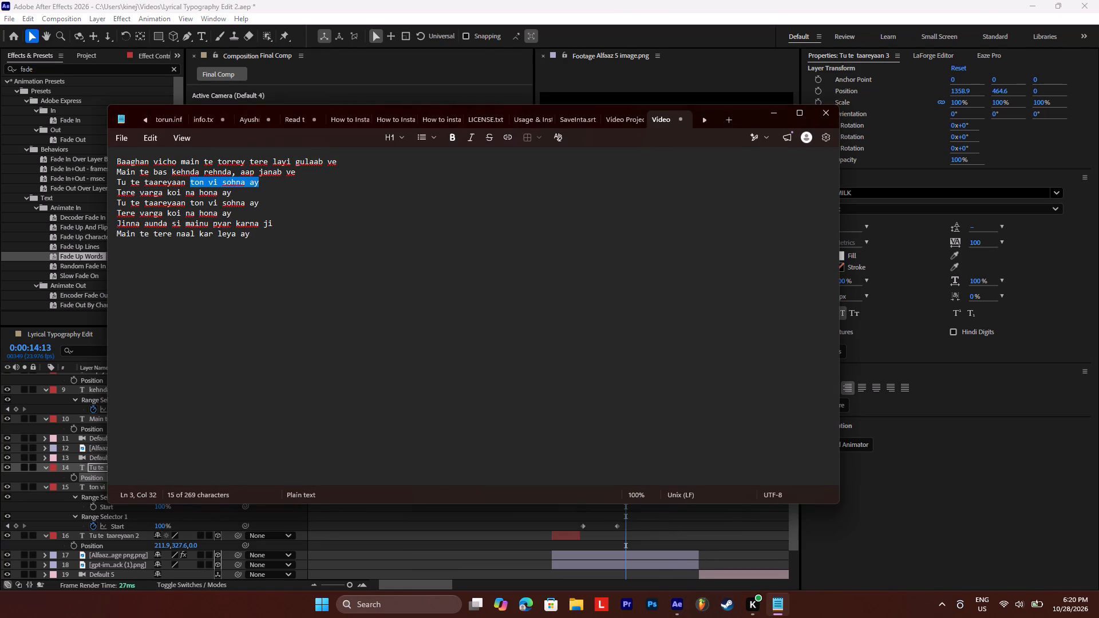
left_click_drag(118, 195, 155, 195)
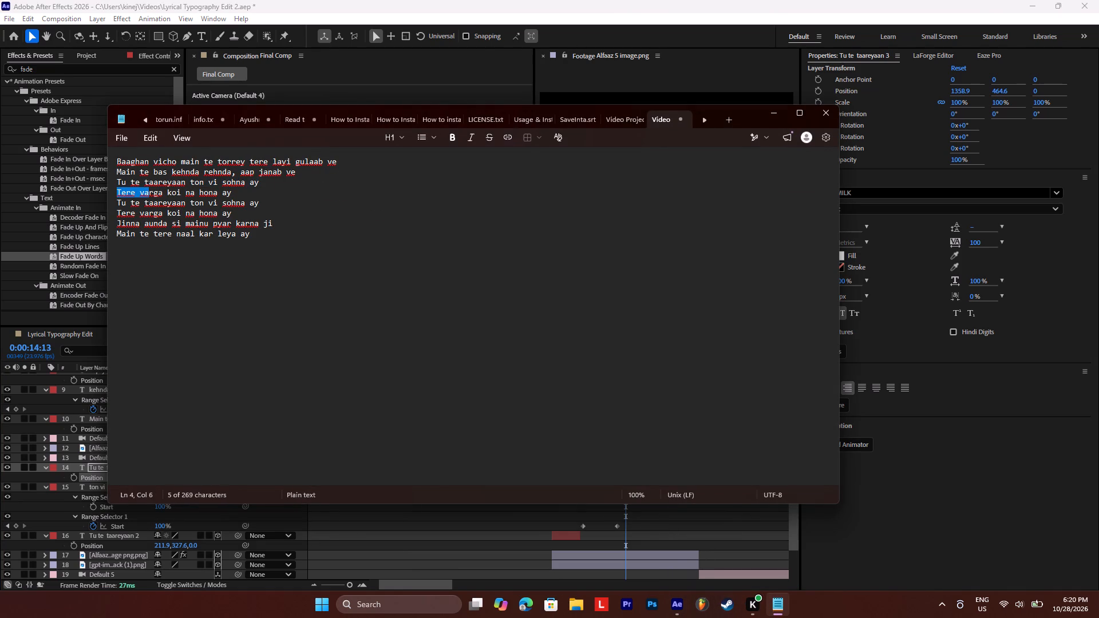
left_click_drag(155, 195, 181, 195)
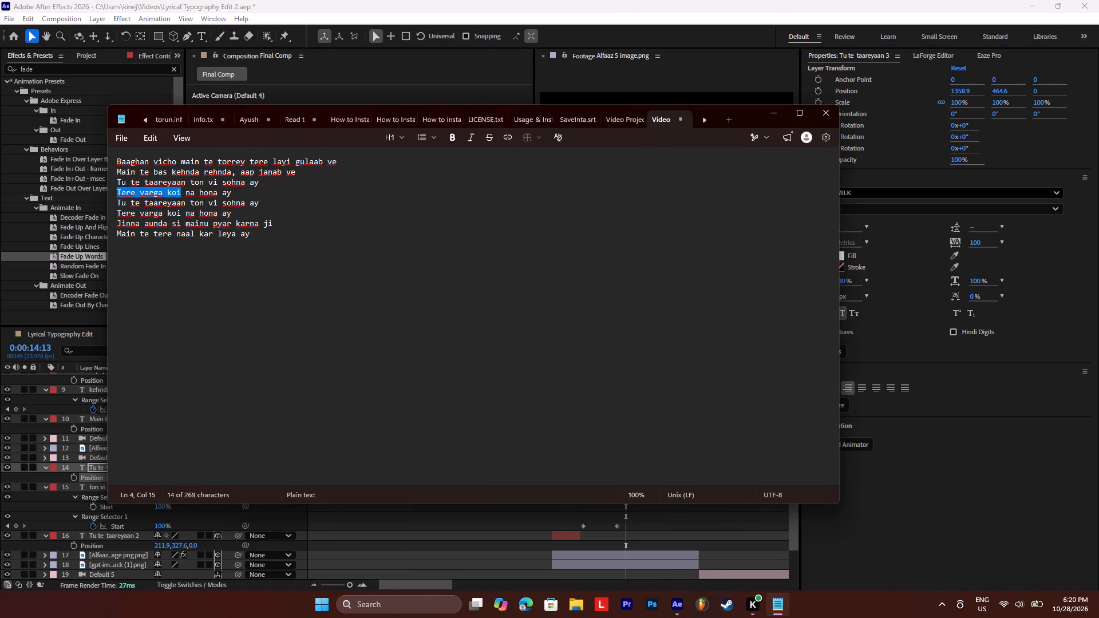
key("ctrl+c")
left_click(782, 114)
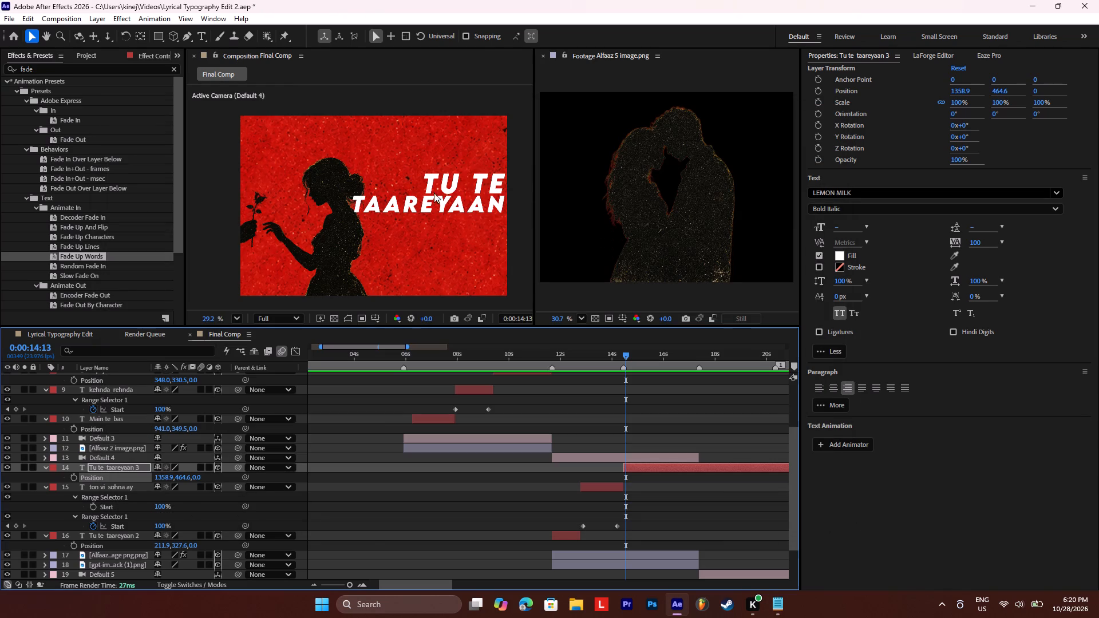
double_click(427, 184)
key("ctrl+v")
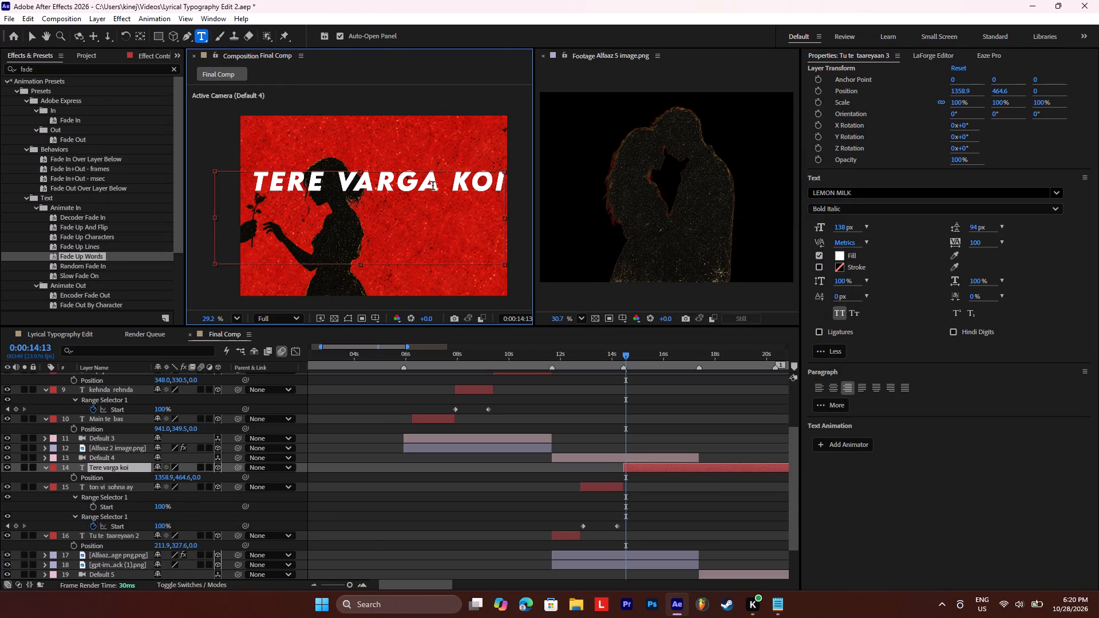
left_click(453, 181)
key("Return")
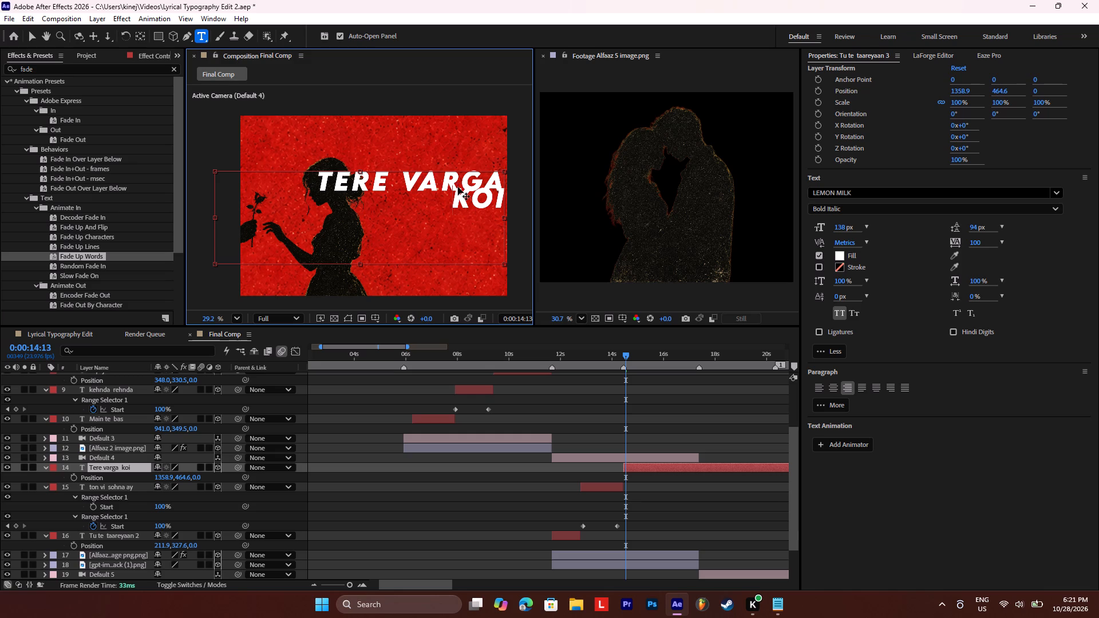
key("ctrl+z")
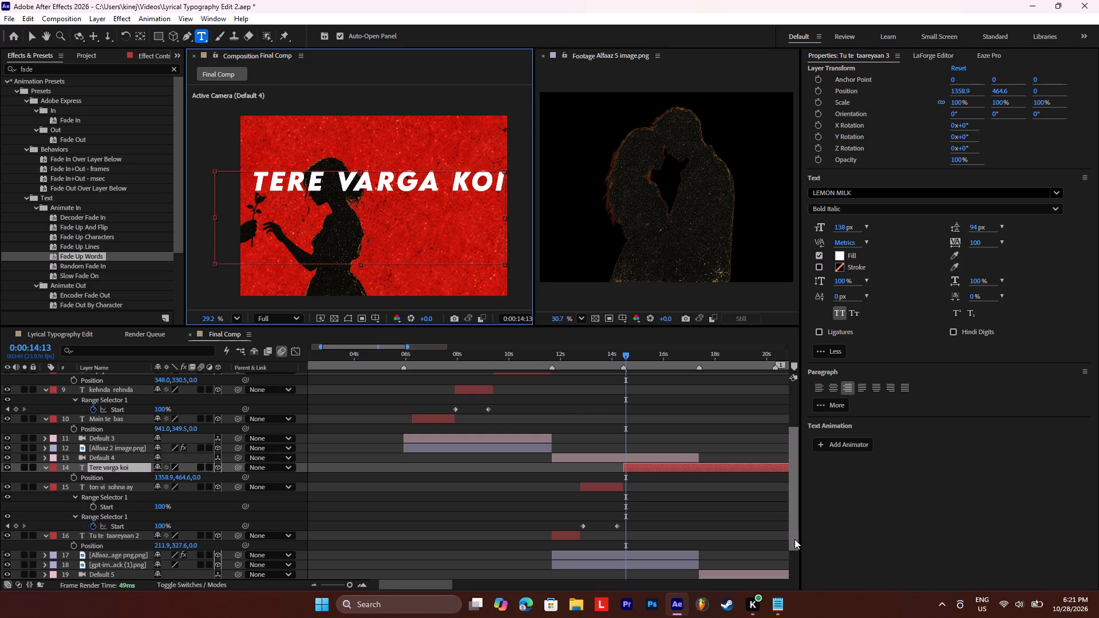
Recheck the Notepad lyrics and break the Tere varga koi text into two lines after "Tere".
left_click(781, 604)
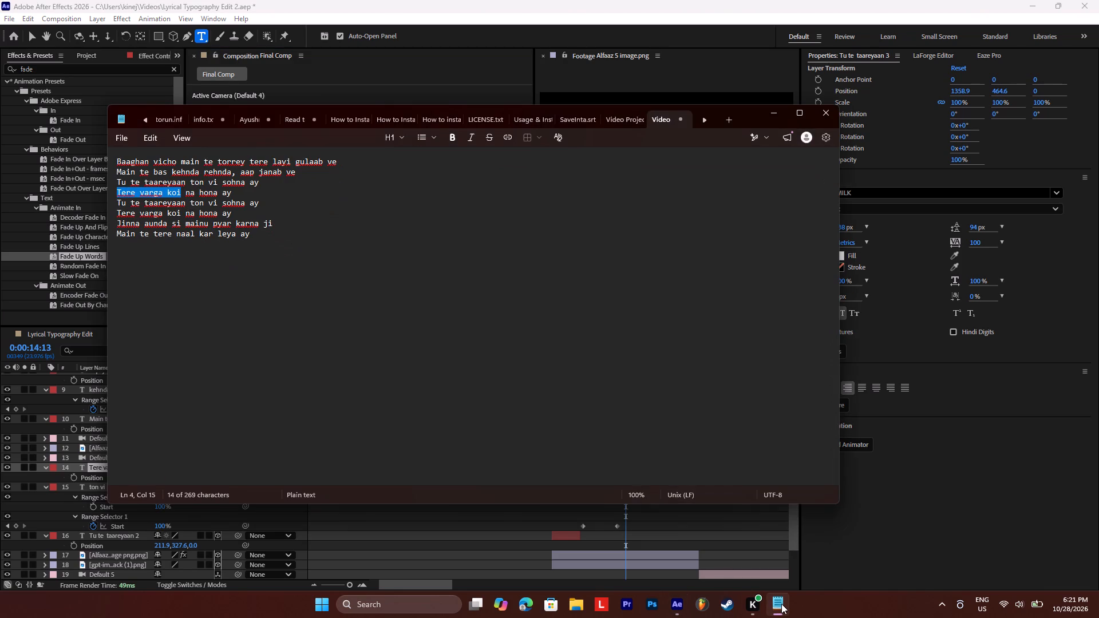
left_click(781, 604)
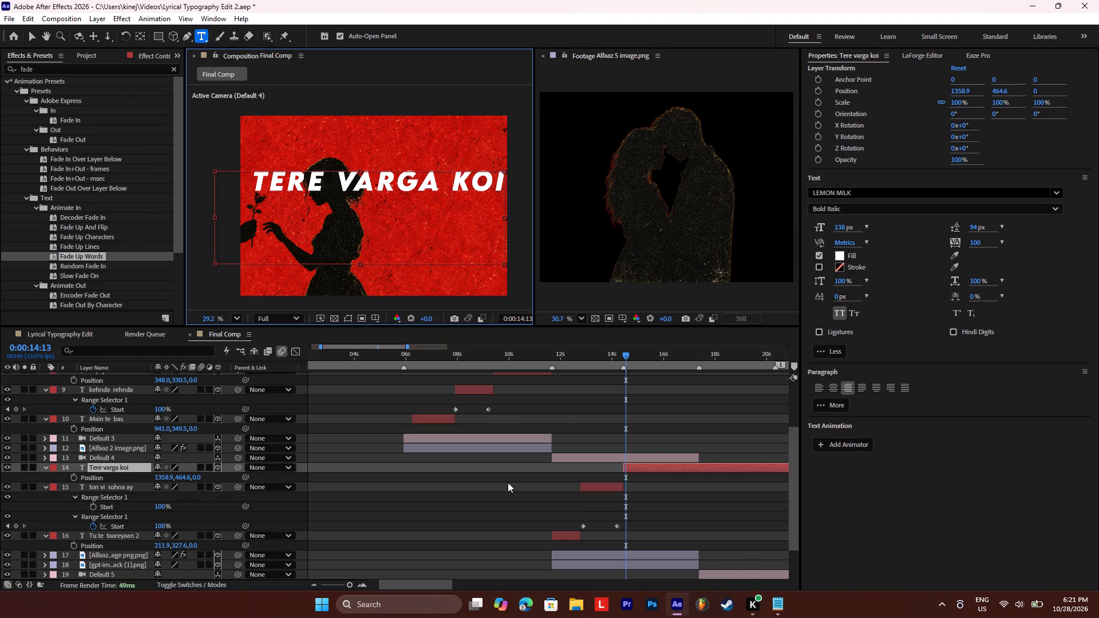
left_click(341, 184)
key("Return")
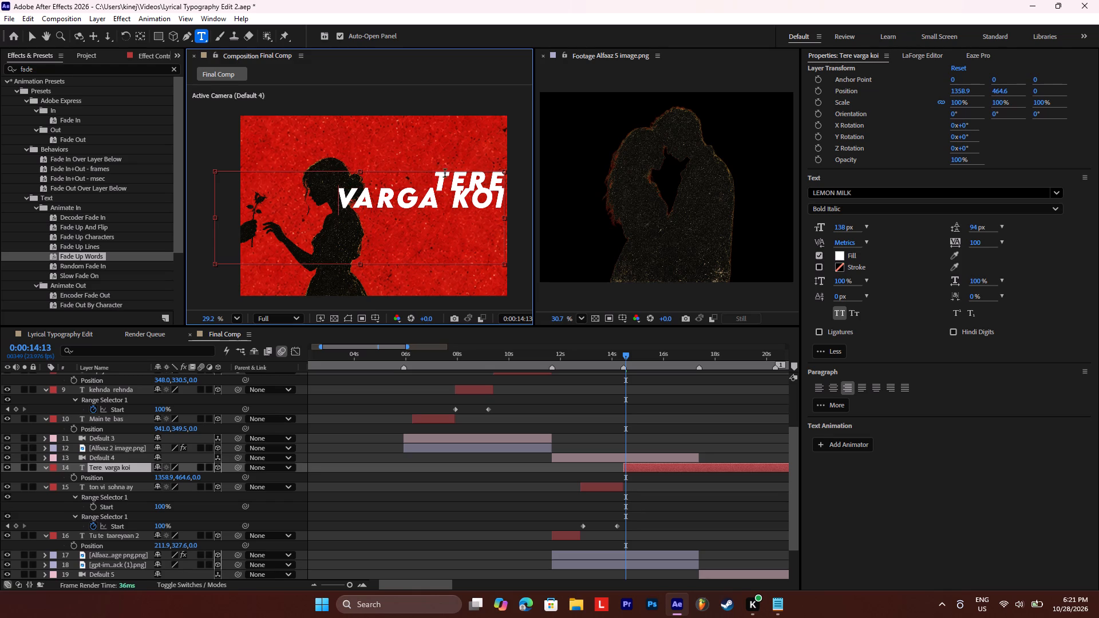
Set the "varga koi" line to a 129 px font size and 113 px leading.
left_click_drag(333, 200, 505, 210)
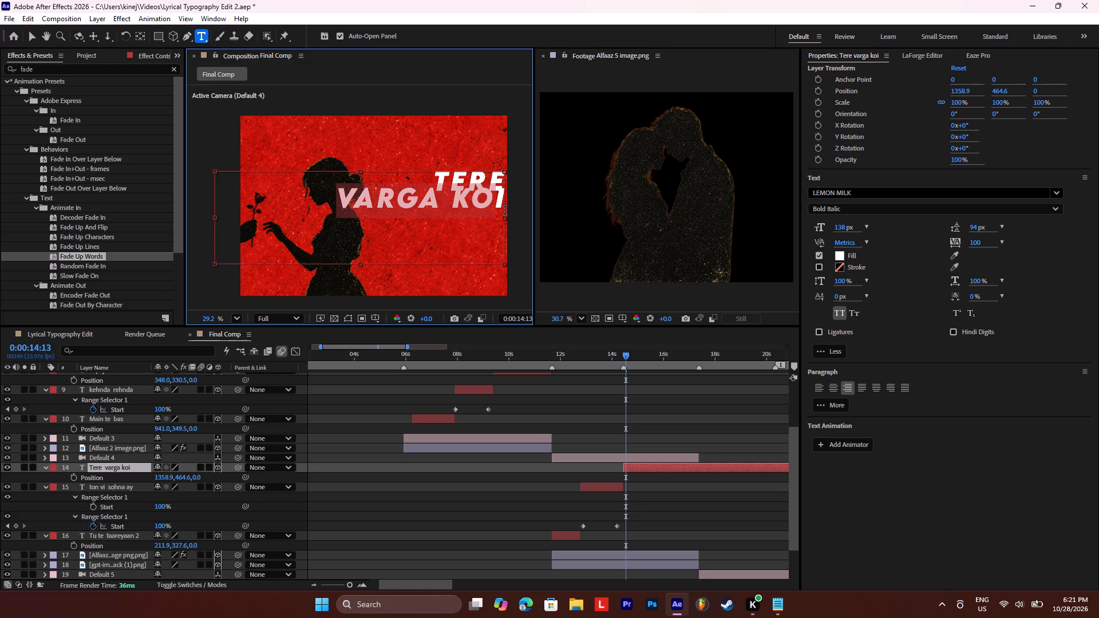
left_click_drag(505, 210, 505, 210)
left_click_drag(840, 227, 828, 231)
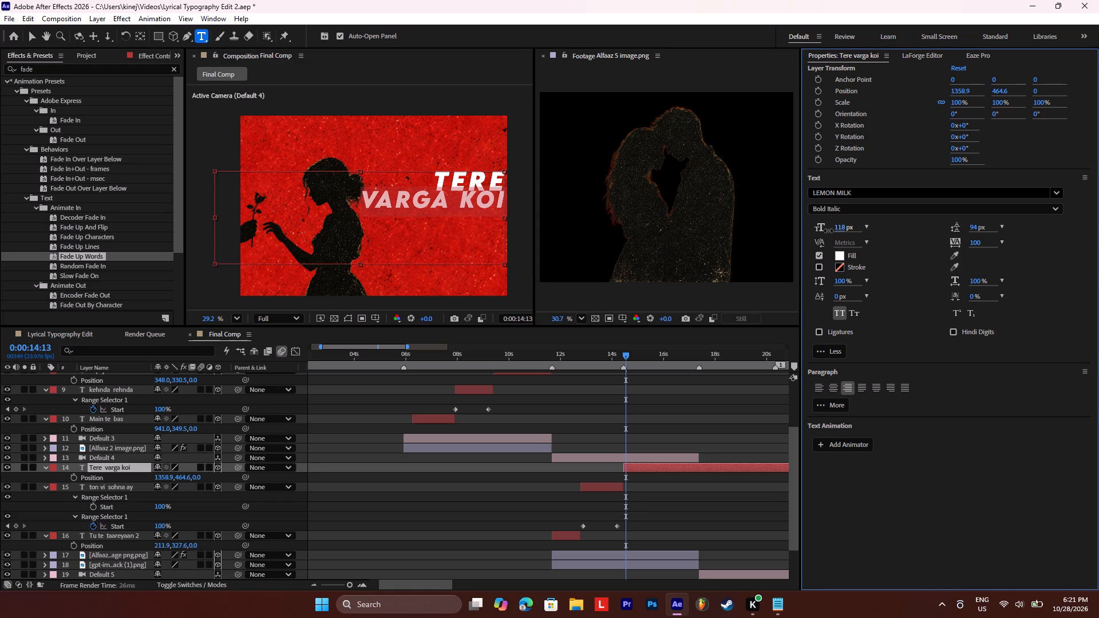
left_click_drag(828, 231, 835, 231)
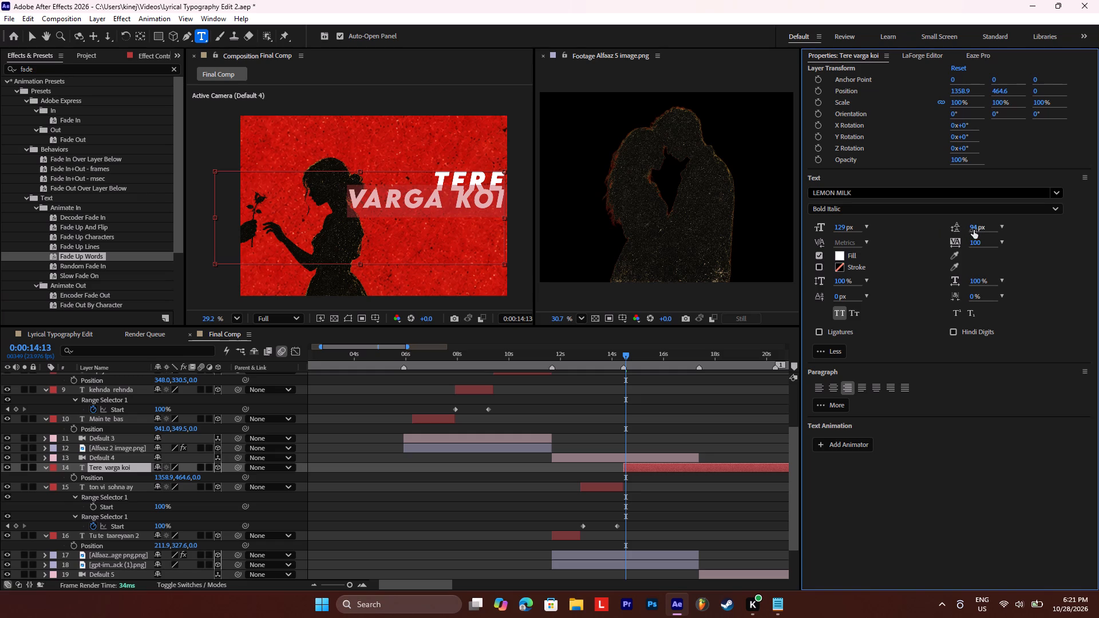
left_click_drag(974, 230, 986, 229)
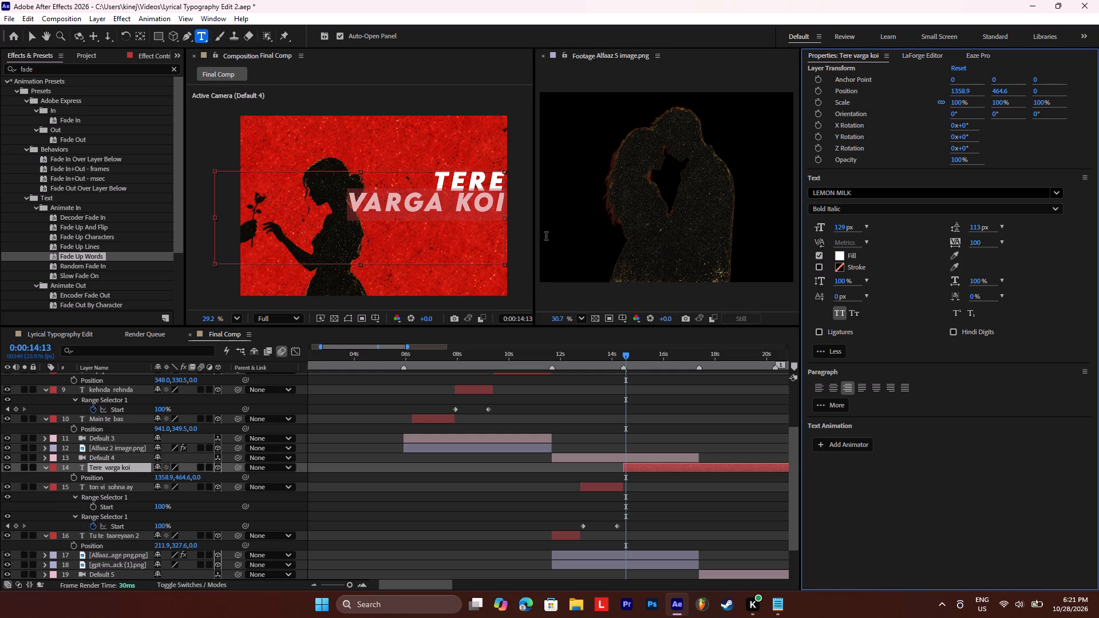
left_click(430, 219)
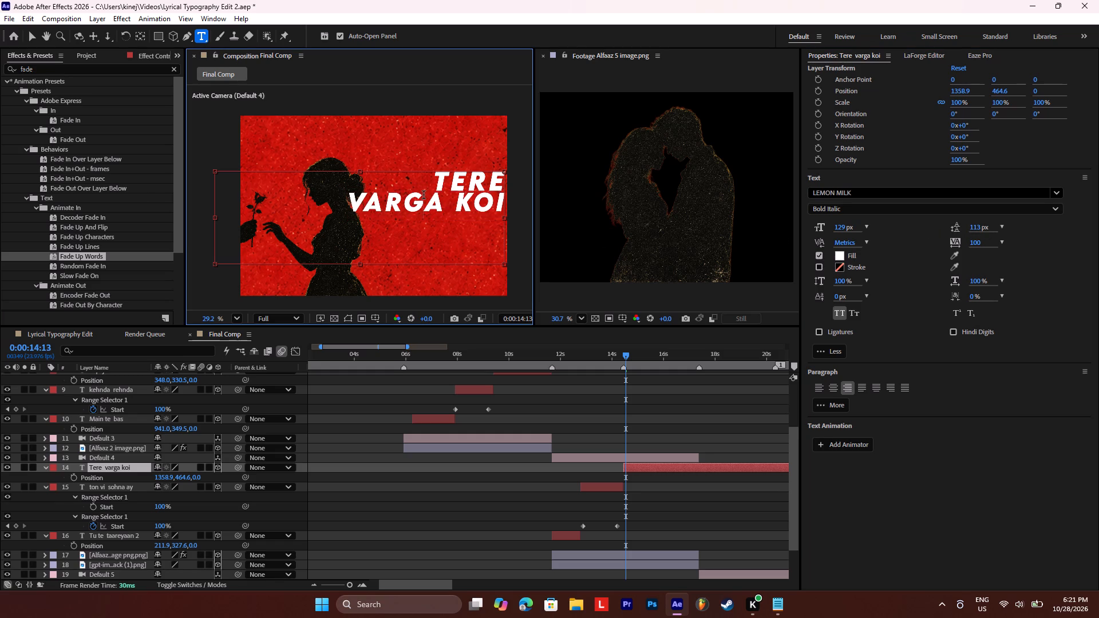
Reposition the Tere varga koi layer to about X 1351.9, Y 480.6.
left_click(639, 469)
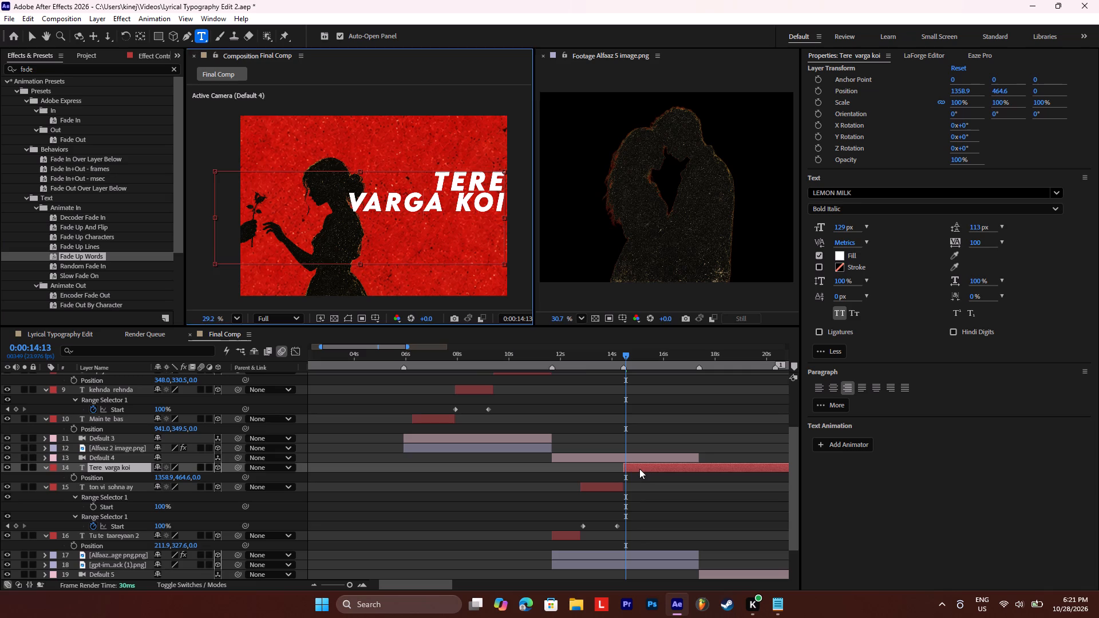
key("p")
key("p")
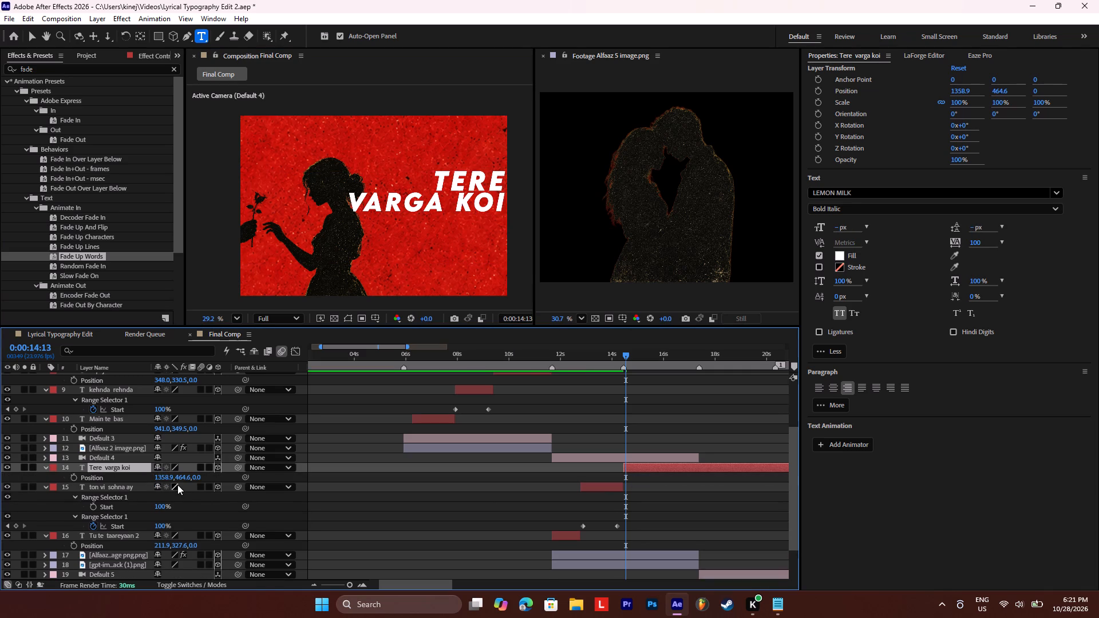
left_click_drag(179, 477, 133, 473)
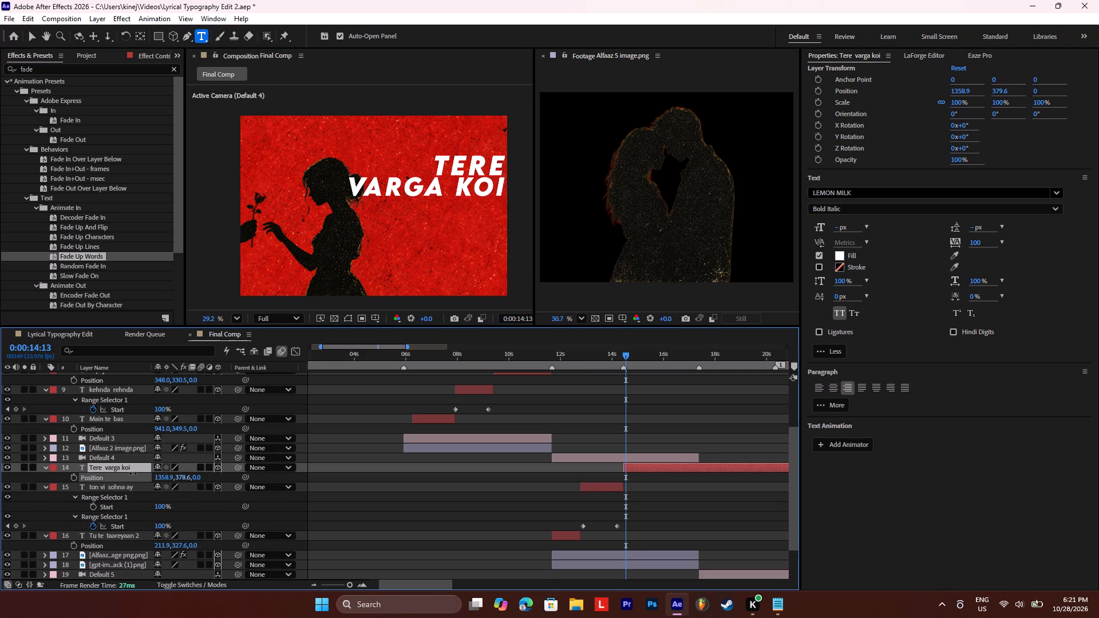
left_click_drag(133, 473, 194, 471)
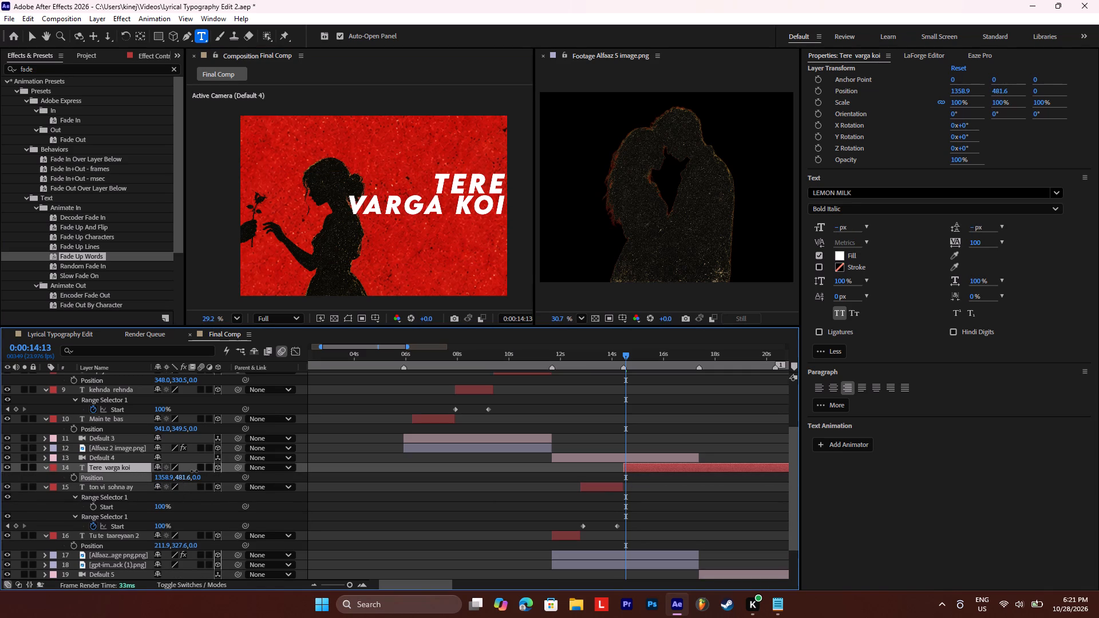
left_click_drag(194, 471, 190, 471)
left_click(161, 477)
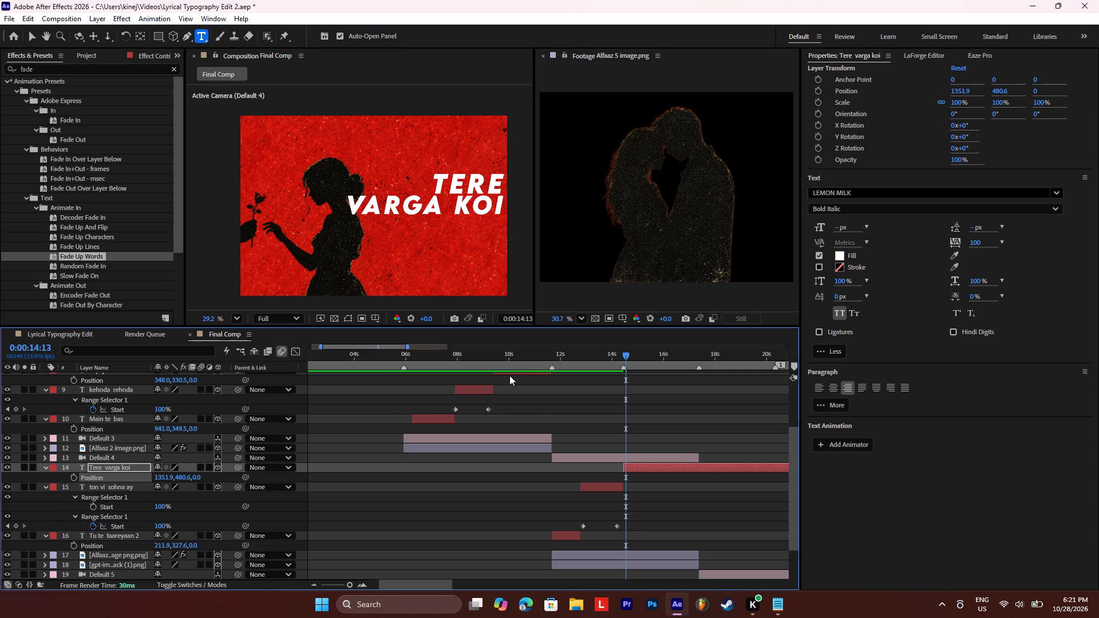
Scale the Tere varga koi layer to 87% and shift its X position to about 1434.9, clear of the woman's silhouette.
left_click(121, 467)
key("s")
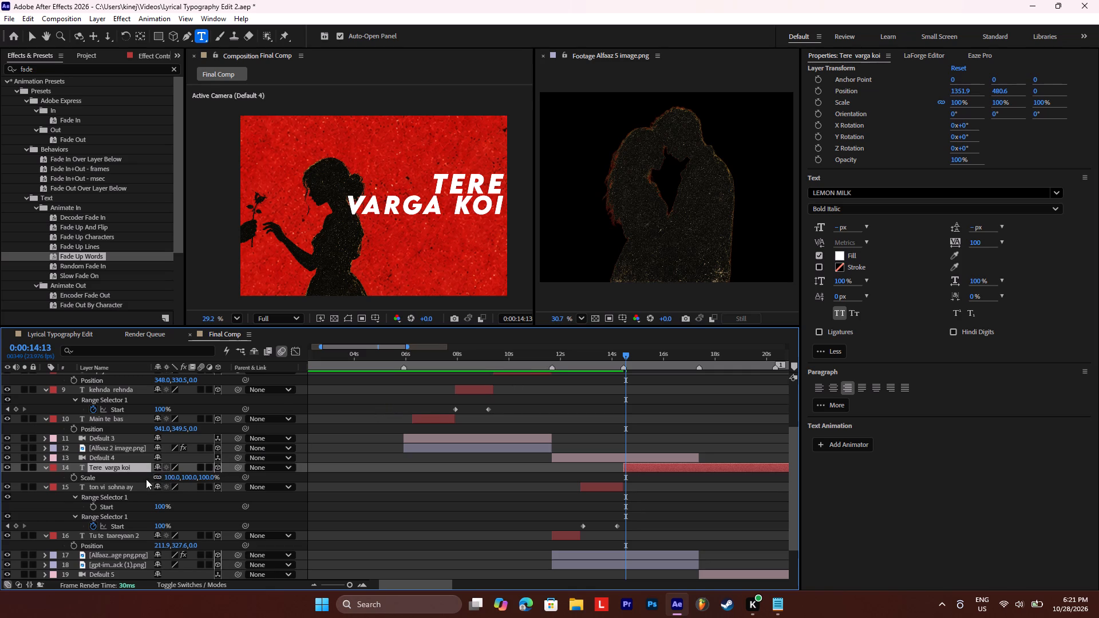
left_click(176, 481)
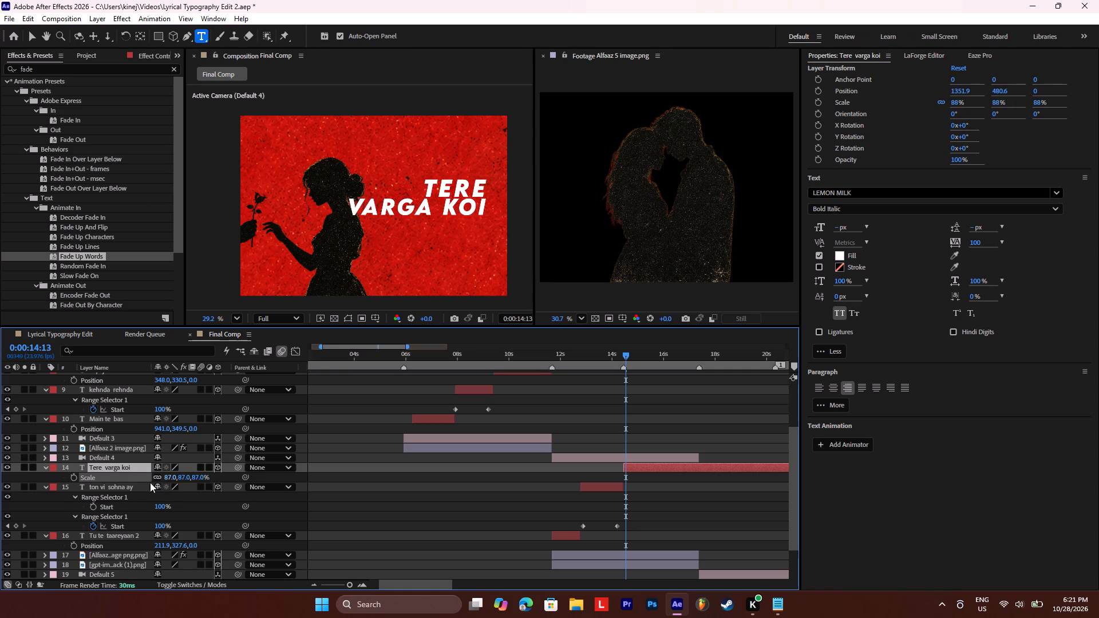
left_click(133, 472)
key("p")
left_click_drag(169, 480, 209, 479)
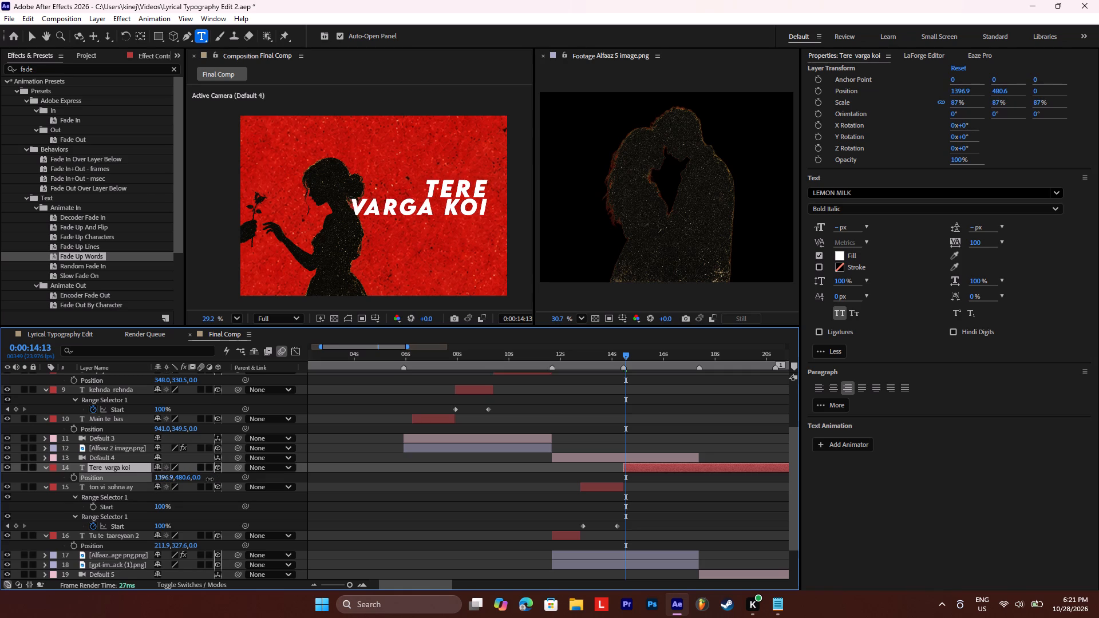
left_click_drag(209, 479, 217, 478)
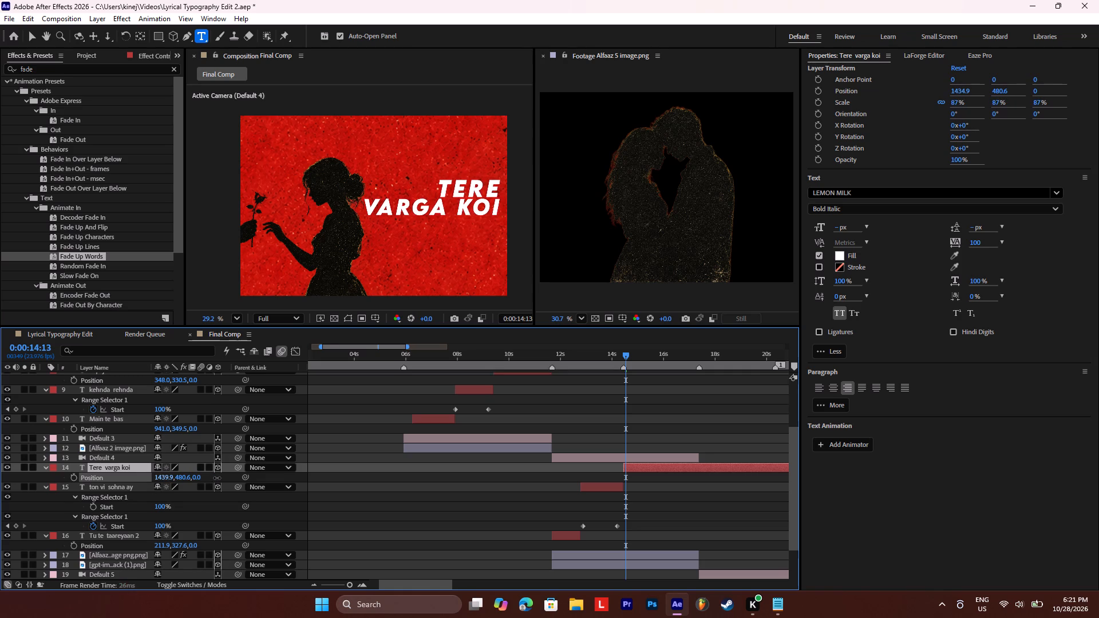
left_click_drag(217, 478, 215, 478)
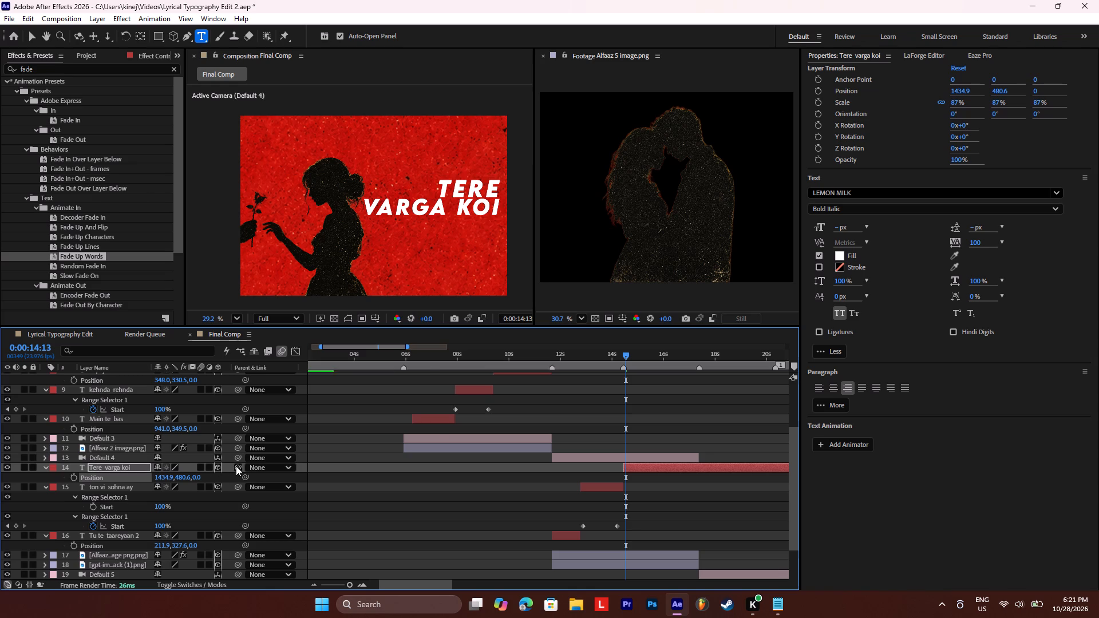
Preview Tere varga koi from 0:00:14:13 and split its layer at 0:00:16:00.
left_click(627, 470)
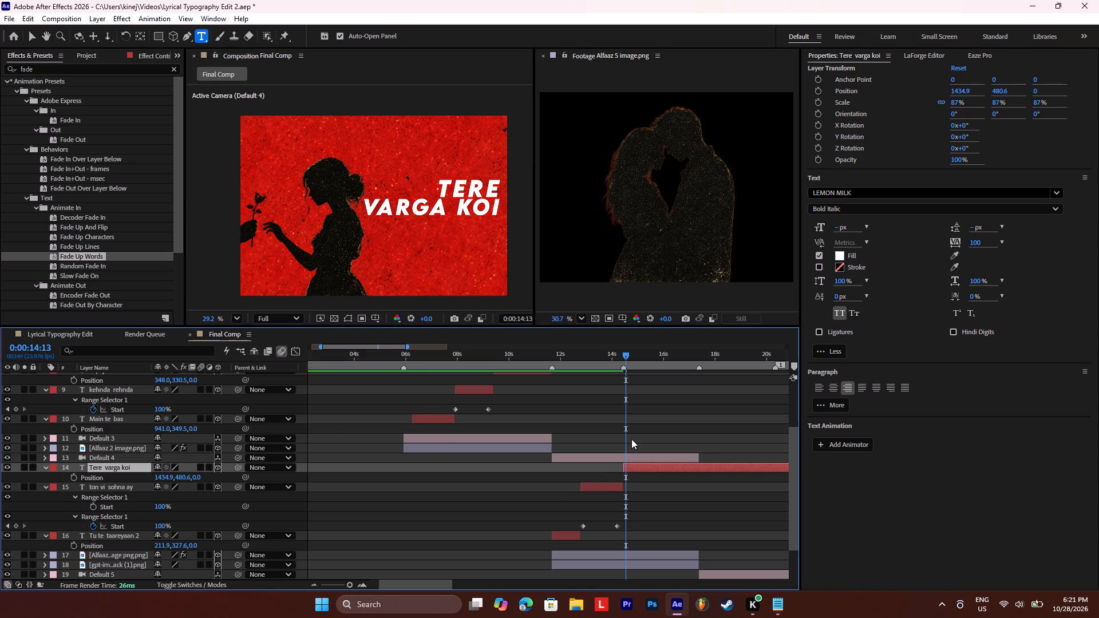
key("space")
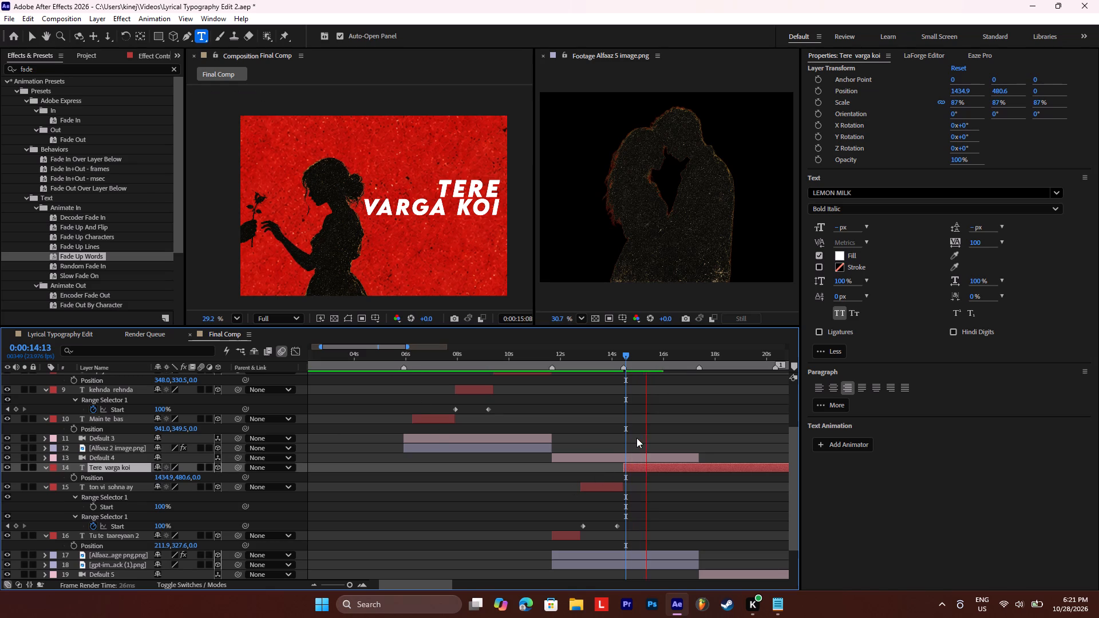
key("space")
key("space")
key("space")
key("space")
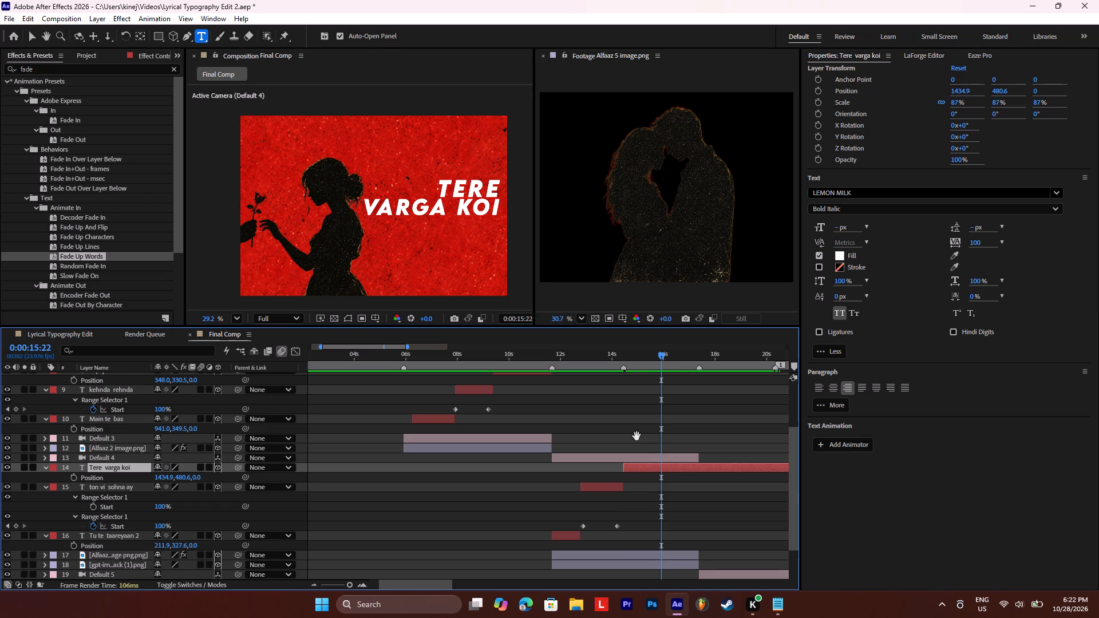
key("space")
key("ctrl+shift+d")
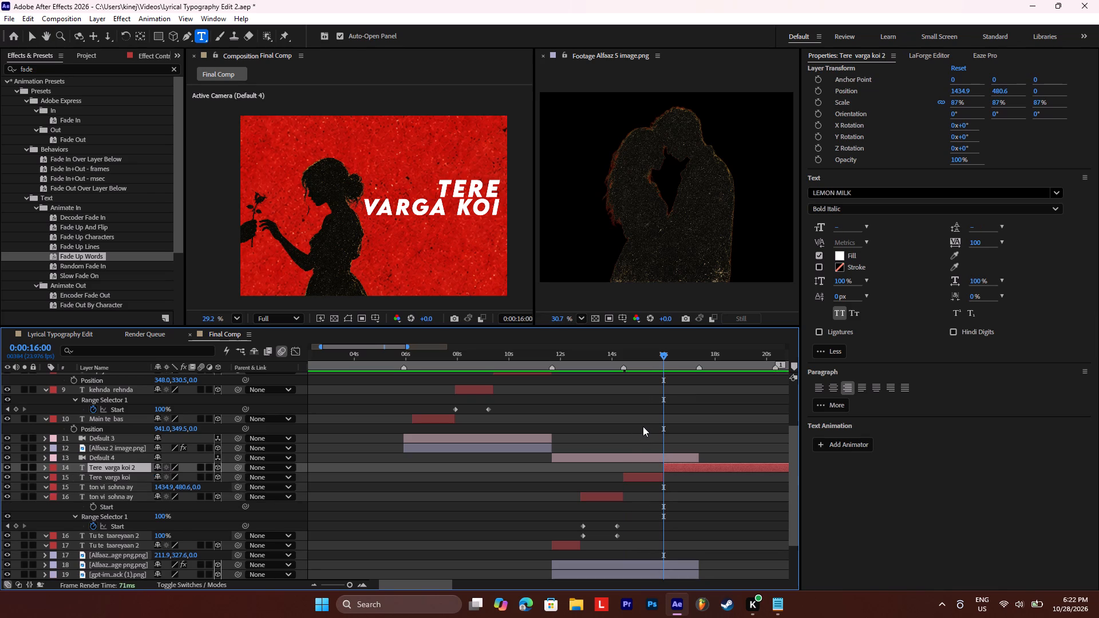
Apply the Fade Up Words preset to the Tere varga koi layer at 0:00:14:10 and reveal its keyframes.
left_click(645, 357)
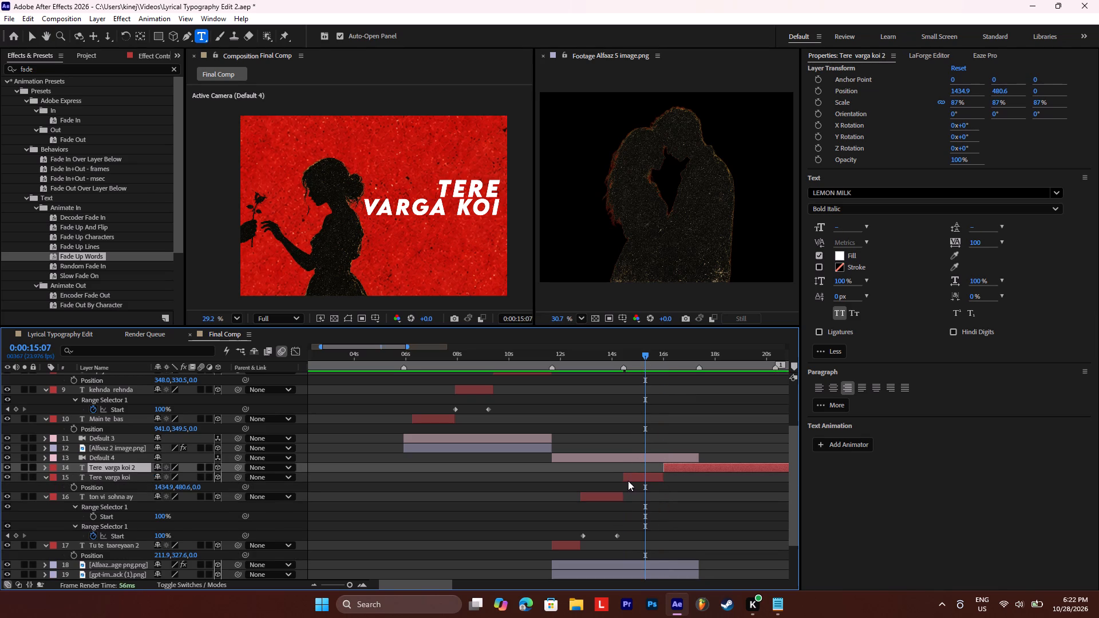
left_click_drag(636, 355, 623, 365)
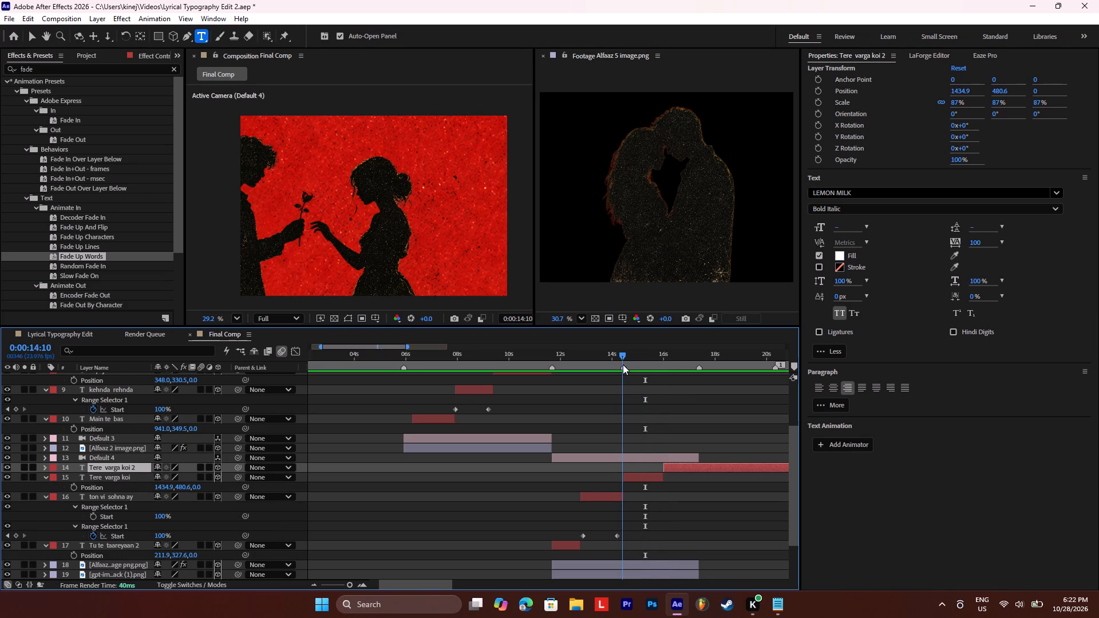
left_click_drag(623, 365, 622, 368)
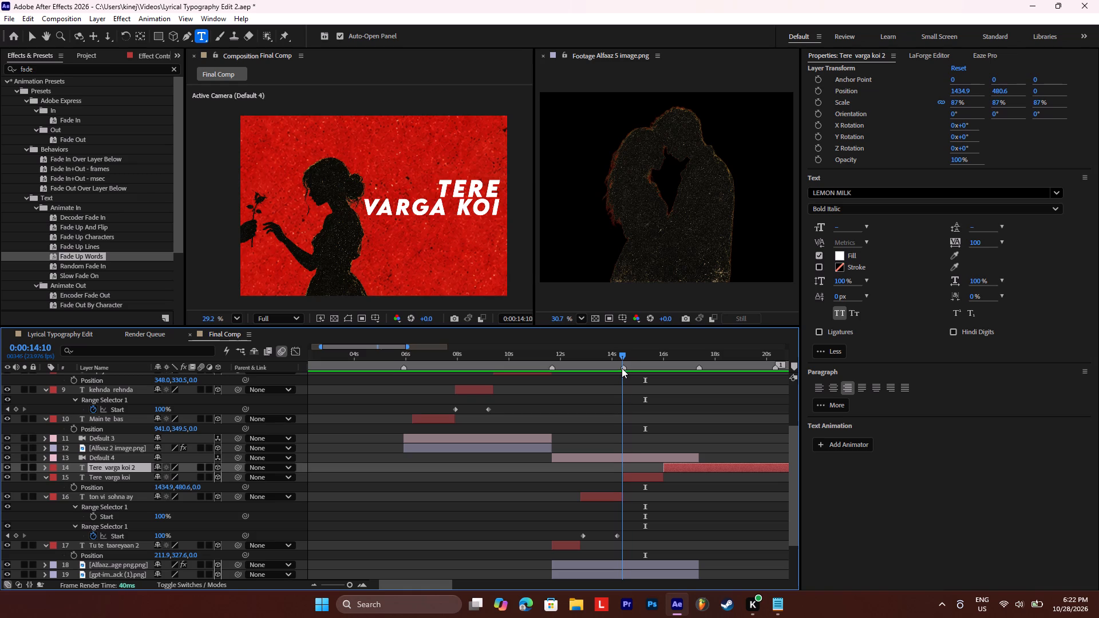
left_click_drag(622, 368, 622, 367)
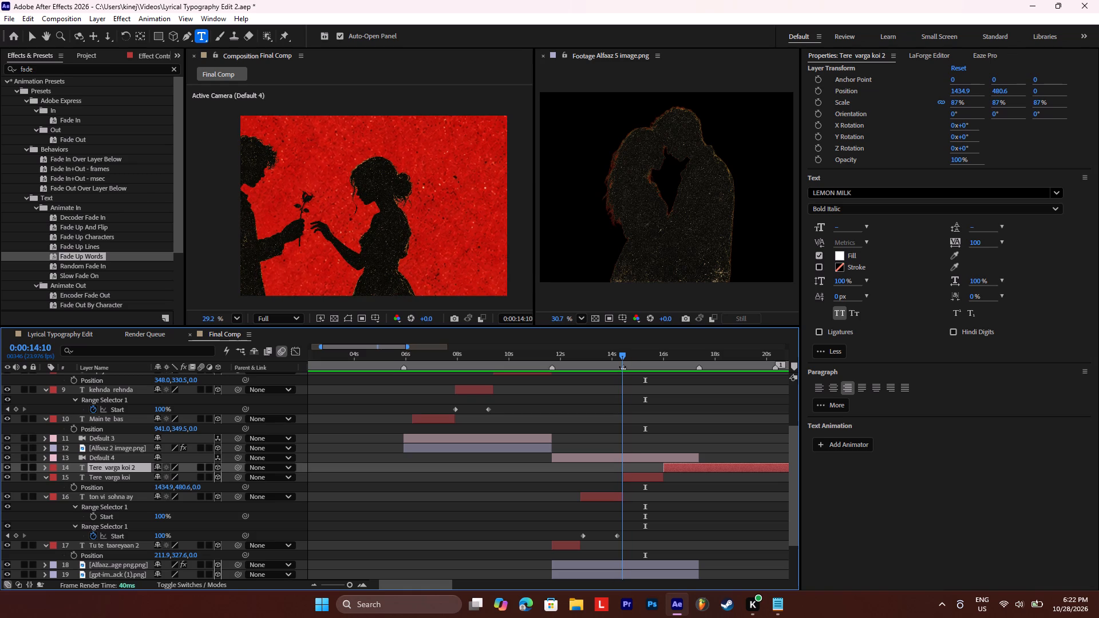
left_click(635, 478)
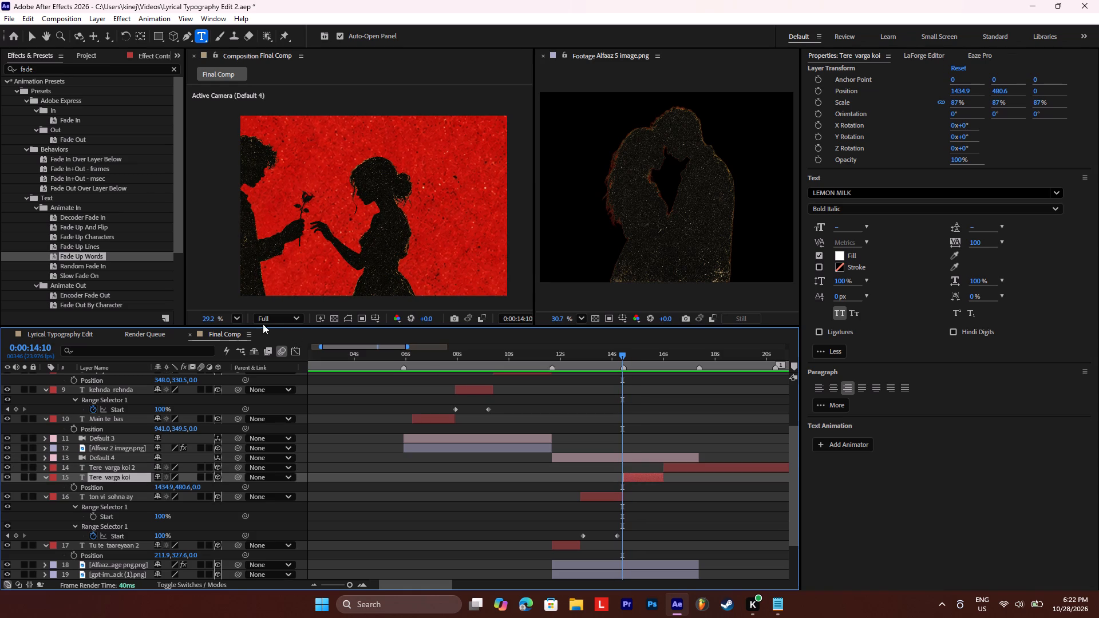
scroll(235, 337, "down", 1)
scroll(131, 271, "down", 1)
left_click_drag(76, 228, 689, 498)
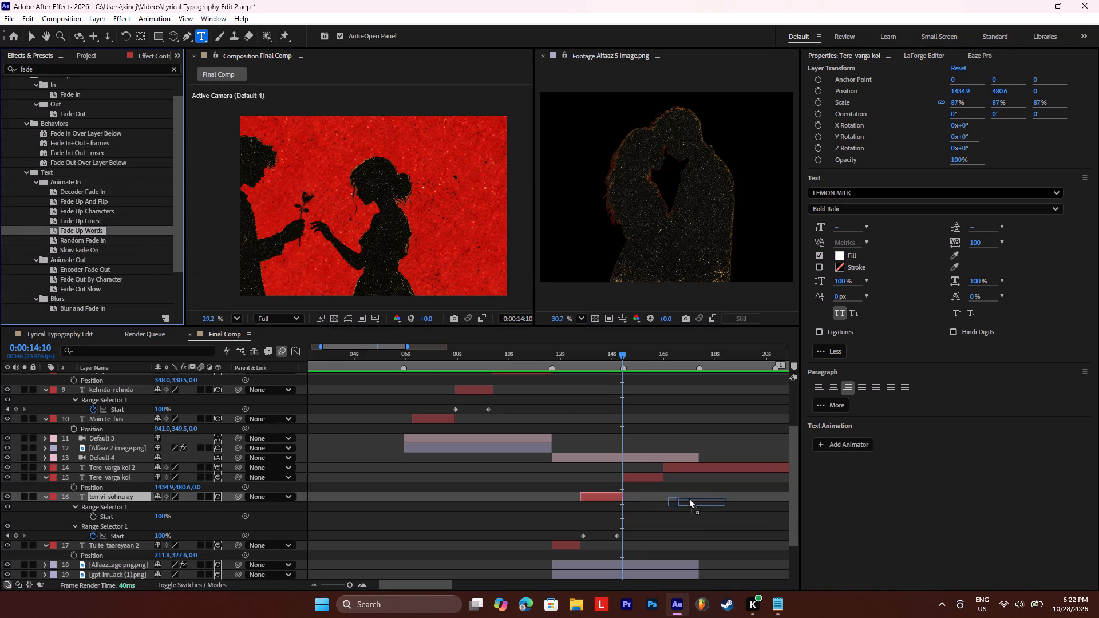
left_click_drag(689, 498, 641, 477)
left_click(641, 477)
key("u")
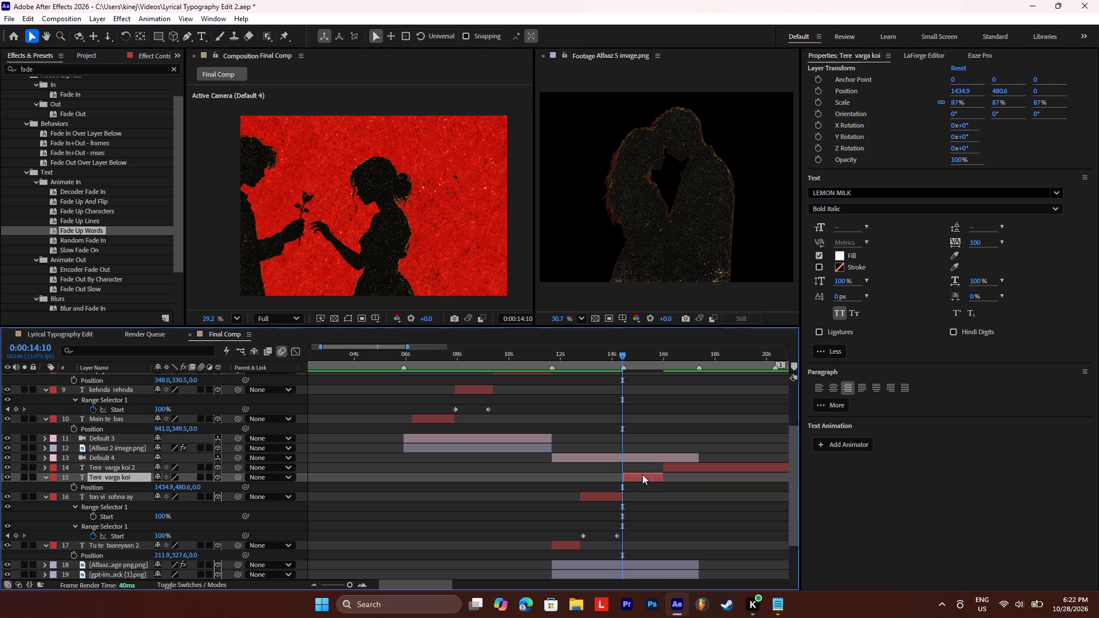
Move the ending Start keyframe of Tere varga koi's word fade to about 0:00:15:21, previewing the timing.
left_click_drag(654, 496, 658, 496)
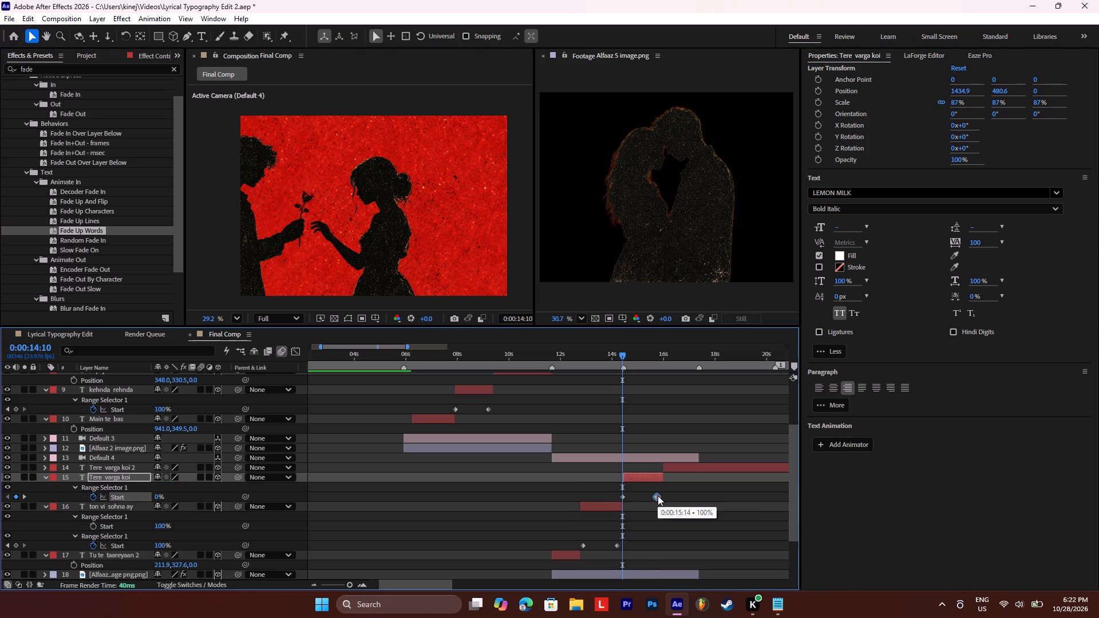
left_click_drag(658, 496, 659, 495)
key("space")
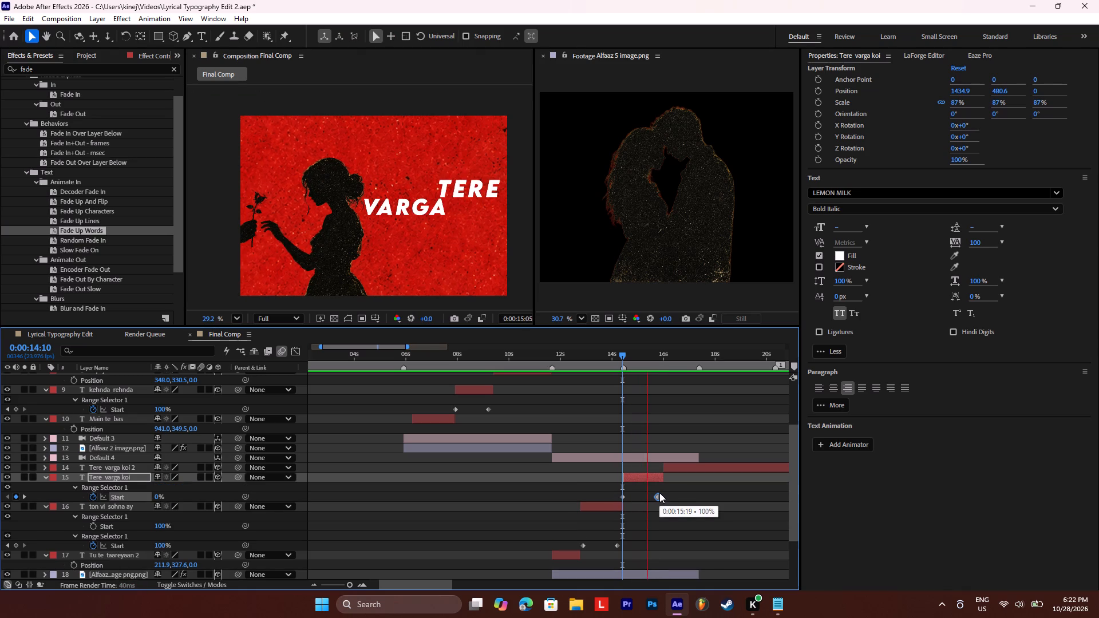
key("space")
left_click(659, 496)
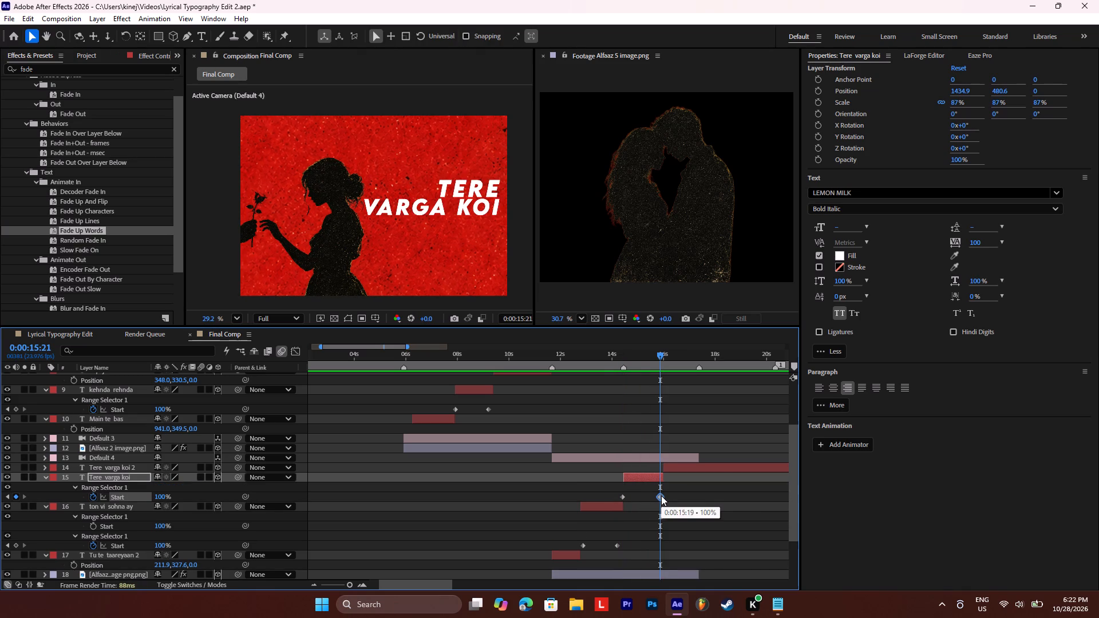
Preview the end of the lyric and extend the Tere varga koi layer's out point to just past 0:00:16:08.
key("space")
key("space")
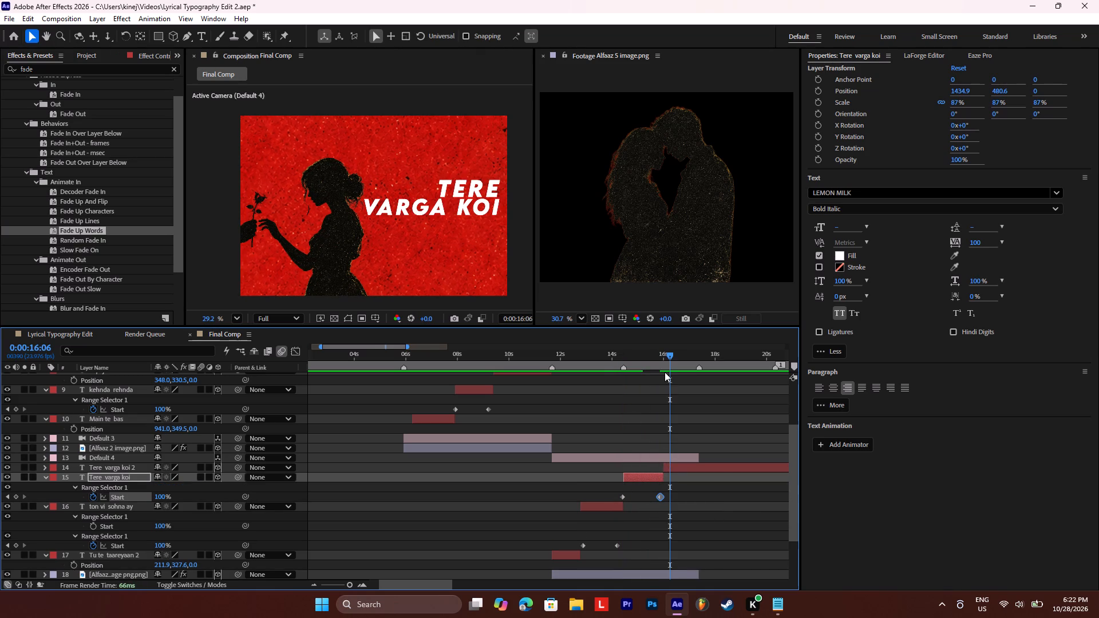
key("space")
key("space")
left_click_drag(663, 480, 671, 480)
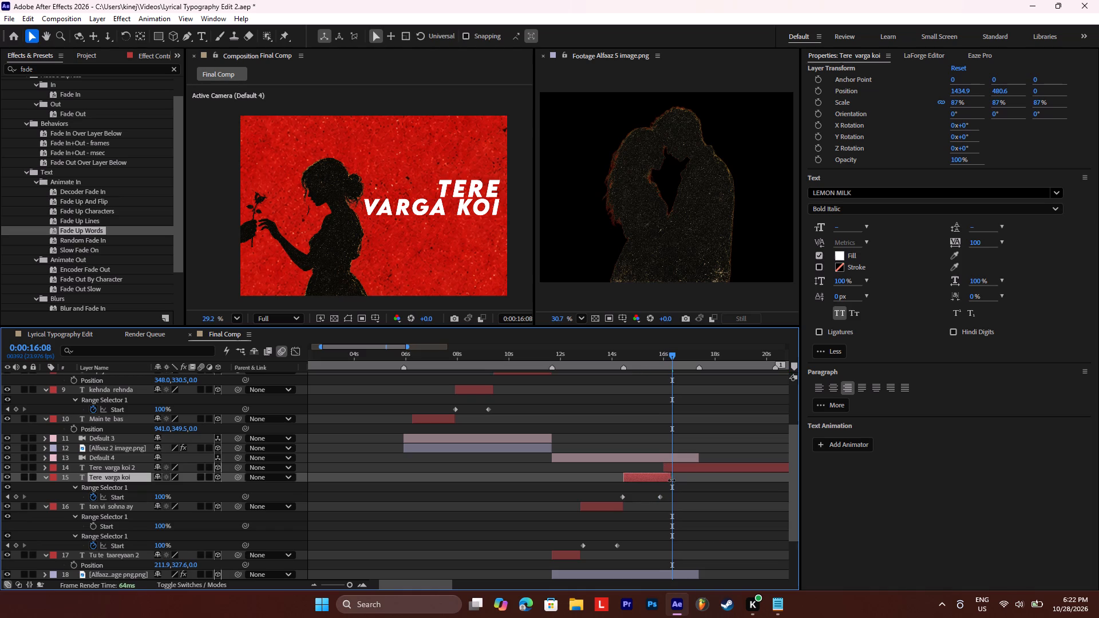
left_click_drag(671, 480, 673, 481)
Split the Tere varga koi 2 layer at 0:00:16:08 and delete the short piece before the split.
left_click(675, 465)
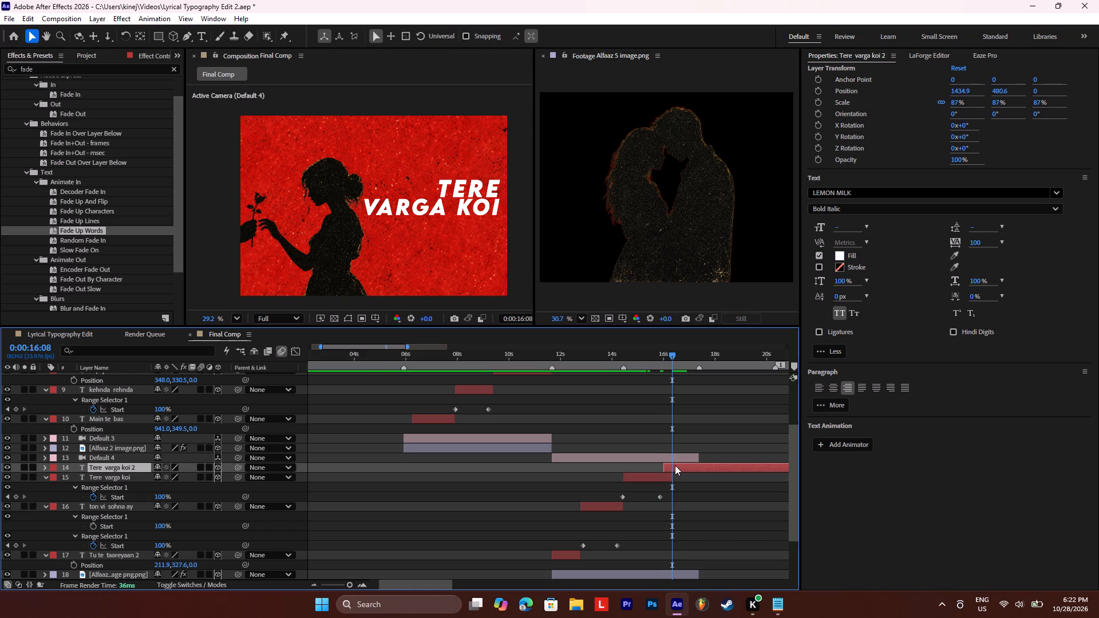
key("ctrl+shift+d")
left_click(668, 476)
key("BackSpace")
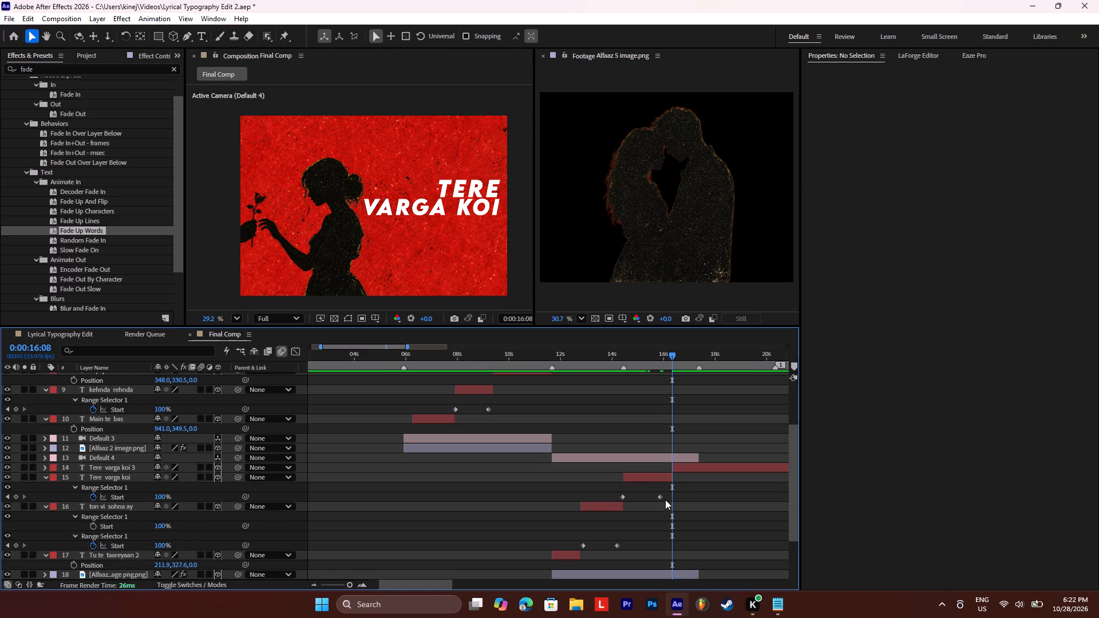
Move the ending Start keyframe of Tere varga koi's word fade to about 0:00:16:04.
left_click_drag(658, 494, 666, 498)
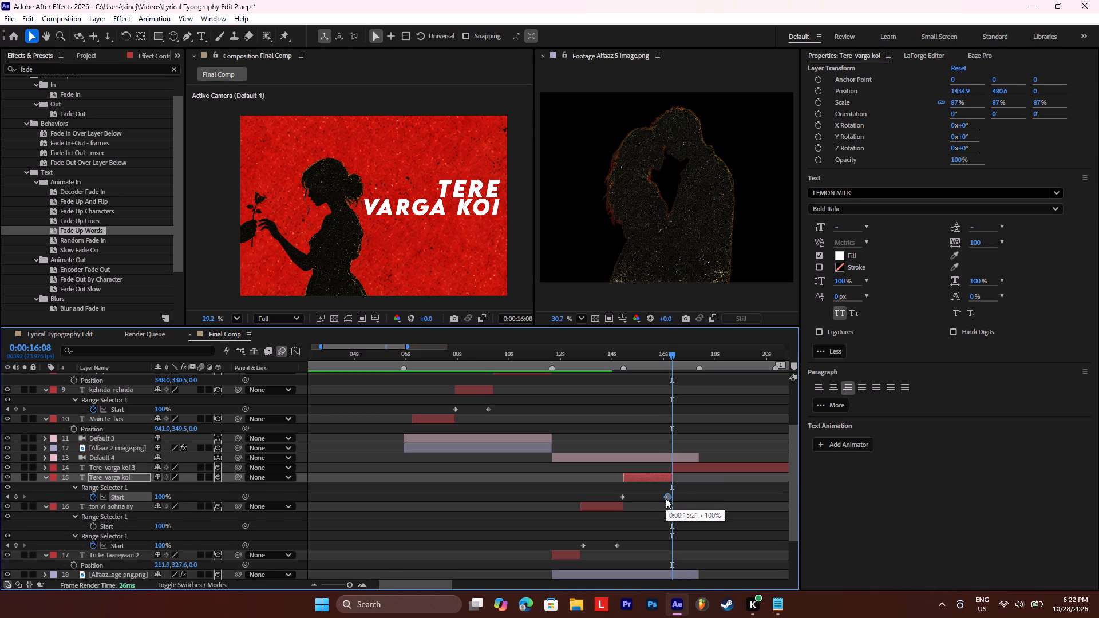
left_click_drag(666, 498, 666, 498)
Copy "na hona ay" from the fourth lyric line in Notepad and replace the text of the Tere varga koi 3 layer with it.
left_click(680, 463)
left_click(779, 614)
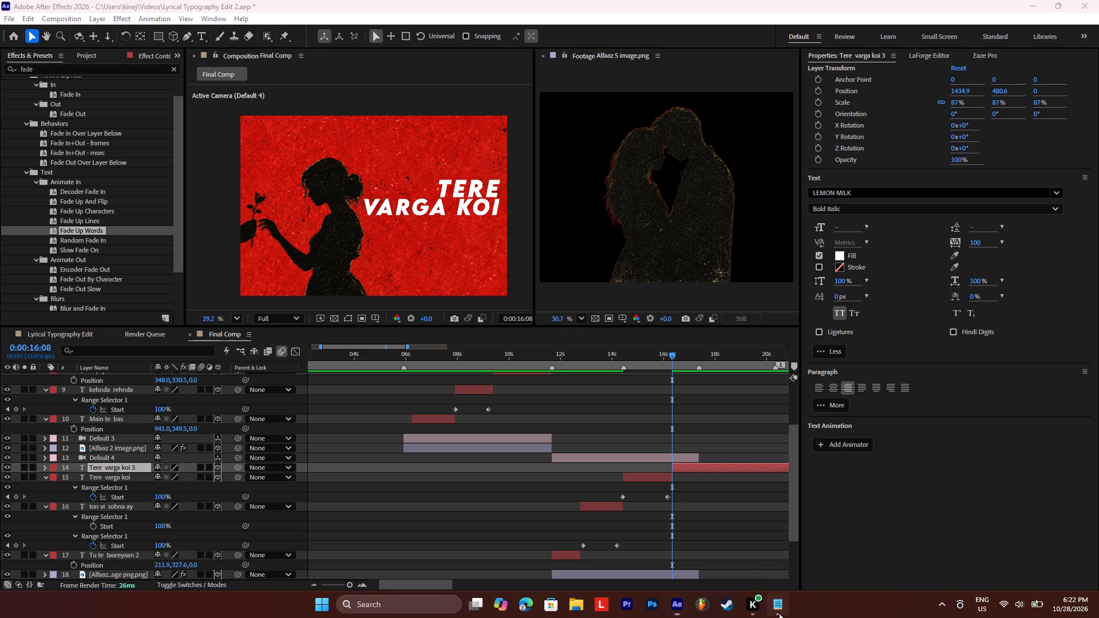
scroll(502, 471, "down", 1)
scroll(241, 257, "up", 1)
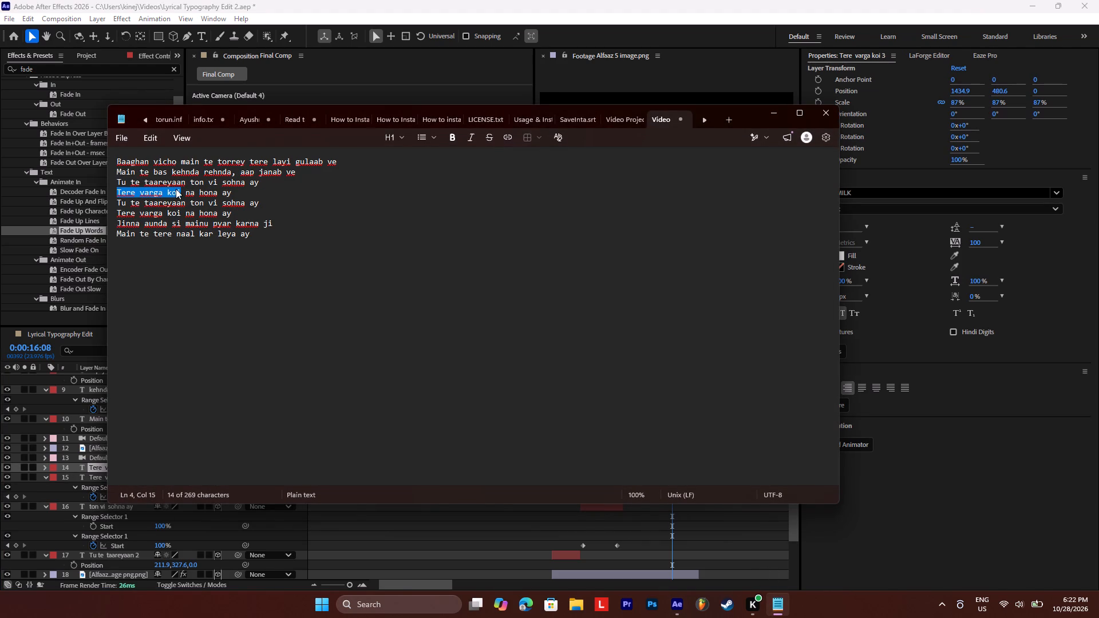
left_click_drag(185, 190, 227, 191)
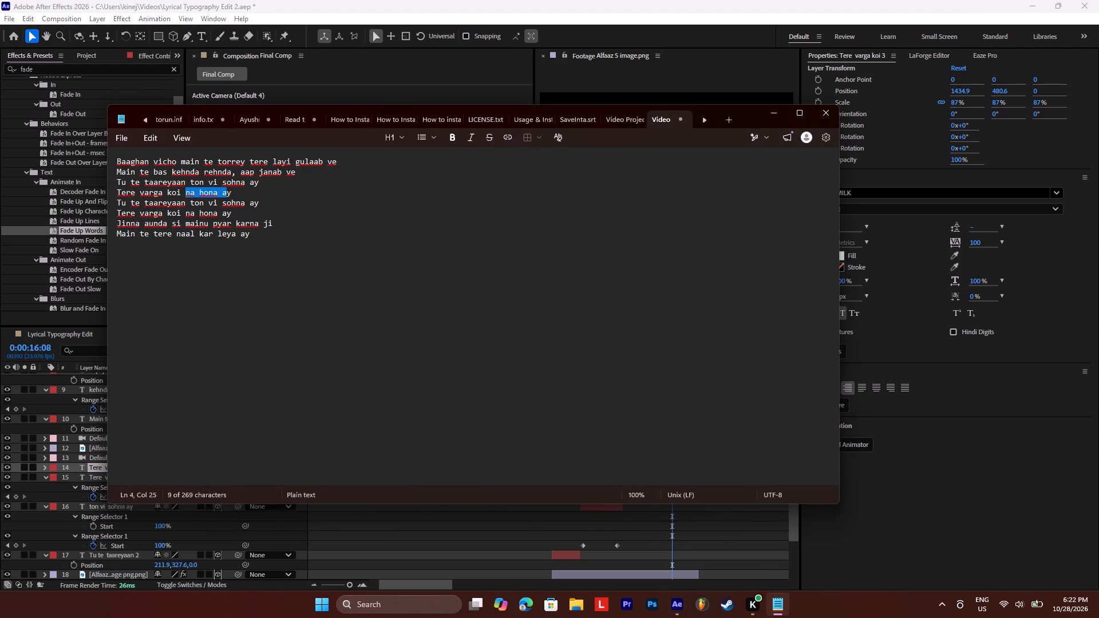
left_click_drag(227, 191, 232, 191)
key("ctrl+c")
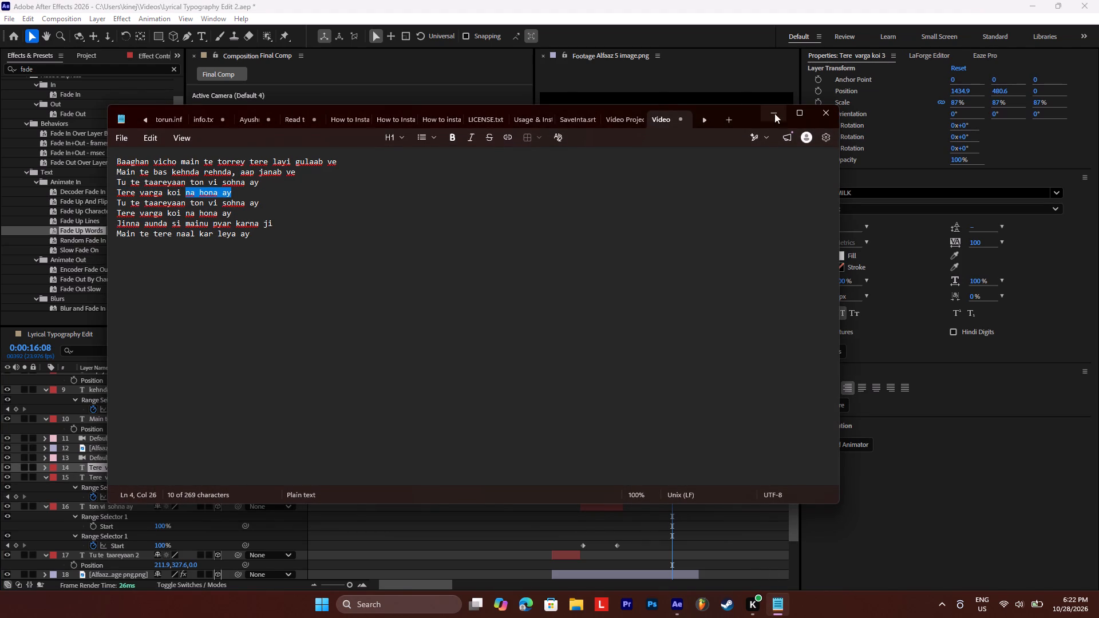
left_click(775, 113)
double_click(475, 194)
key("ctrl+v")
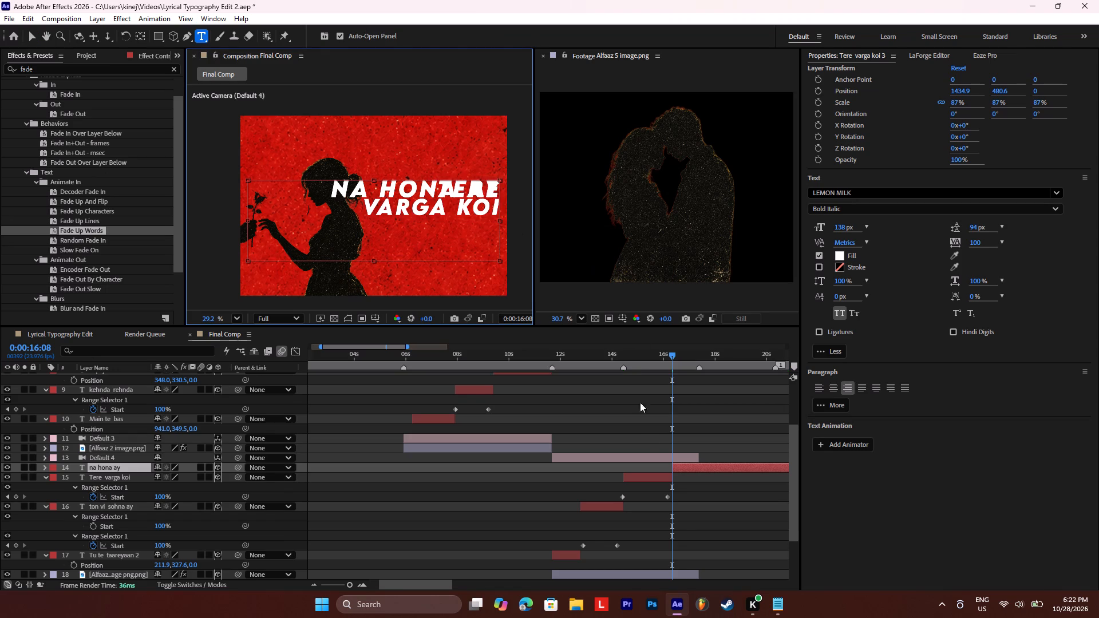
Split the Tere varga koi layer at 0:00:16:08 and delete the leftover overlapping the na hona ay layer.
left_click_drag(351, 584, 363, 584)
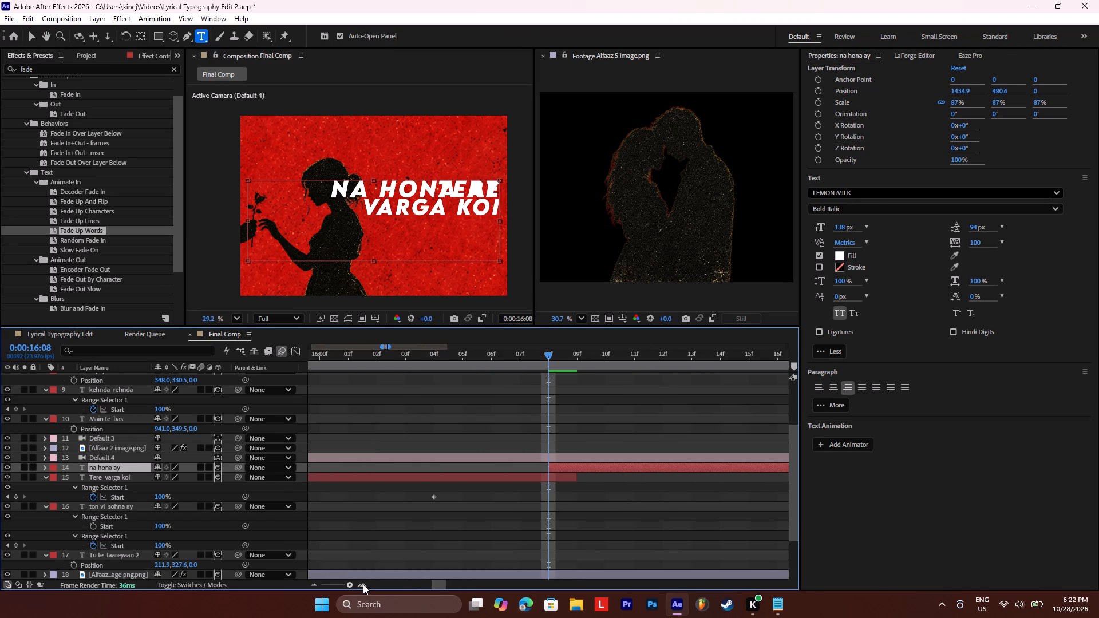
left_click_drag(363, 584, 364, 584)
left_click(539, 476)
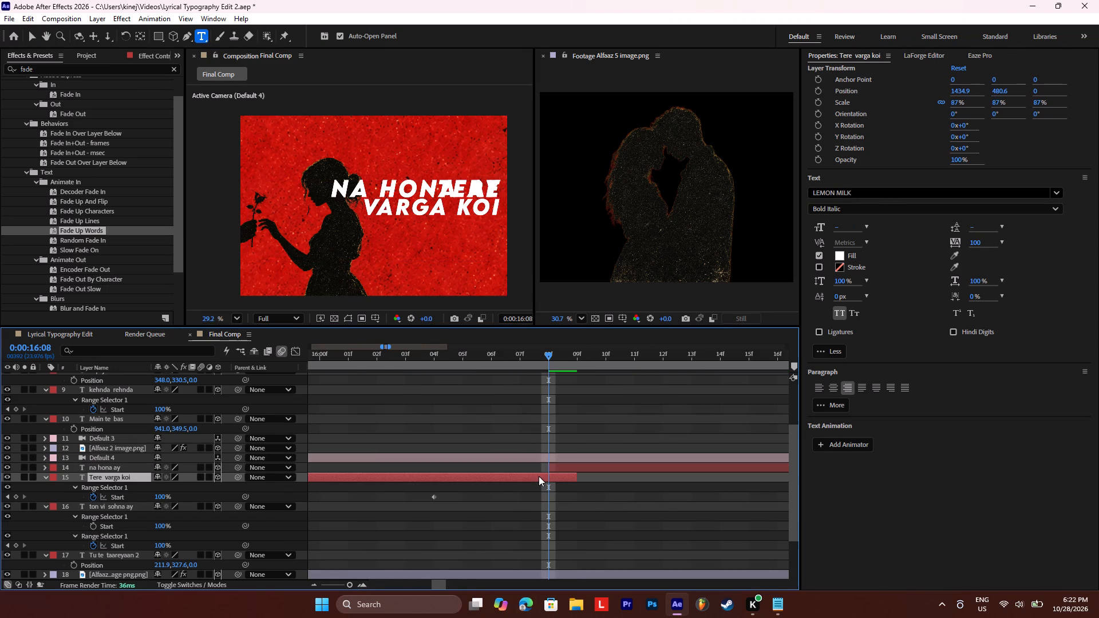
key("ctrl+shift+d")
key("BackSpace")
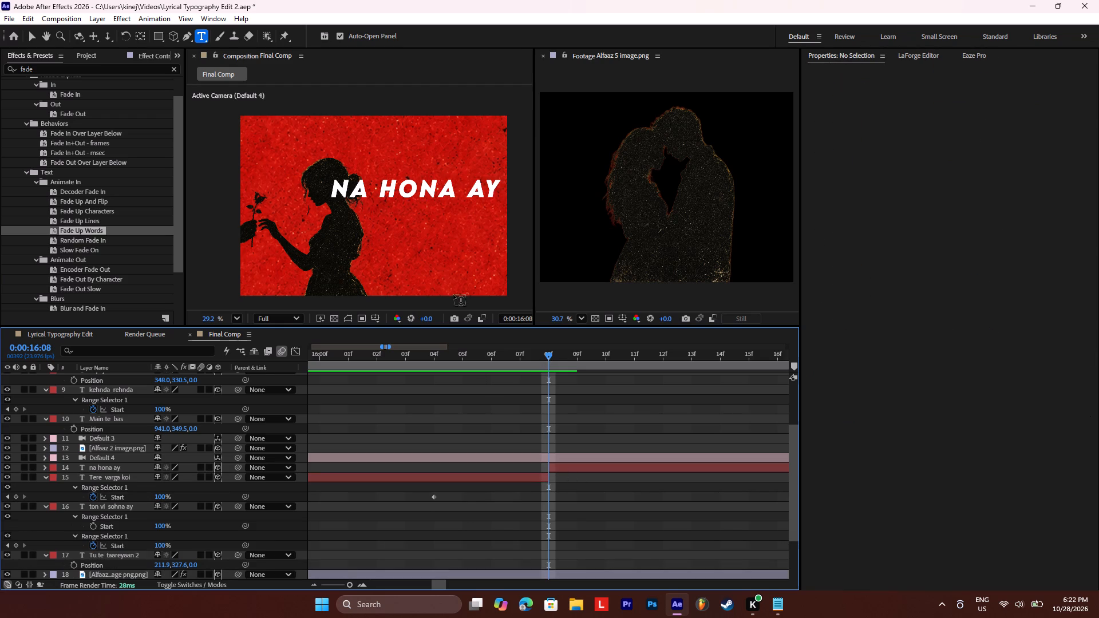
Break the na hona ay text into two lines, with "na" above "hona ay".
left_click(471, 185)
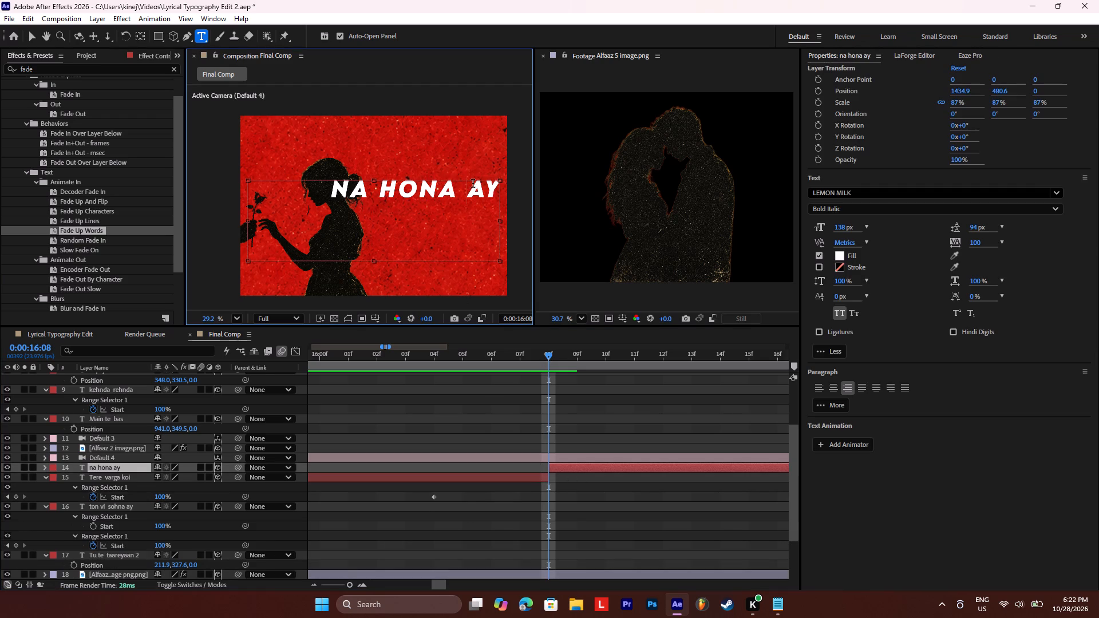
left_click(383, 187)
key("Return")
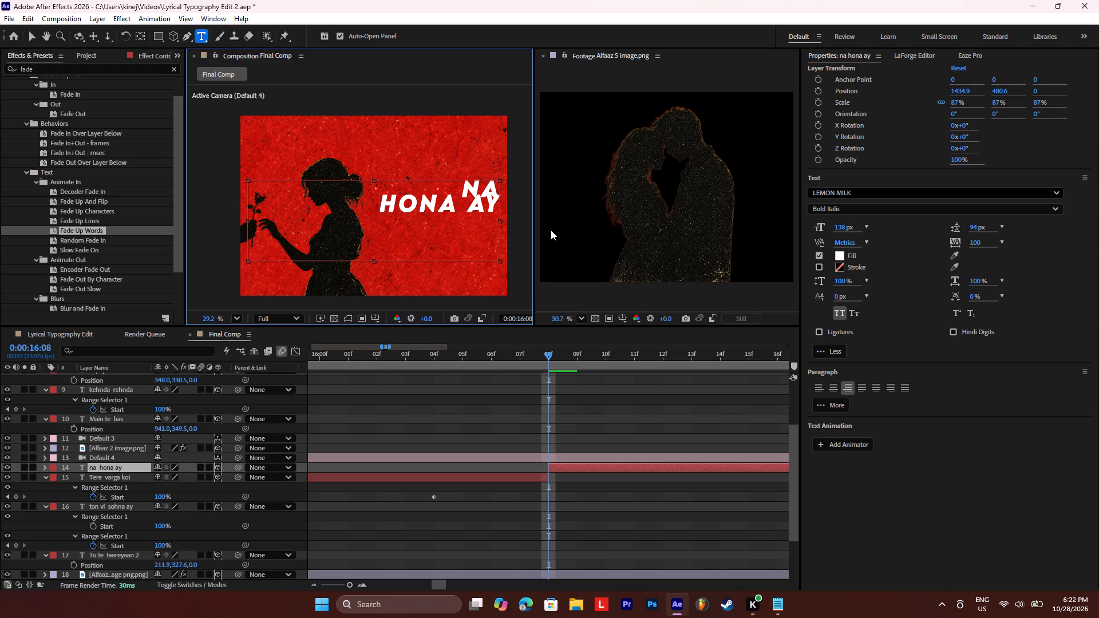
Set the leading of the "hona ay" line to 127 px.
left_click_drag(973, 227, 991, 227)
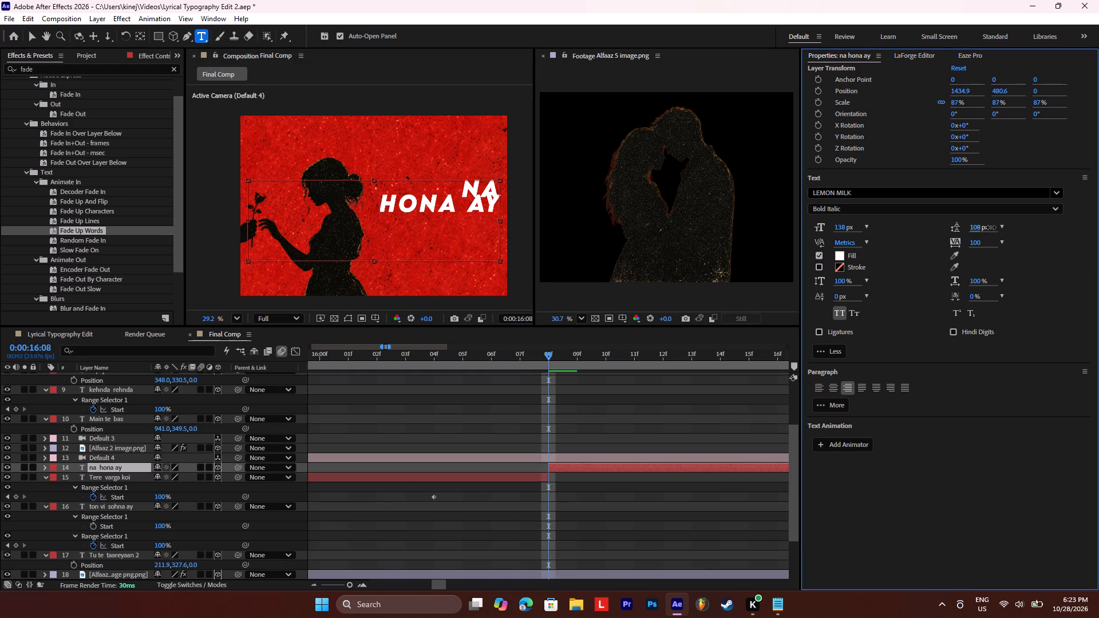
left_click_drag(991, 227, 1004, 227)
left_click_drag(382, 203, 509, 204)
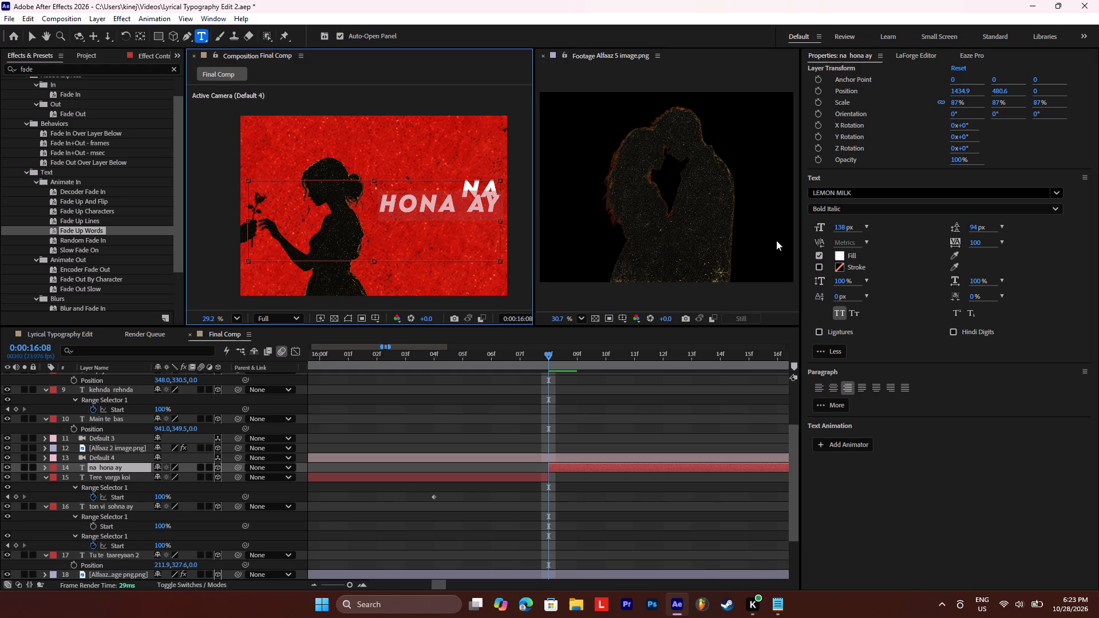
left_click_drag(976, 225, 1000, 225)
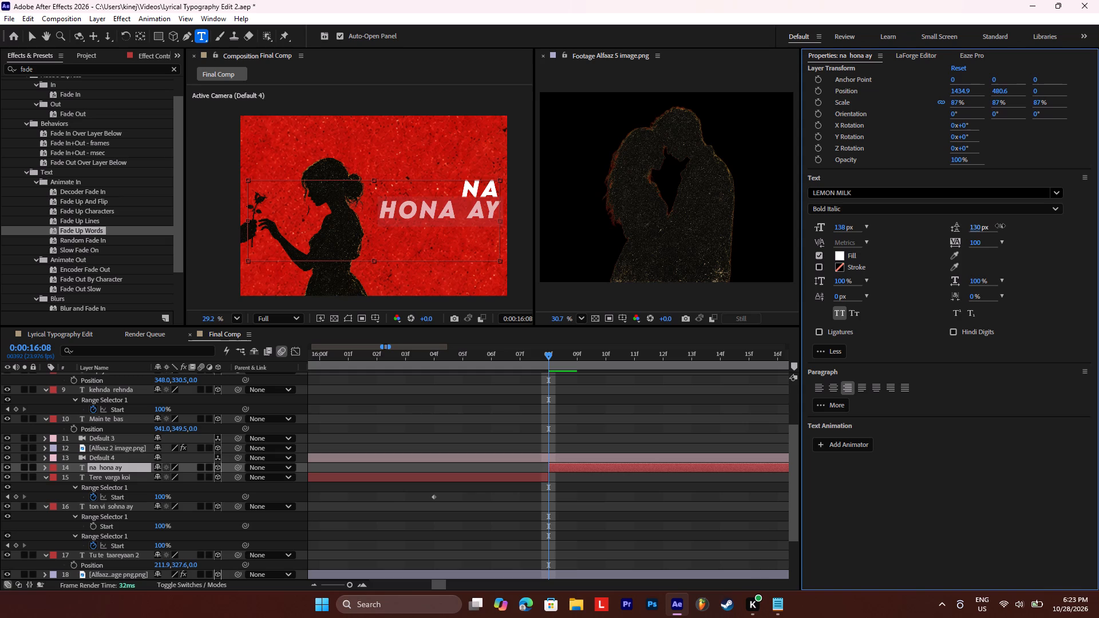
left_click_drag(1000, 225, 998, 225)
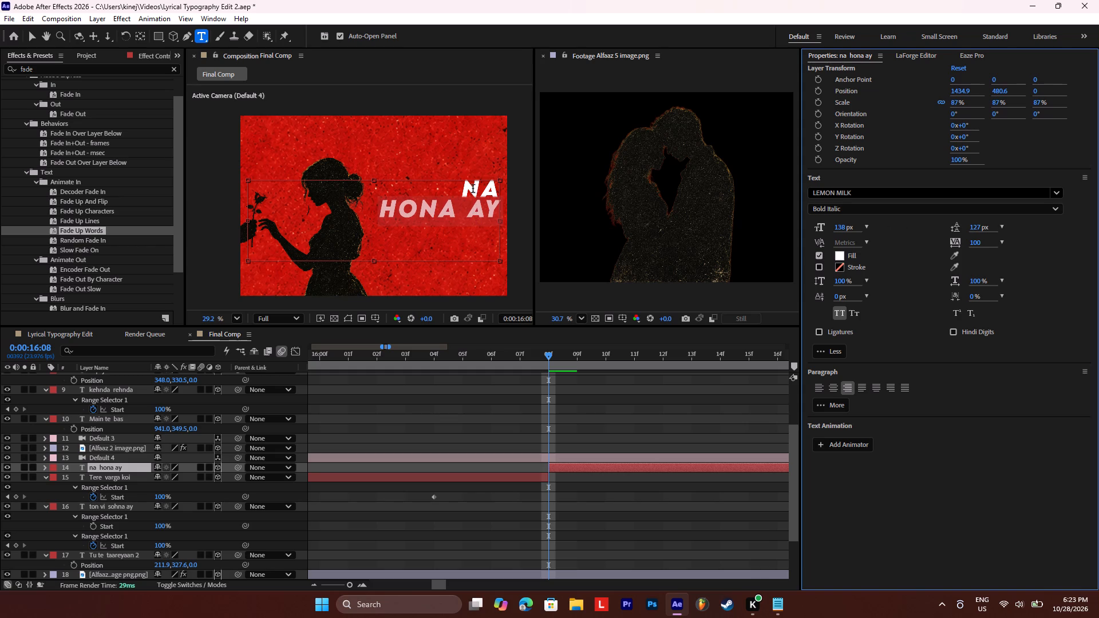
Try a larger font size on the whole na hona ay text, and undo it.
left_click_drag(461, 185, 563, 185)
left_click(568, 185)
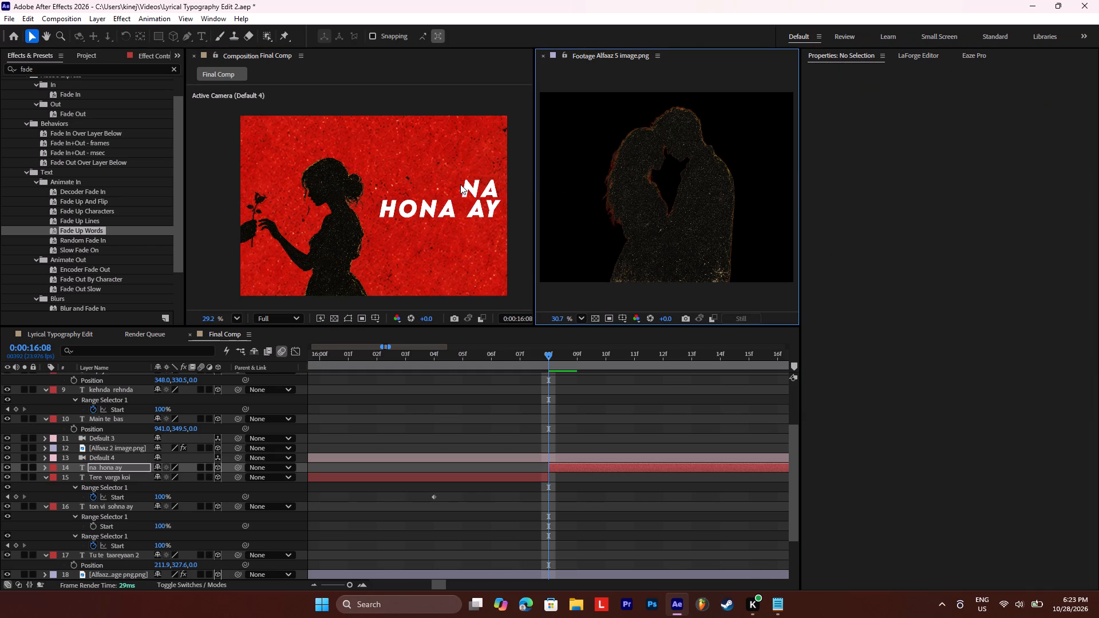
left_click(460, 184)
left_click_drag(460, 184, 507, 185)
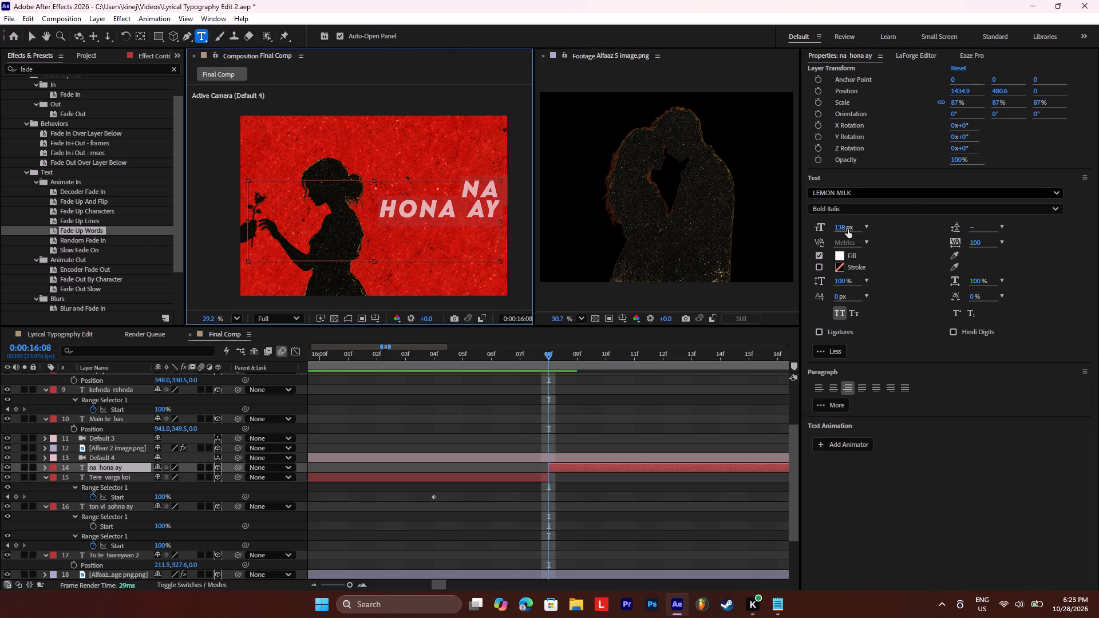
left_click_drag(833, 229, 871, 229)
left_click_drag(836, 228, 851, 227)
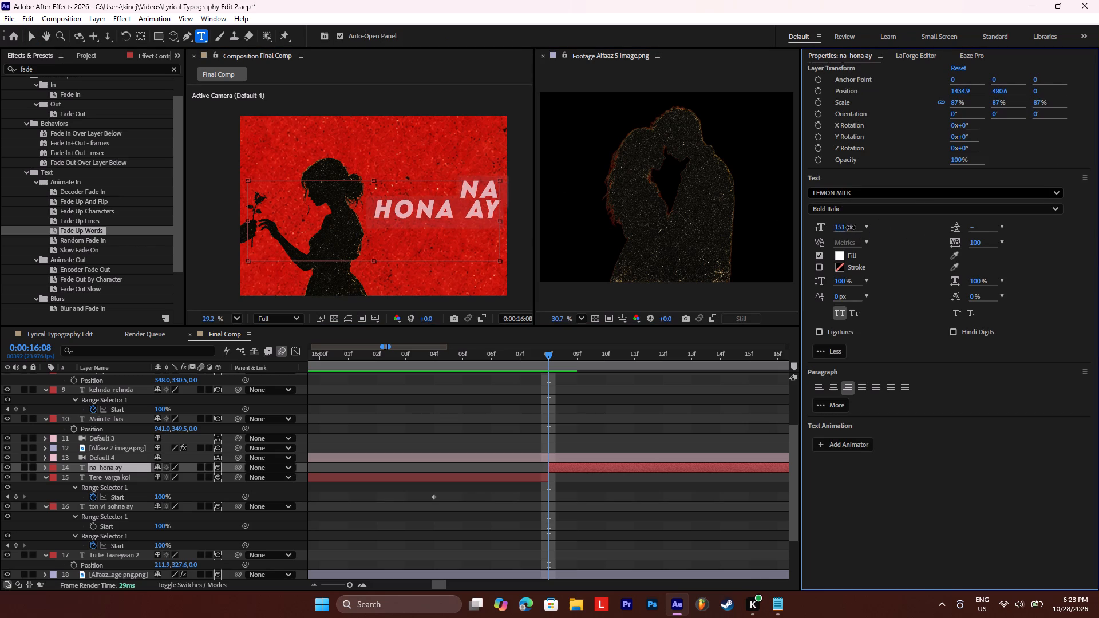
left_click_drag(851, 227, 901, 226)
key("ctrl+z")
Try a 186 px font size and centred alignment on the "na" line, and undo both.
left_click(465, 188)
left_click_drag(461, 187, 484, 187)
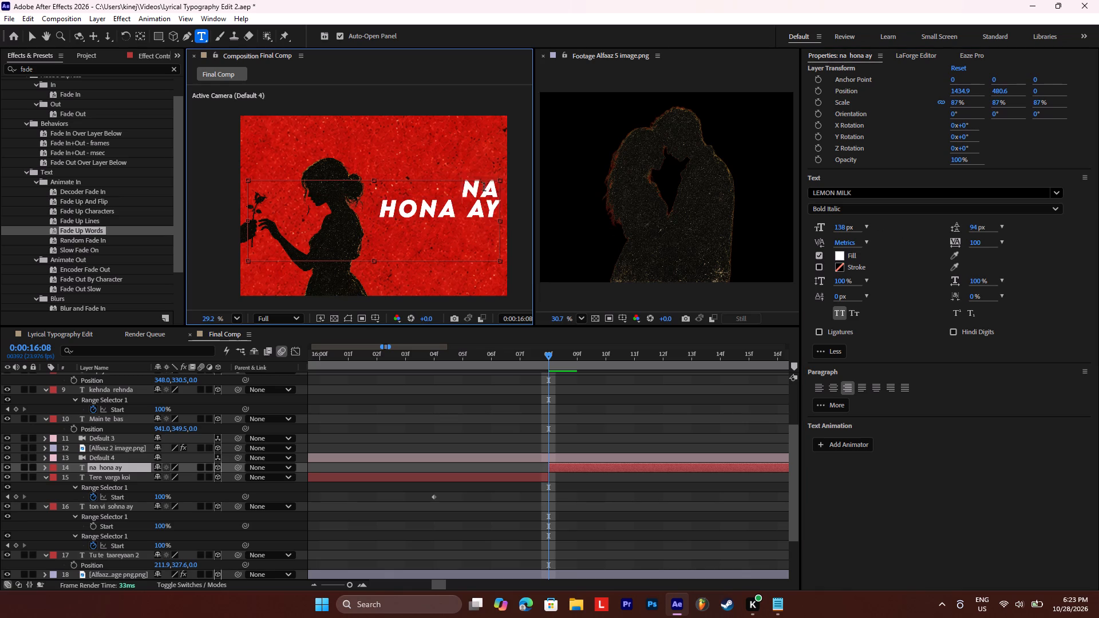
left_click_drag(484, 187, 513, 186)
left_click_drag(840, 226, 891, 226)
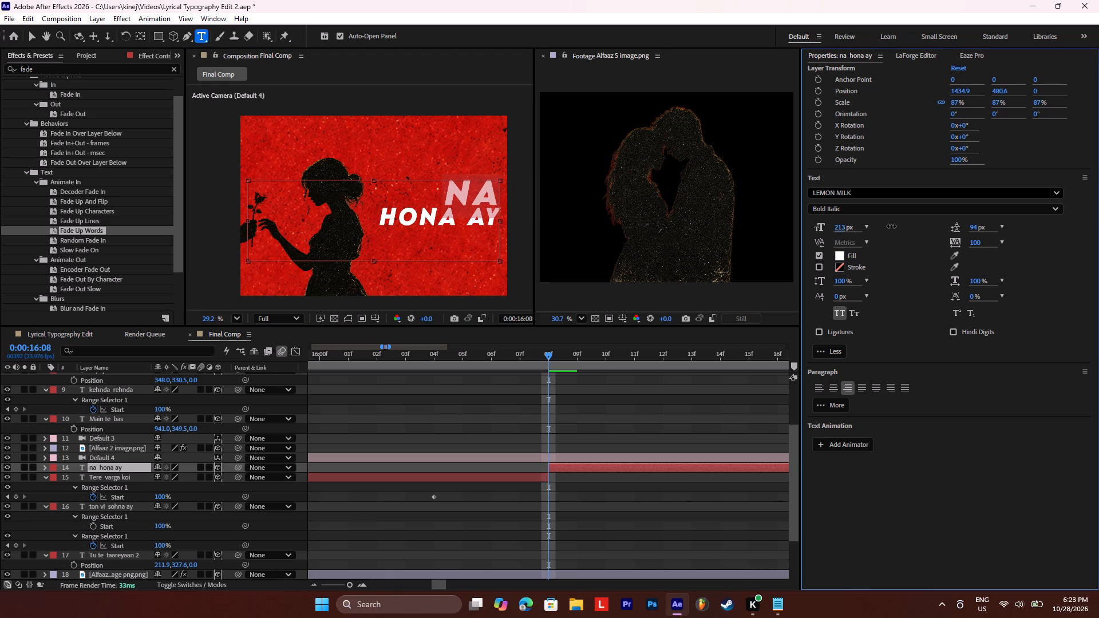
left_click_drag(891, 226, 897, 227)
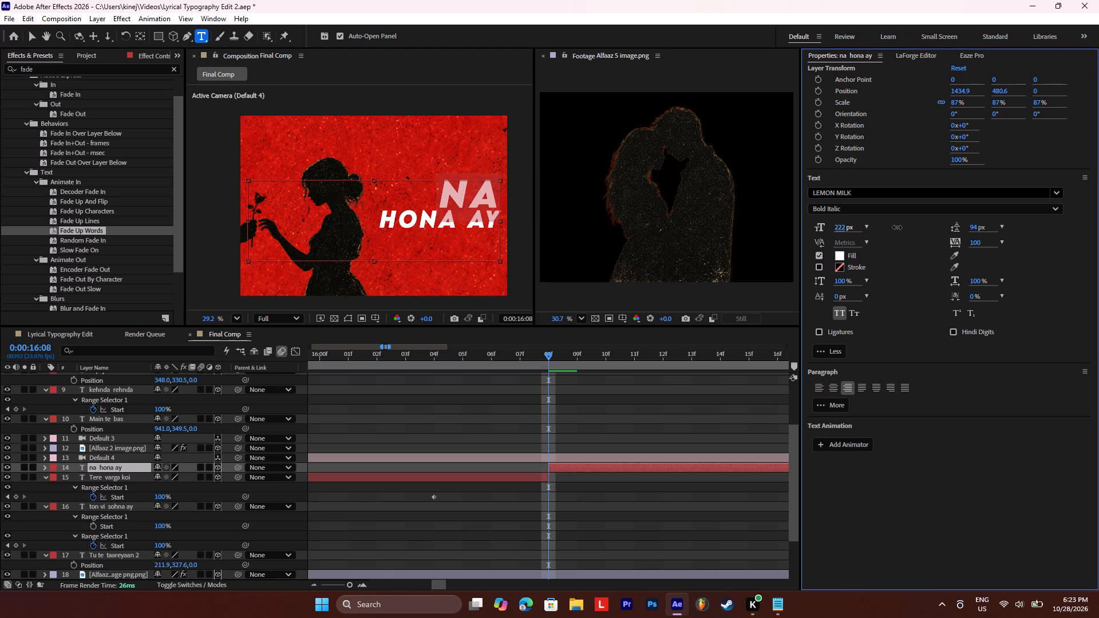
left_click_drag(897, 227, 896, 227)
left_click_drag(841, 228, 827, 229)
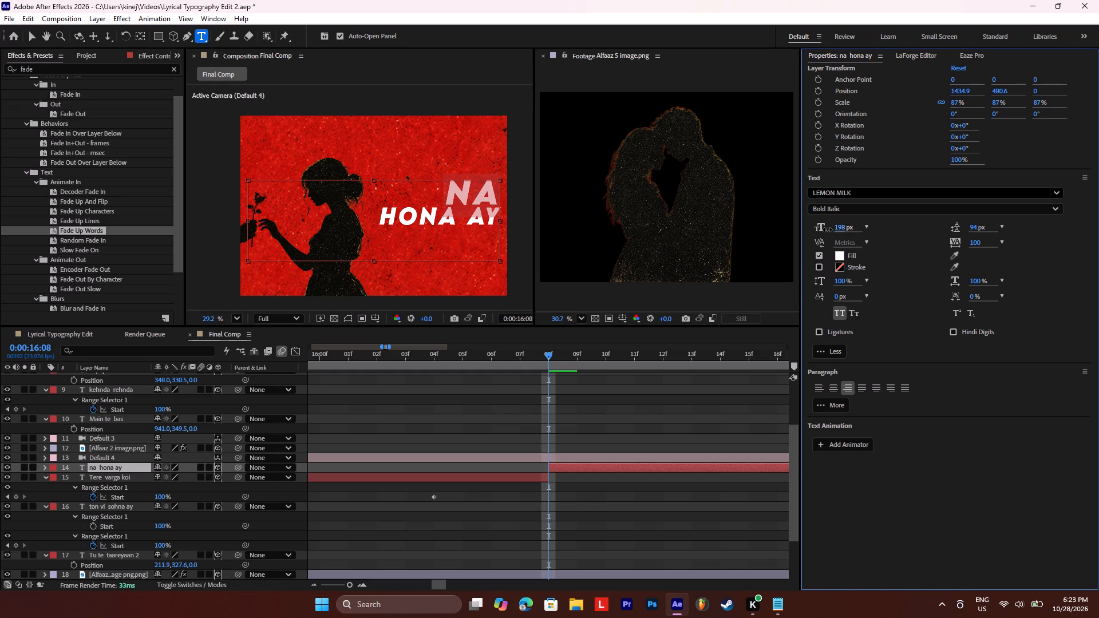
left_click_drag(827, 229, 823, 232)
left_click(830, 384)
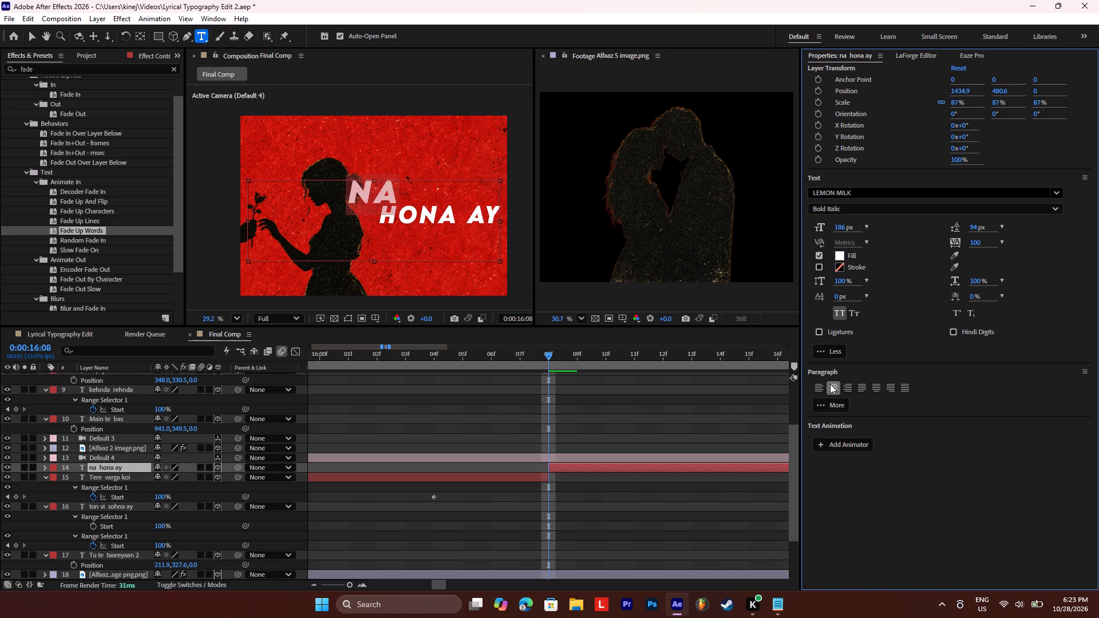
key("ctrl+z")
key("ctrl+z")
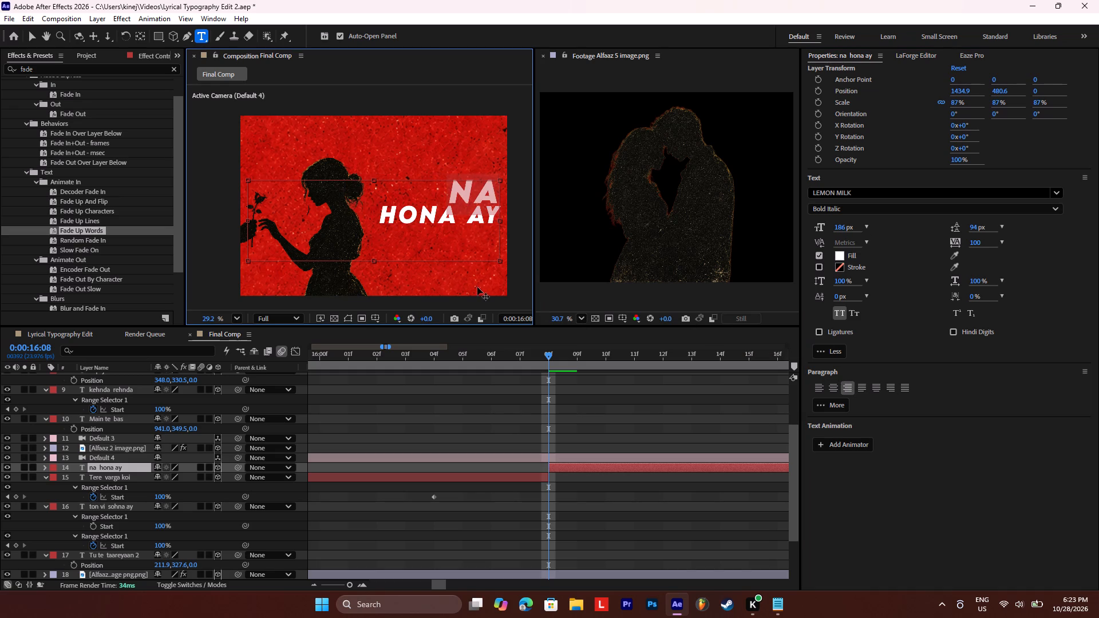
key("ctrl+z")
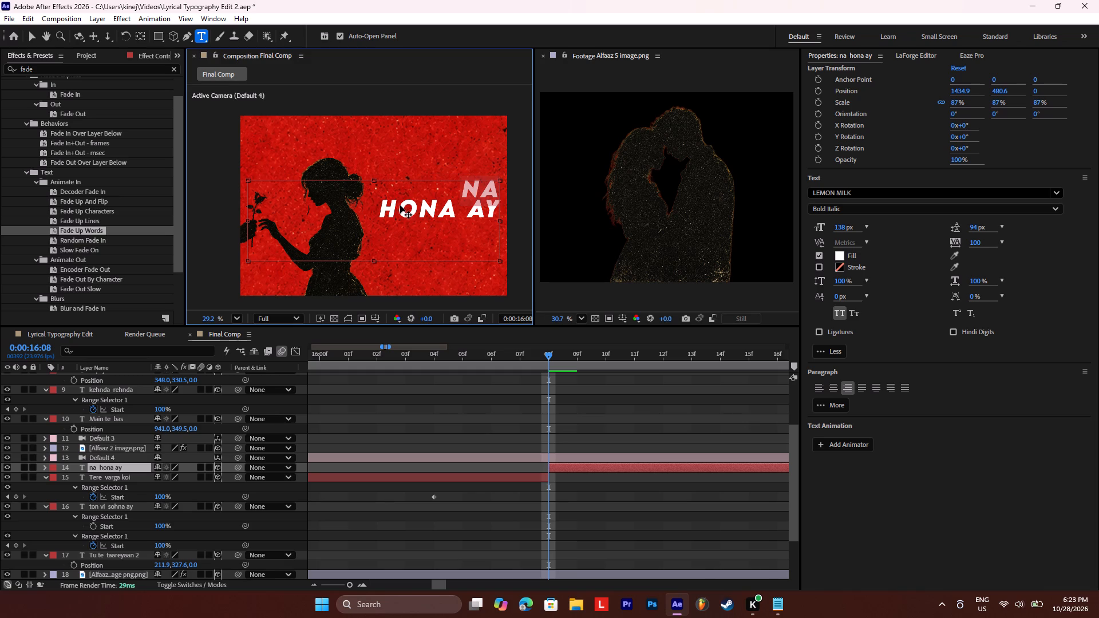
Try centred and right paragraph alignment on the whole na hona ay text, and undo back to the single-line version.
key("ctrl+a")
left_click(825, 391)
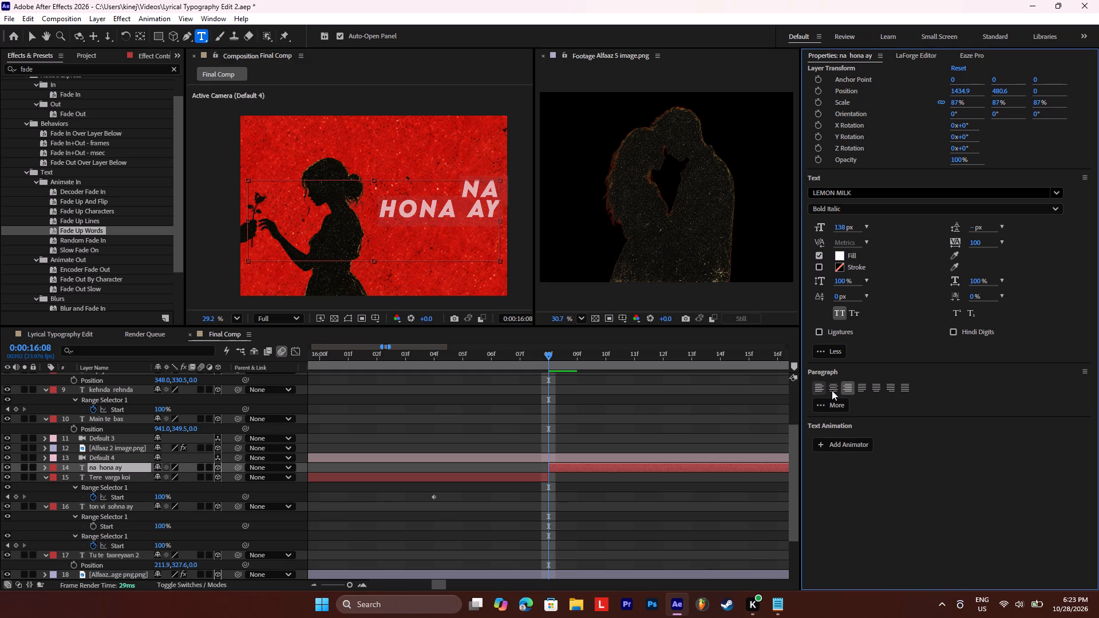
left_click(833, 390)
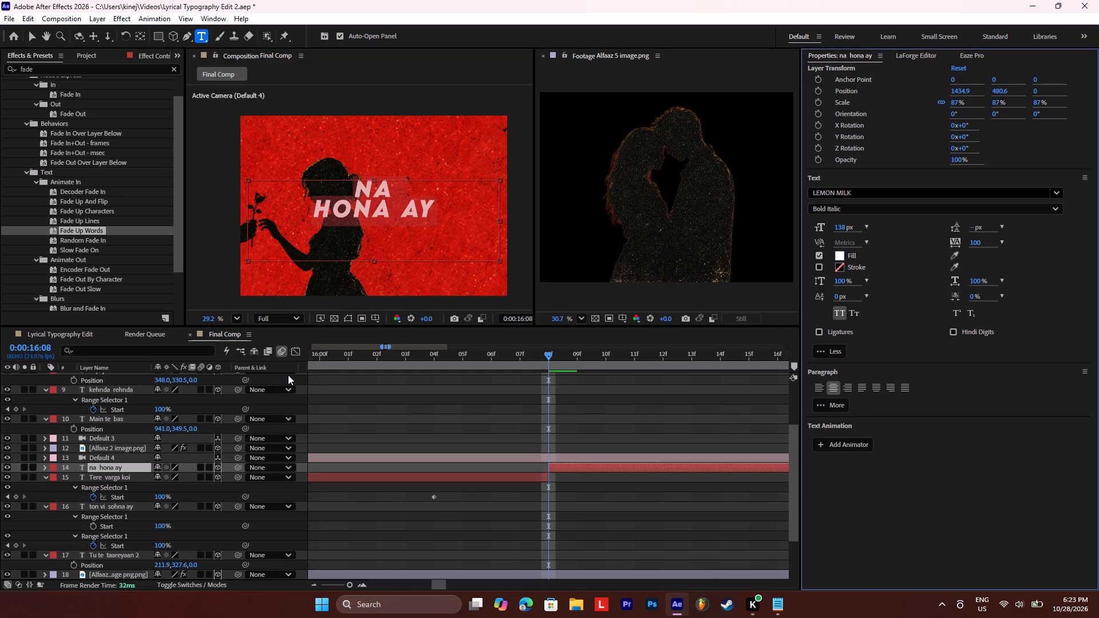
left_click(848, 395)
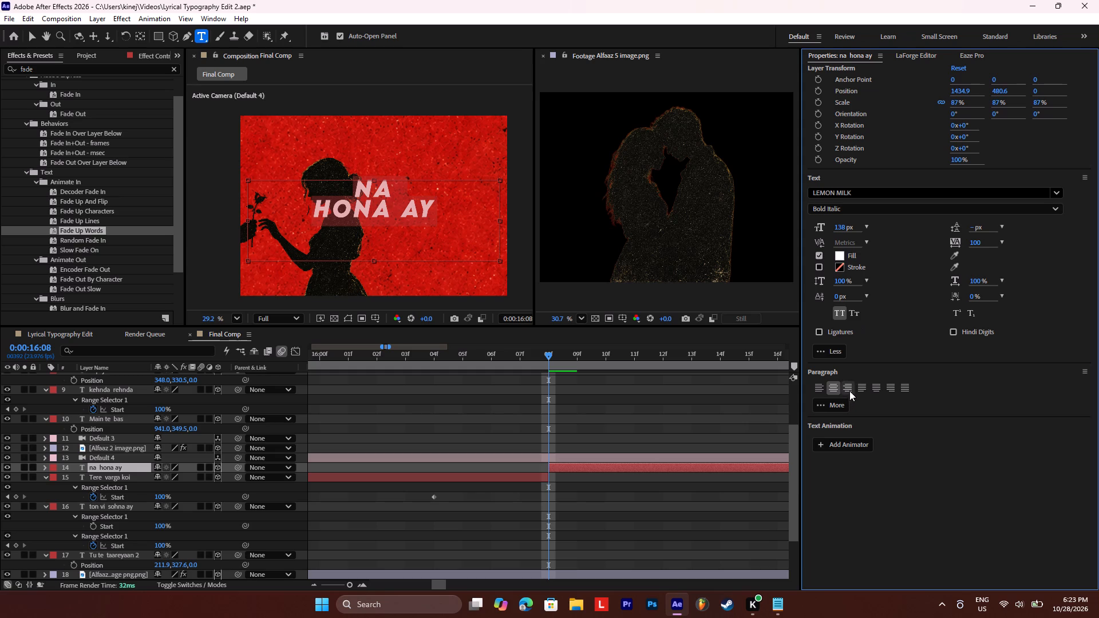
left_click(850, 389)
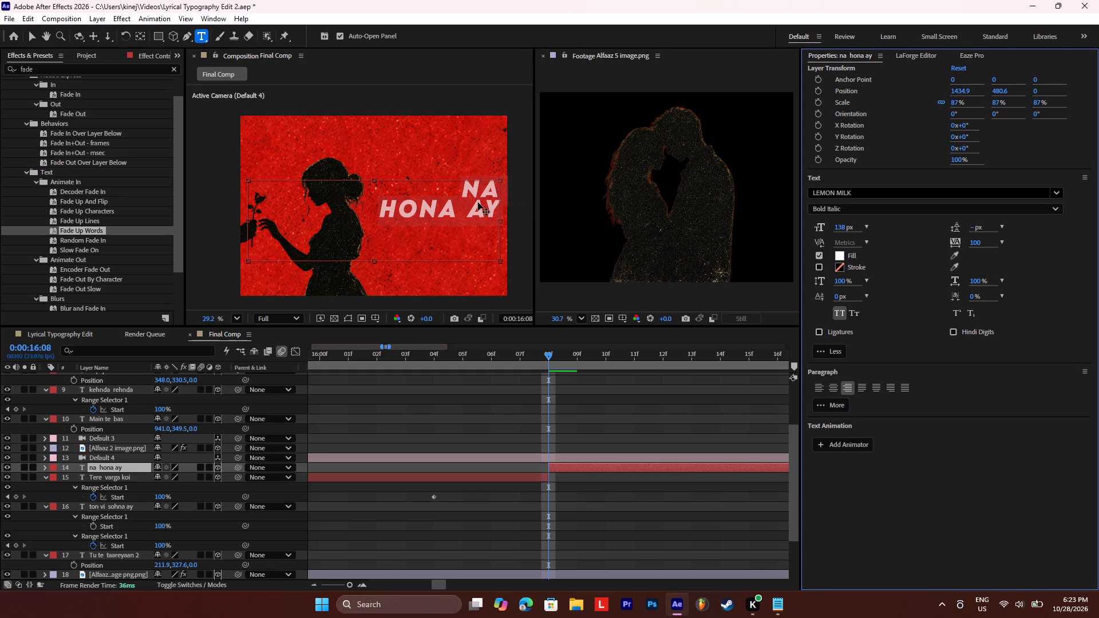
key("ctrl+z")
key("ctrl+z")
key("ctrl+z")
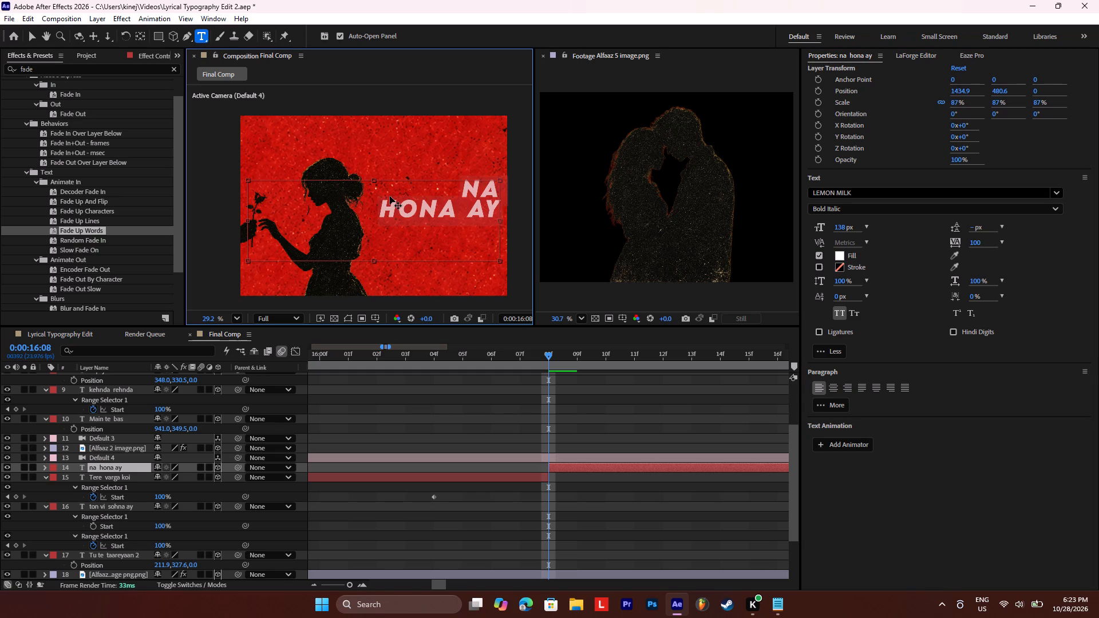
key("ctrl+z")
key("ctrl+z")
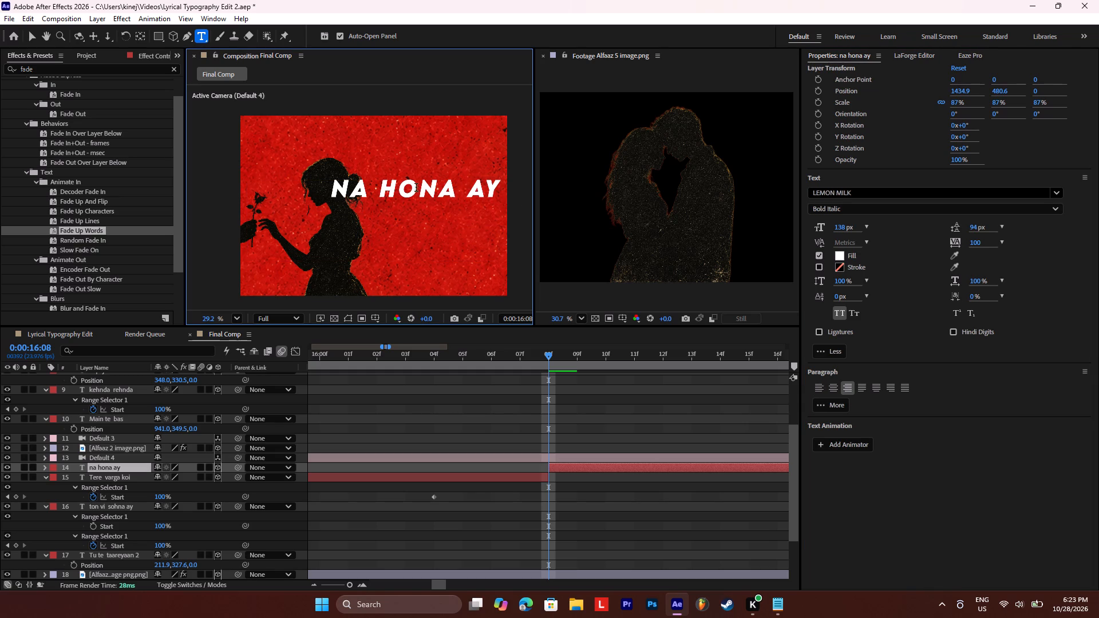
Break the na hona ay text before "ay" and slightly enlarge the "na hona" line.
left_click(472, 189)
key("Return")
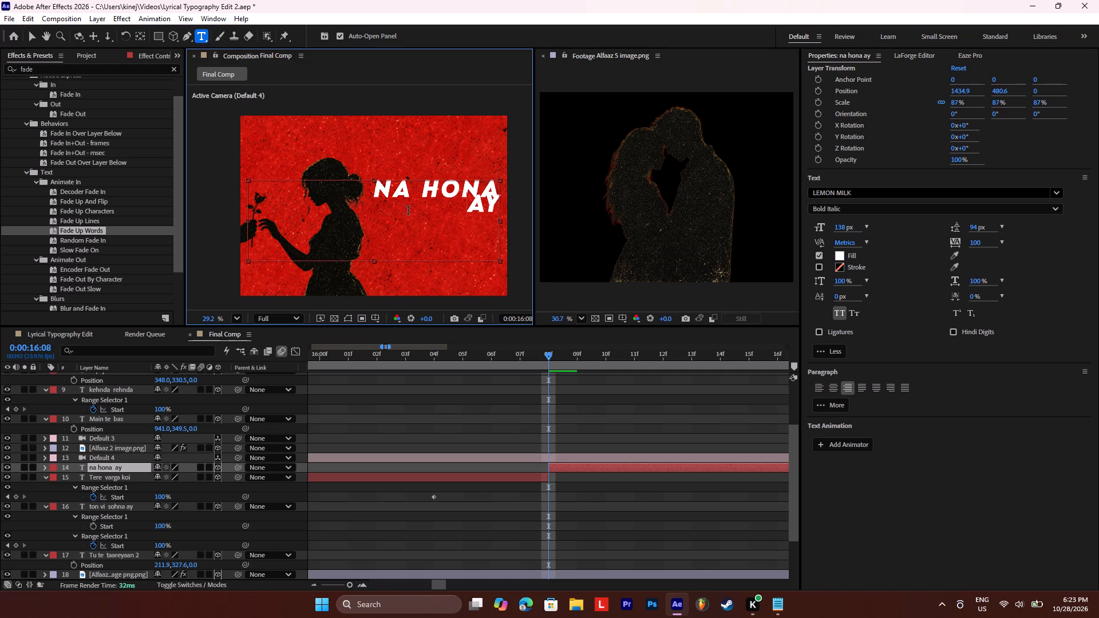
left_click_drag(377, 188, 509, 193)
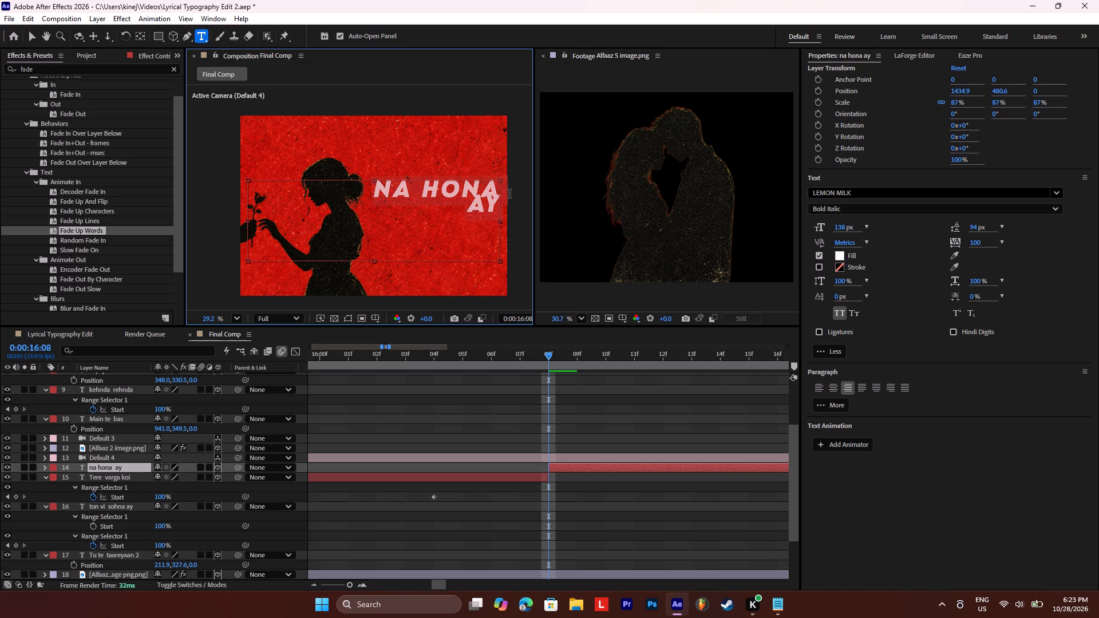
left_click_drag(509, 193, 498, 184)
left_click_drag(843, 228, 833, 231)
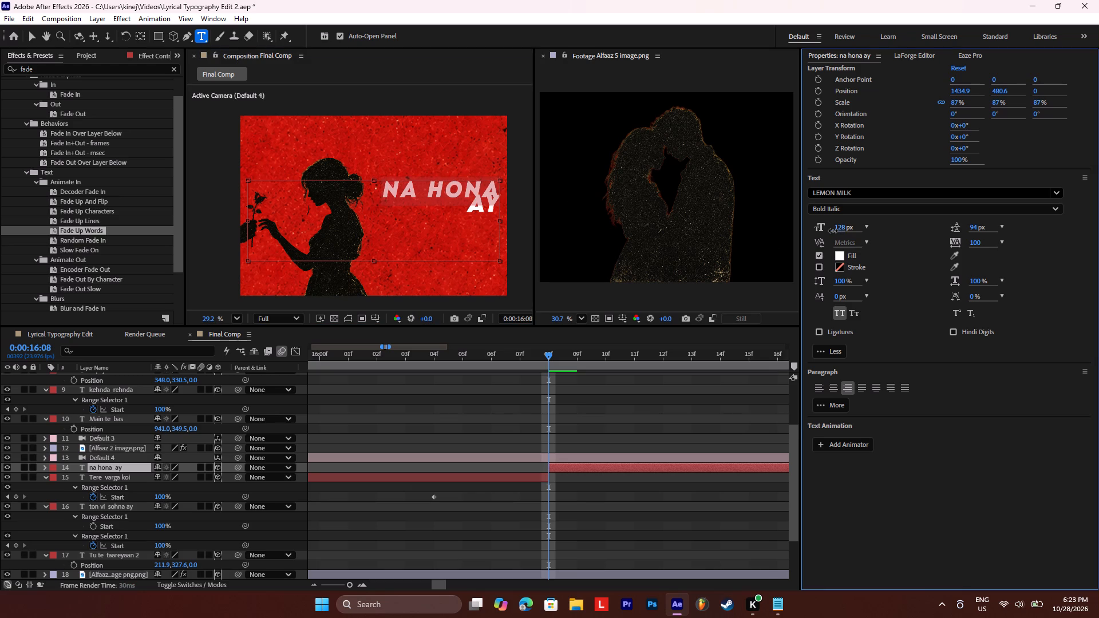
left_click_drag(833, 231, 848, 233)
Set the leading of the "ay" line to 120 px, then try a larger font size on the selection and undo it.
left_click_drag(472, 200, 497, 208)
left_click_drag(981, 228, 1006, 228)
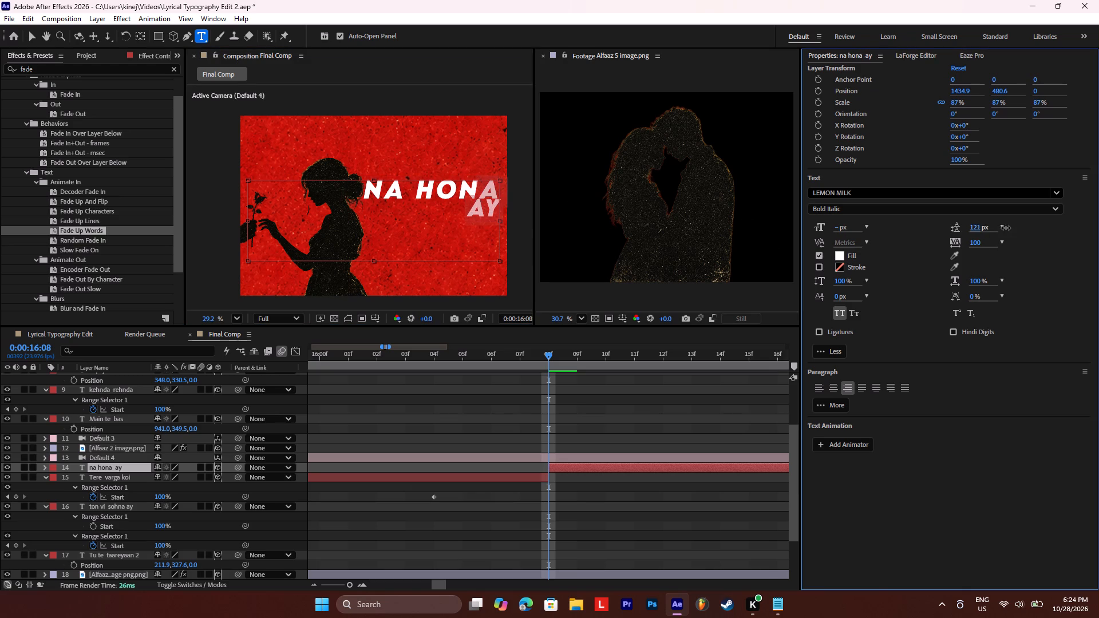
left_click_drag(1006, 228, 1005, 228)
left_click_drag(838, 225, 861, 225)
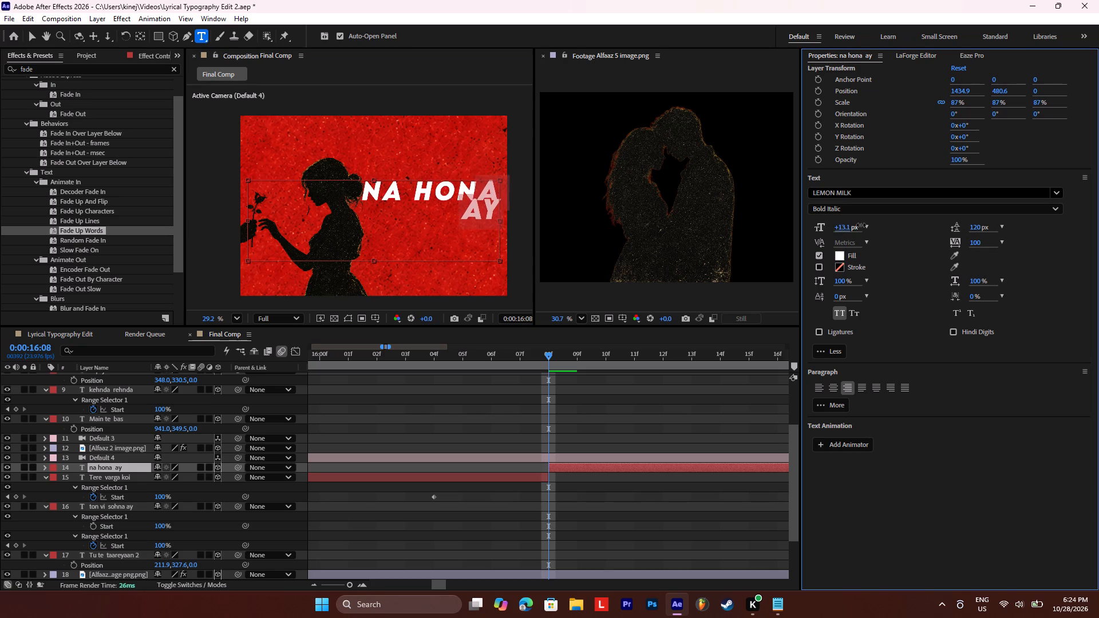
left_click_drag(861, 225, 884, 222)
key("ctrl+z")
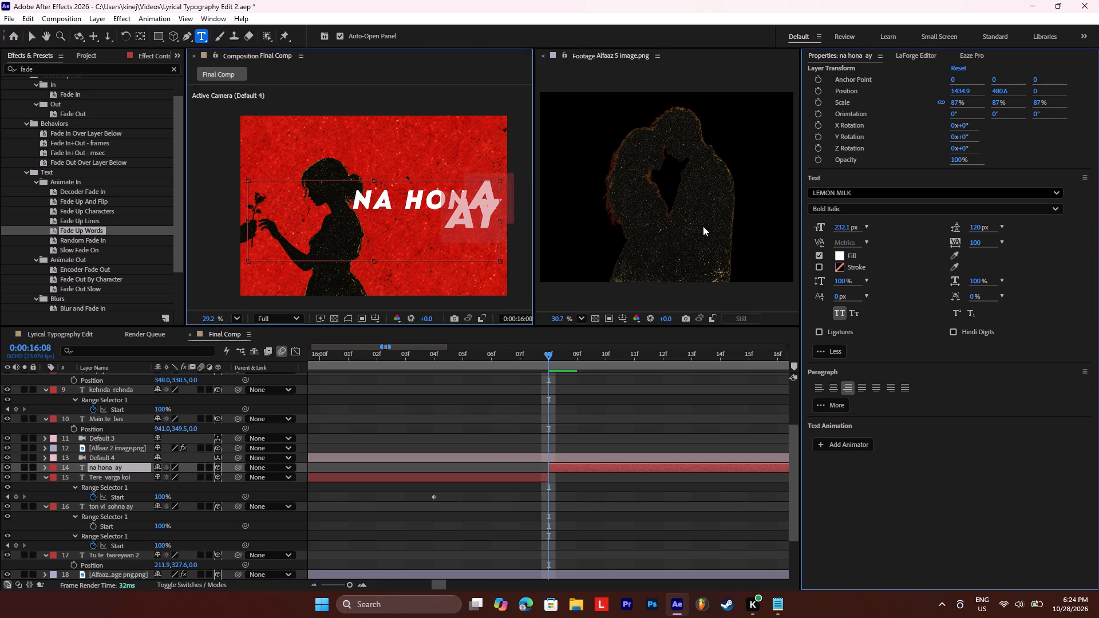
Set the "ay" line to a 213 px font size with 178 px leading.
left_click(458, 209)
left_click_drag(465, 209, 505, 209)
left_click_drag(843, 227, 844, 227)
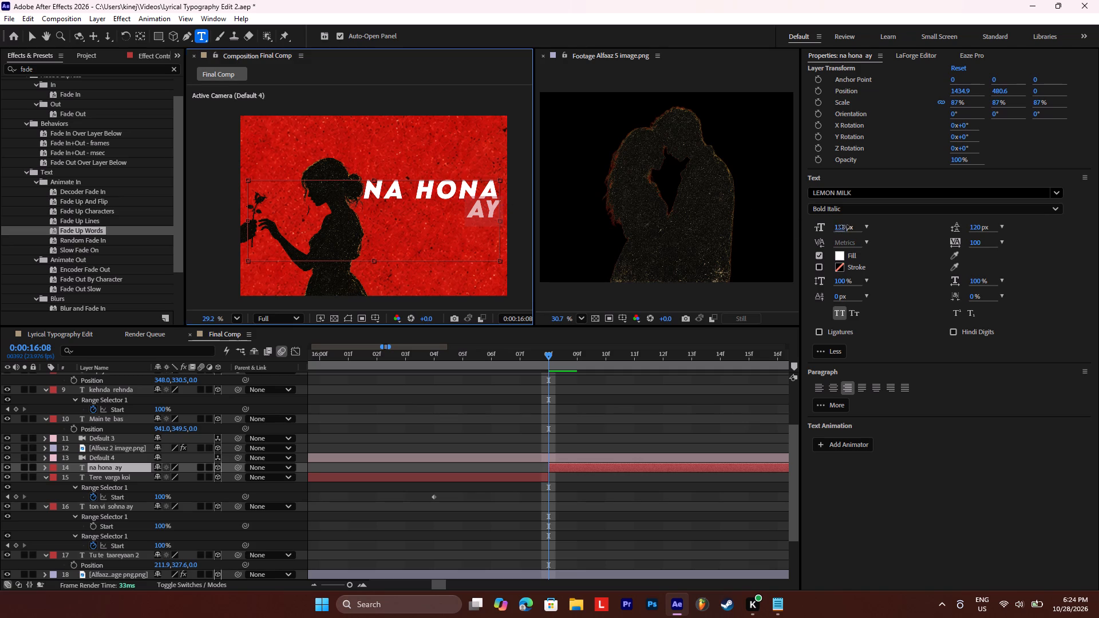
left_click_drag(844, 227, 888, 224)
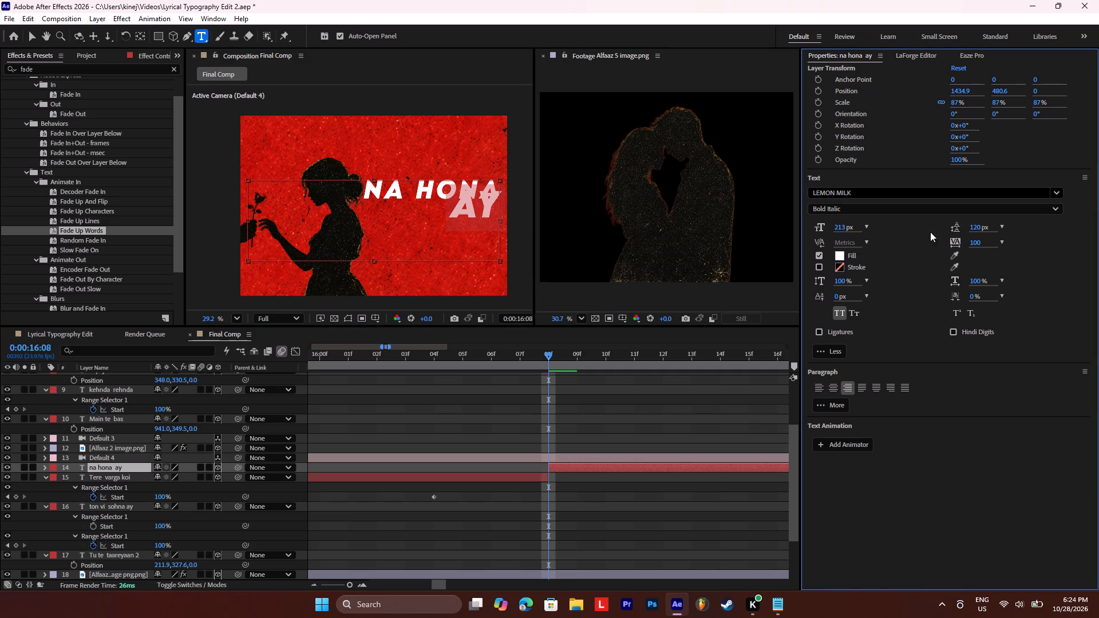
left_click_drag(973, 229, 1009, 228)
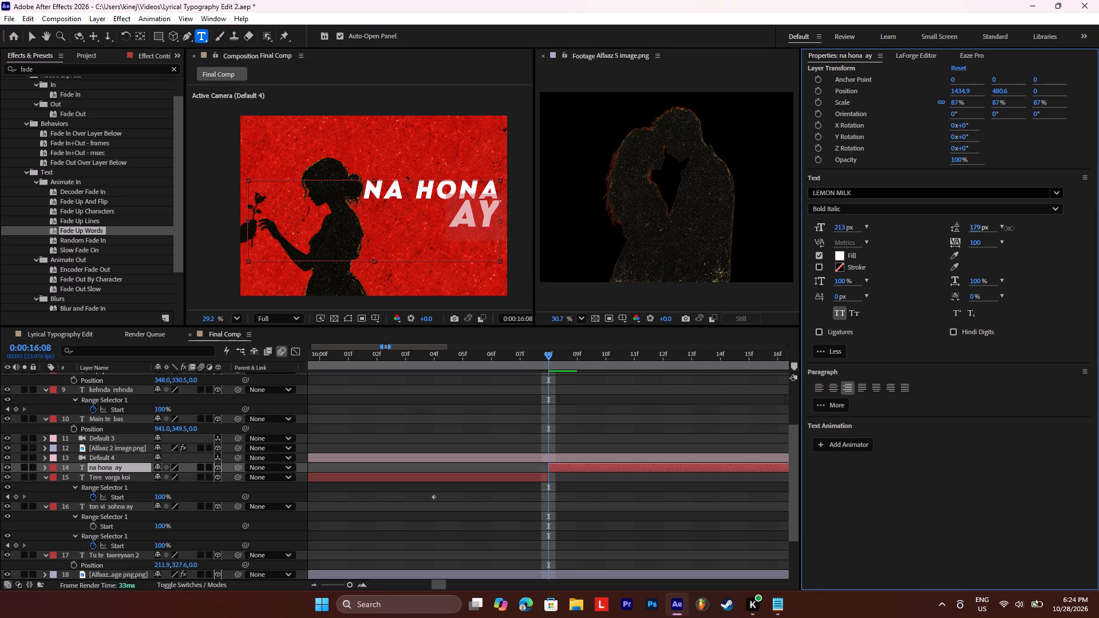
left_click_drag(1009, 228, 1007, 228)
Preview the two-line na hona ay lyric from 0:00:16:08.
left_click(545, 356)
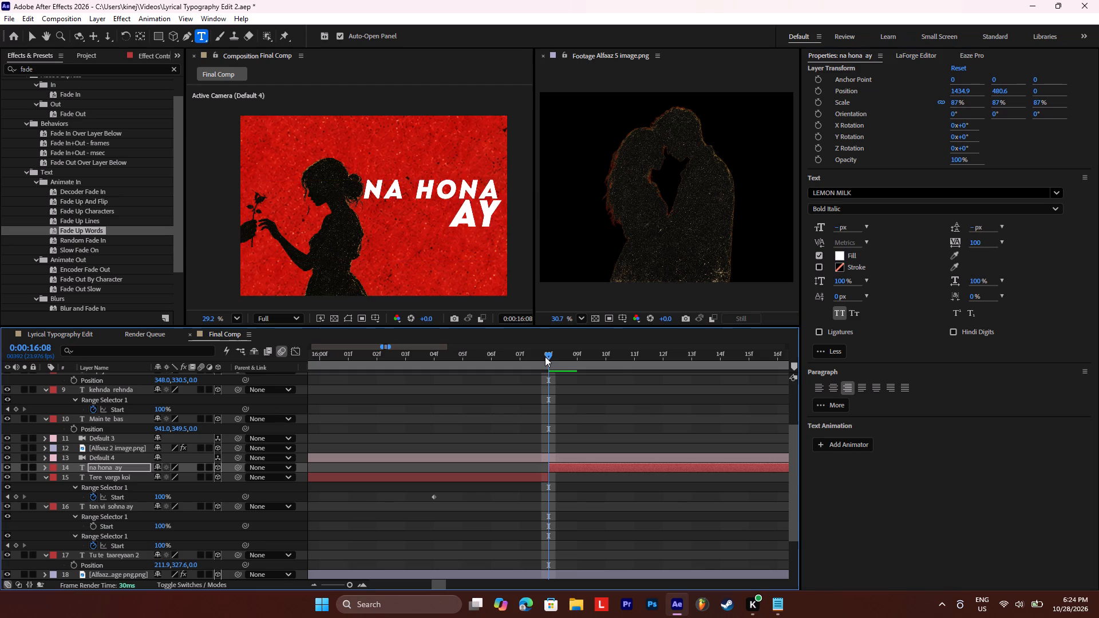
key("space")
key("space")
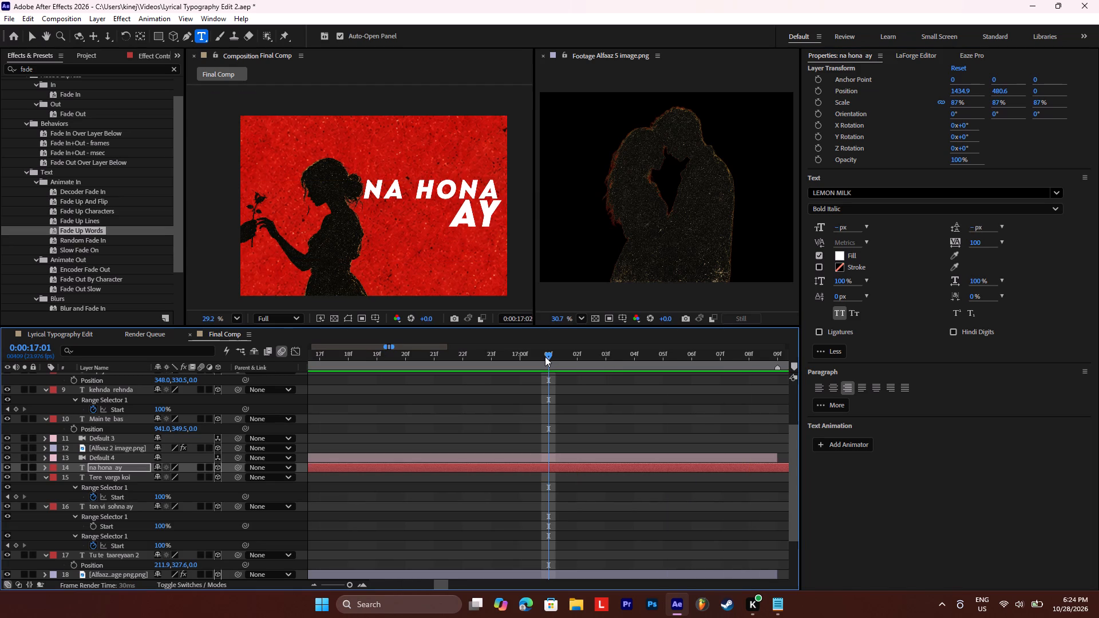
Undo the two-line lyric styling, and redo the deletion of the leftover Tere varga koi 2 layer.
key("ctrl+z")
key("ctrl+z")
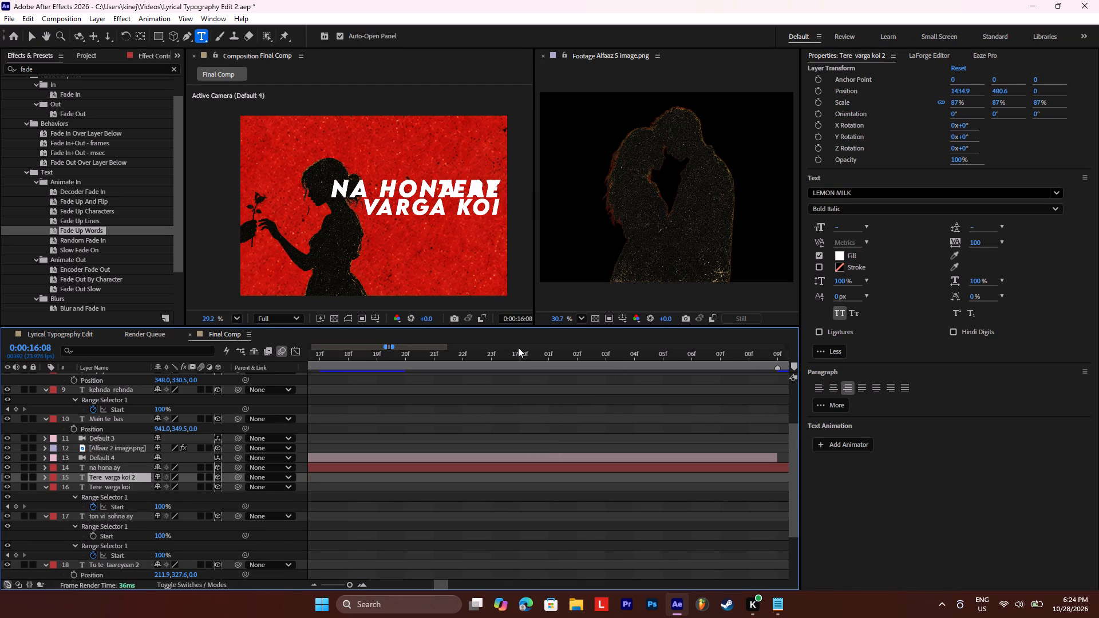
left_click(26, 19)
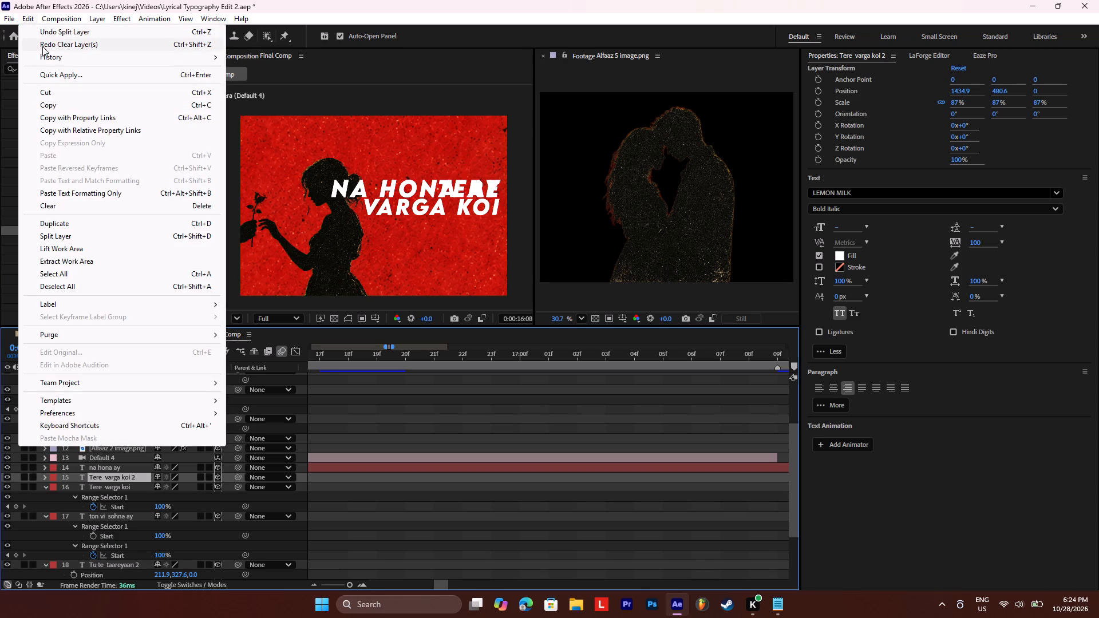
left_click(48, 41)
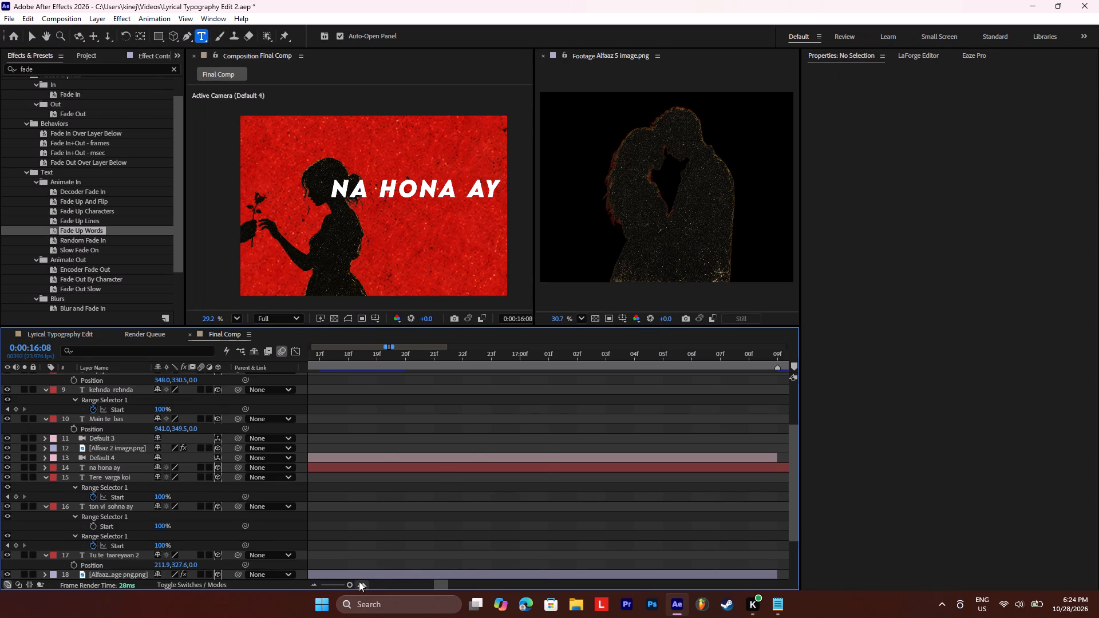
Scale the single-line na hona ay layer down to 72%.
left_click(348, 585)
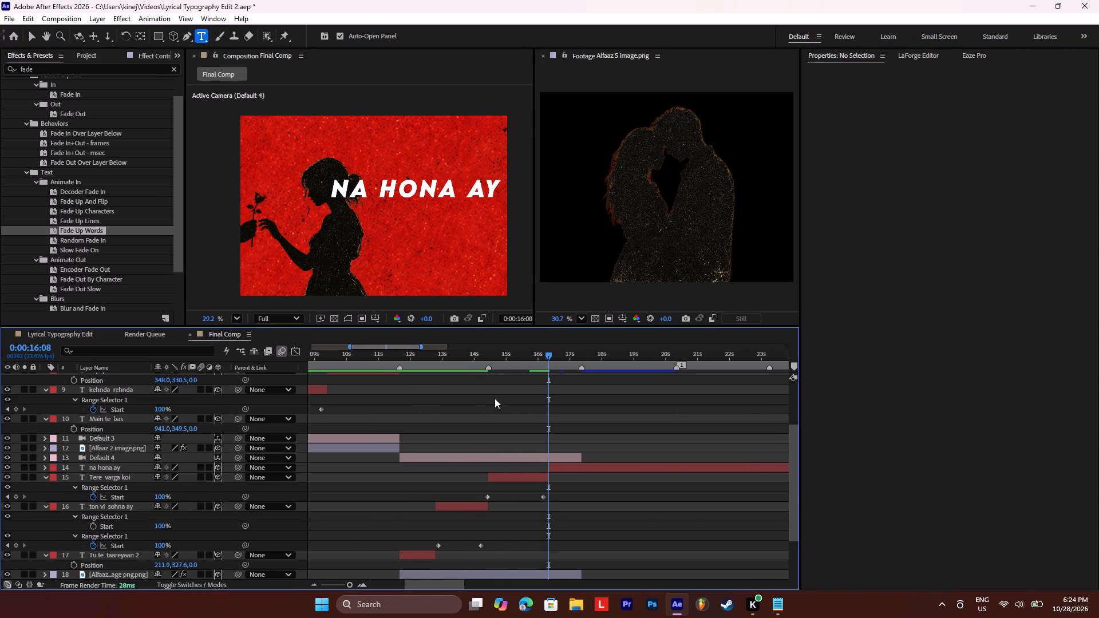
left_click(564, 470)
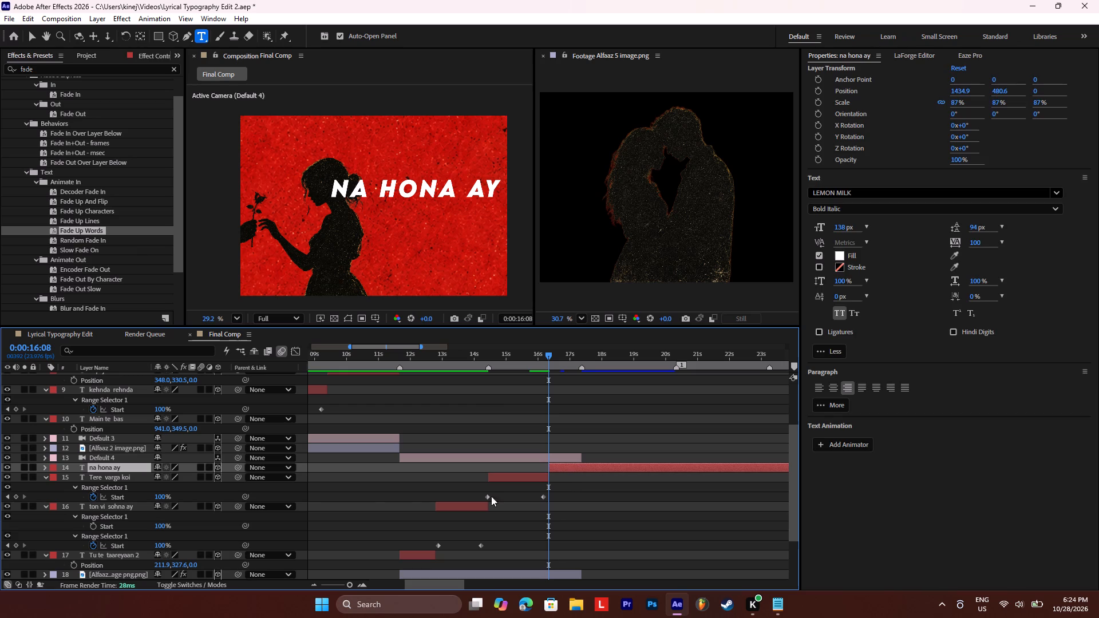
key("s")
left_click_drag(171, 478, 167, 478)
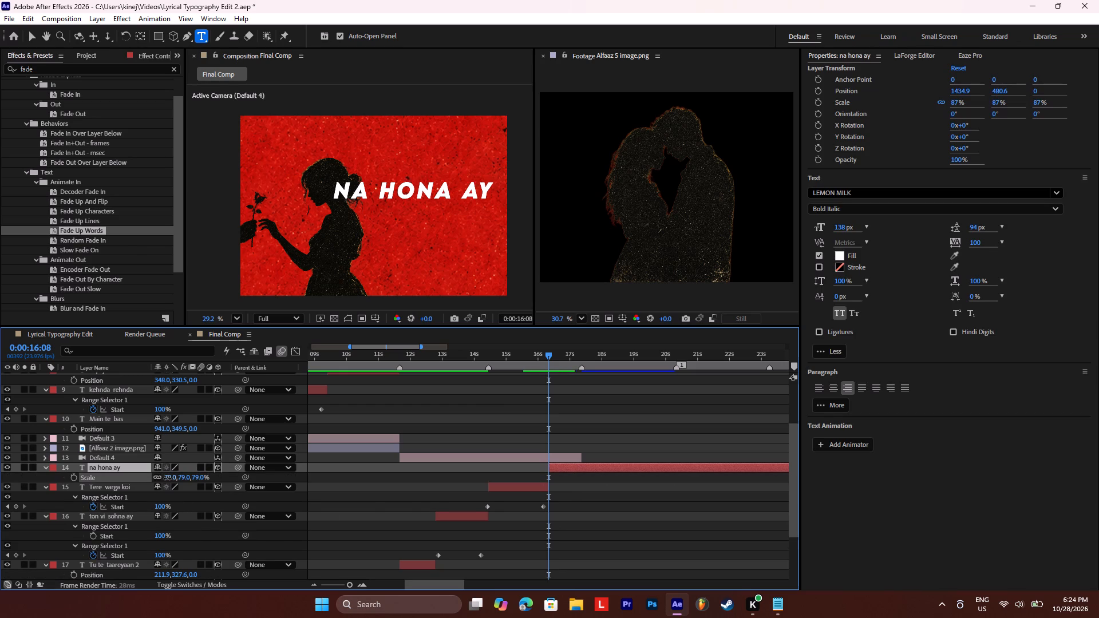
left_click_drag(167, 478, 165, 481)
Move the na hona ay layer to position 1560.9, 551.6, beside the woman's silhouette.
left_click(127, 466)
key("p")
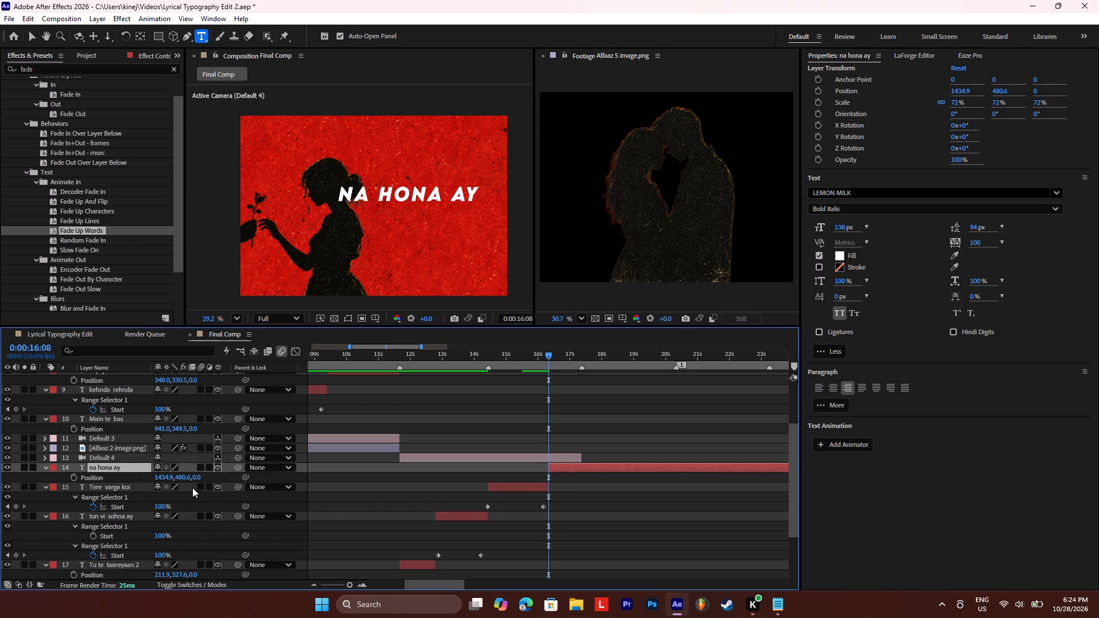
left_click_drag(185, 478, 229, 478)
left_click_drag(164, 478, 166, 477)
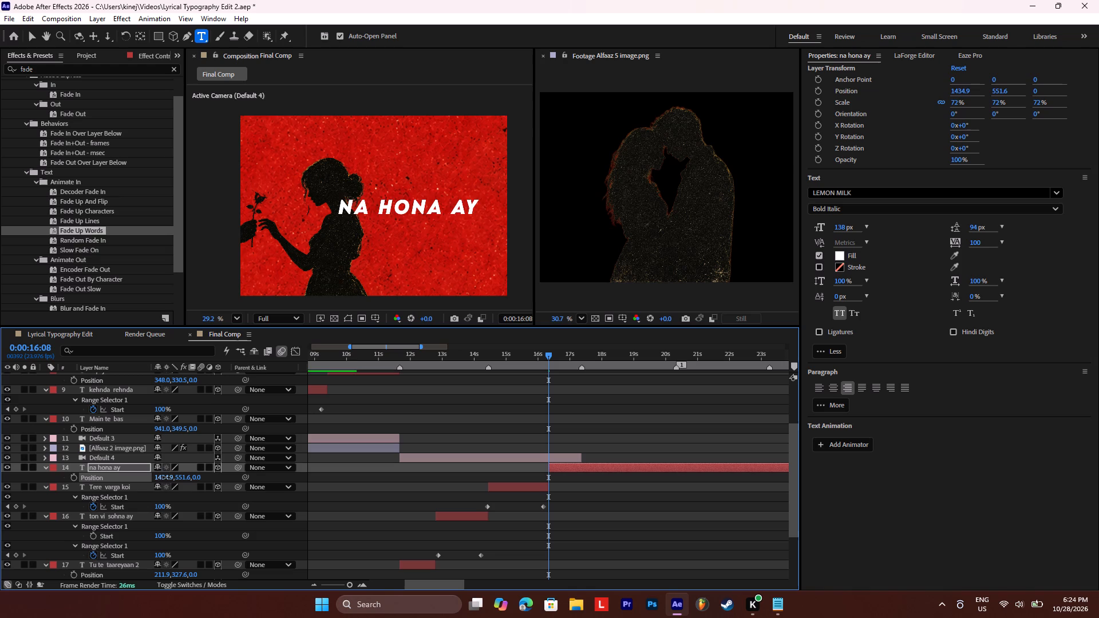
left_click_drag(166, 477, 231, 474)
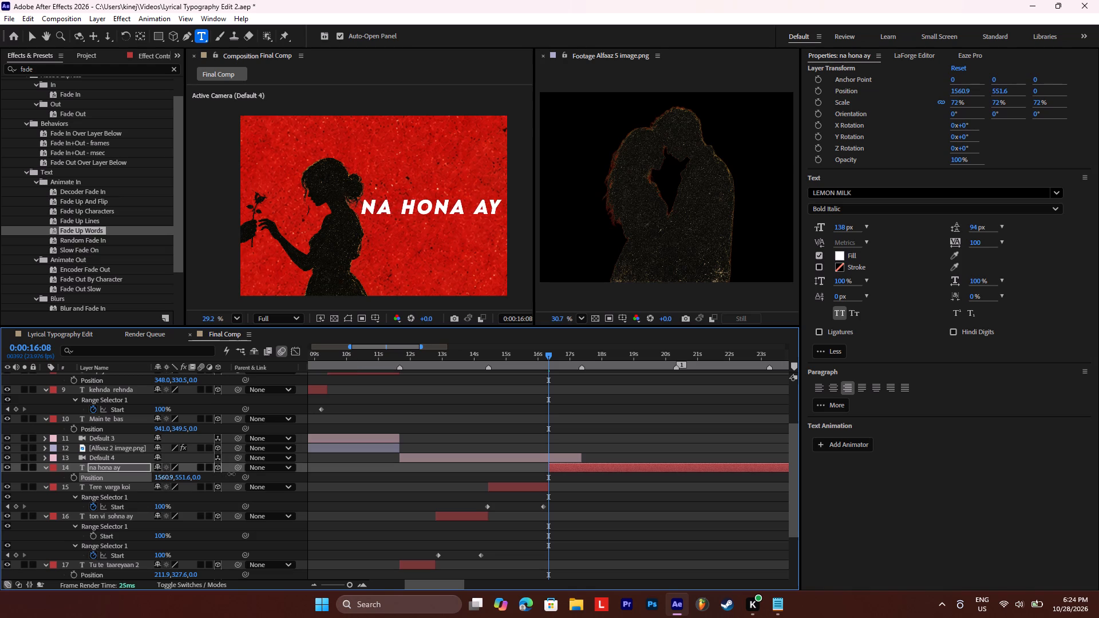
Nudge the na hona ay layer's X position to 1558.9.
left_click_drag(231, 474, 231, 474)
left_click(231, 474)
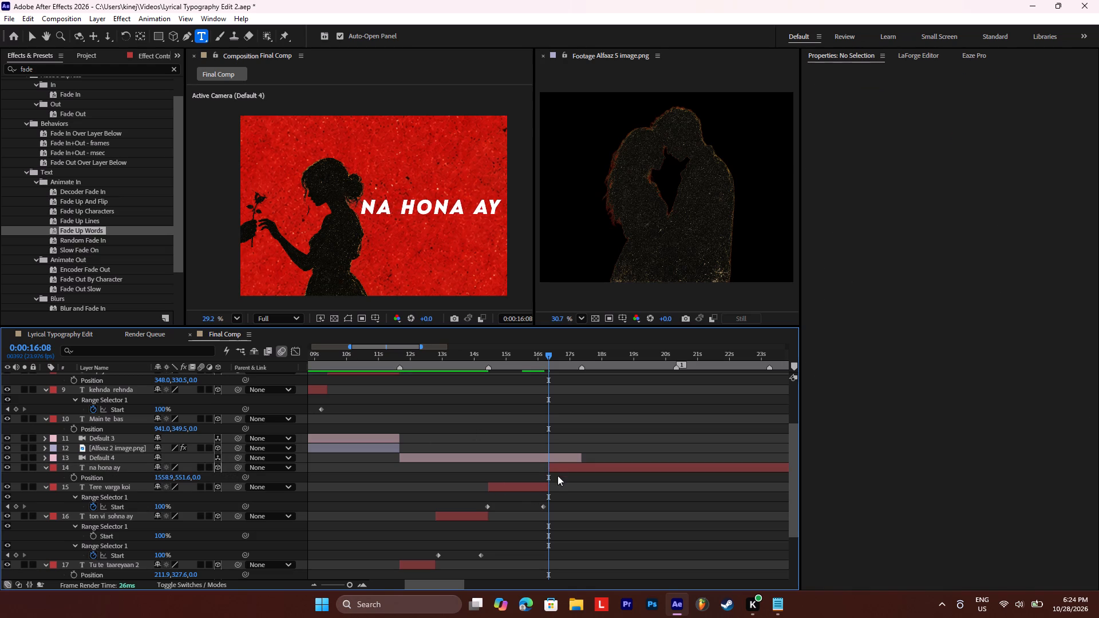
Apply the Fade Up Words preset to the na hona ay layer and pull its ending Start keyframe slightly earlier, just before Default 4 ends.
left_click(559, 471)
left_click_drag(89, 232, 533, 458)
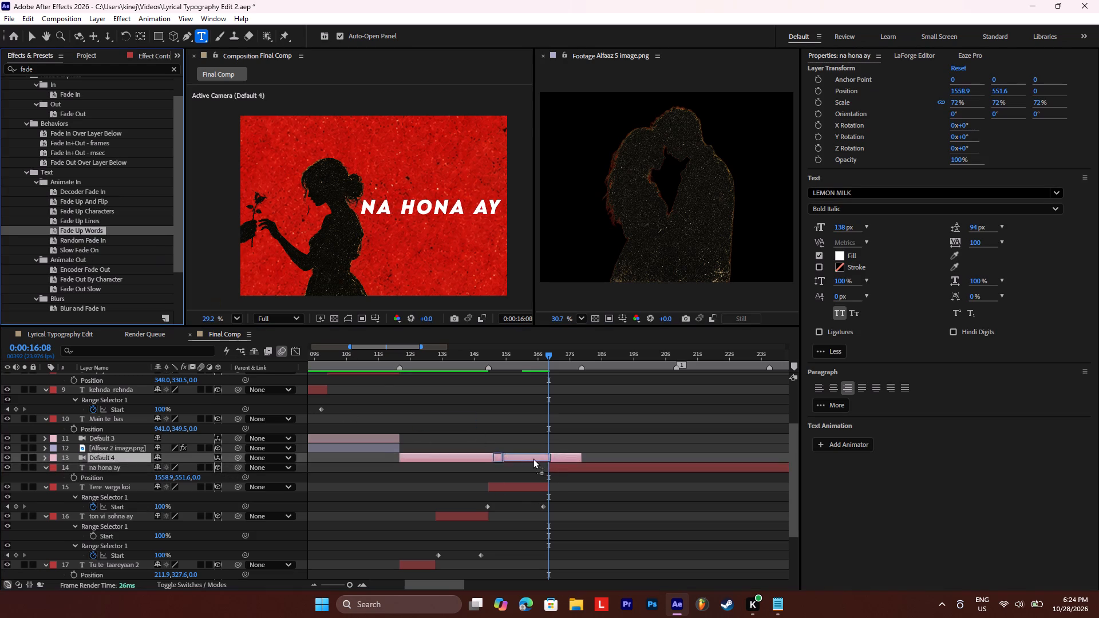
left_click_drag(533, 458, 564, 466)
left_click(564, 466)
key("u")
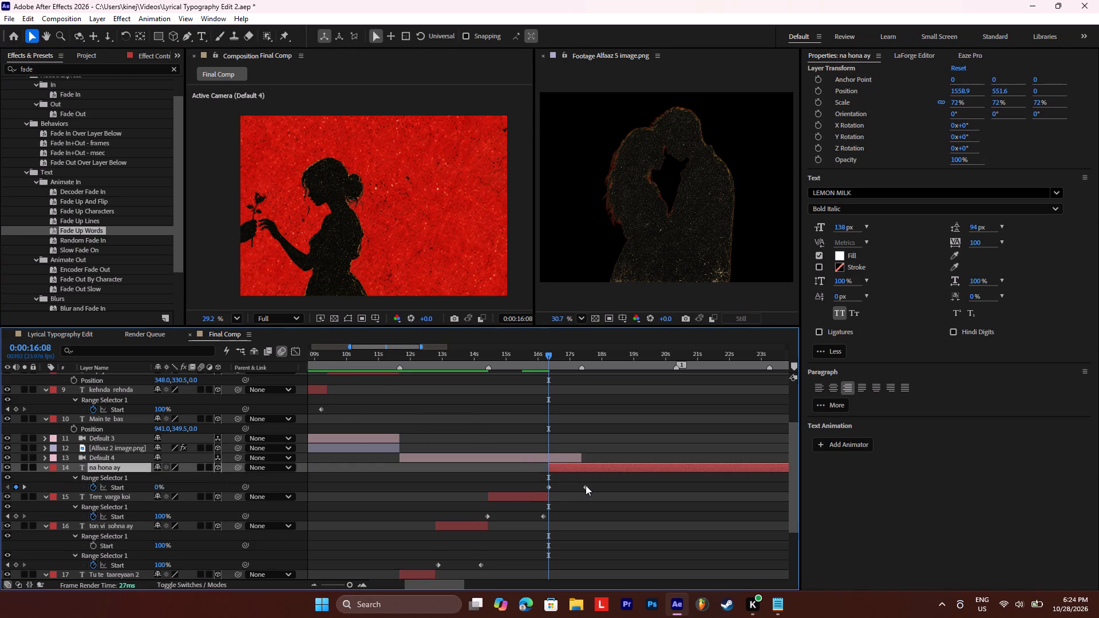
left_click_drag(586, 485, 579, 496)
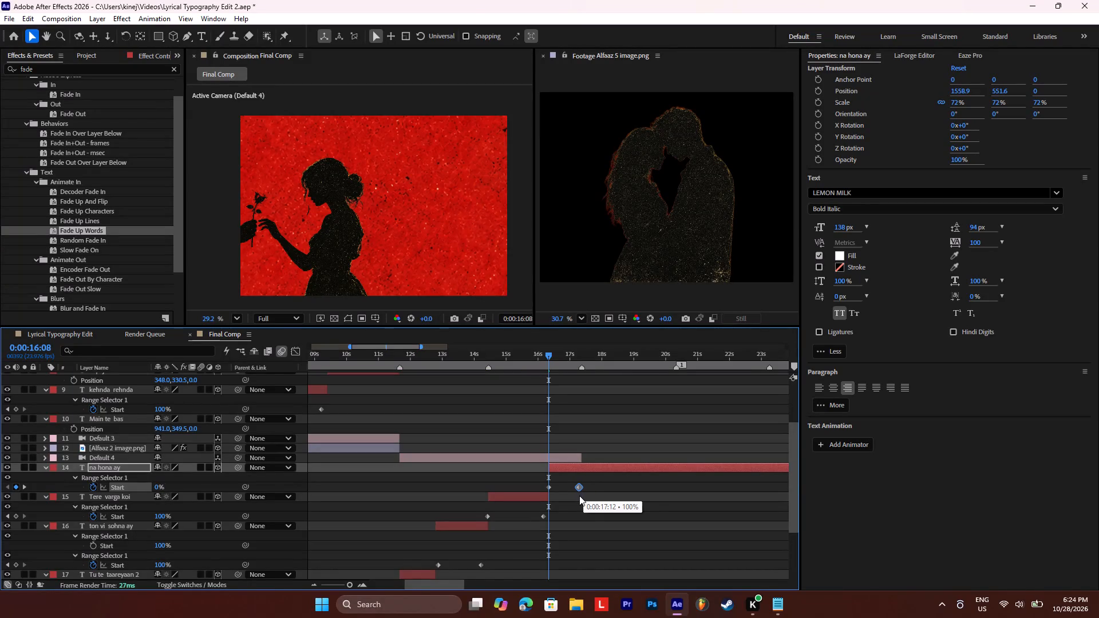
left_click_drag(579, 496, 579, 497)
Split the na hona ay layer at 0:00:17:09 and delete the portion after it.
left_click(582, 356)
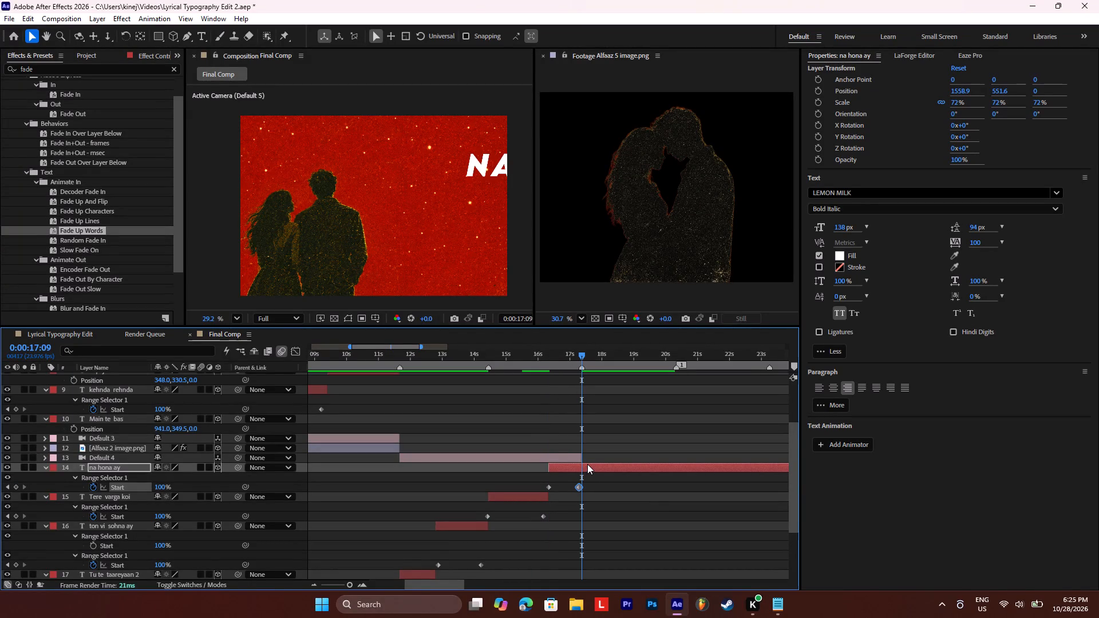
key("ctrl+shift+d")
key("BackSpace")
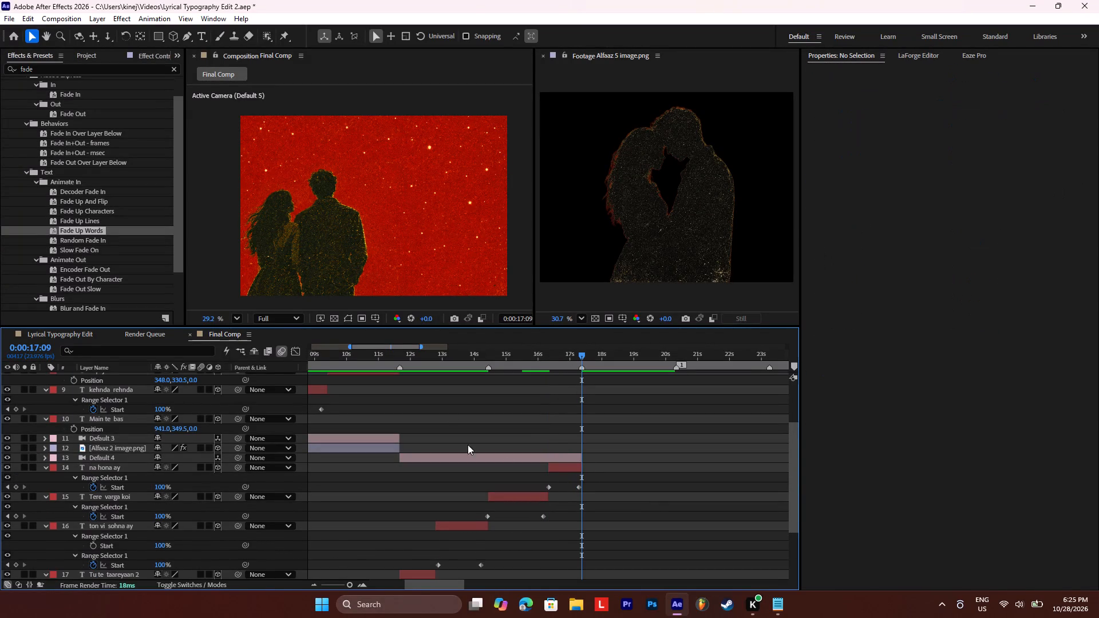
Preview the Default 4 scene's lyrics from 0:00:11:12 through the start of the couple scene.
left_click_drag(480, 347, 414, 359)
left_click_drag(422, 355, 406, 356)
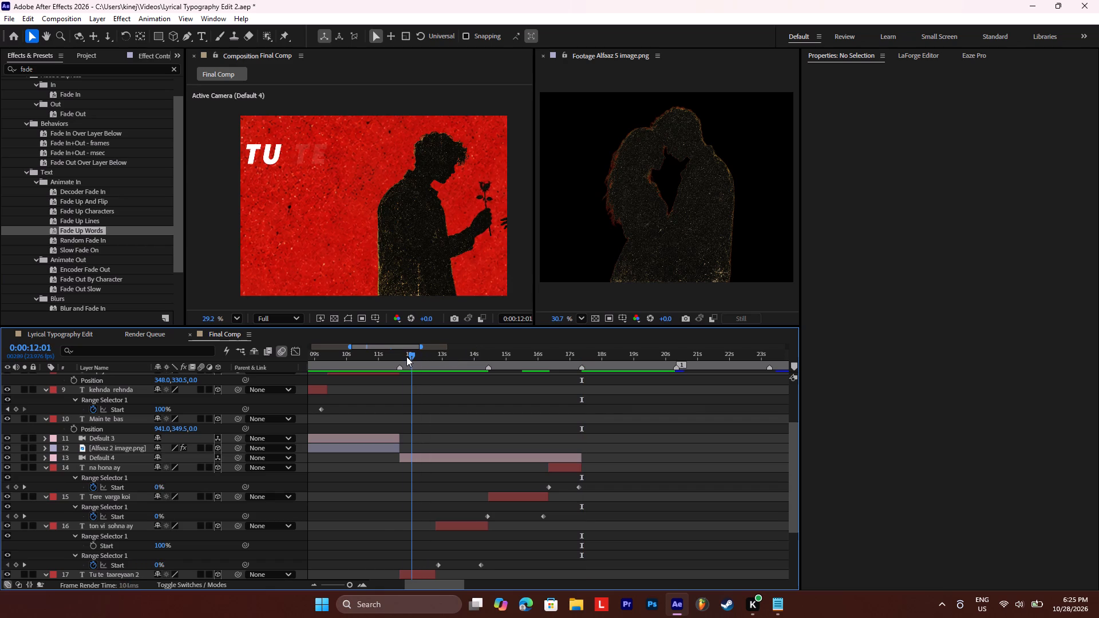
left_click_drag(406, 356, 394, 356)
key("space")
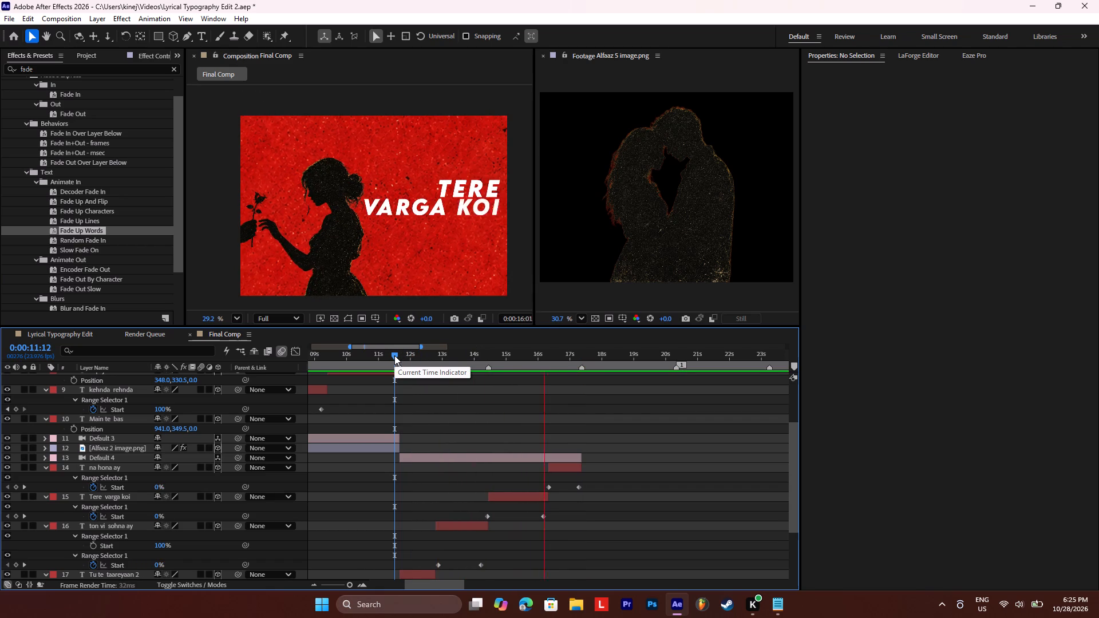
key("space")
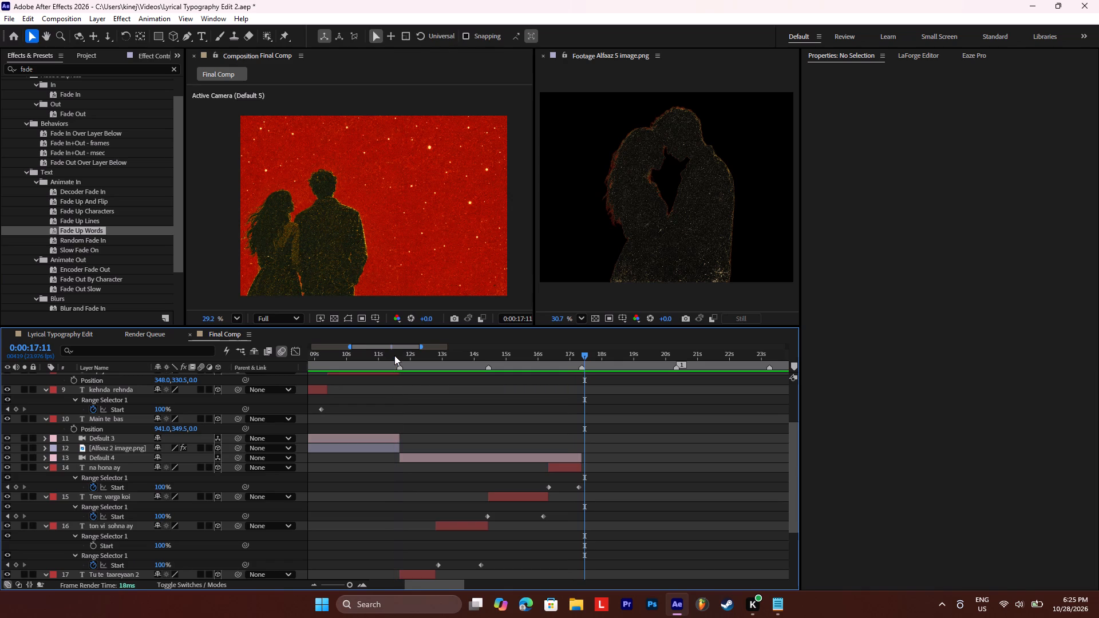
Save the project.
key("ctrl+s")
Preview the whole edit from 0:00:00:00 into the Default 5 couple scene.
left_click_drag(314, 352, 302, 352)
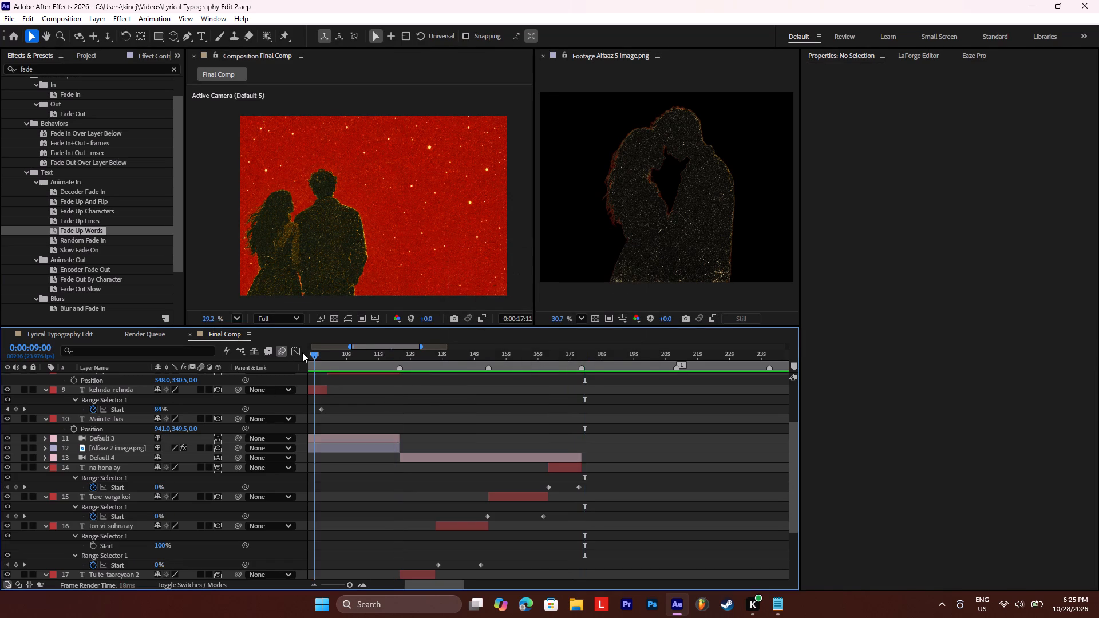
left_click_drag(302, 352, 278, 351)
key("space")
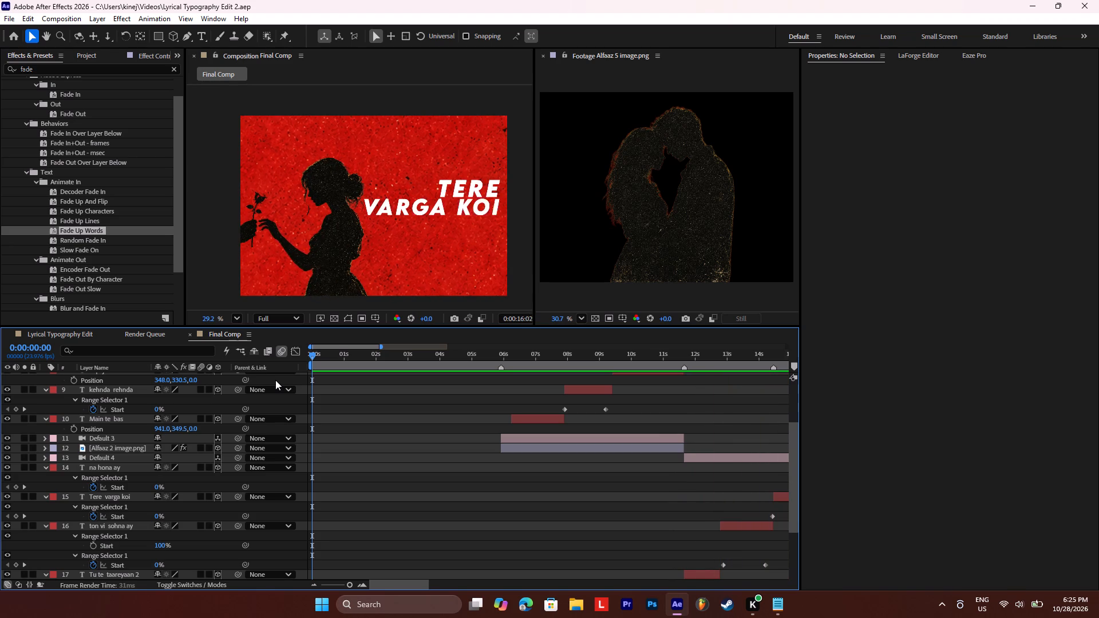
key("space")
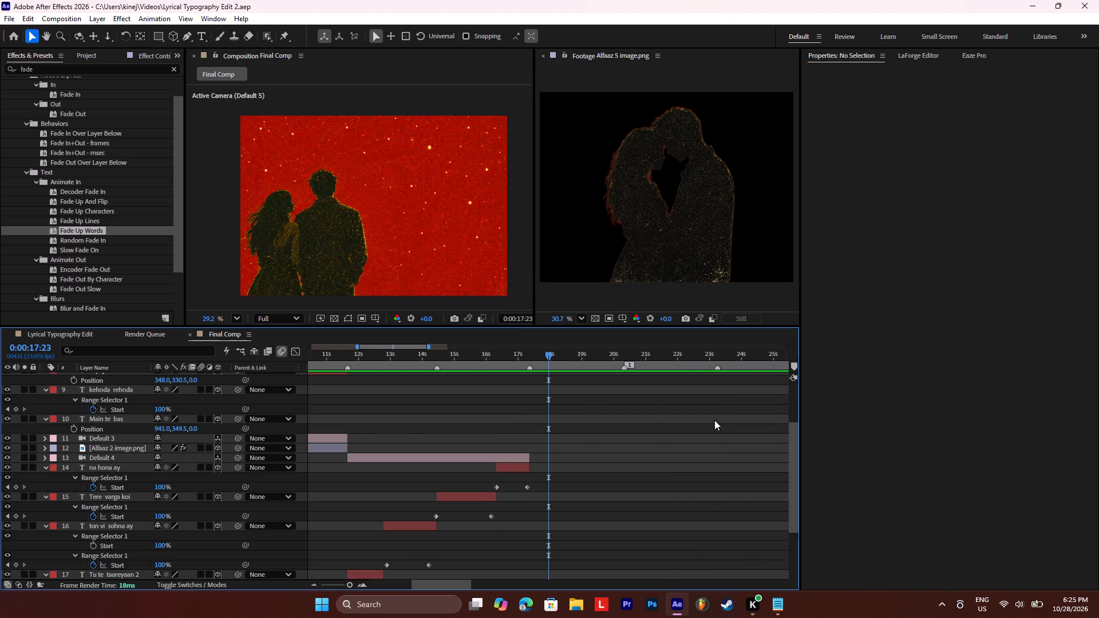
Collapse the expanded properties of all layers in the Final Comp timeline.
scroll(693, 563, "up", 1)
left_click_drag(796, 483, 794, 529)
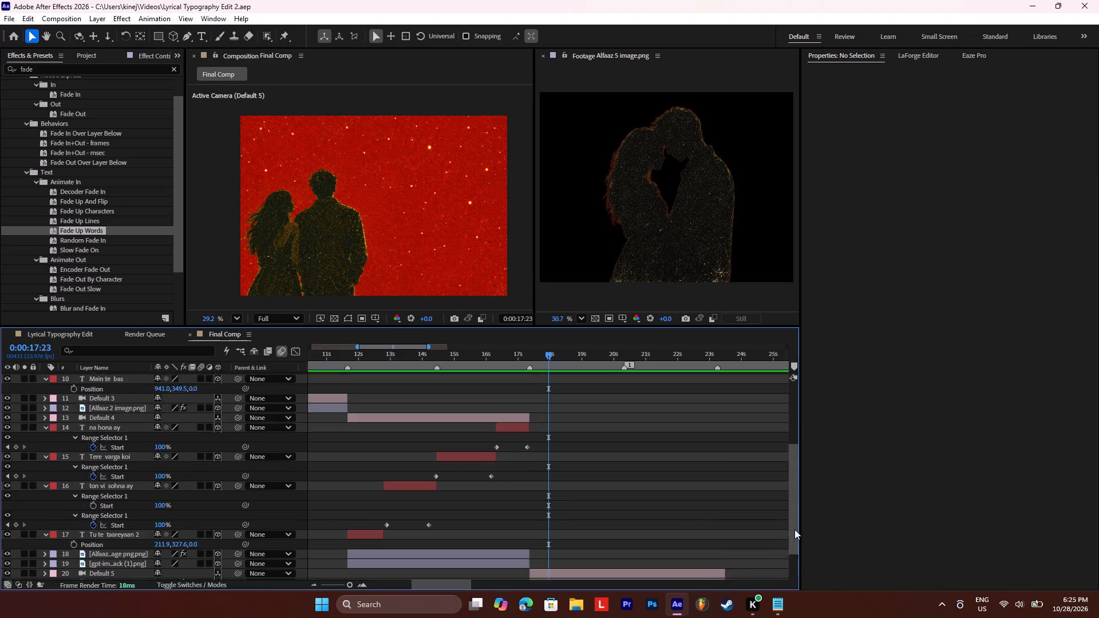
left_click_drag(794, 529, 784, 510)
key("ctrl+a")
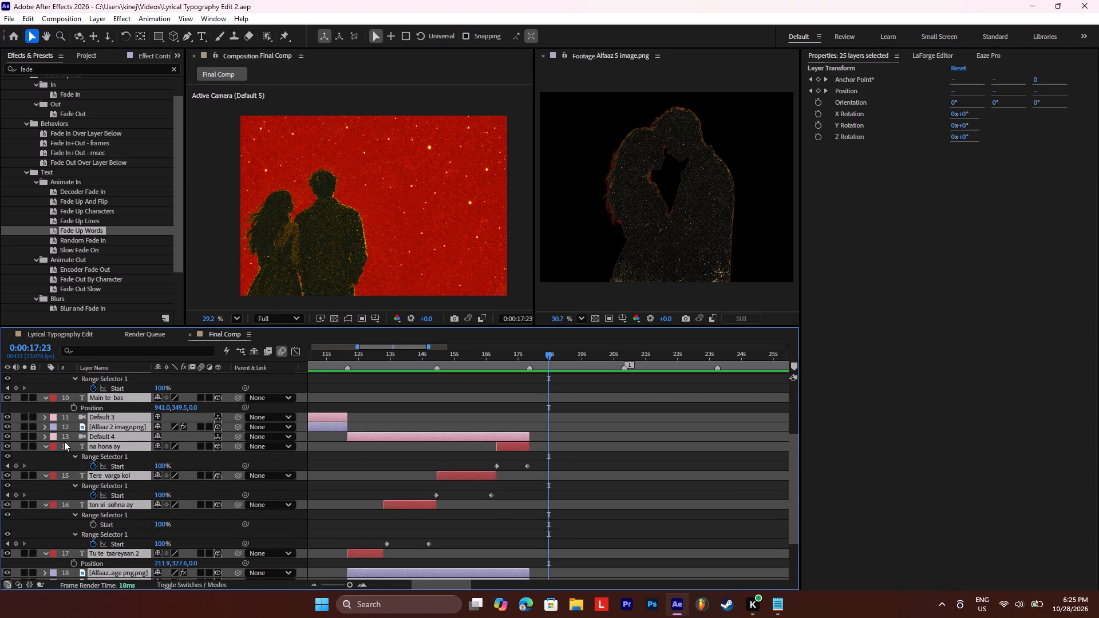
left_click(44, 445)
left_click(573, 498)
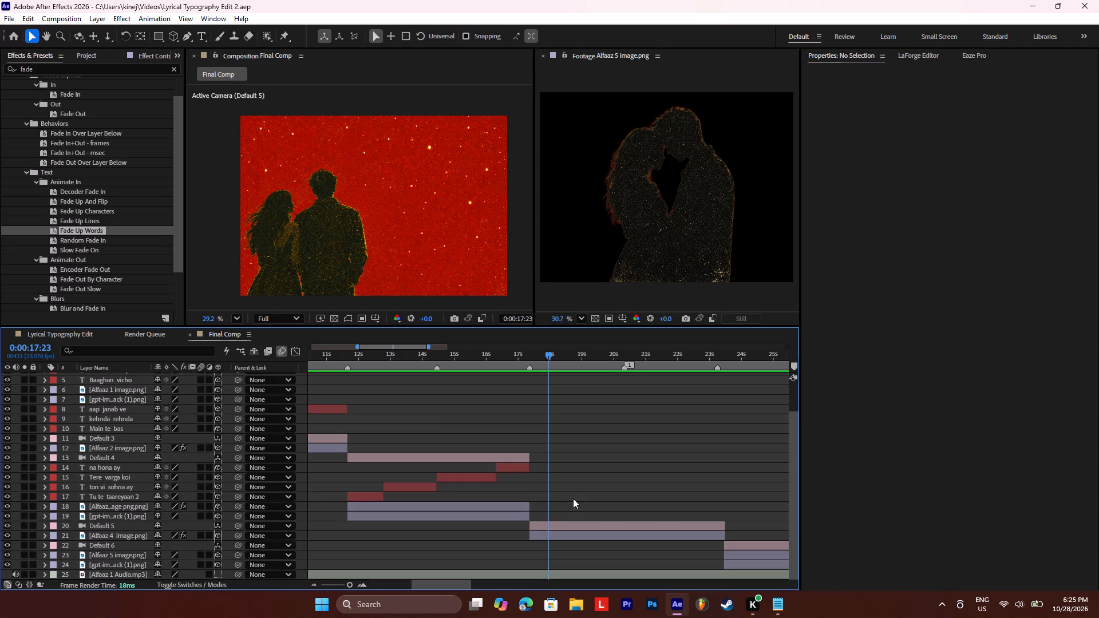
Replay the opening of the couple scene around 0:00:17:09 to find where the next lyric starts.
left_click(437, 583)
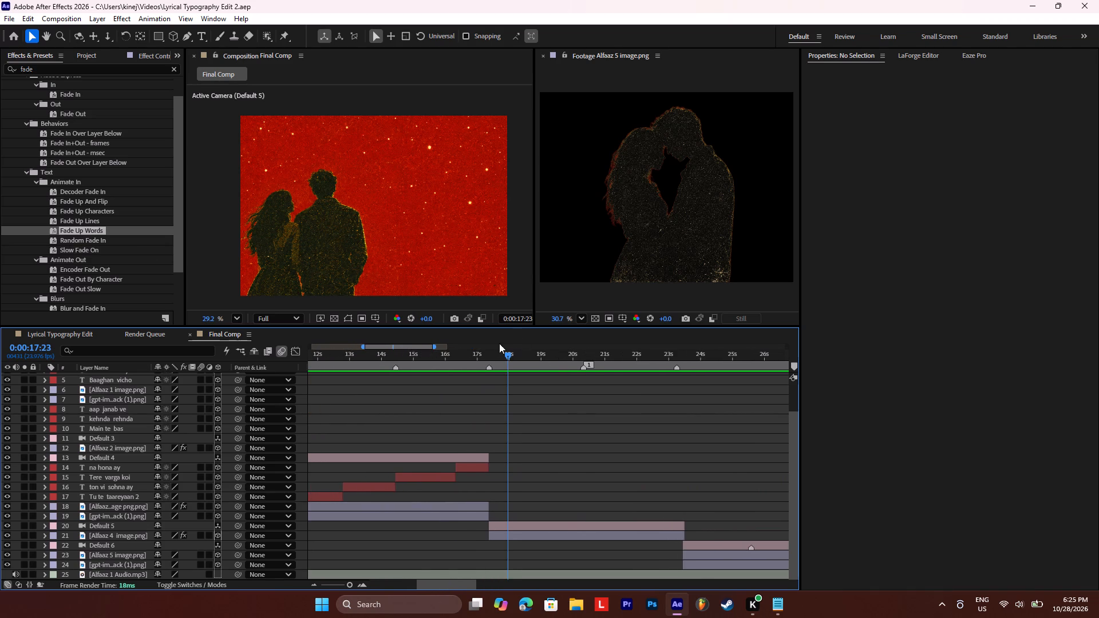
left_click_drag(508, 355, 488, 361)
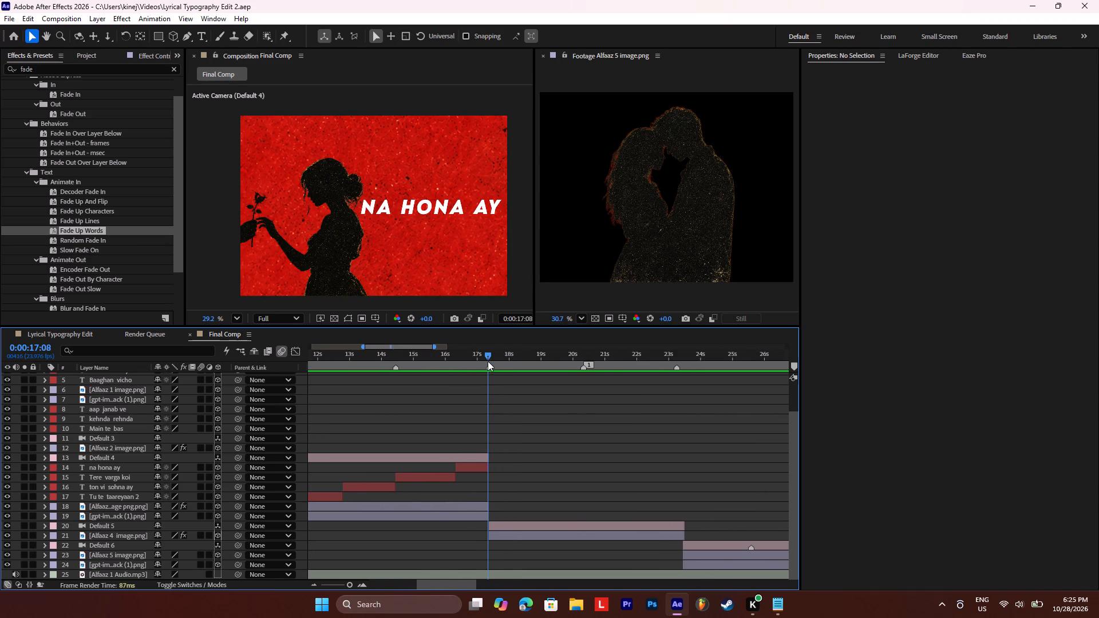
left_click_drag(488, 361, 489, 360)
key("space")
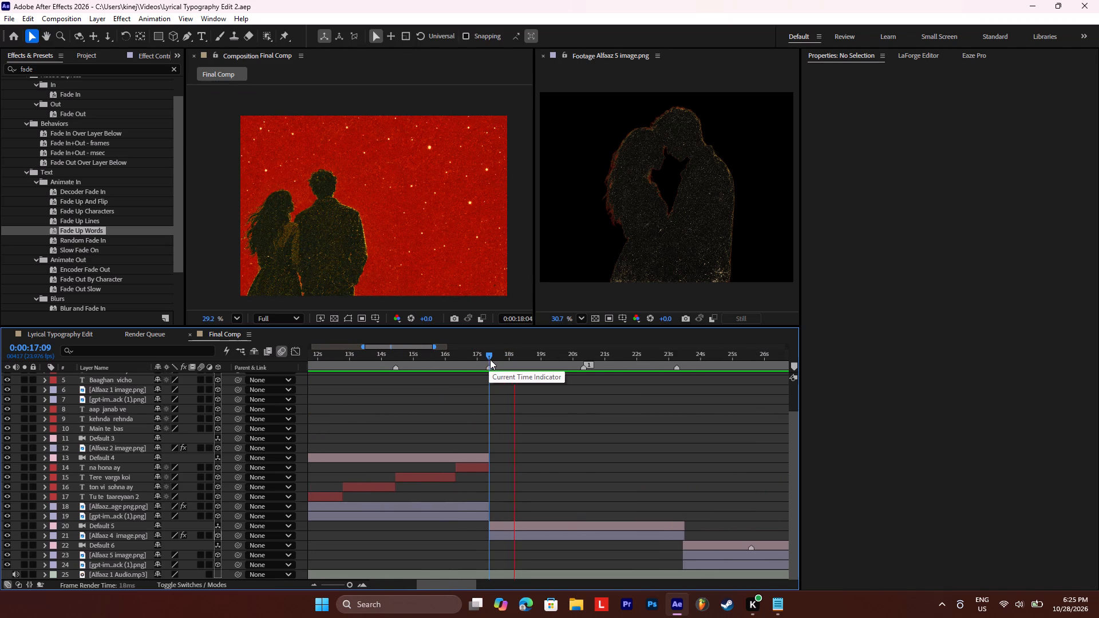
left_click(491, 353)
key("space")
key("space")
key("space")
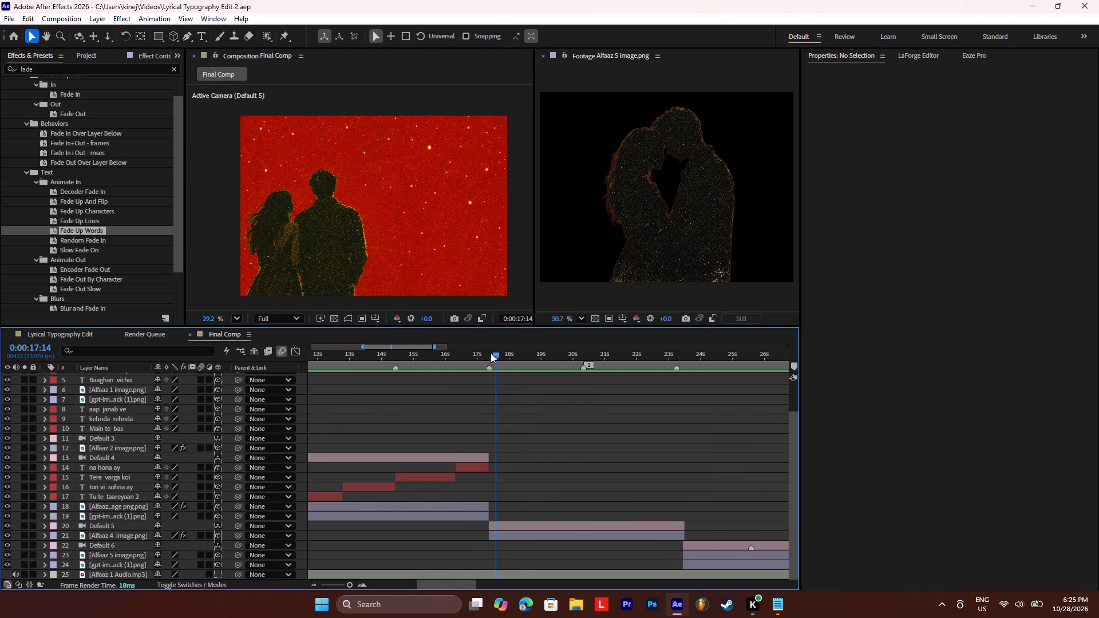
key("space")
left_click(491, 353)
key("space")
key("space")
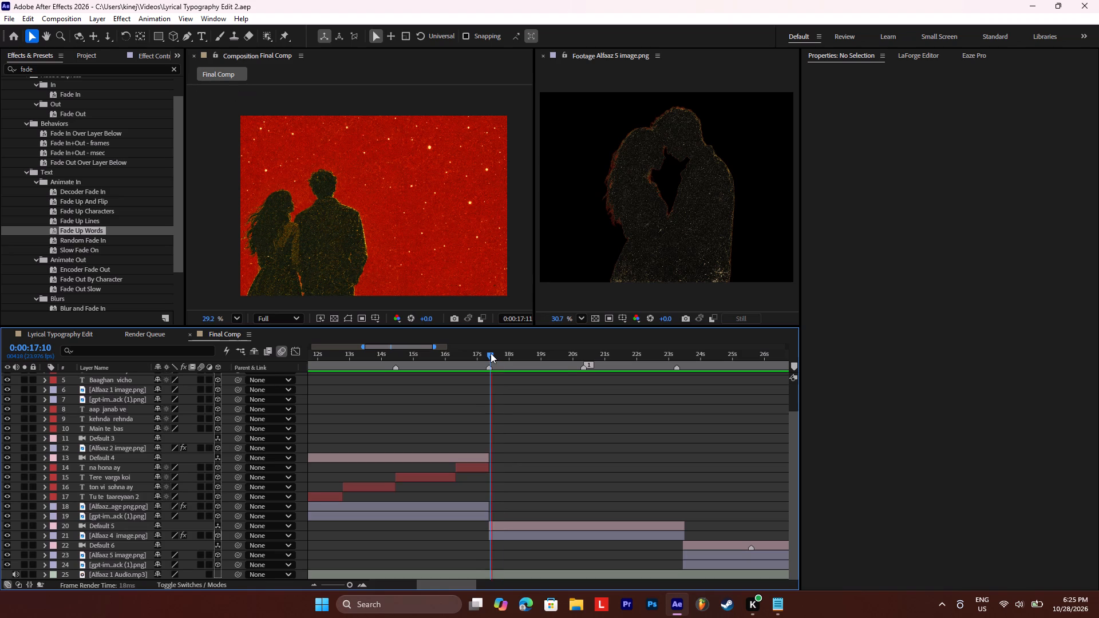
key("space")
key("space")
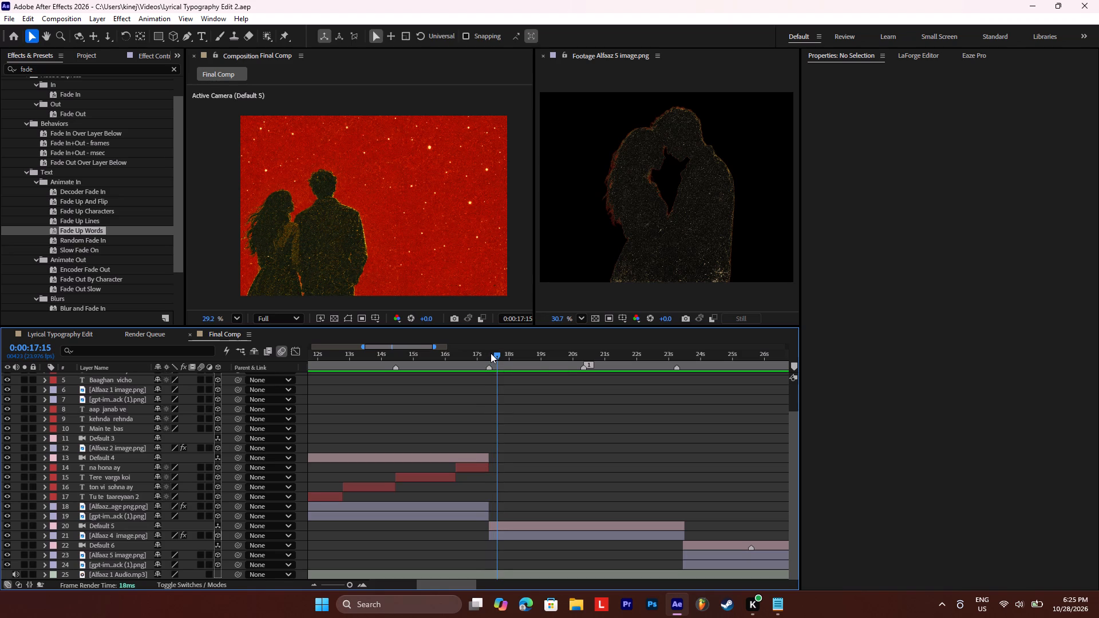
left_click(491, 353)
key("space")
key("space")
left_click(491, 353)
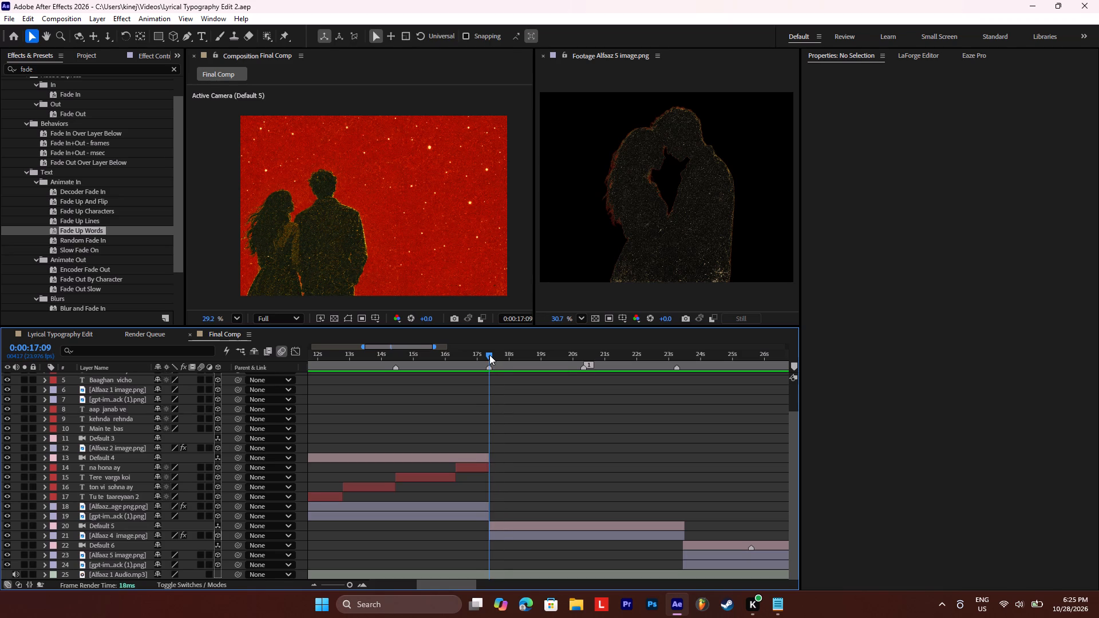
Draw a paragraph text box across the full frame width over the couple scene's upper half at 0:00:17:09.
left_click(202, 37)
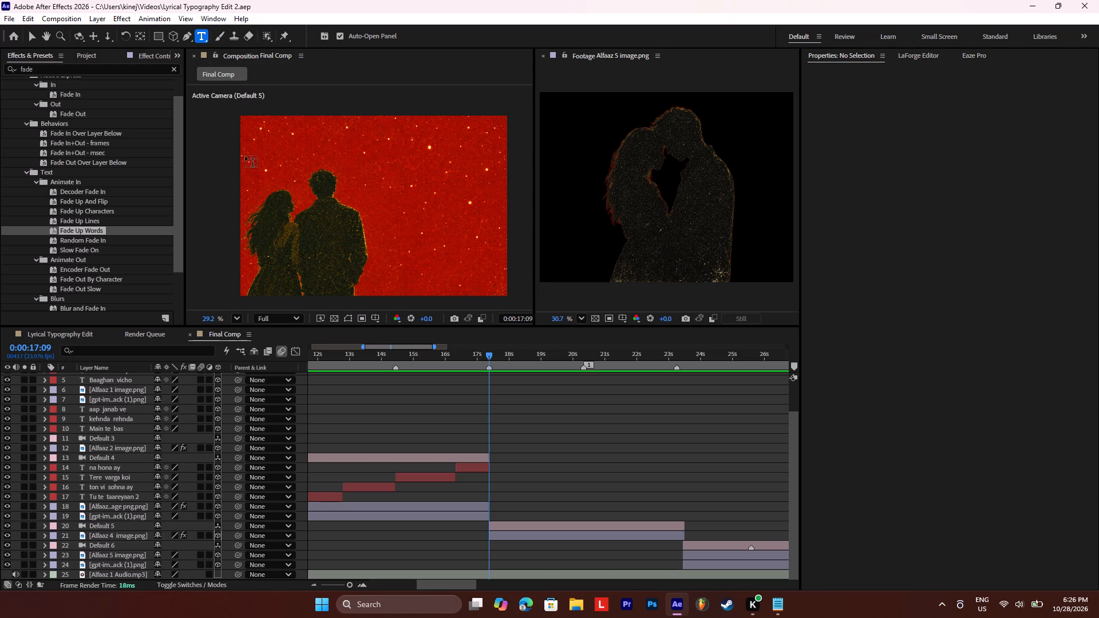
left_click_drag(241, 144, 426, 236)
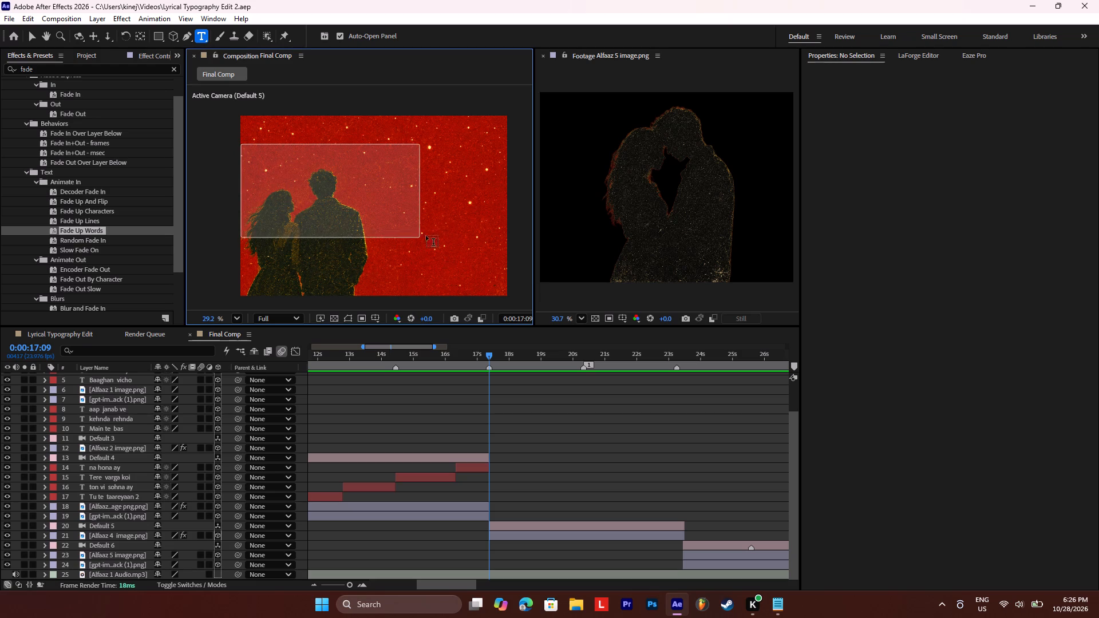
left_click_drag(426, 236, 507, 230)
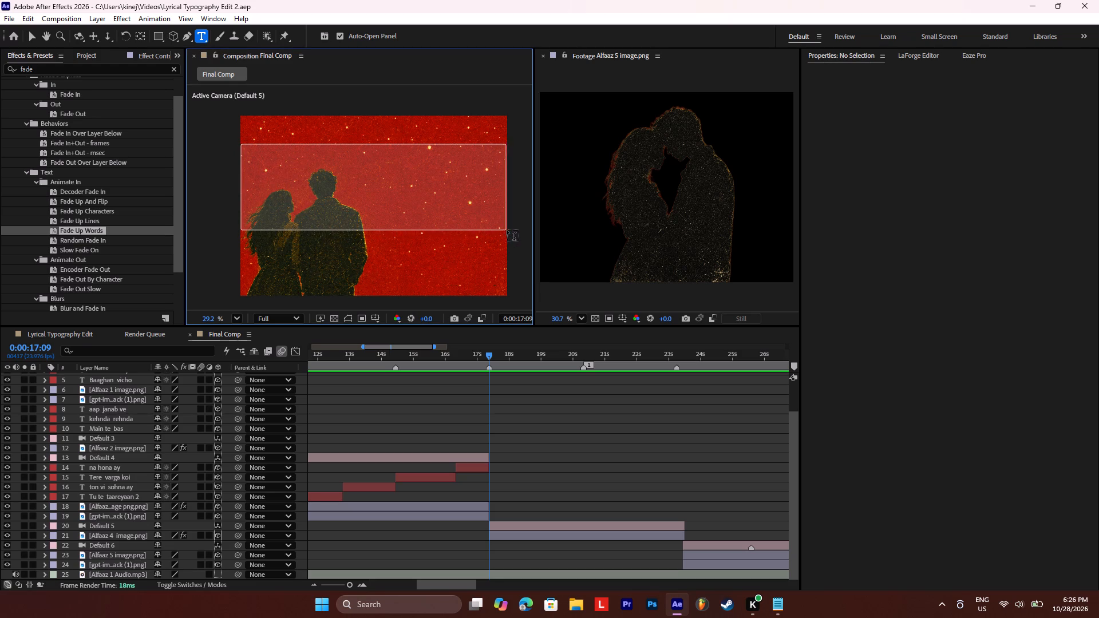
left_click_drag(507, 230, 506, 229)
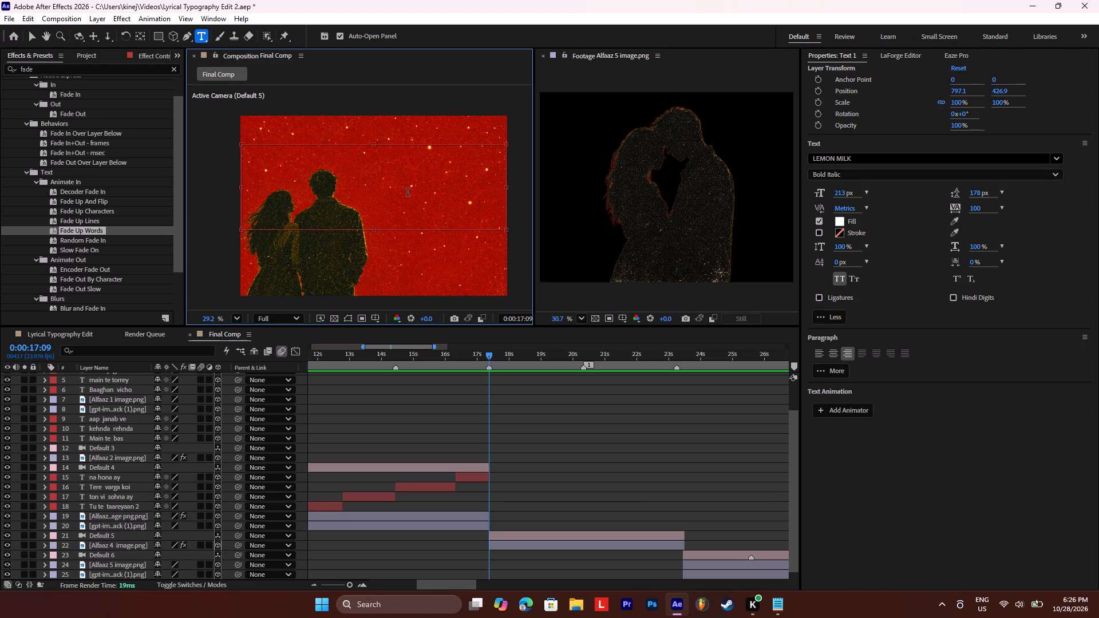
Copy "Tu te taareyaan" from the fifth line of the Notepad lyrics and paste it into the new text box.
left_click(776, 612)
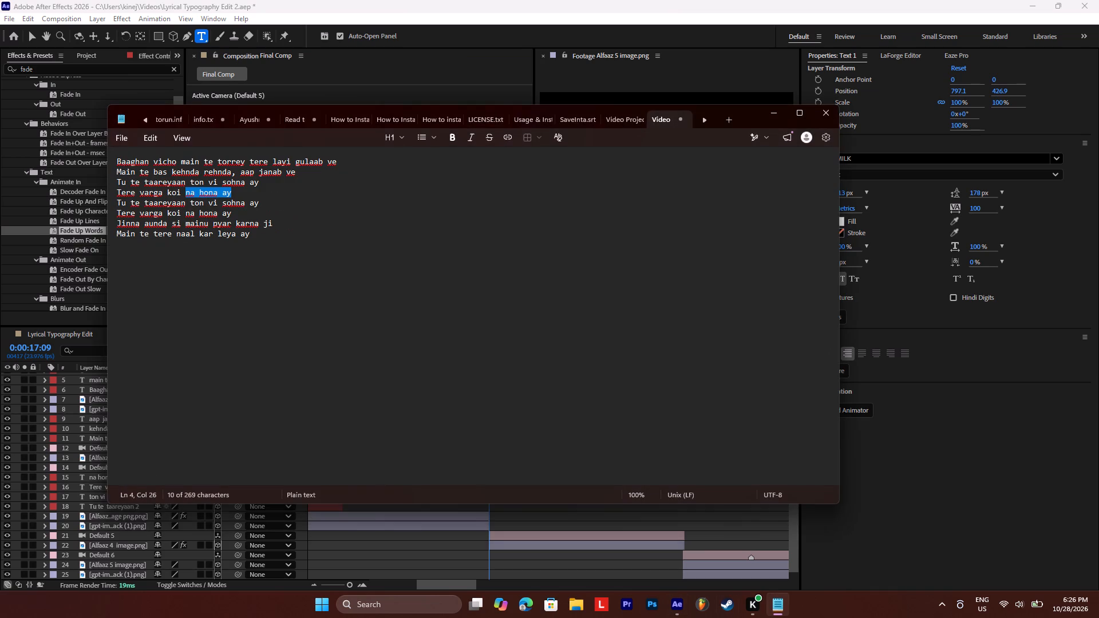
left_click_drag(118, 203, 185, 203)
key("ctrl+c")
left_click(784, 115)
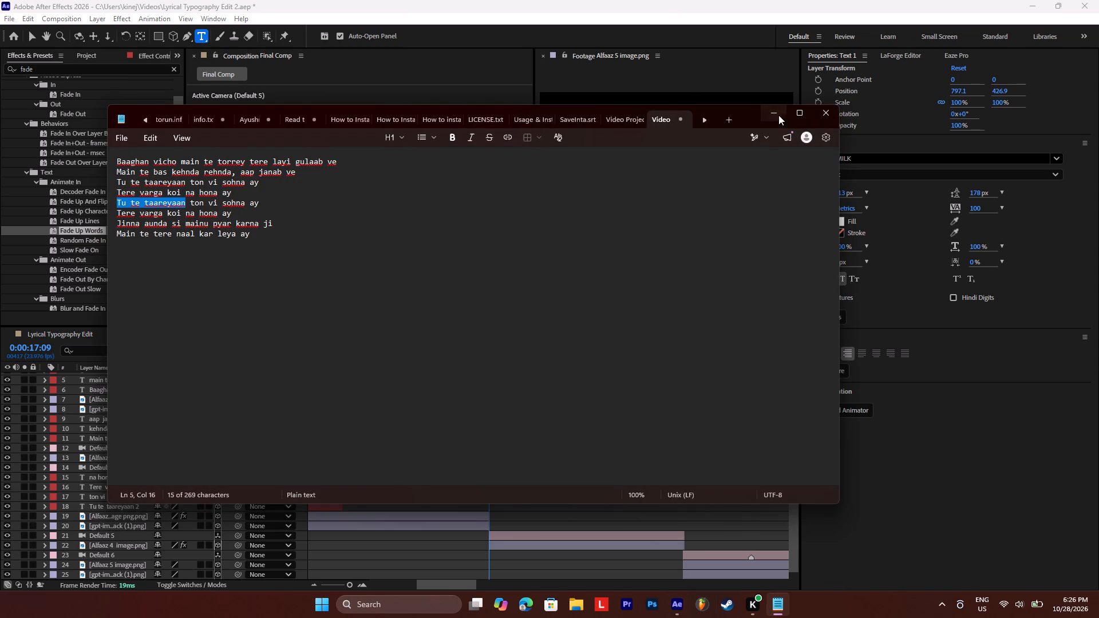
key("ctrl+v")
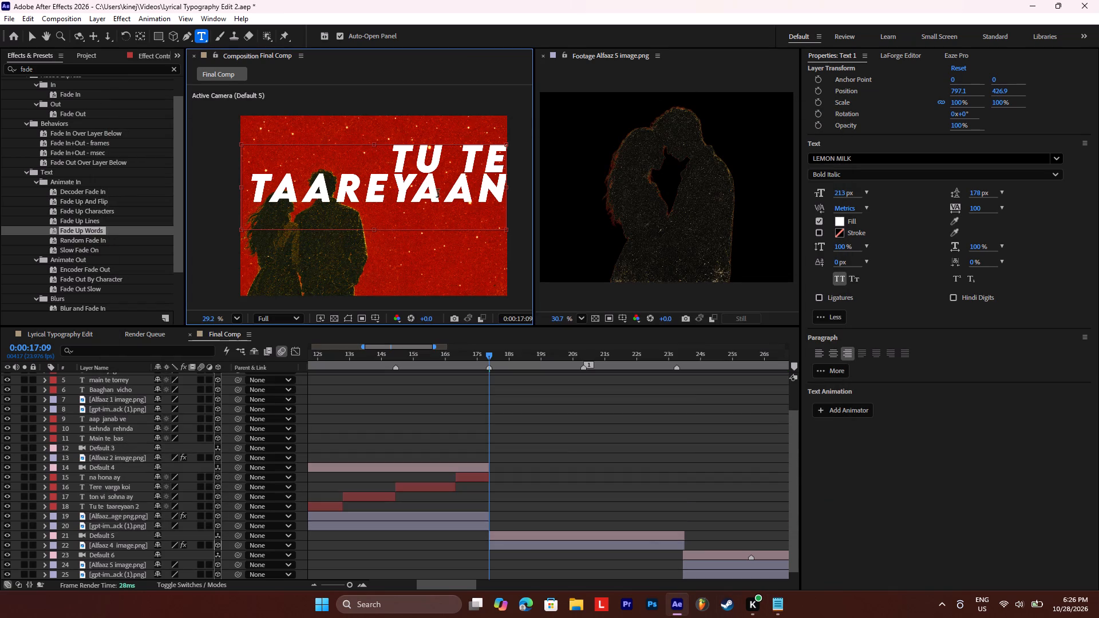
Set the font size of TU TE to 195 px and of TAAREYAAN to 167 px.
left_click_drag(382, 156, 449, 156)
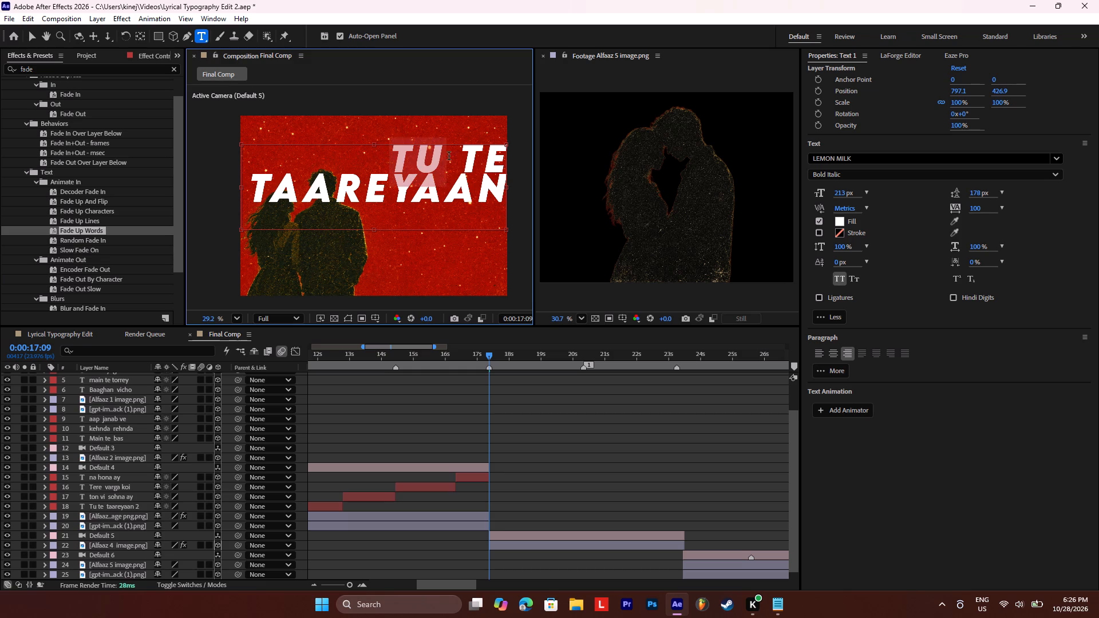
left_click_drag(449, 156, 504, 156)
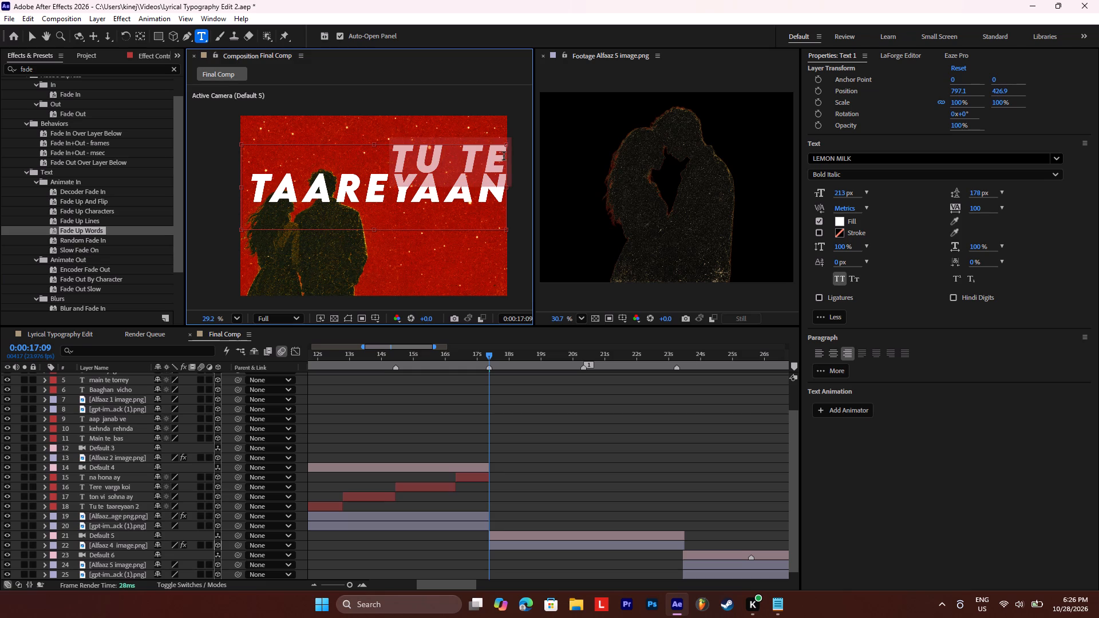
left_click_drag(840, 191, 836, 195)
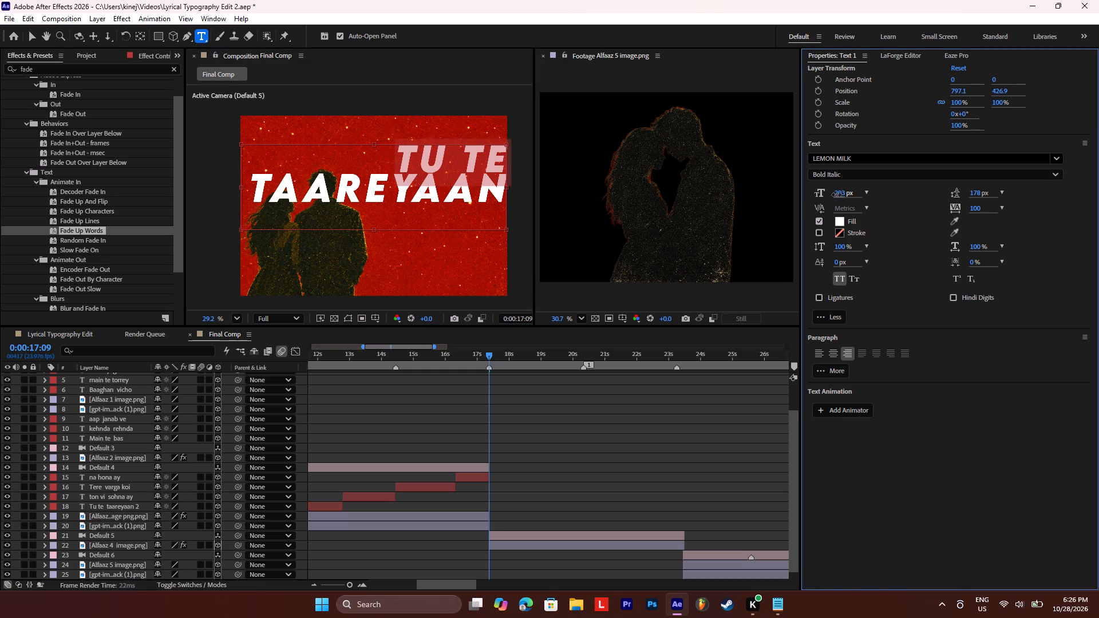
left_click_drag(836, 195, 827, 197)
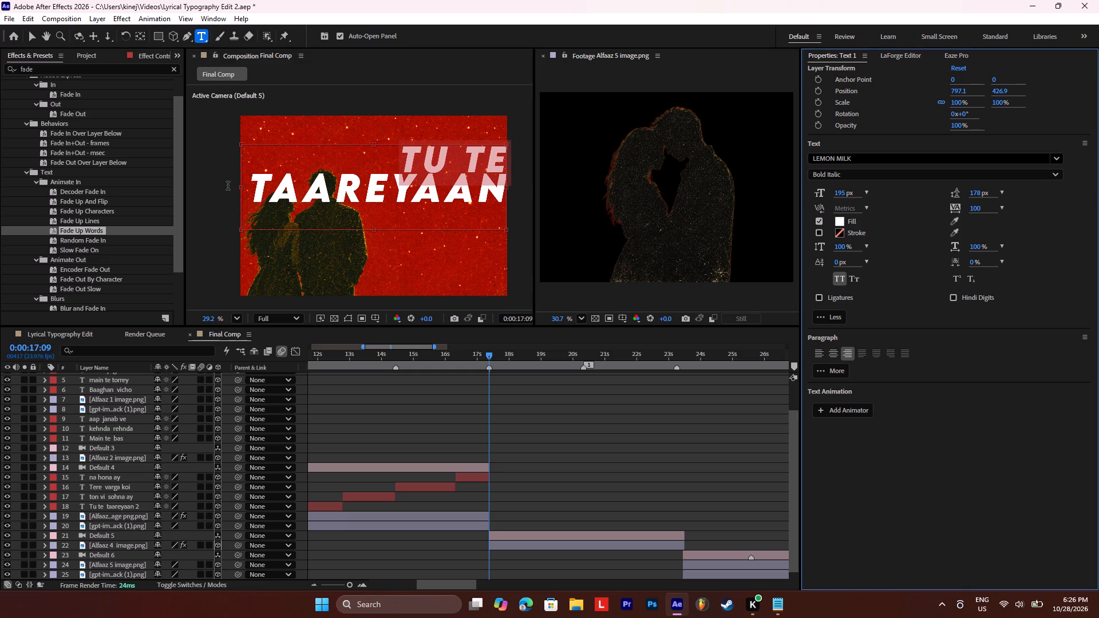
left_click_drag(252, 185, 498, 200)
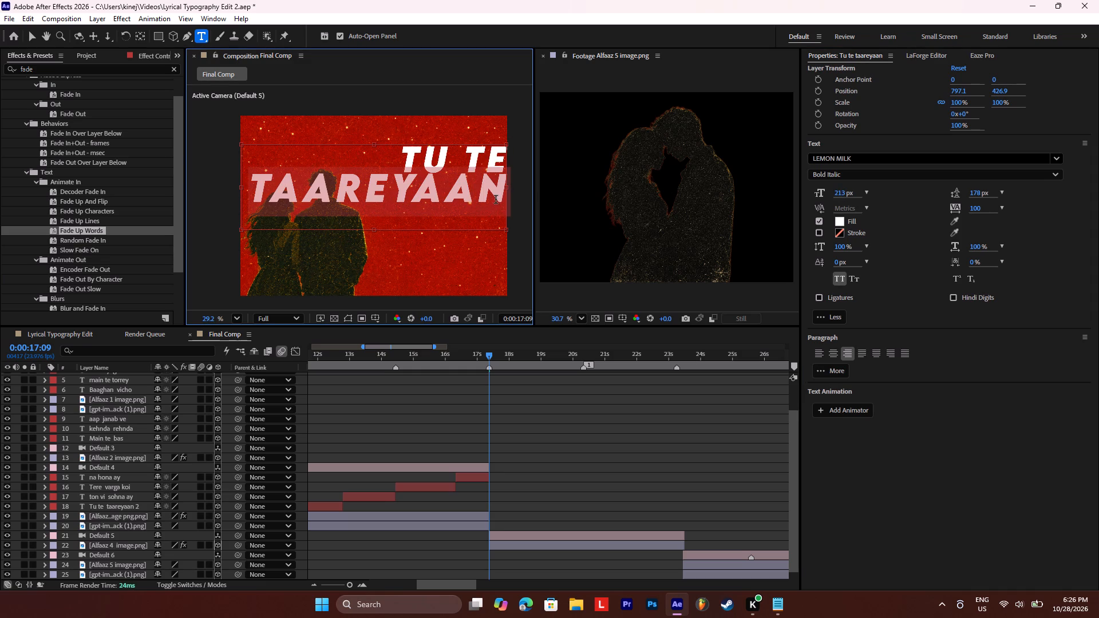
left_click_drag(842, 195, 820, 205)
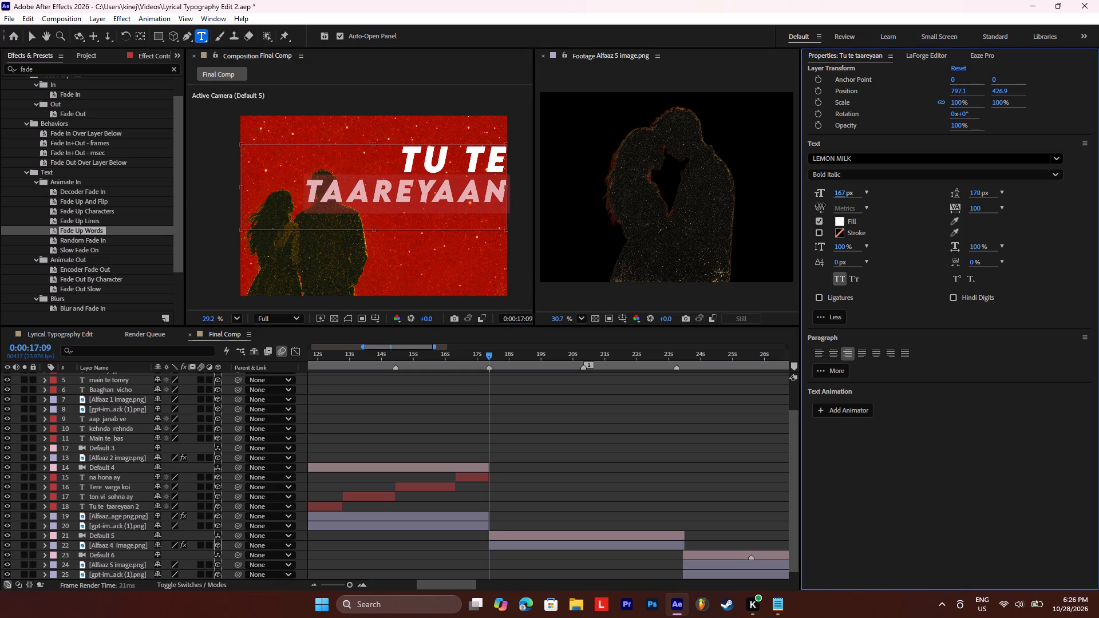
Set the font size of TAAREYAAN to 134 px with 120 px leading, and the font size of TU TE to 163 px.
left_click_drag(820, 205, 811, 213)
left_click_drag(404, 153, 529, 165)
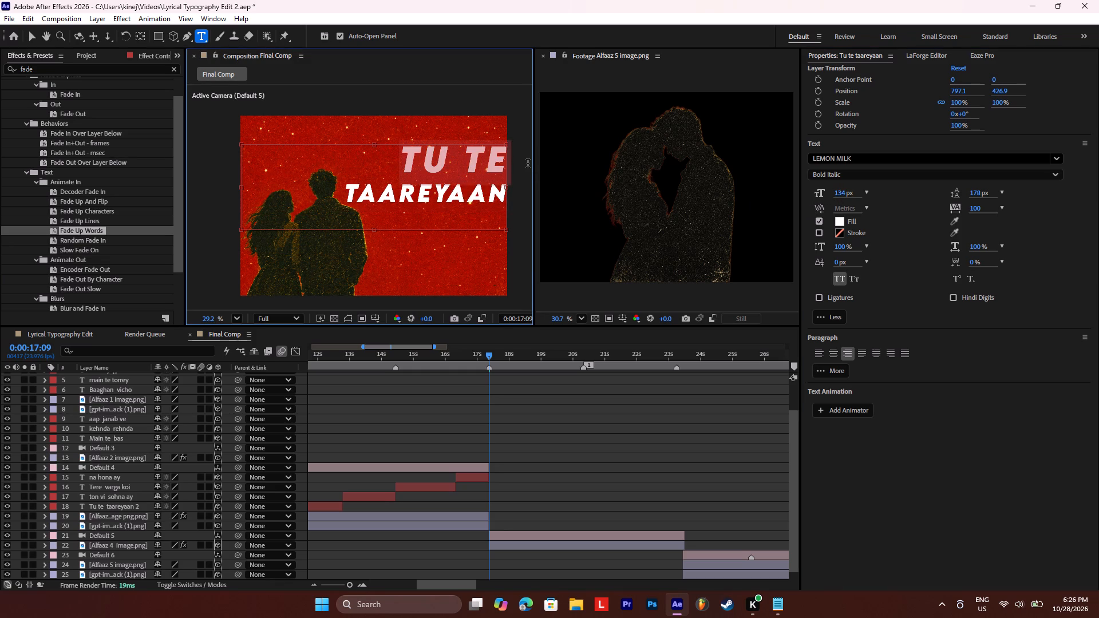
left_click_drag(840, 196, 840, 195)
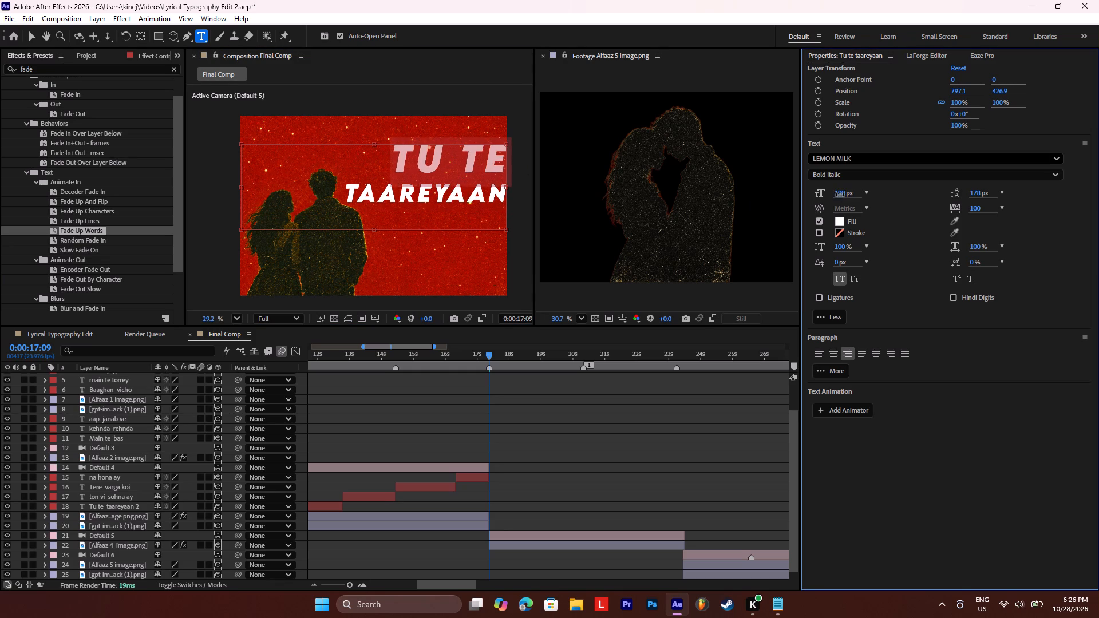
left_click_drag(840, 195, 828, 198)
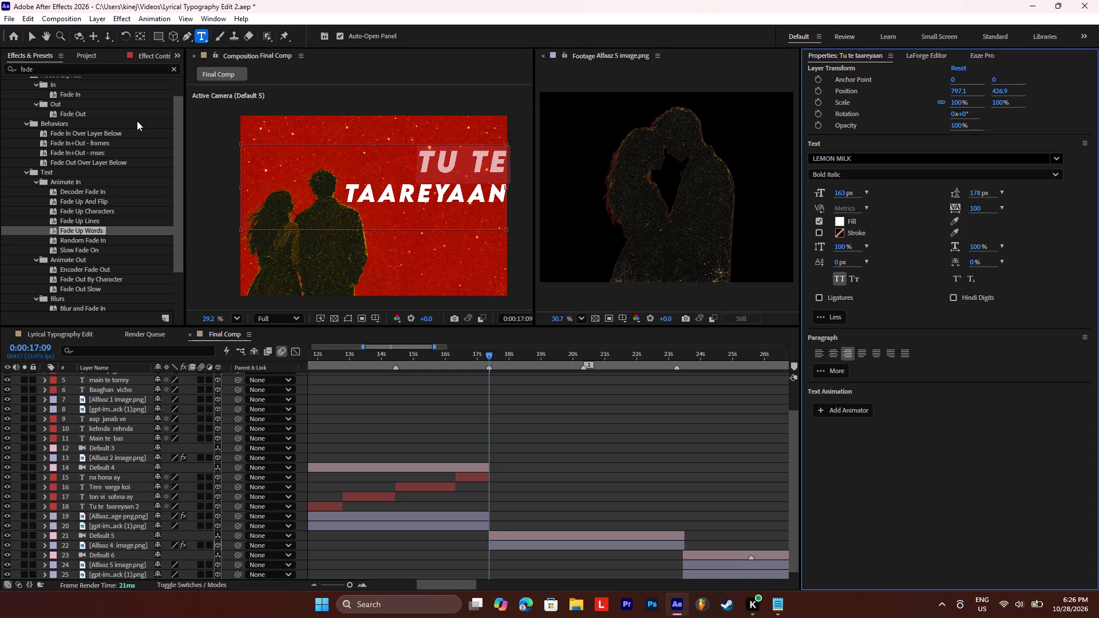
left_click_drag(342, 195, 537, 195)
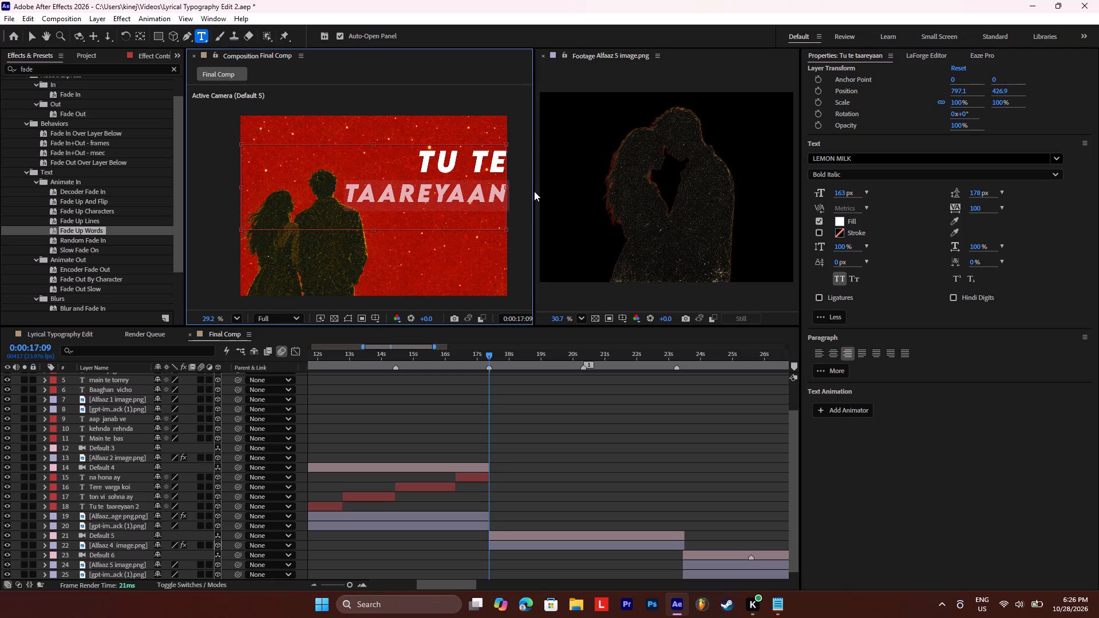
left_click_drag(975, 197, 948, 205)
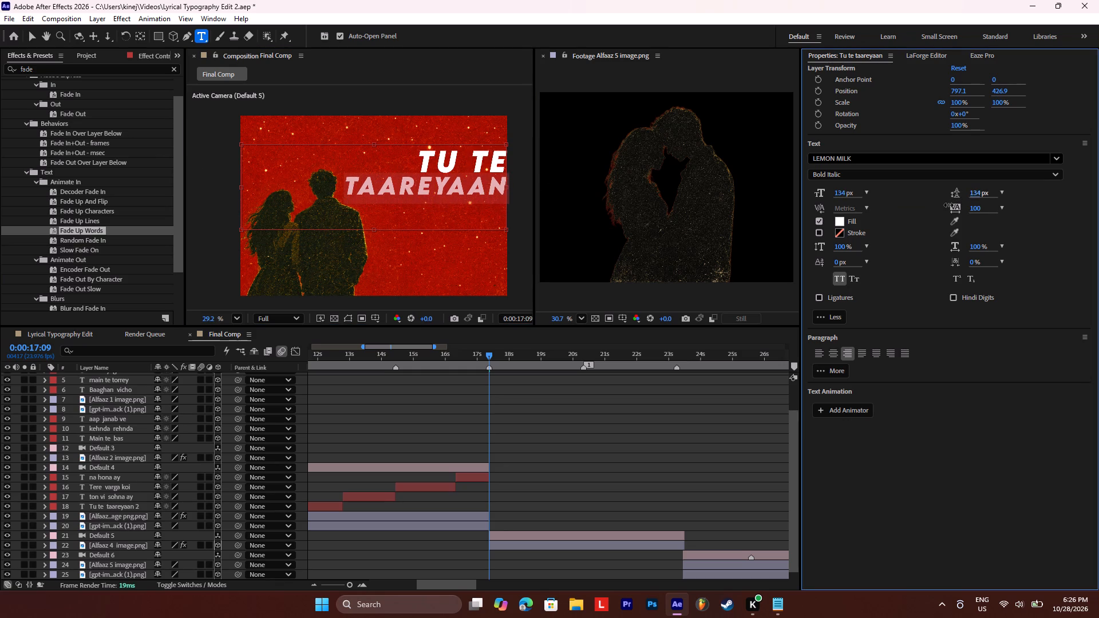
left_click_drag(948, 205, 944, 205)
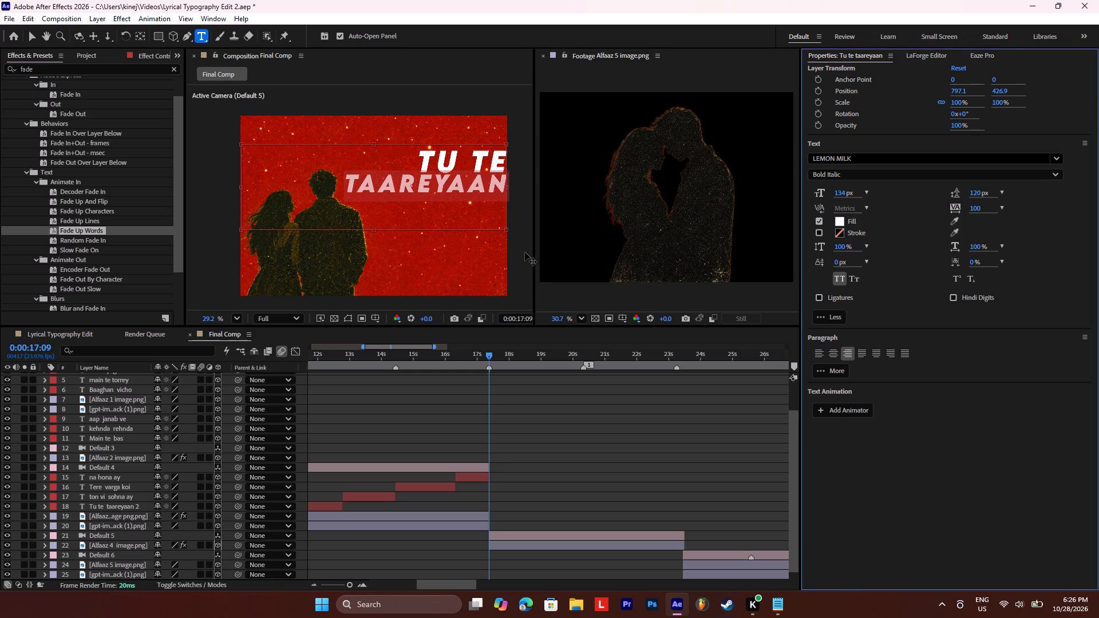
Split the new Tu te taareyaan text layer at 0:00:17:09 and delete the part before that time.
scroll(394, 335, "down", 1)
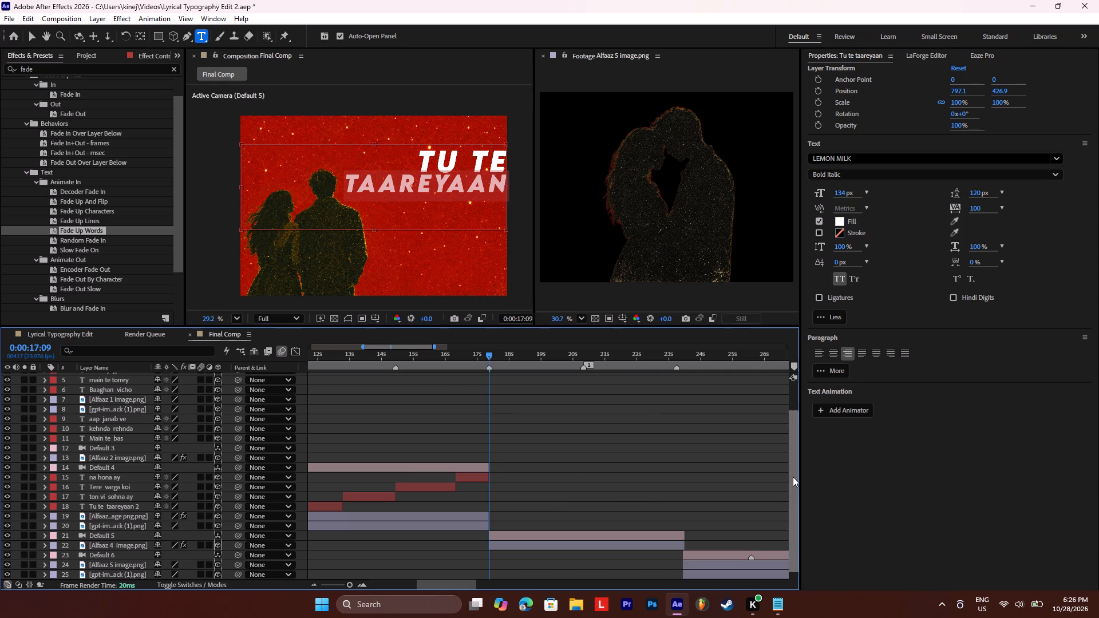
left_click_drag(796, 474, 794, 394)
left_click(516, 378)
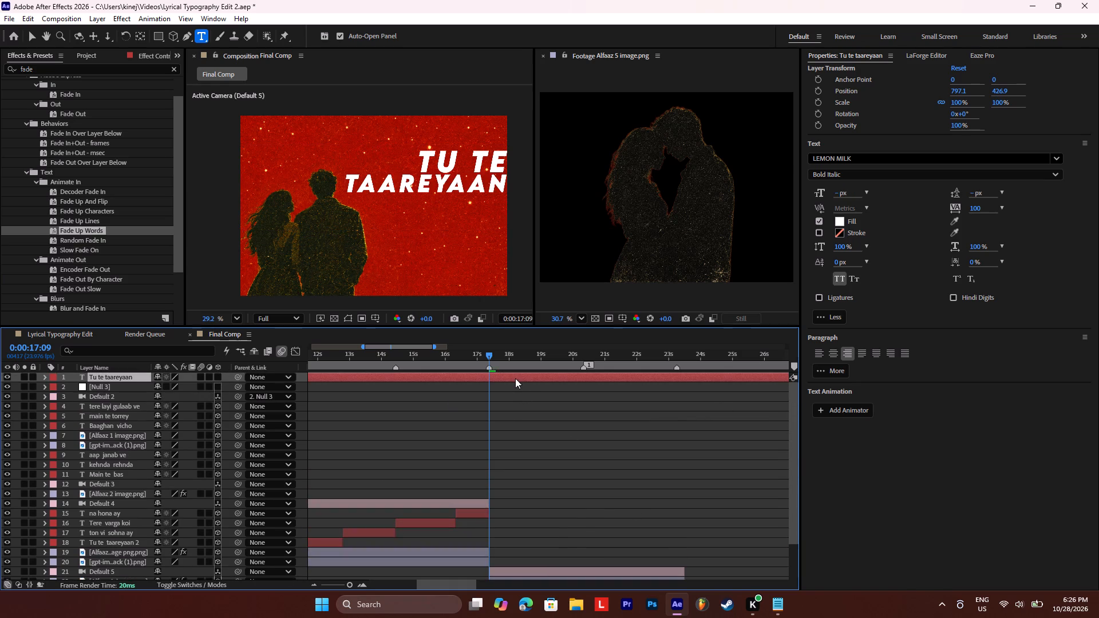
key("ctrl+shift+d")
left_click(446, 389)
key("BackSpace")
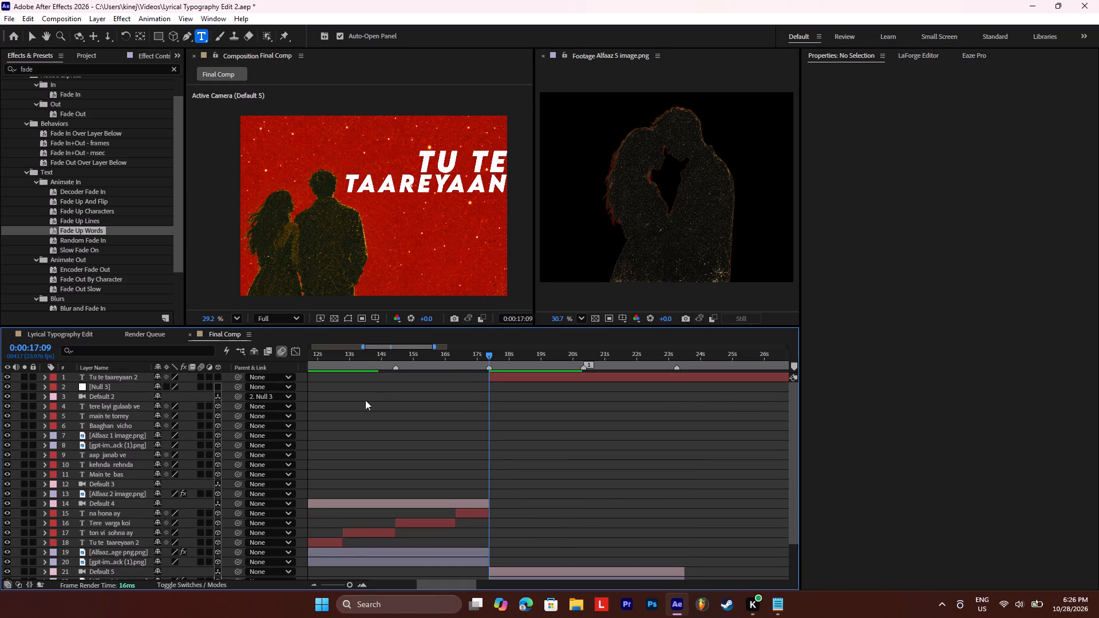
Move the remaining Tu te taareyaan layer between Default 5 and the Alfaaz 4 image in the layer stack.
left_click_drag(101, 377, 105, 579)
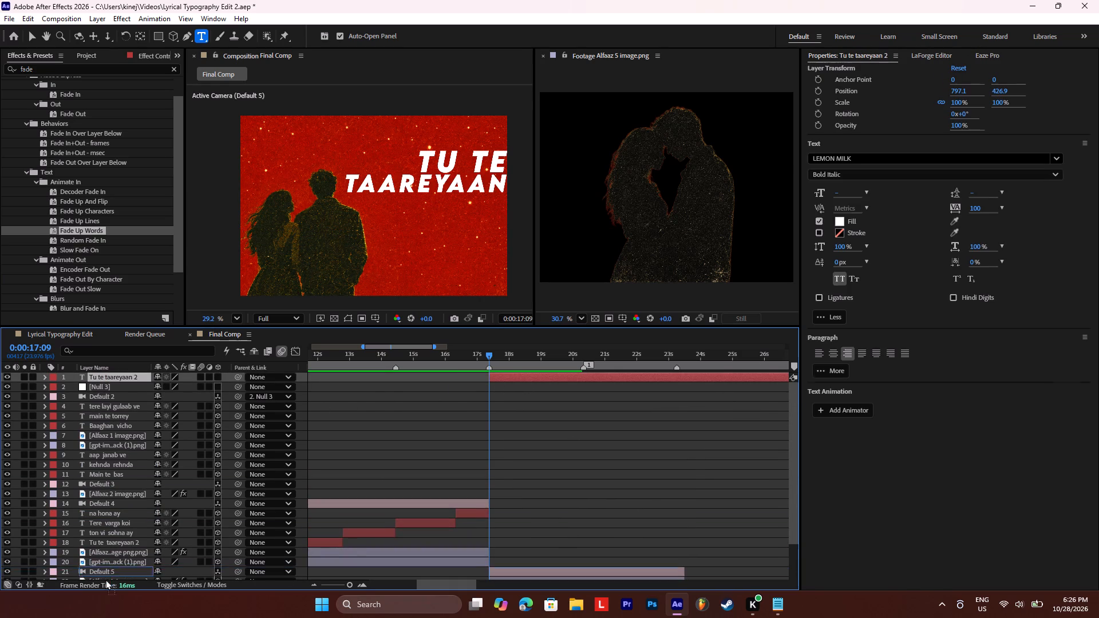
left_click_drag(105, 579, 117, 528)
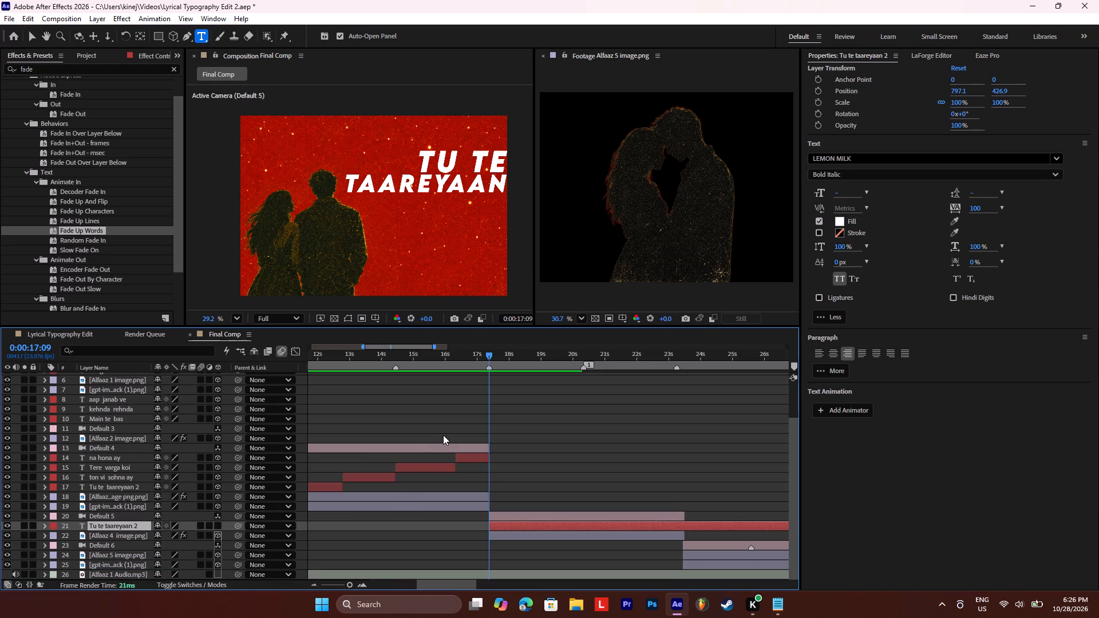
Set the position of the Tu te taareyaan text layer to 763.1, 450.9.
left_click(132, 527)
key("p")
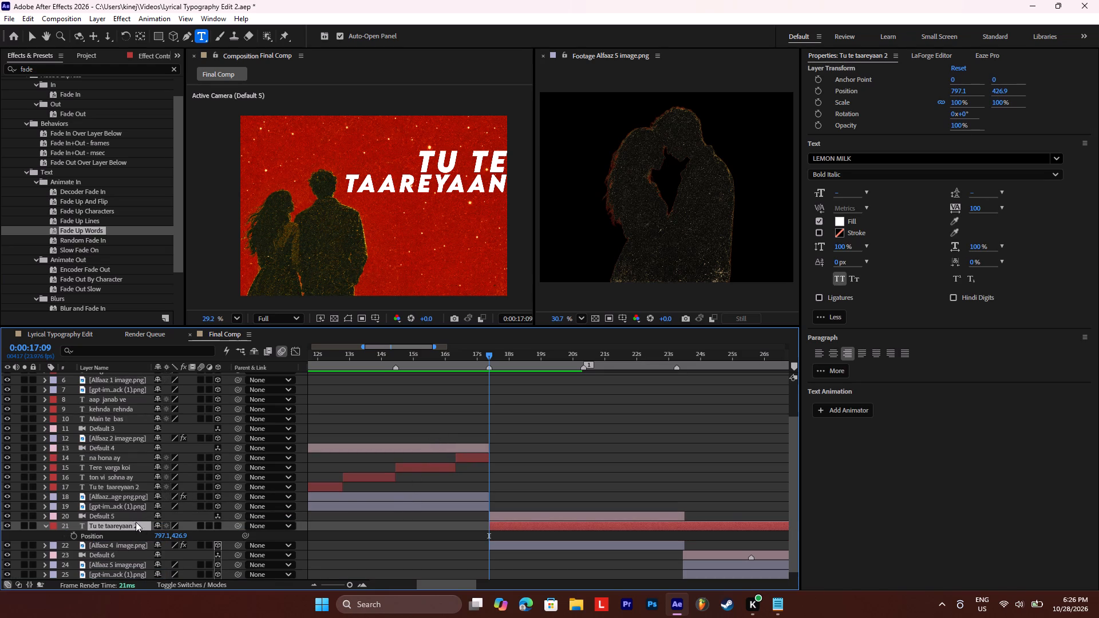
left_click_drag(178, 536, 193, 534)
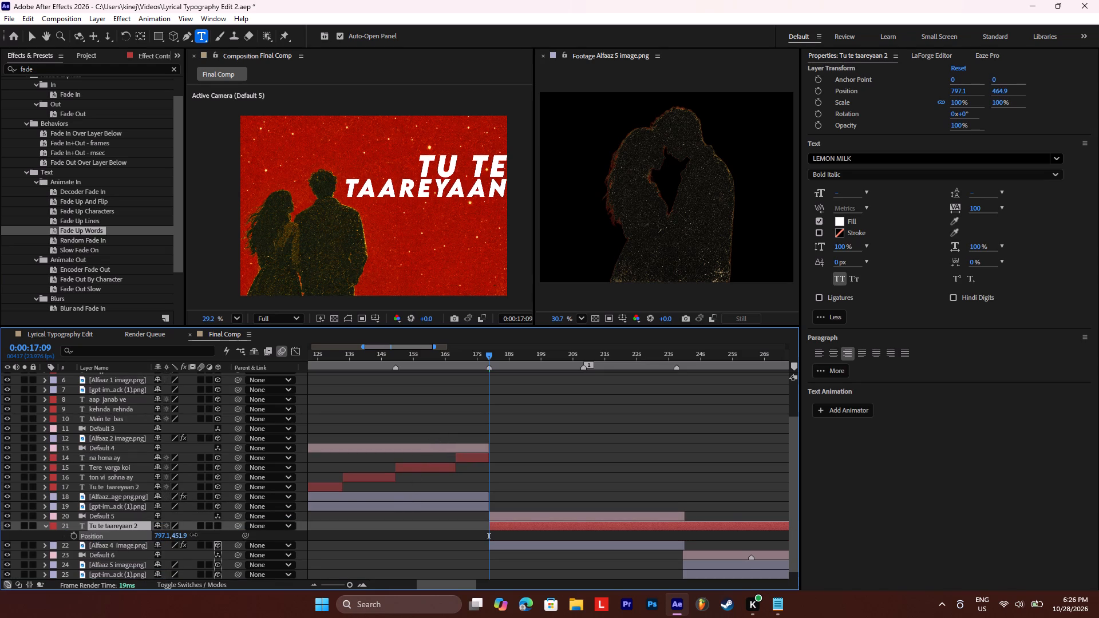
left_click_drag(193, 534, 193, 534)
left_click_drag(159, 535, 146, 537)
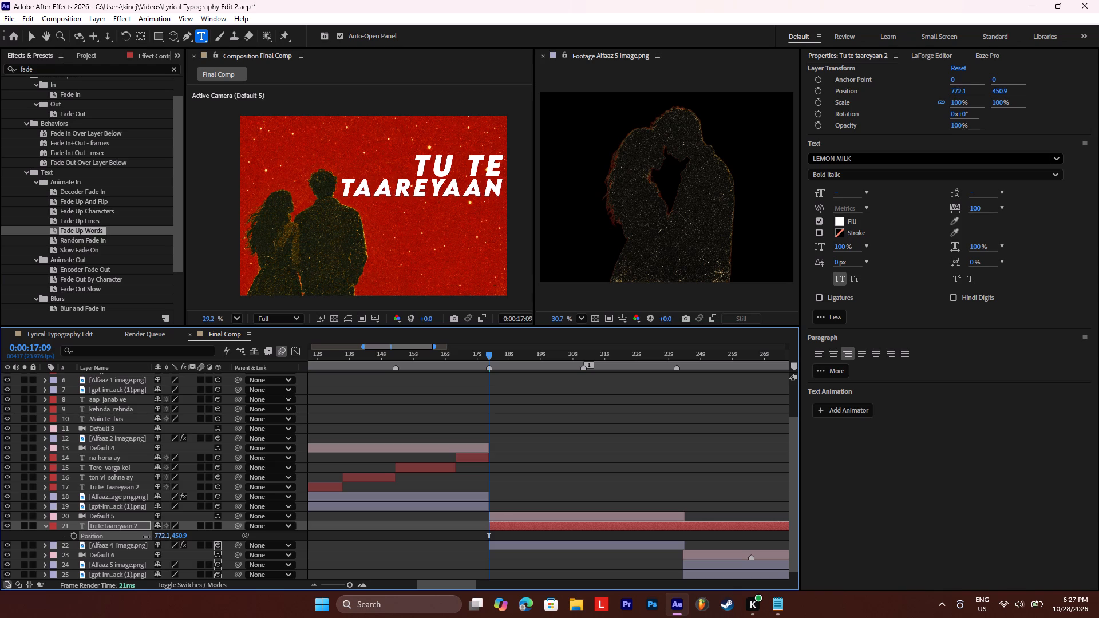
left_click_drag(146, 537, 147, 538)
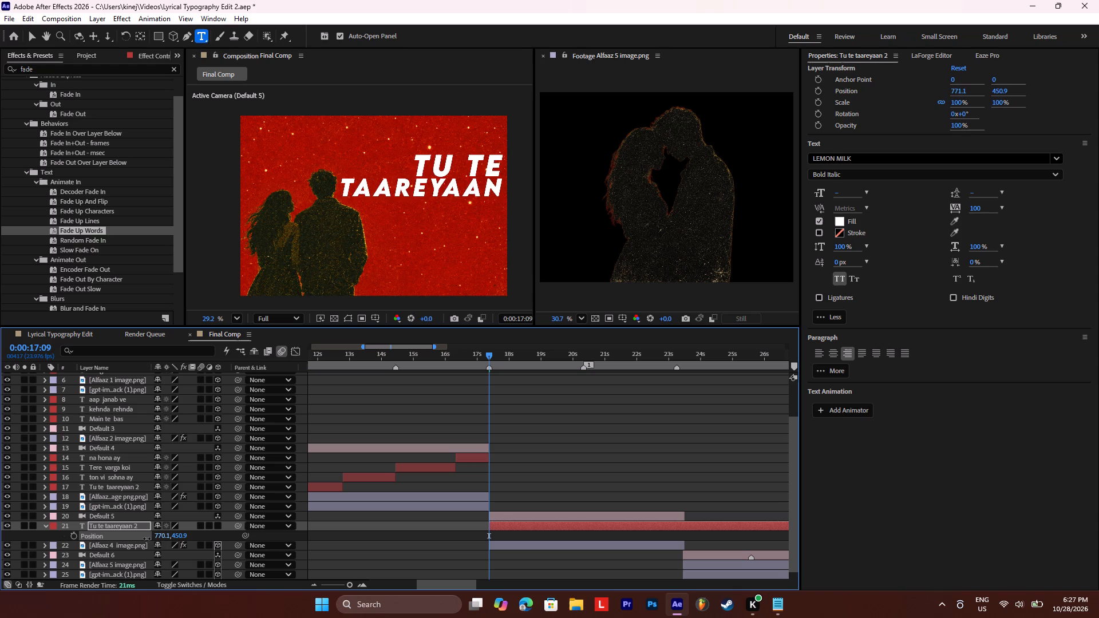
left_click_drag(147, 538, 143, 539)
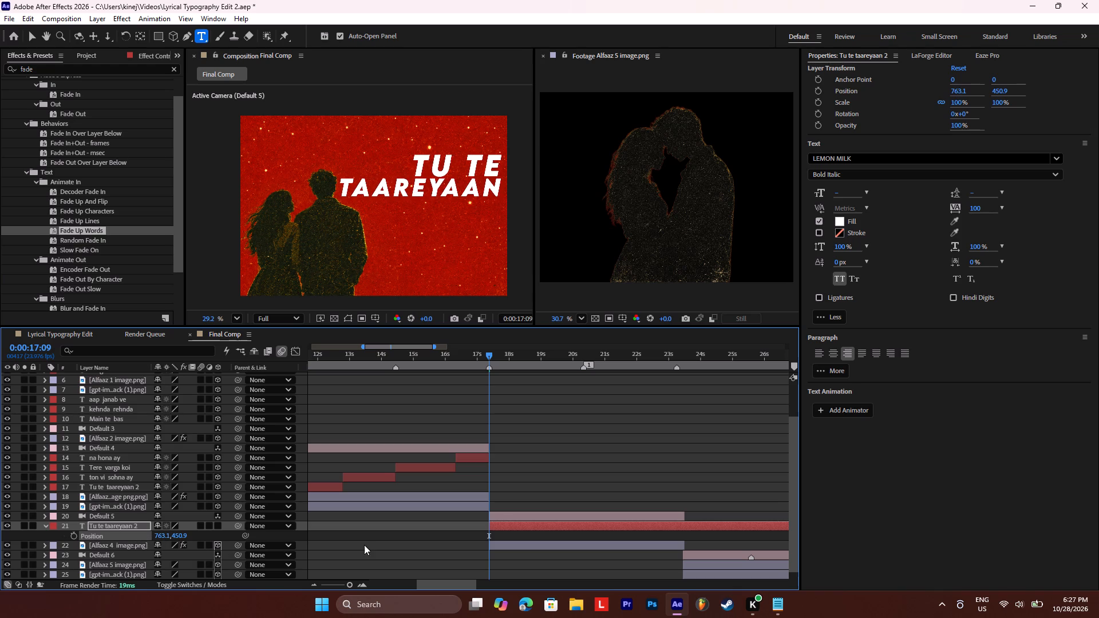
Apply the Fade Up Words preset to the Tu te taareyaan layer at 0:00:17:13 and reveal its keyframes.
key("space")
key("space")
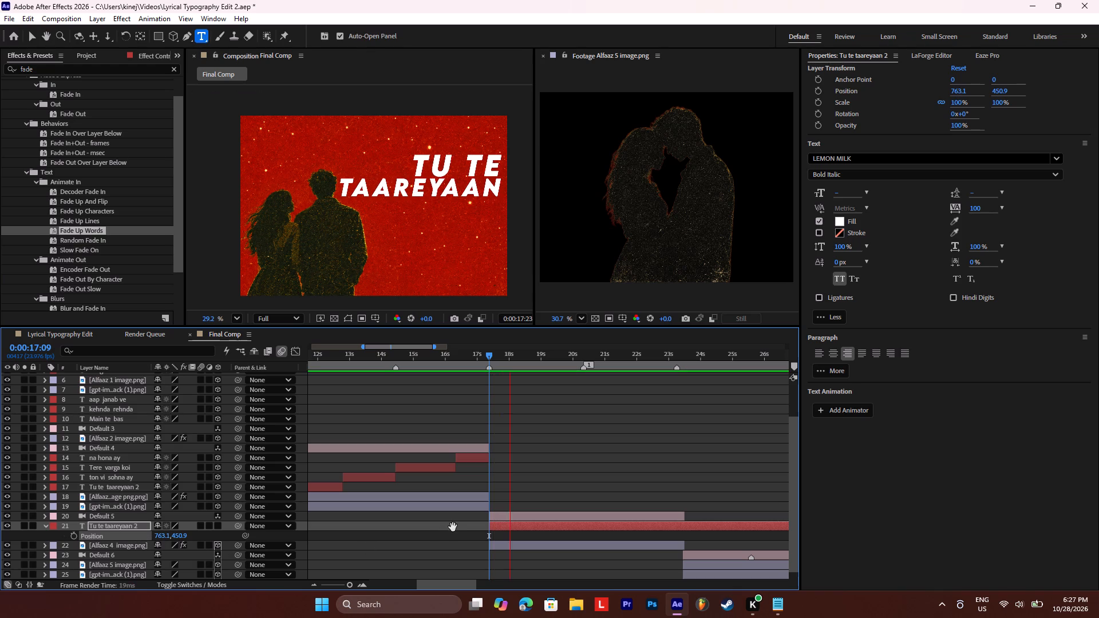
left_click(487, 356)
key("space")
key("space")
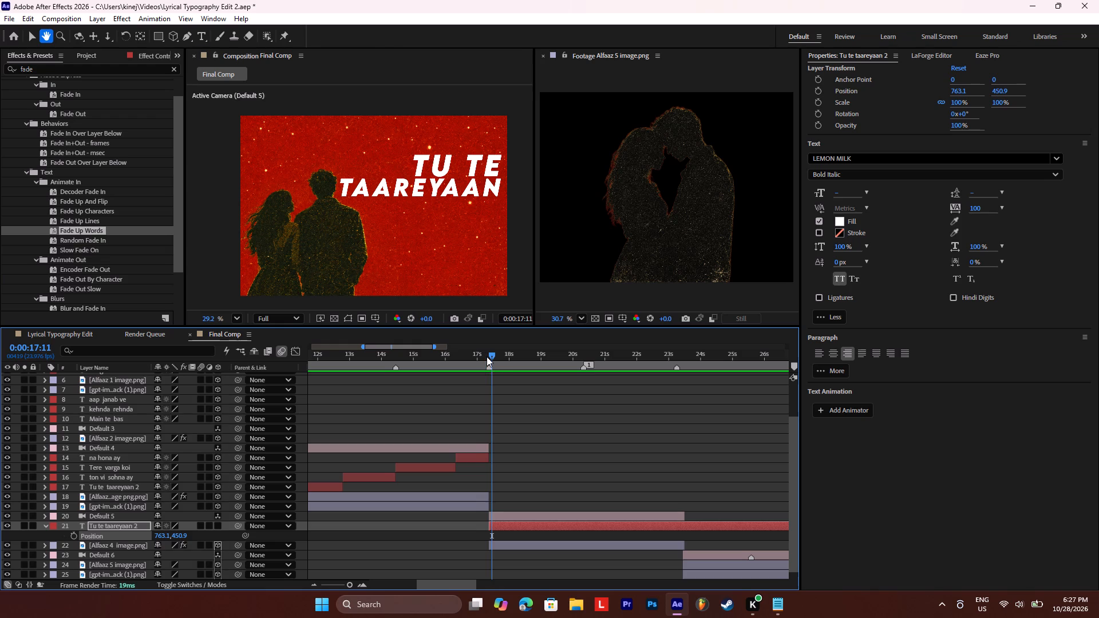
key("space")
key("space")
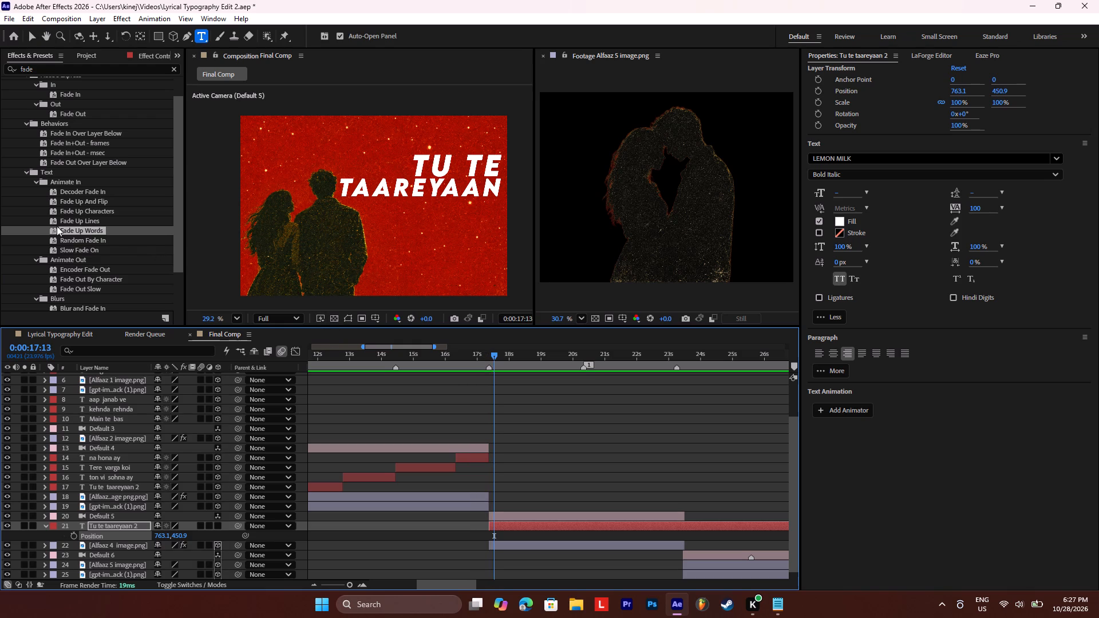
left_click_drag(65, 228, 509, 526)
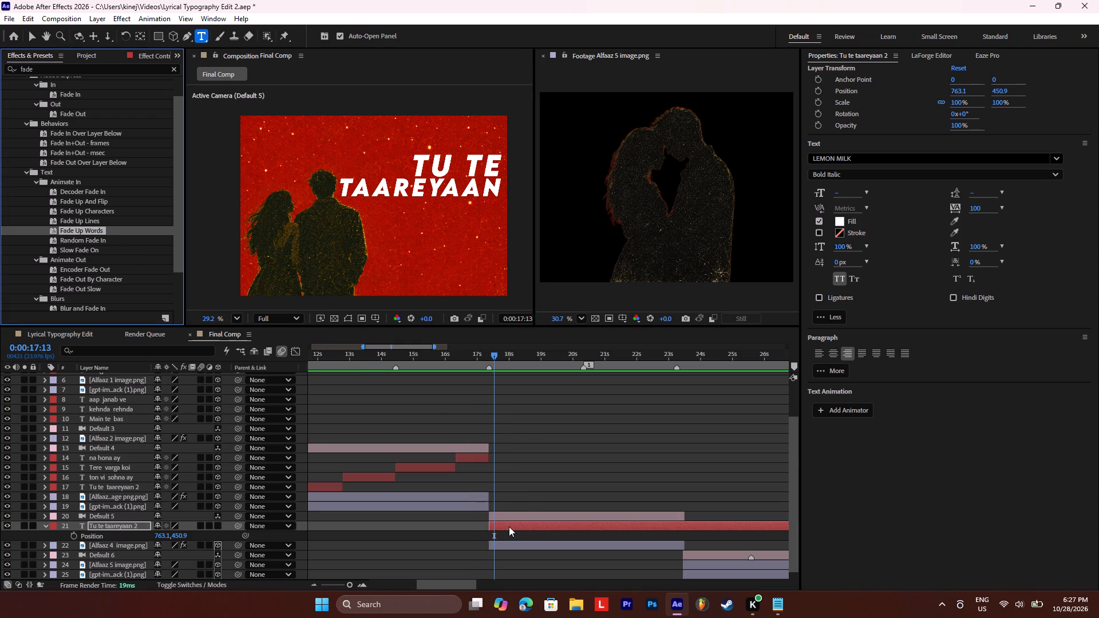
left_click(509, 526)
key("u")
Preview the word fade and move its ending Start keyframe to about 0:00:18:20.
key("space")
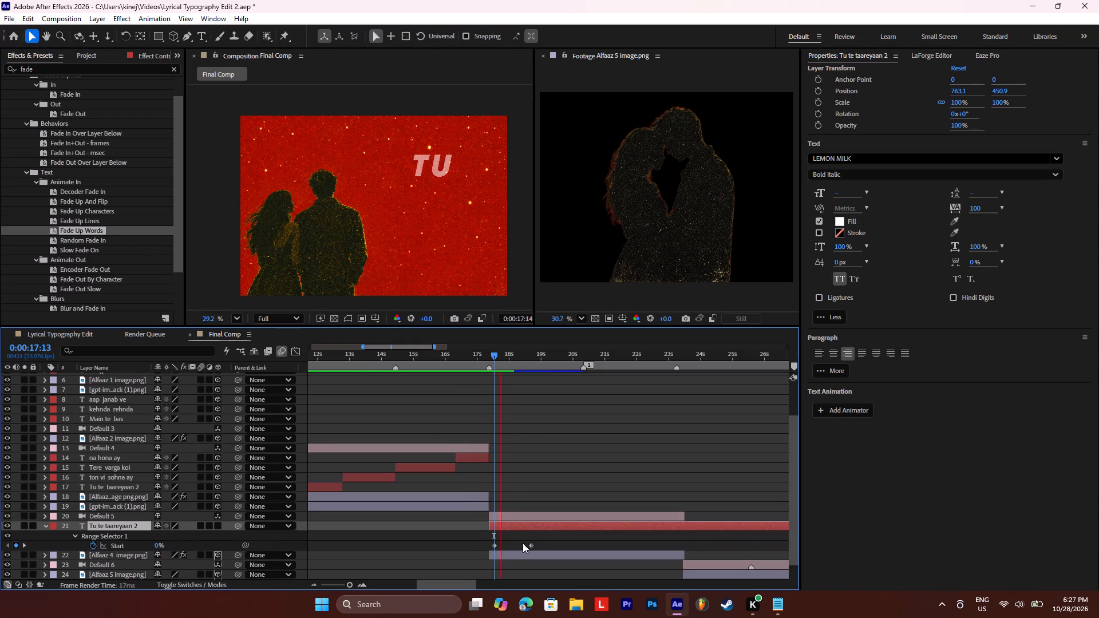
key("space")
key("space")
key("space")
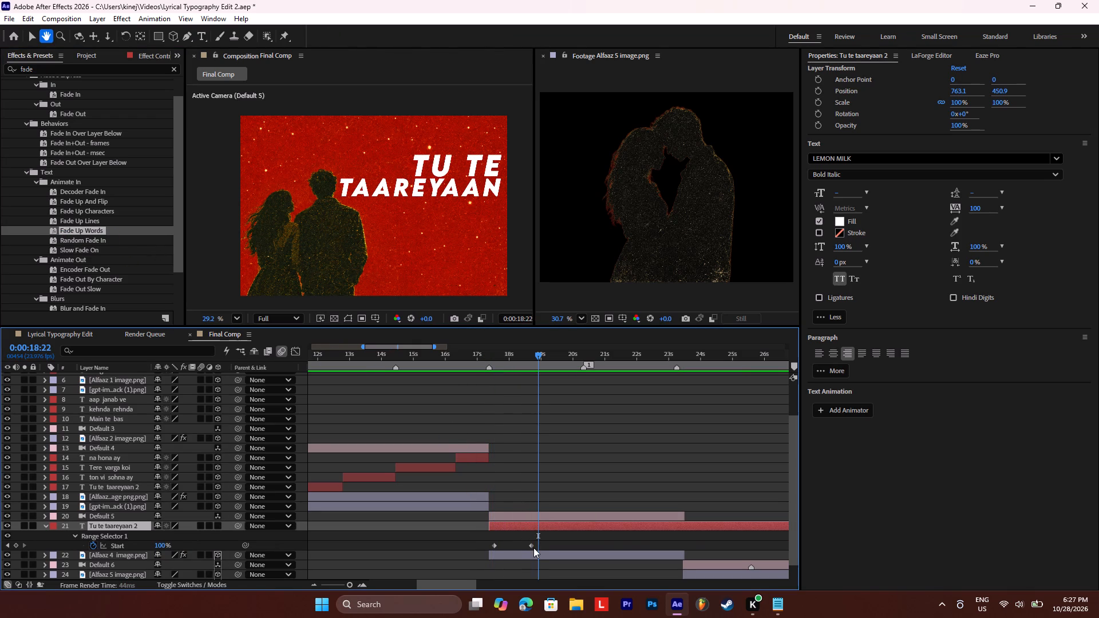
left_click(531, 546)
Replay the section around 0:00:18:18 repeatedly to find where the Tu te taareyaan lyric ends.
key("space")
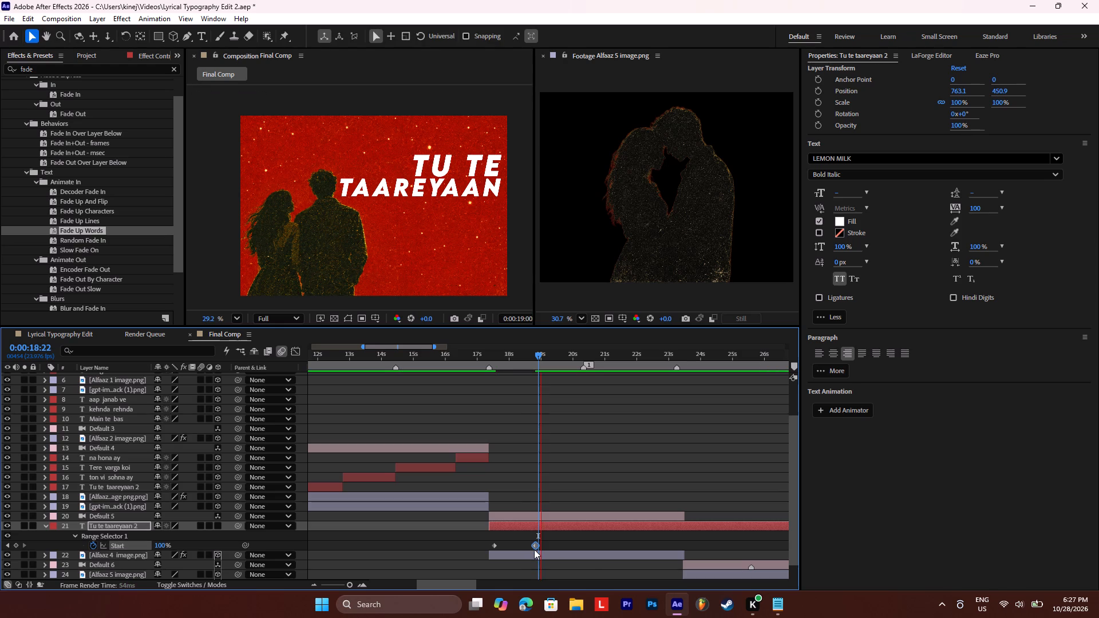
key("space")
left_click(533, 358)
key("space")
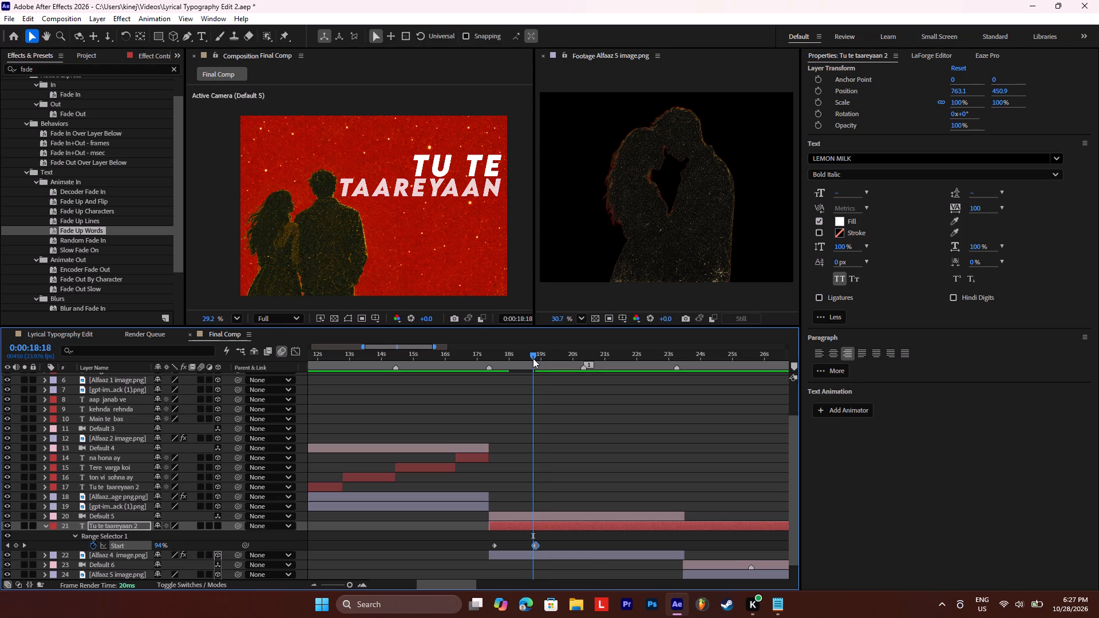
key("space")
key("space")
key("space")
left_click(533, 358)
key("space")
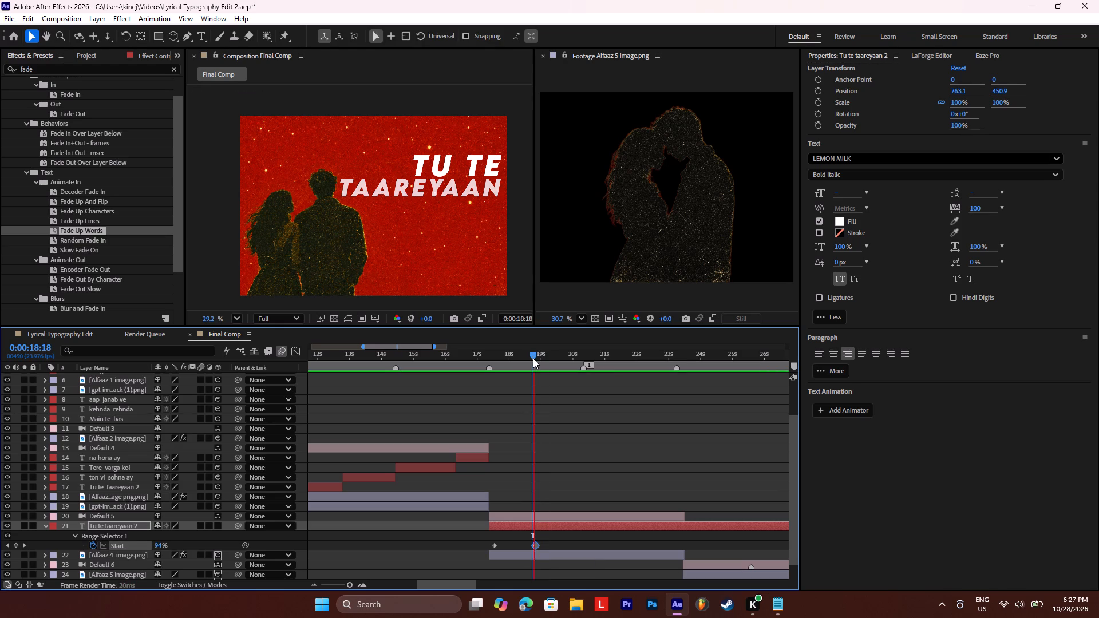
key("space")
key("space")
key("space")
left_click(533, 358)
key("space")
key("space")
key("space")
key("space")
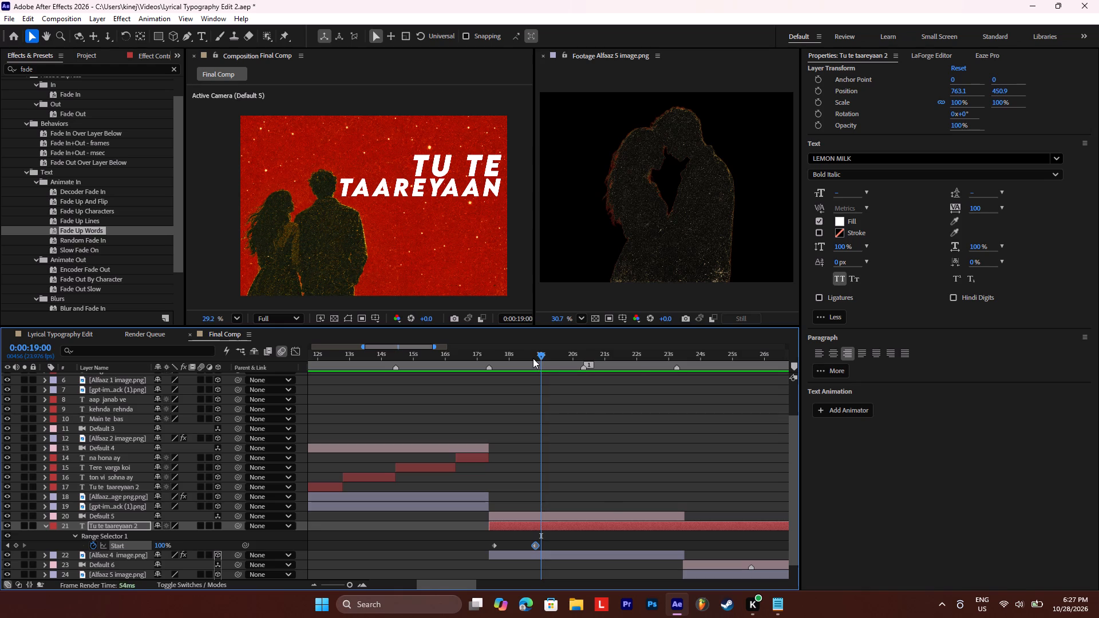
left_click(533, 358)
key("space")
key("space")
left_click(533, 358)
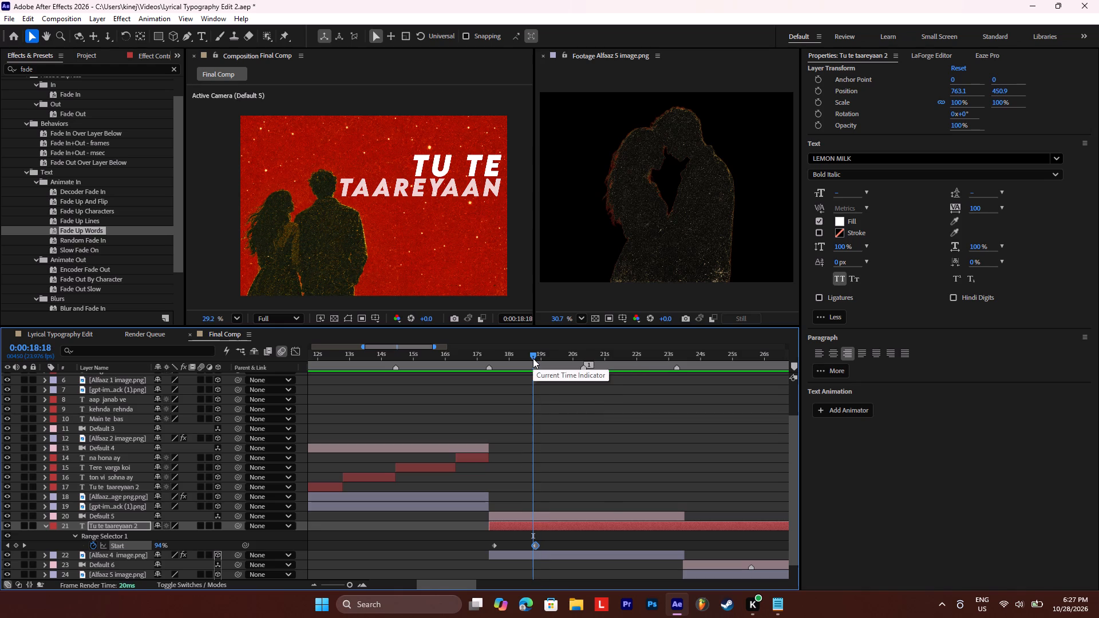
key("space")
key("space")
key("space")
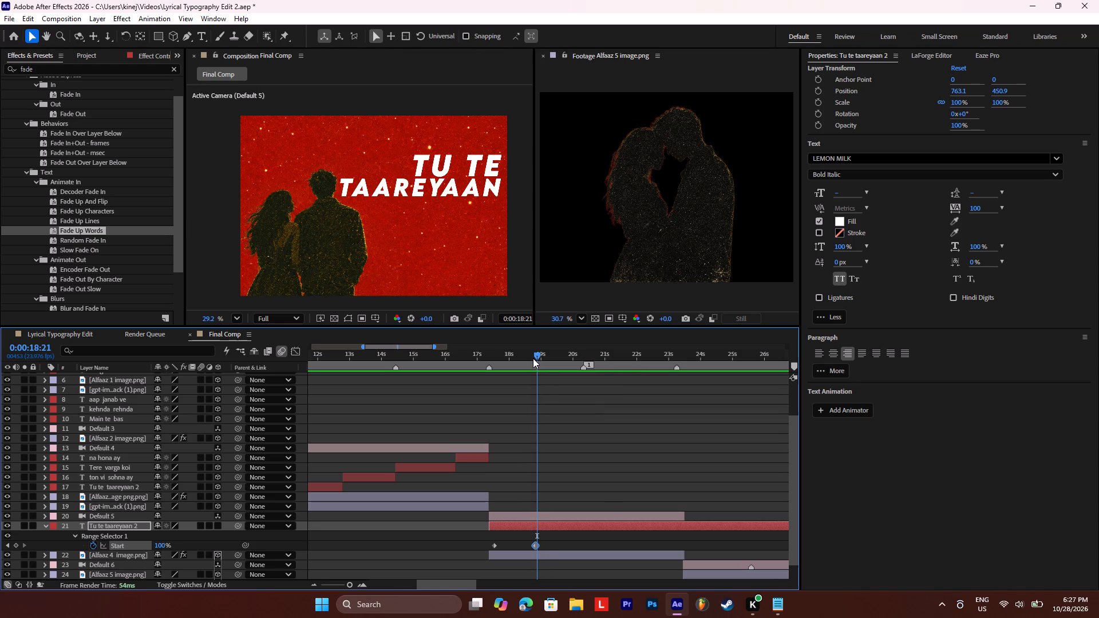
key("space")
left_click(536, 352)
key("space")
key("space")
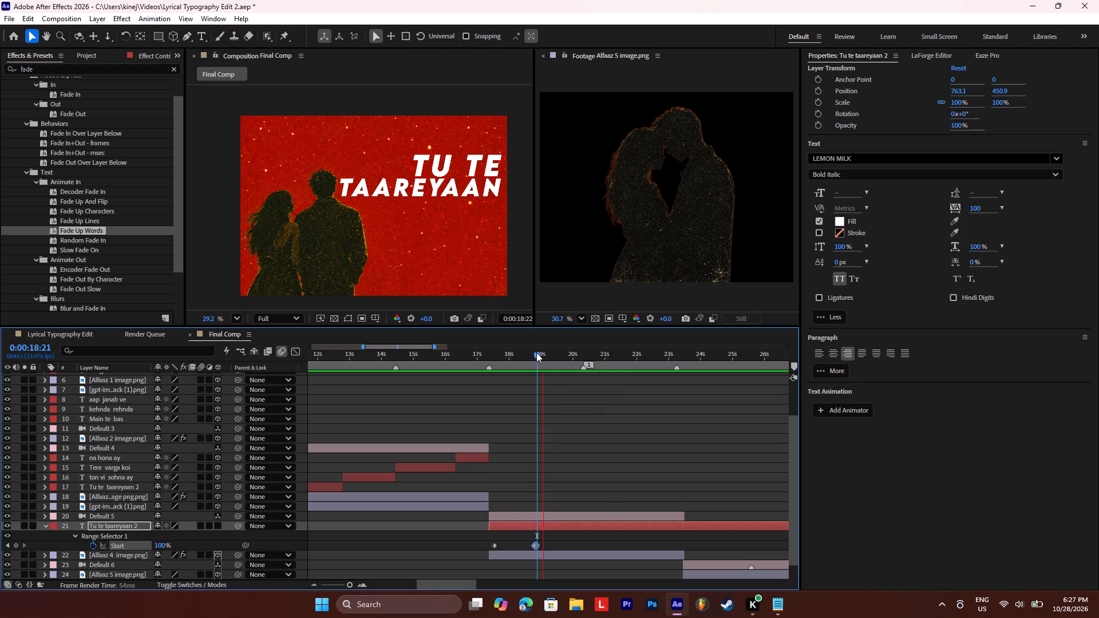
Split the Tu te taareyaan text layer at 0:00:19:00.
left_click(536, 352)
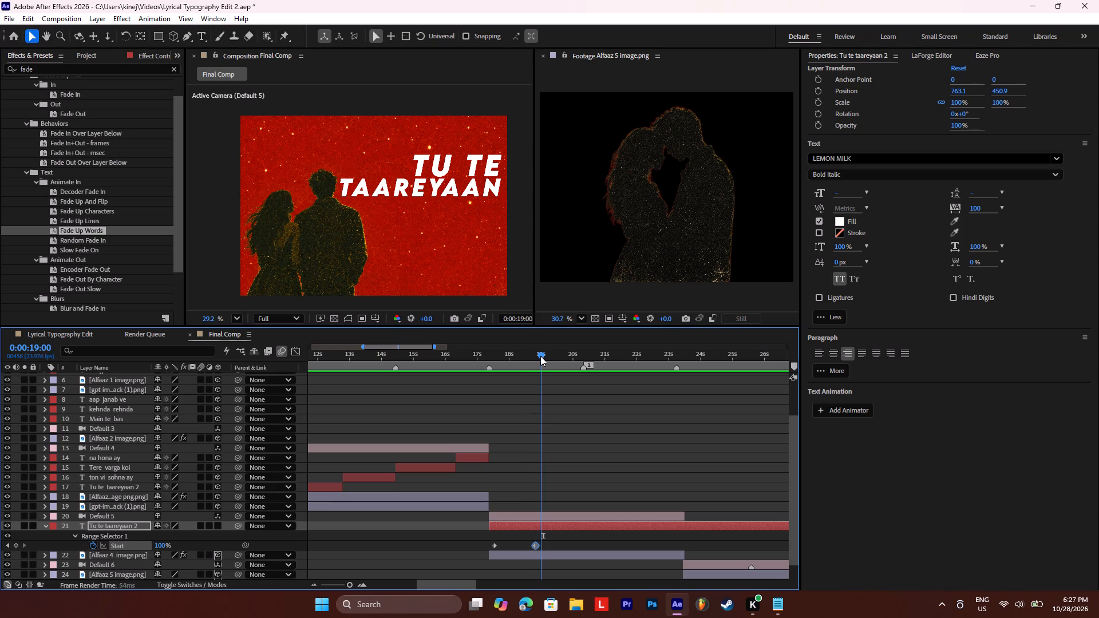
key("ctrl+shift+d")
Play through the lyric following 0:00:19:00 to find its end and split the remaining Tu te taareyaan layer at 0:00:20:06.
key("space")
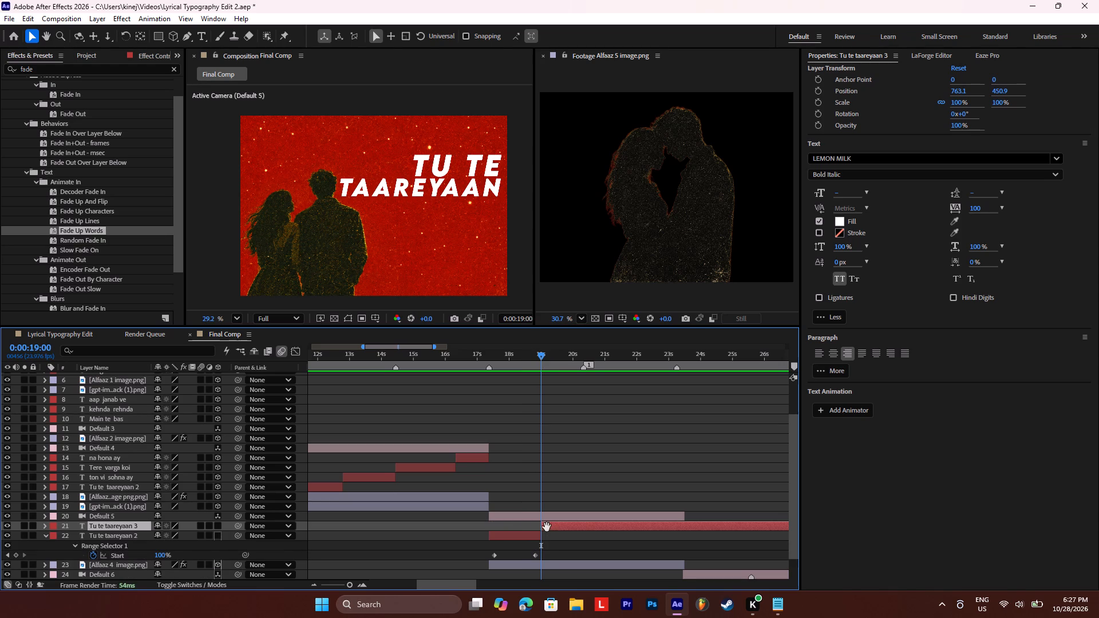
key("space")
key("space")
key("space")
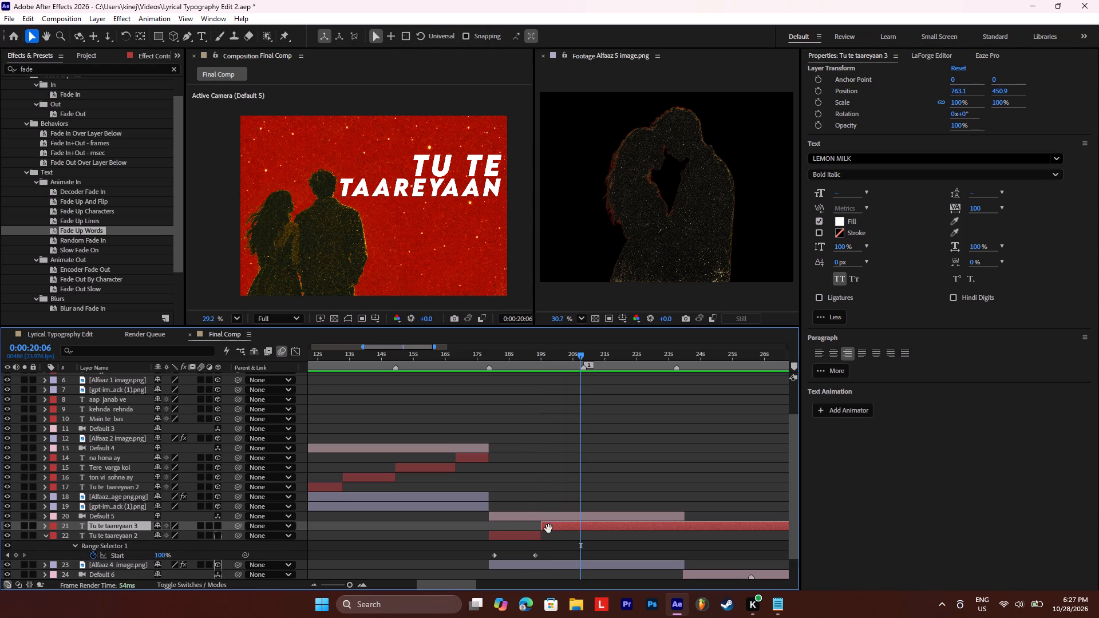
key("space")
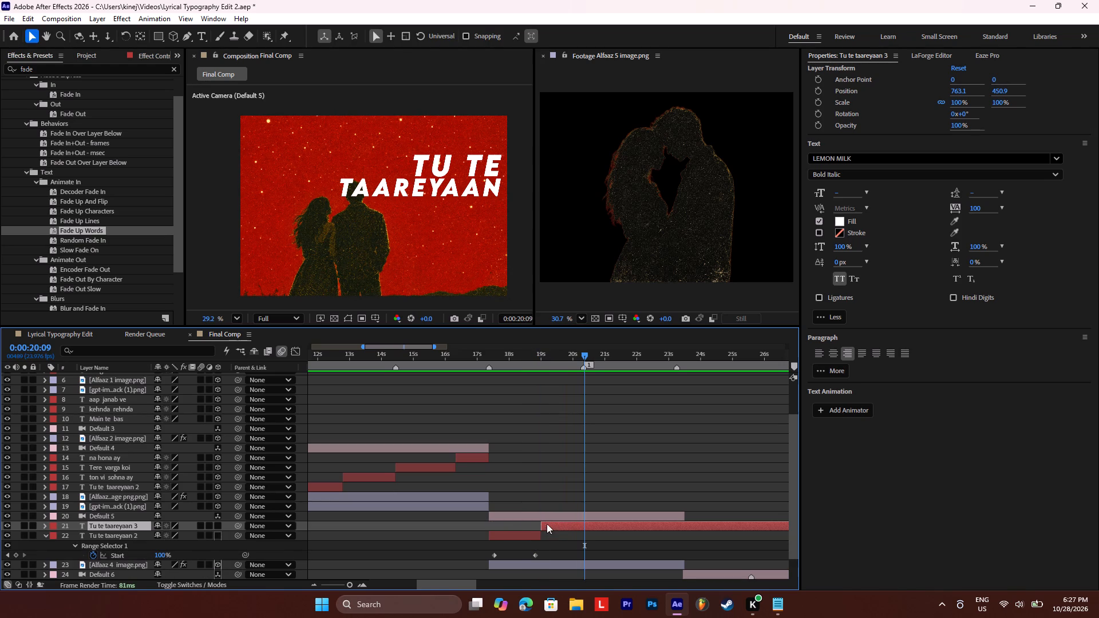
left_click(570, 356)
key("space")
key("space")
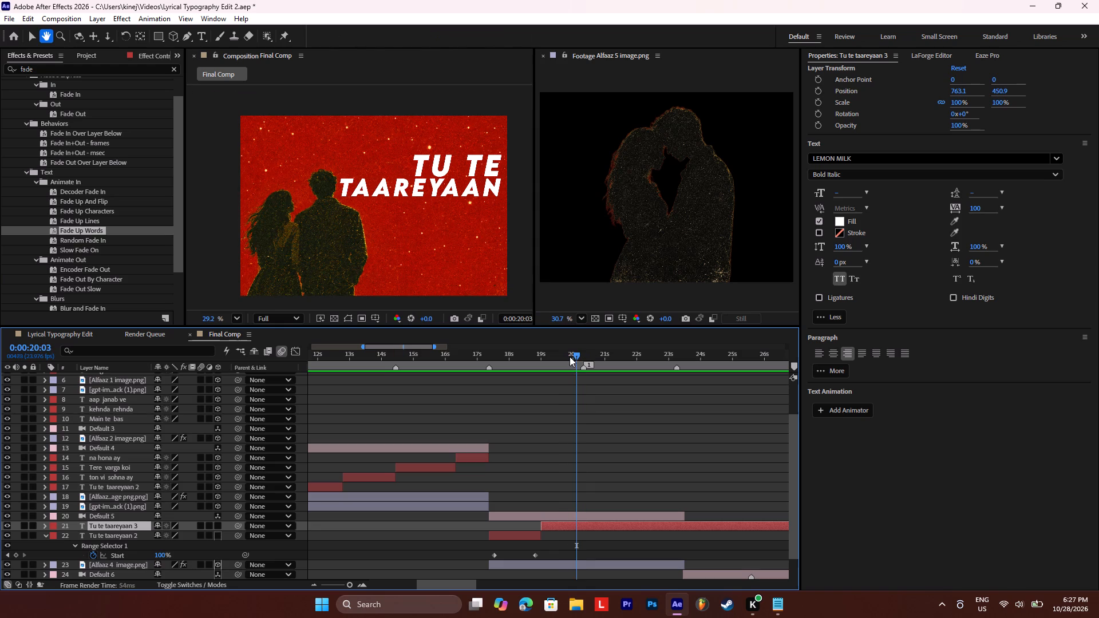
key("space")
key("space")
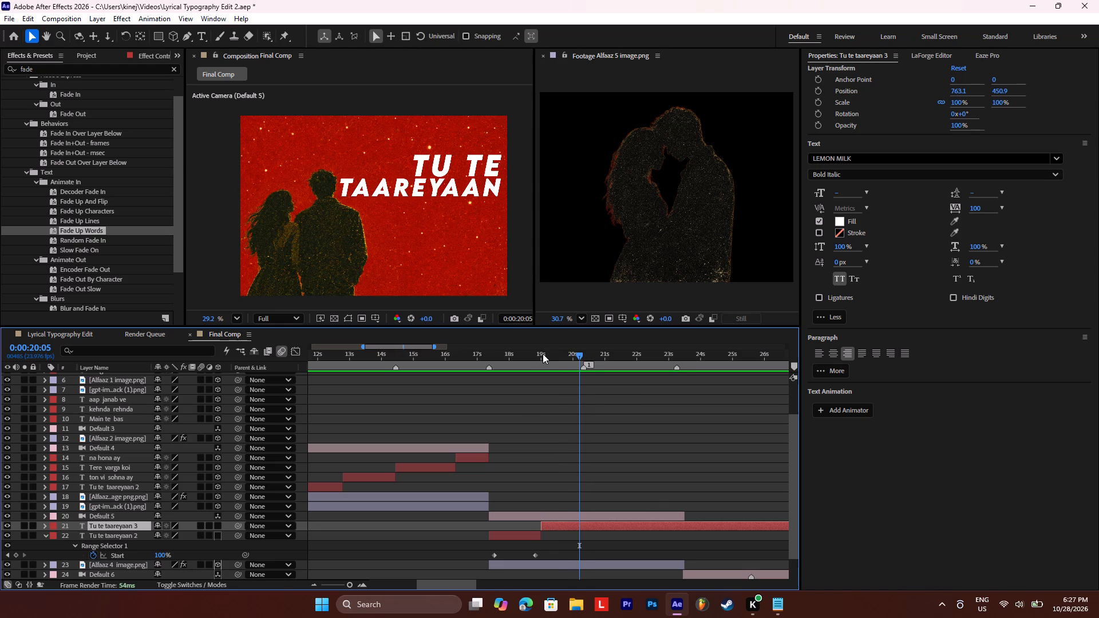
left_click(581, 358)
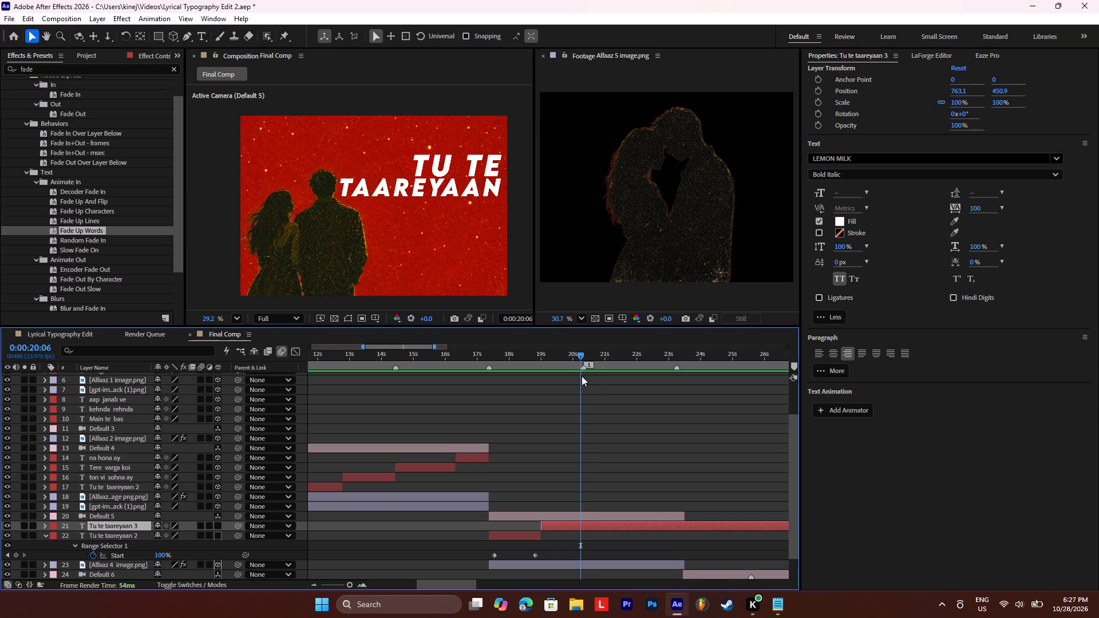
key("ctrl+shift+d")
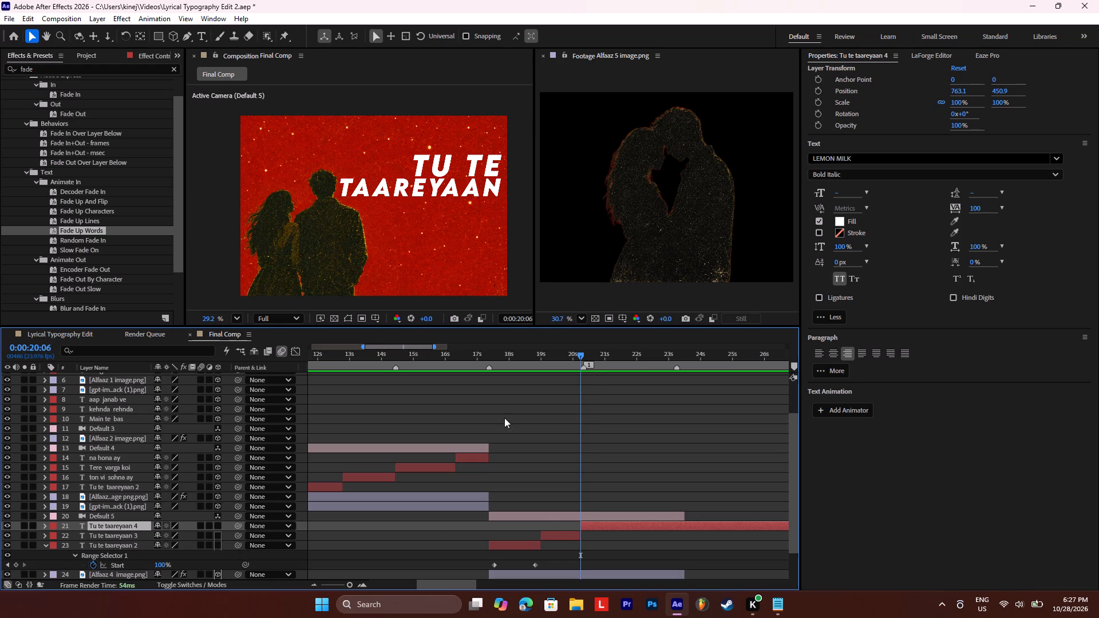
Select the text segment starting at 0:00:19:00 and copy "ton vi sohna ay" from the fifth lyric line in Notepad.
left_click_drag(554, 358, 540, 363)
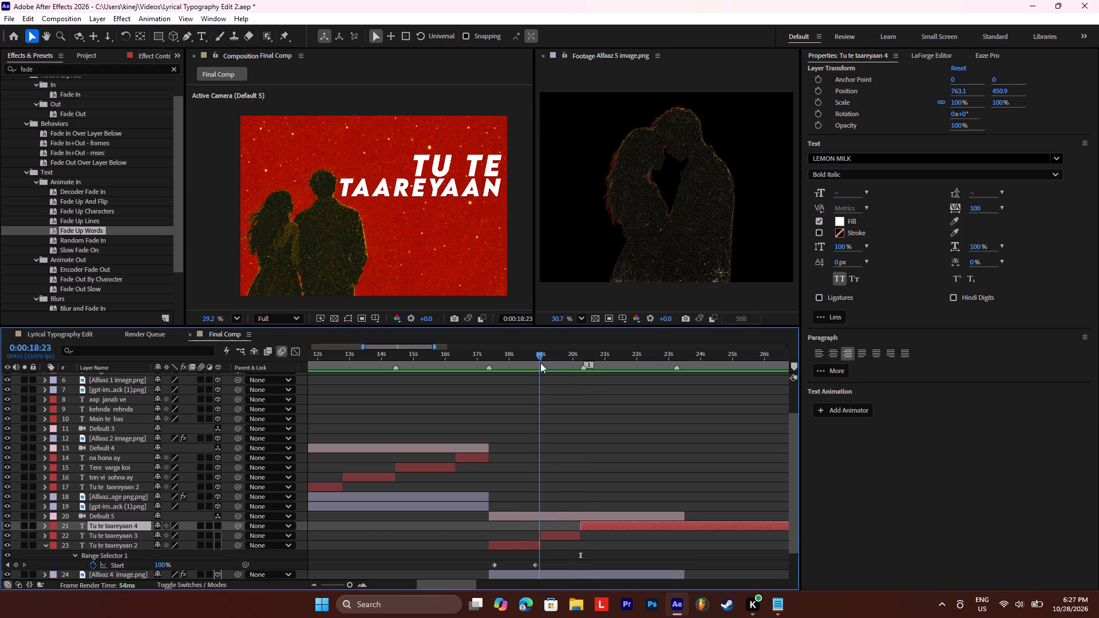
left_click_drag(540, 363, 541, 364)
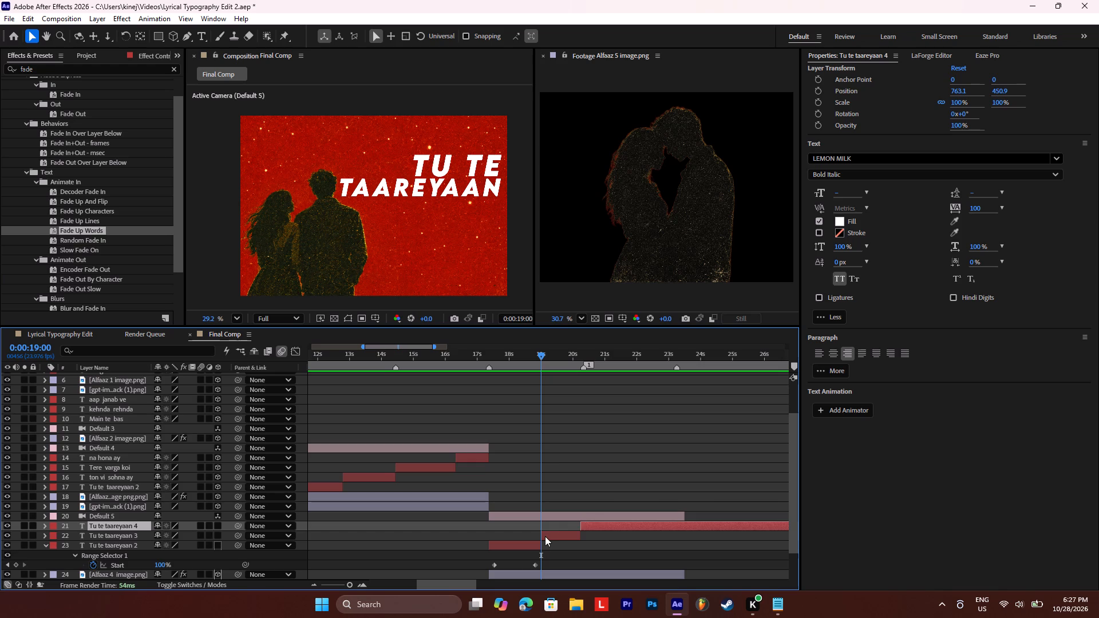
left_click(545, 536)
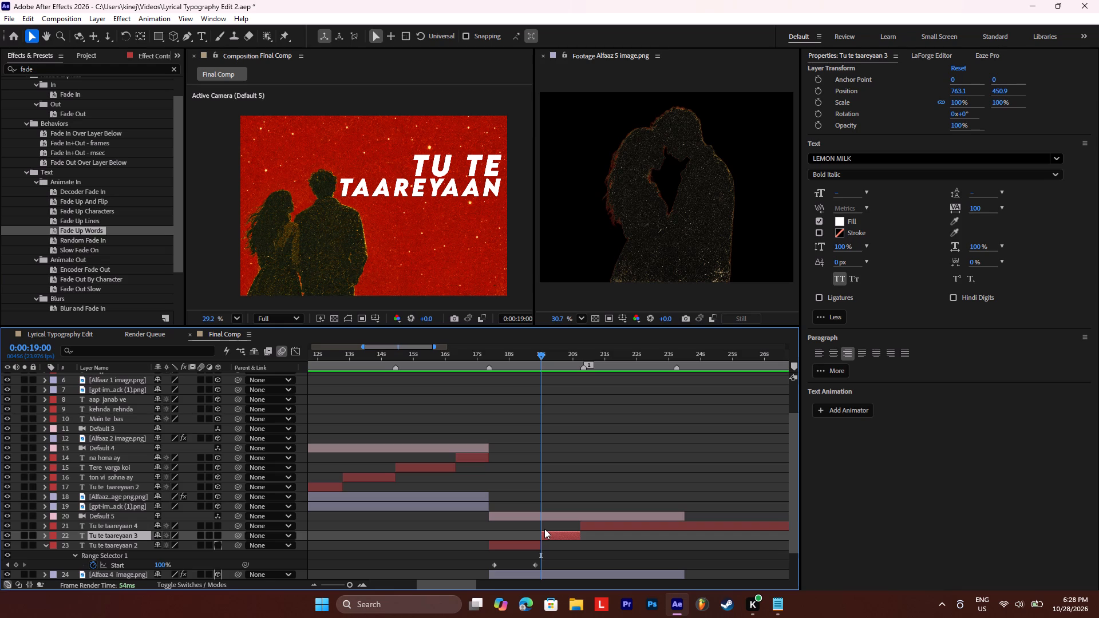
left_click(789, 605)
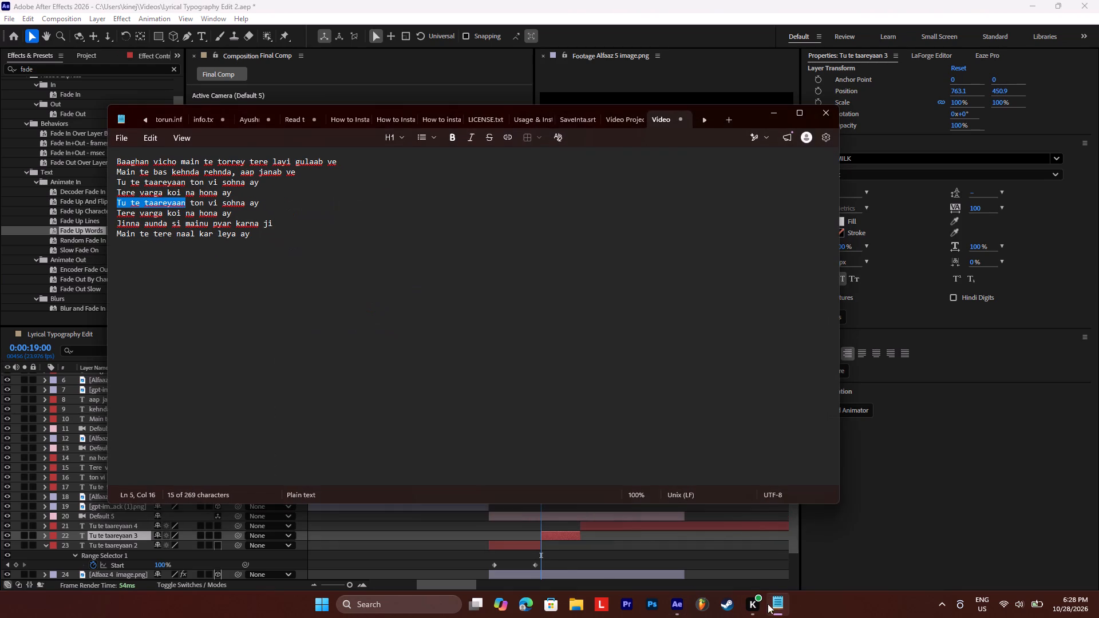
left_click_drag(190, 202, 257, 204)
left_click(257, 204, "ctrl")
left_click_drag(259, 204, 231, 204)
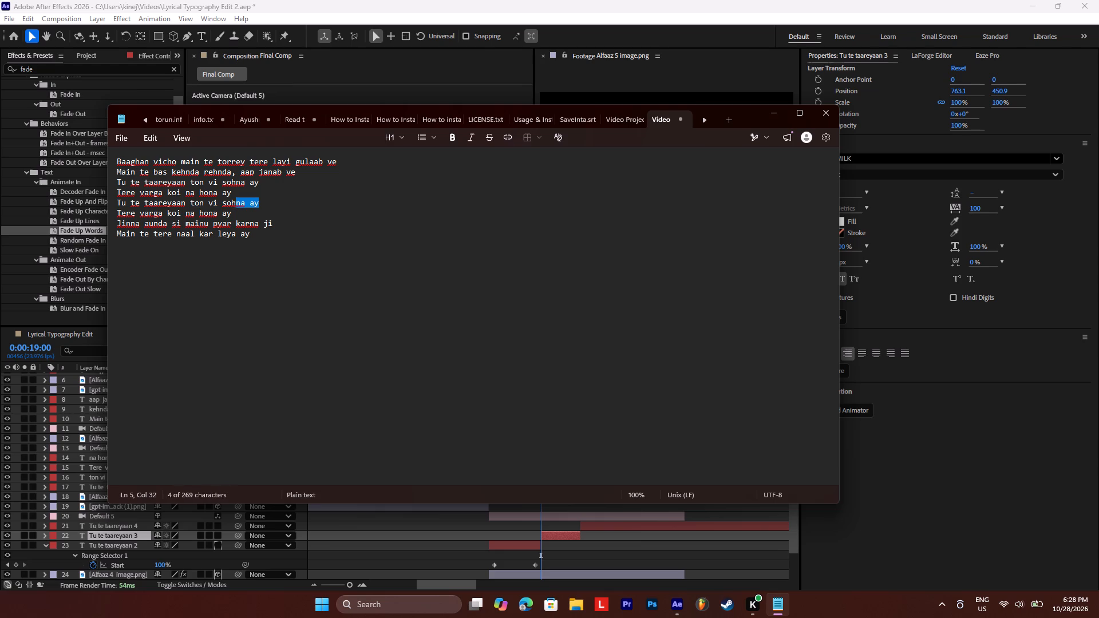
left_click_drag(231, 204, 192, 204)
key("ctrl+c")
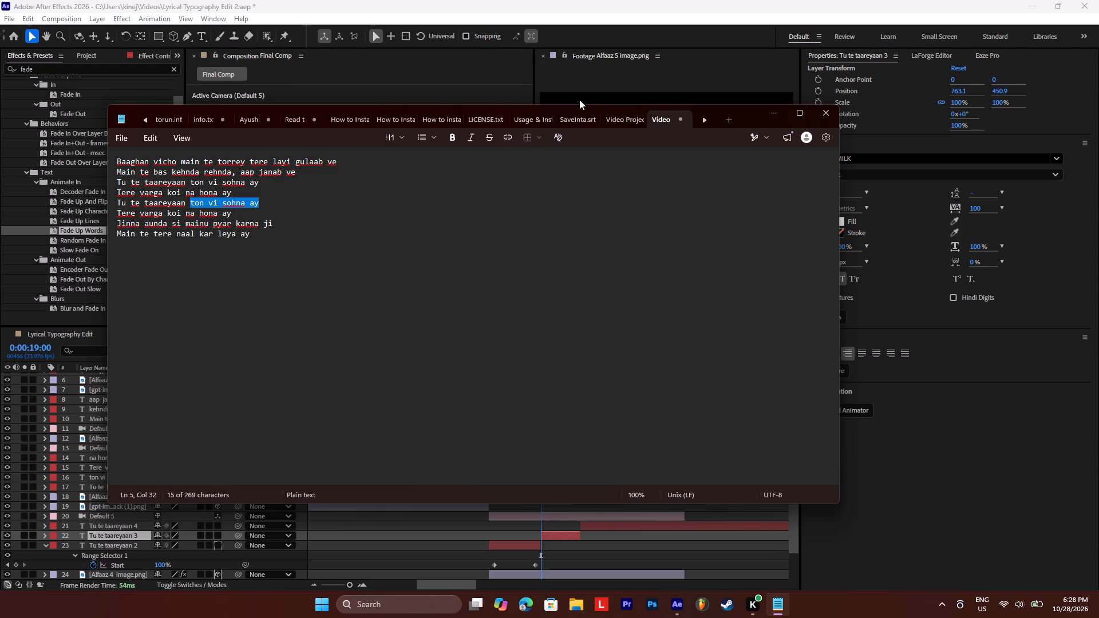
Back in After Effects, replace the selected segment's text with the copied lyric and break it into two lines before "sohna".
left_click(776, 109)
double_click(555, 534)
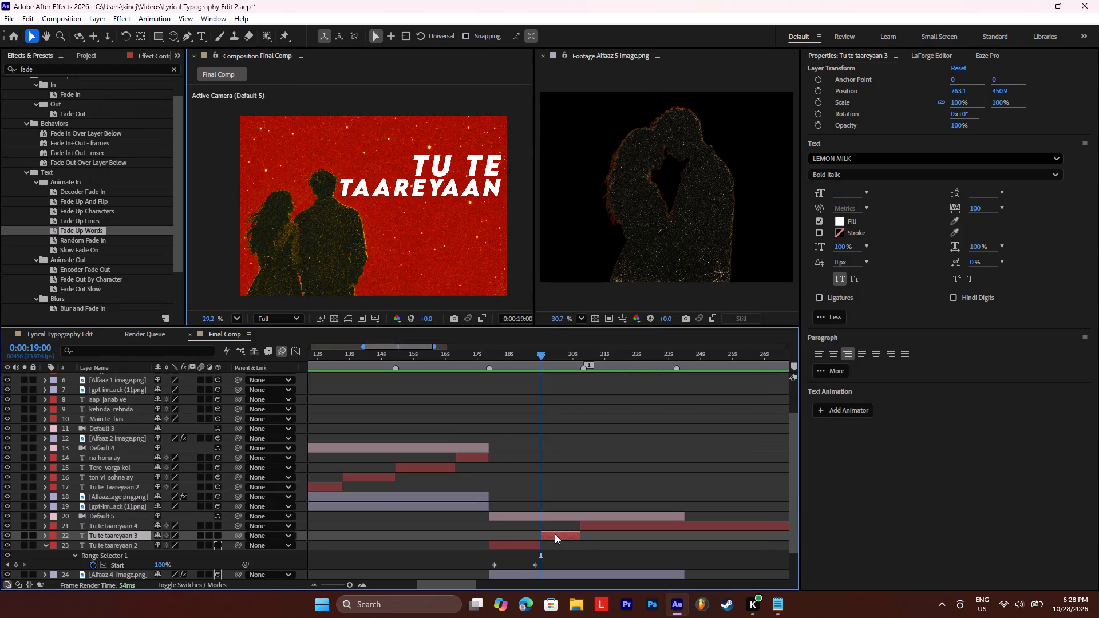
key("ctrl+v")
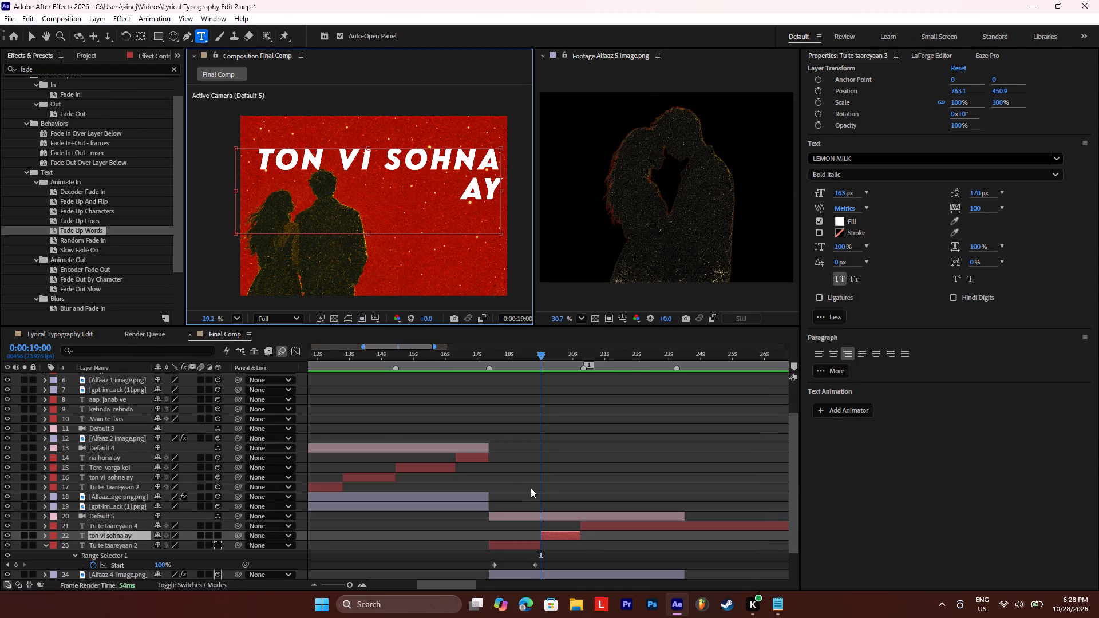
left_click(385, 157)
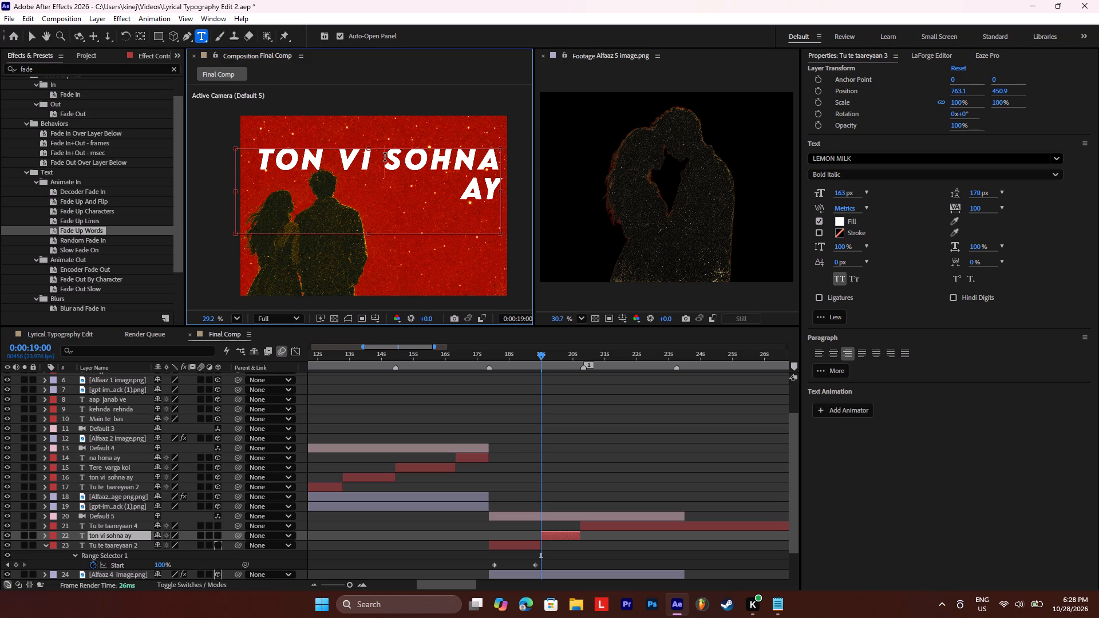
key("Return")
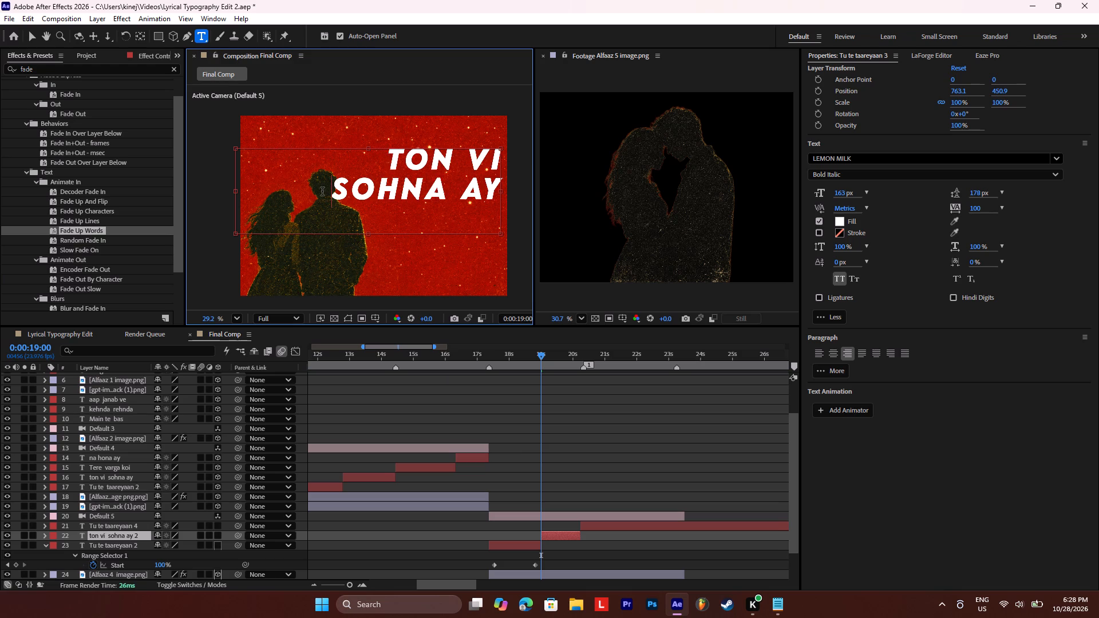
Set the SOHNA AY line's font size to 142 px and its leading to 121 px.
left_click_drag(331, 188, 521, 188)
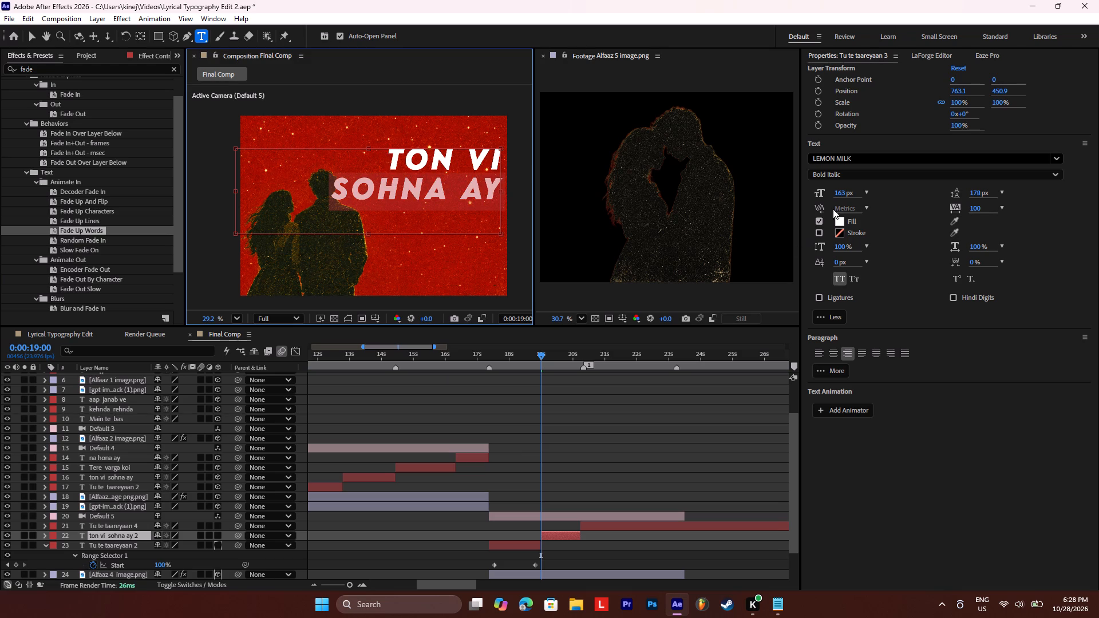
left_click_drag(841, 193, 833, 199)
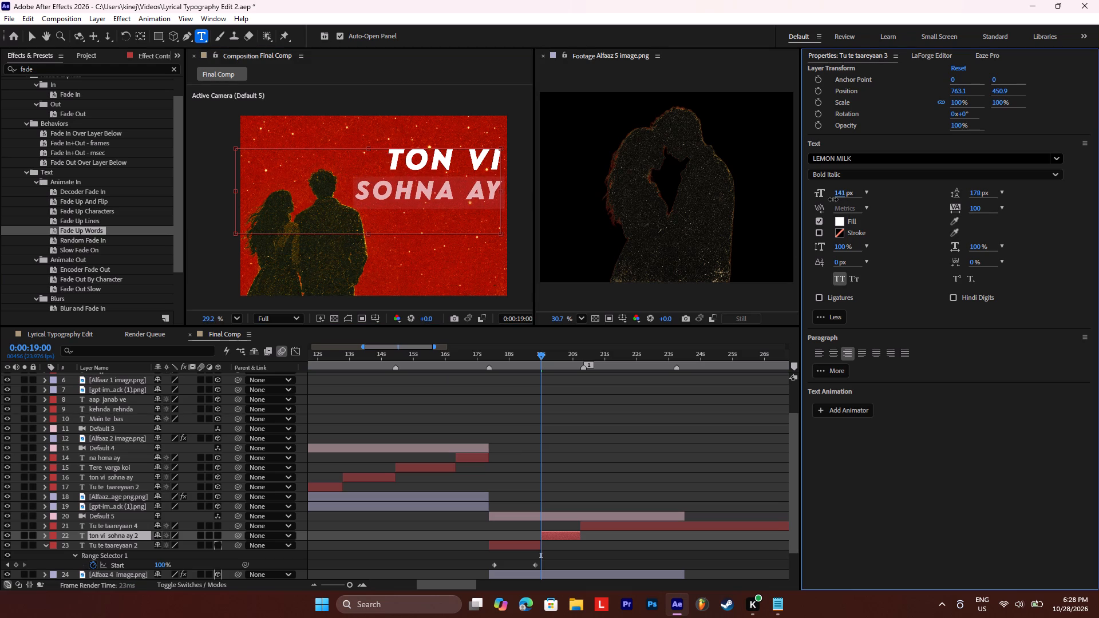
left_click_drag(833, 199, 833, 199)
left_click_drag(978, 192, 952, 195)
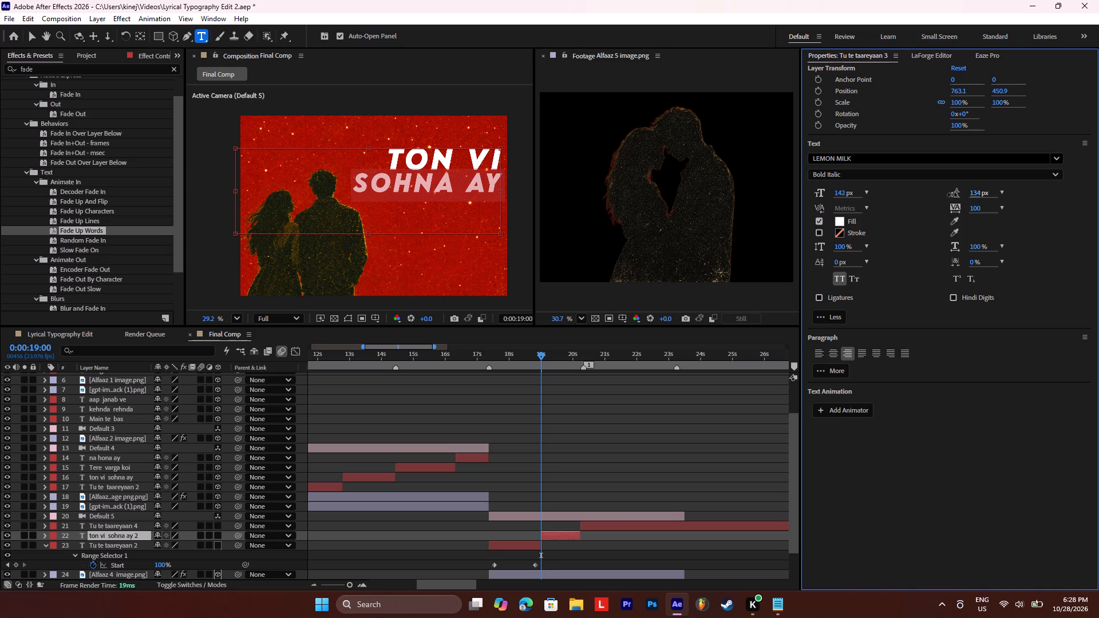
left_click_drag(952, 195, 946, 195)
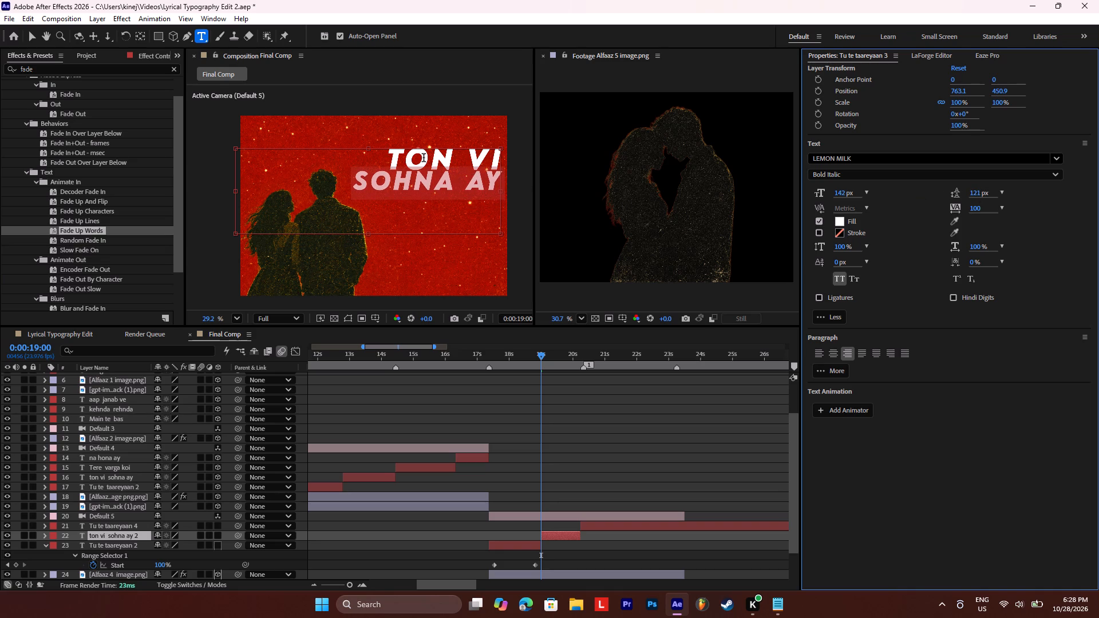
Reduce the TON VI line's font size to 151 px and finish editing the text.
left_click_drag(392, 154, 517, 154)
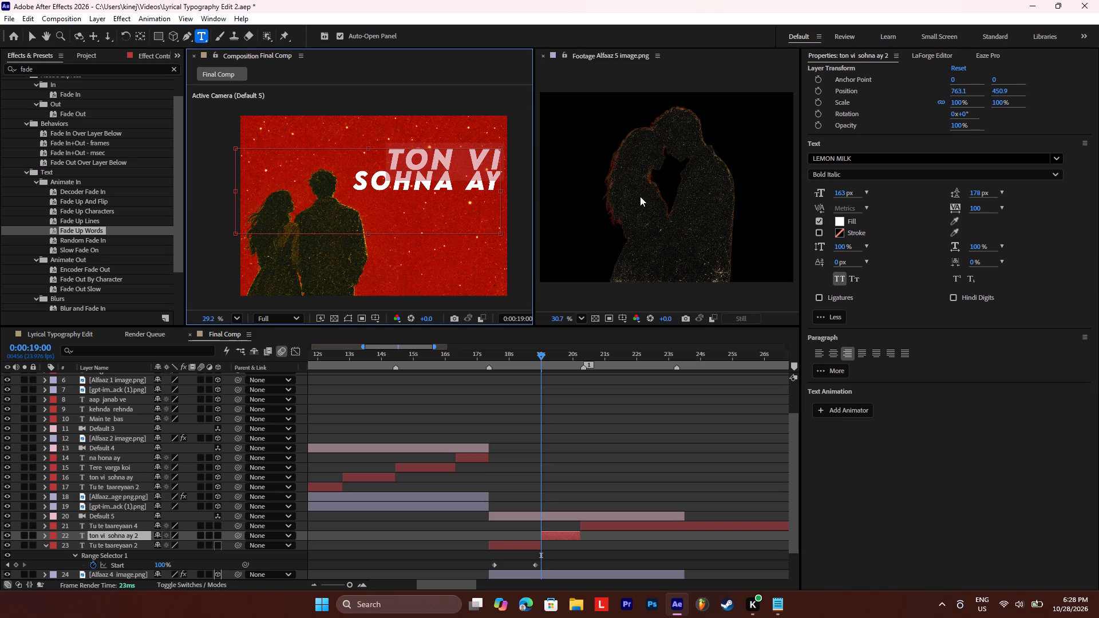
left_click_drag(840, 192, 832, 195)
scroll(478, 273, "up", 1)
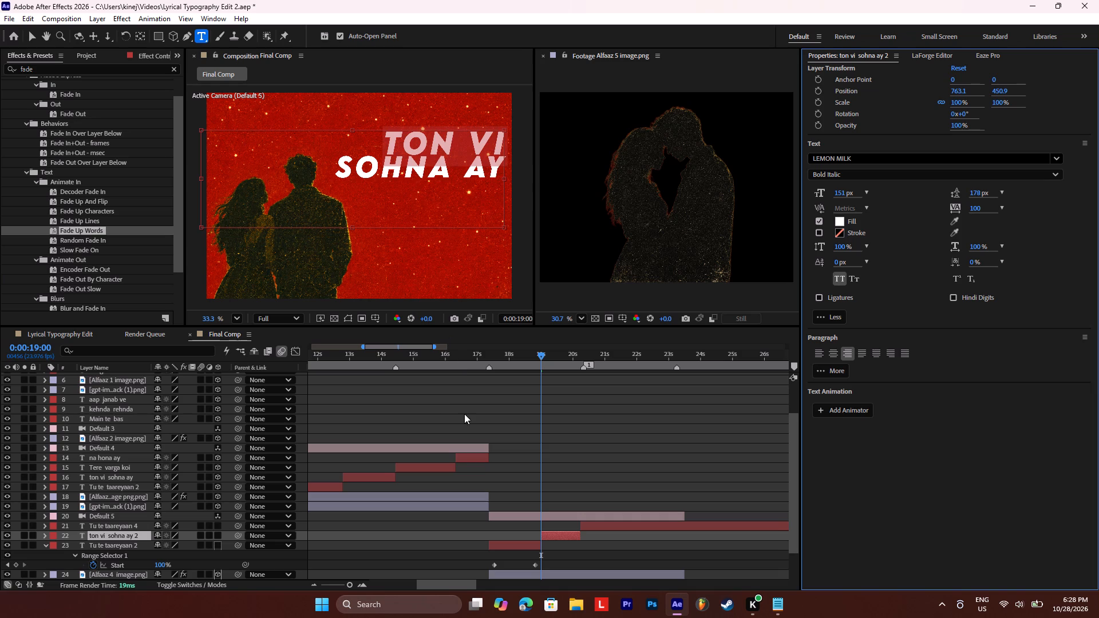
left_click(552, 537)
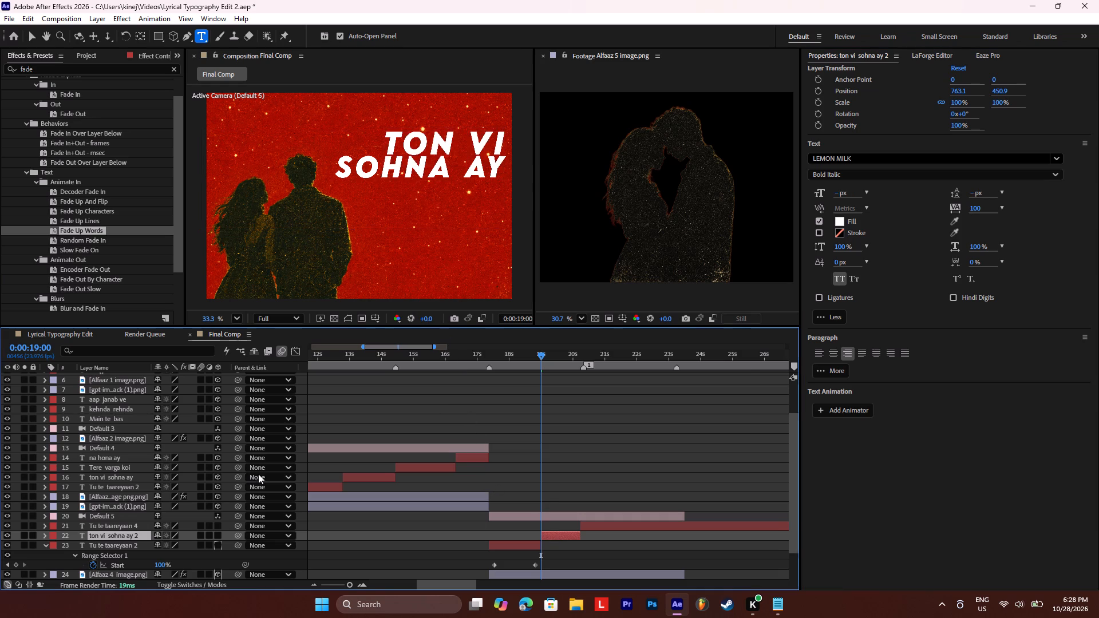
Reveal the ton vi sohna ay layer's Position and lower the text by setting Y to 513.9.
left_click(135, 536)
key("p")
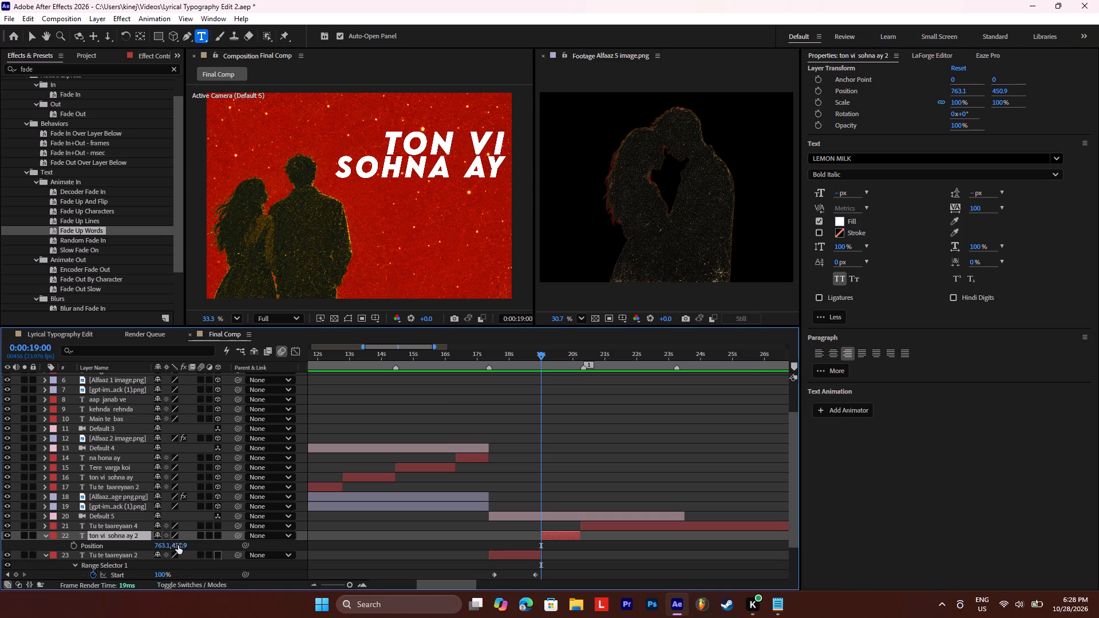
left_click_drag(179, 546, 215, 546)
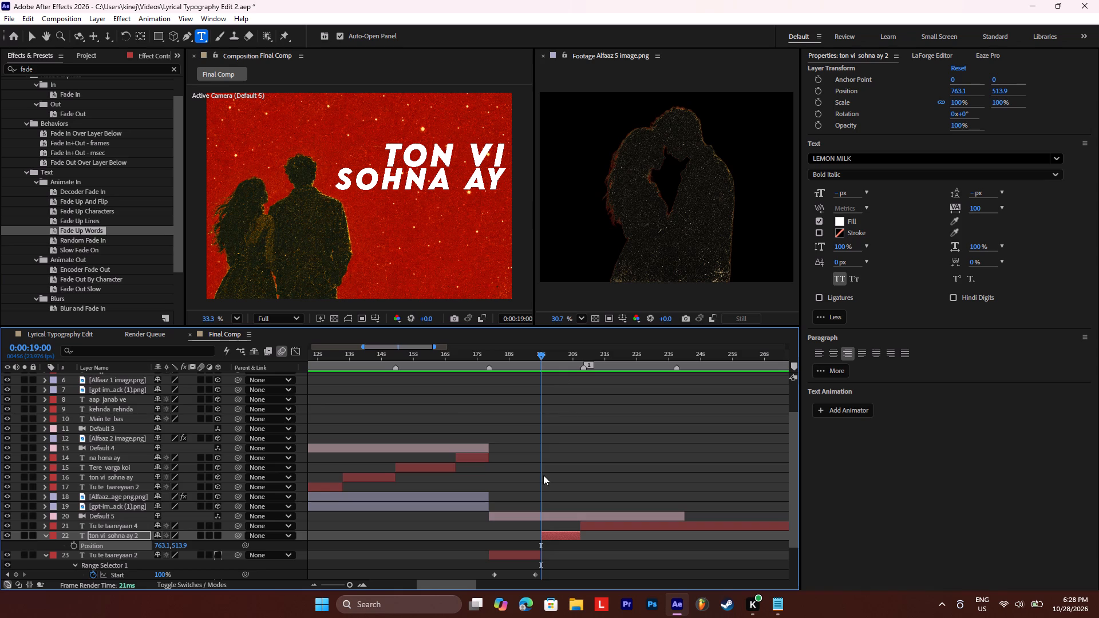
Apply the Fade Up Words preset to the ton vi sohna ay layer at 0:00:19:00 and reveal its keyframes.
left_click_drag(95, 231, 569, 533)
left_click(569, 533)
key("u")
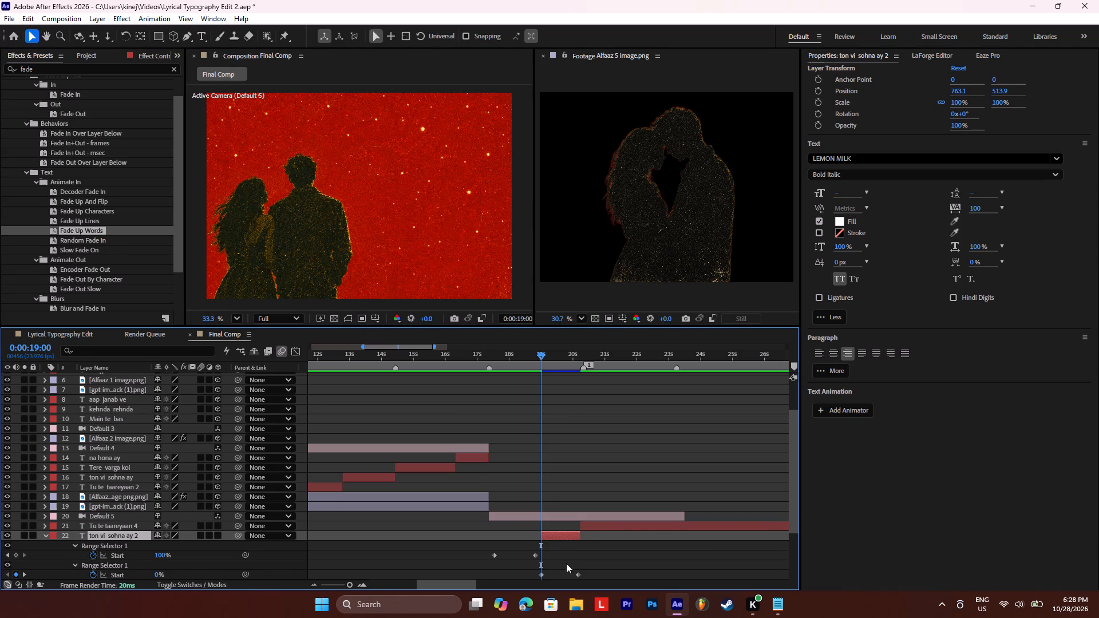
Delete both inherited Start keyframes before 0:00:19:00 from the first Range Selector of the ton vi sohna ay layer.
left_click_drag(533, 553, 512, 558)
key("ctrl+z")
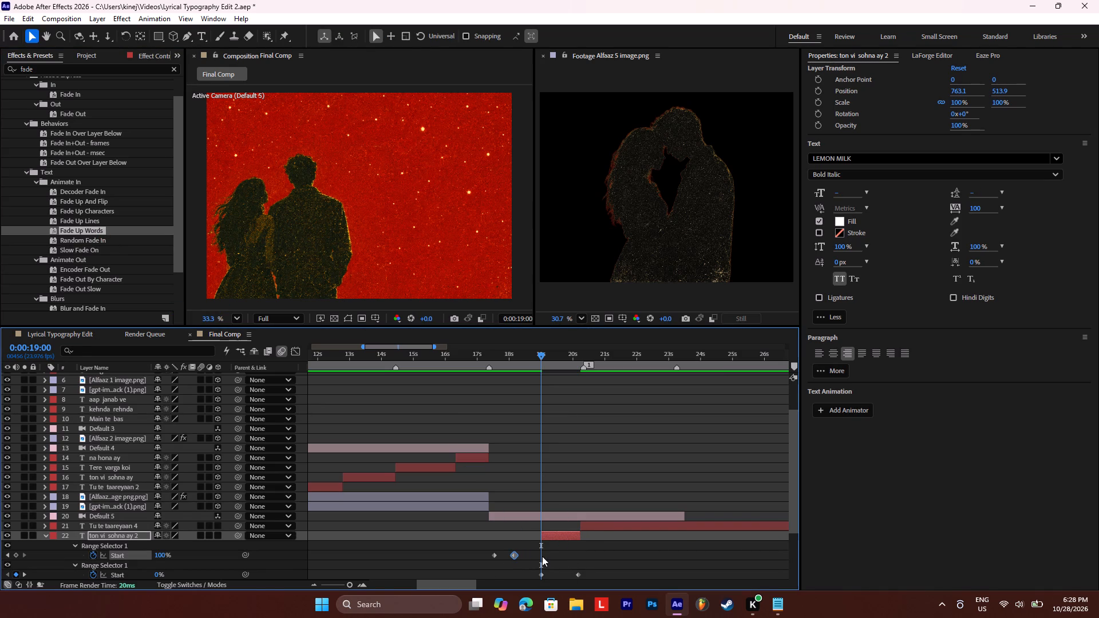
left_click_drag(555, 552, 491, 559)
key("BackSpace")
Select the ending Start keyframe of the new word fade and preview the ton vi sohna ay animation from 0:00:19:00.
left_click(578, 573)
key("space")
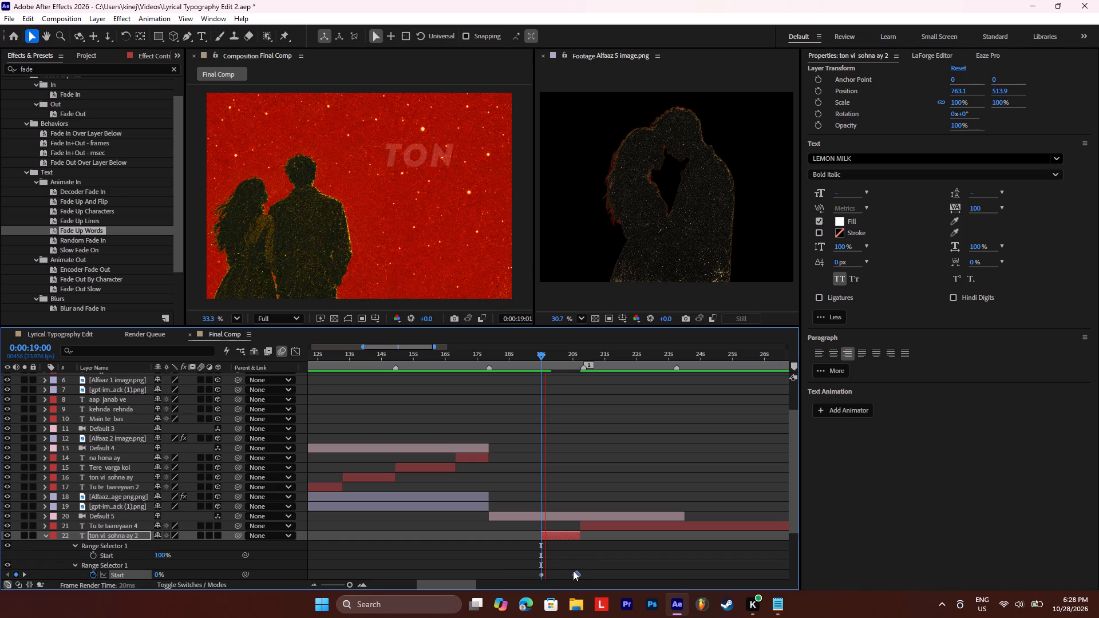
key("space")
key("space")
key("space")
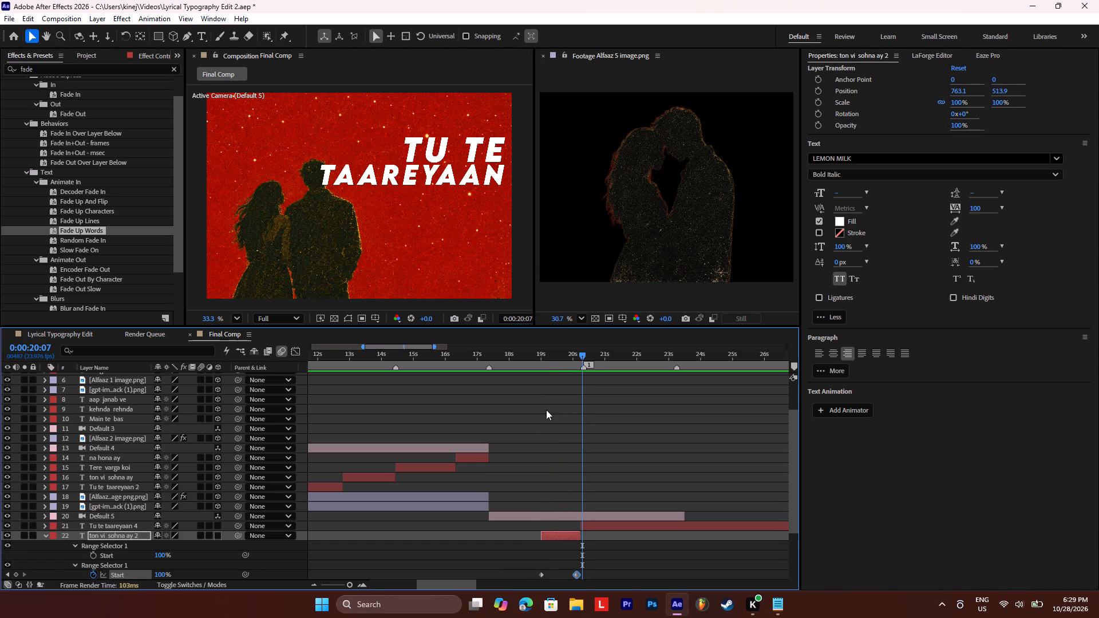
Make the Tu te taareyaan and ton vi sohna ay text layers in the couple scene 3D and check the frame at 0:00:17:21.
left_click(550, 350)
left_click_drag(793, 458, 793, 478)
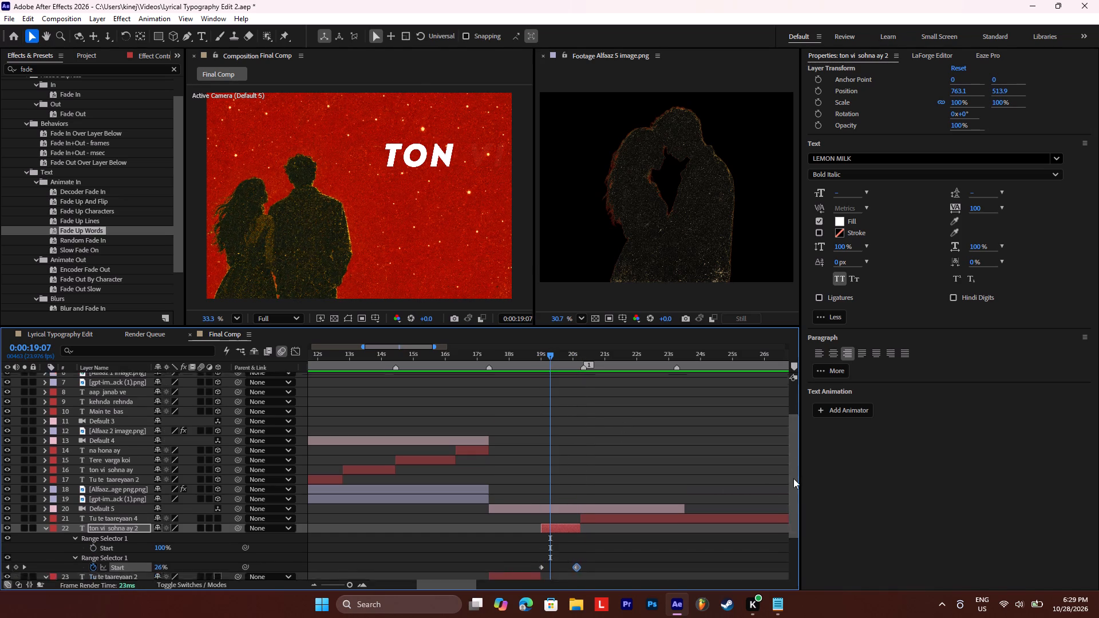
left_click_drag(793, 478, 788, 509)
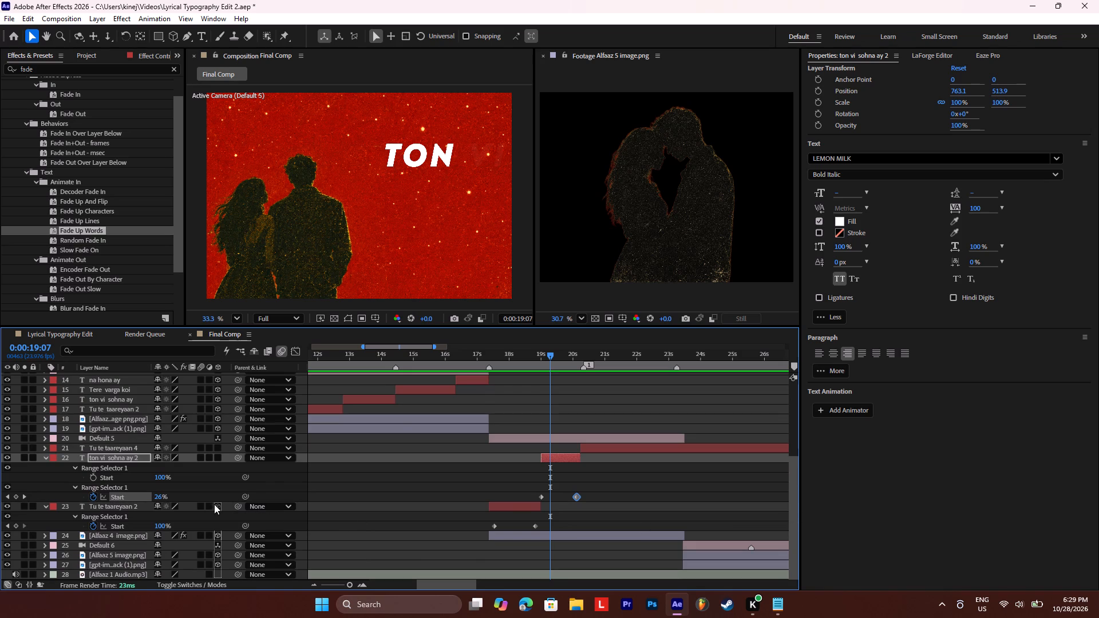
left_click(219, 504)
left_click(219, 459)
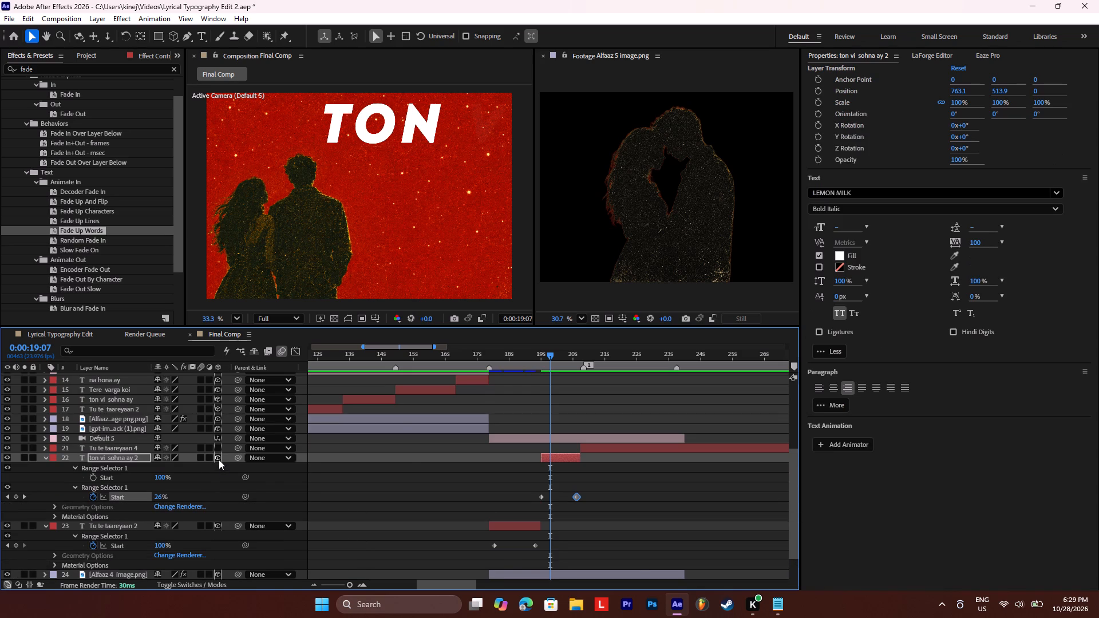
left_click_drag(504, 353, 505, 353)
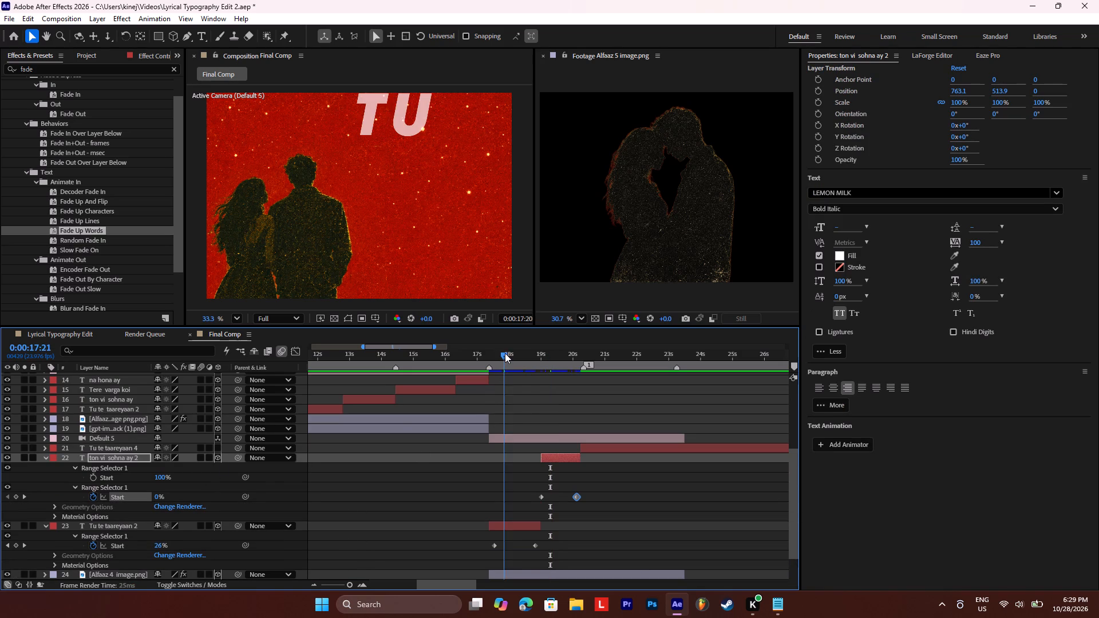
Scale the couple scene's Tu te taareyaan text layer down to 55% and preview it from 0:00:18:01.
left_click_drag(505, 353, 510, 355)
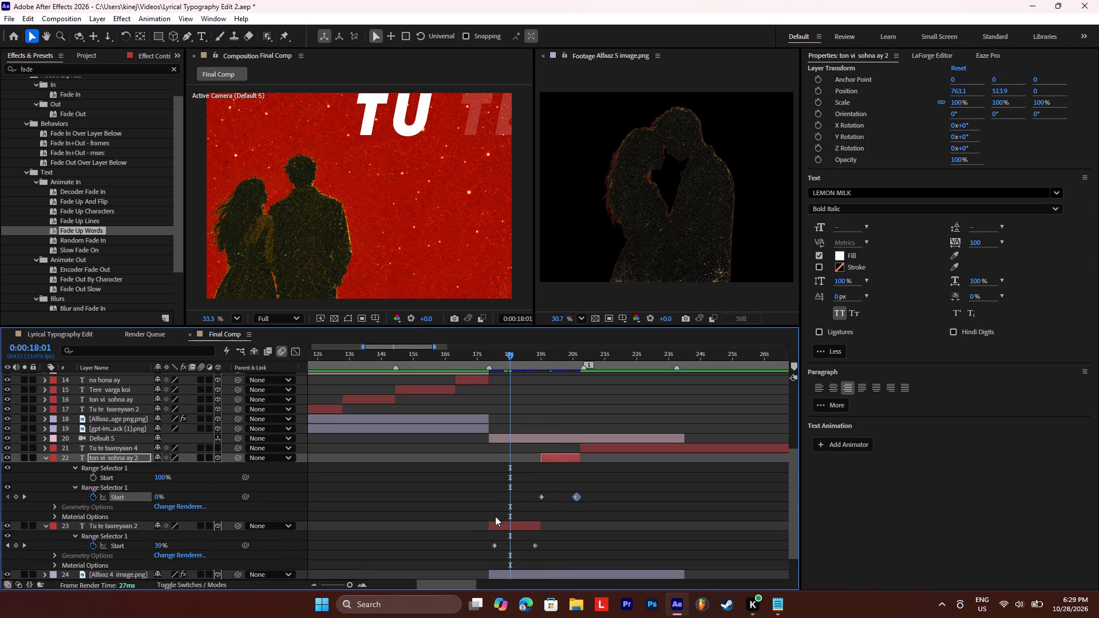
left_click(500, 525)
key("s")
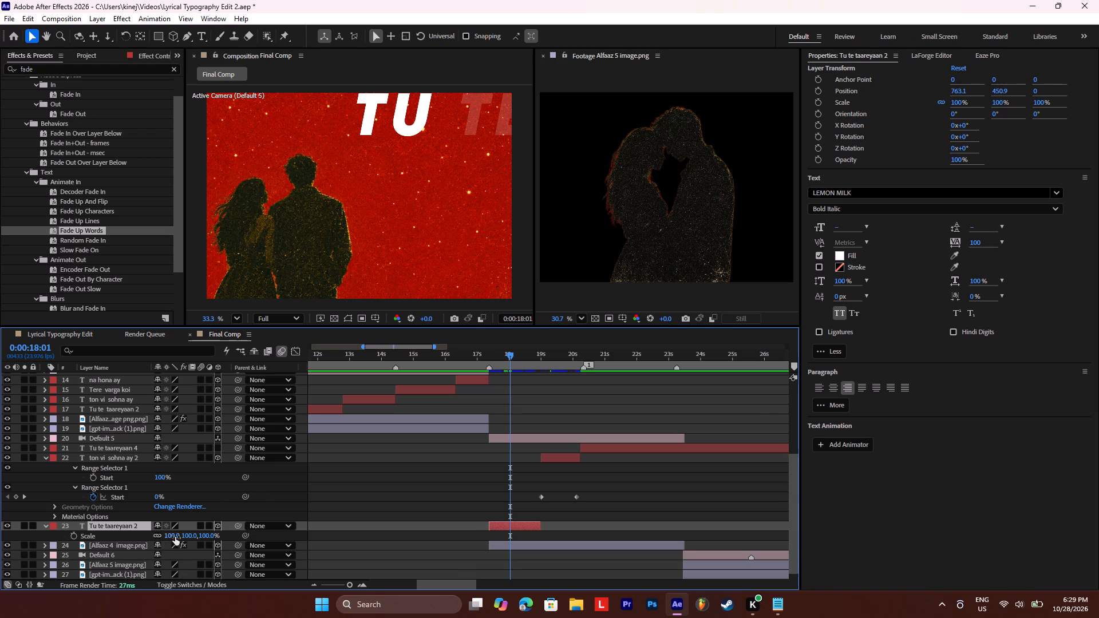
left_click_drag(175, 537, 158, 545)
key("space")
key("space")
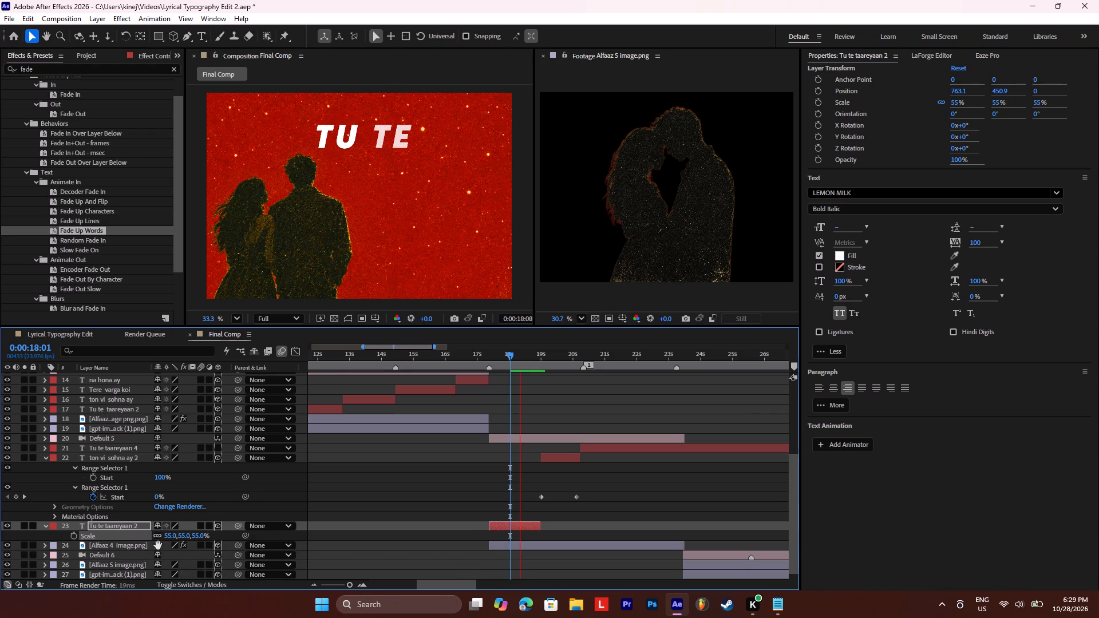
Reposition the Tu te taareyaan text beside the couple at about X 1046.1, Y 504.9 and preview it.
left_click(126, 524)
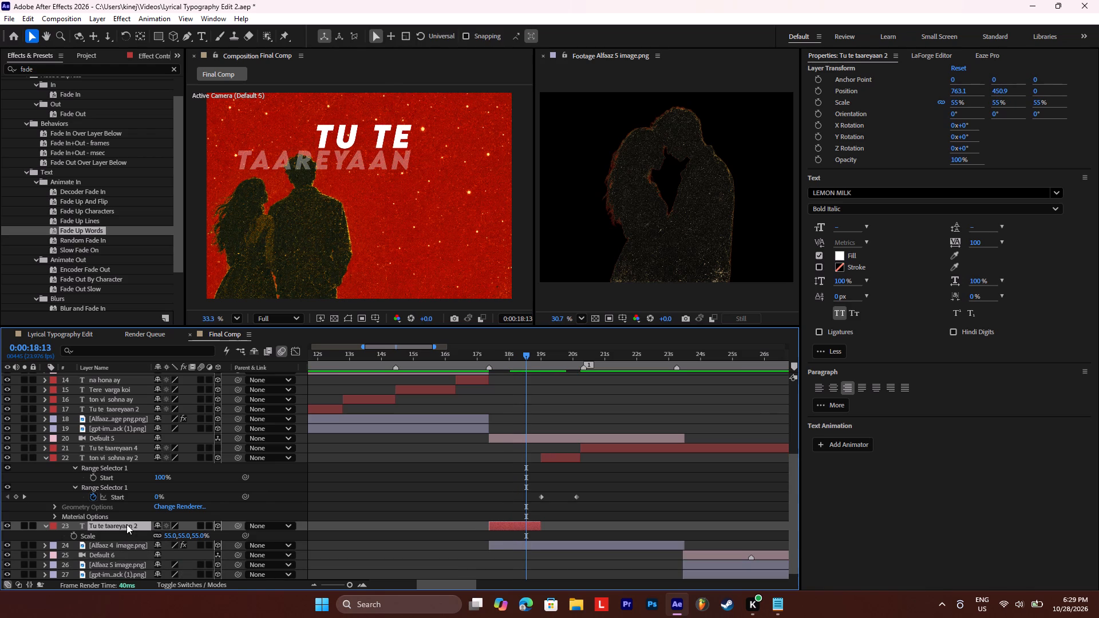
key("p")
left_click_drag(165, 537, 313, 538)
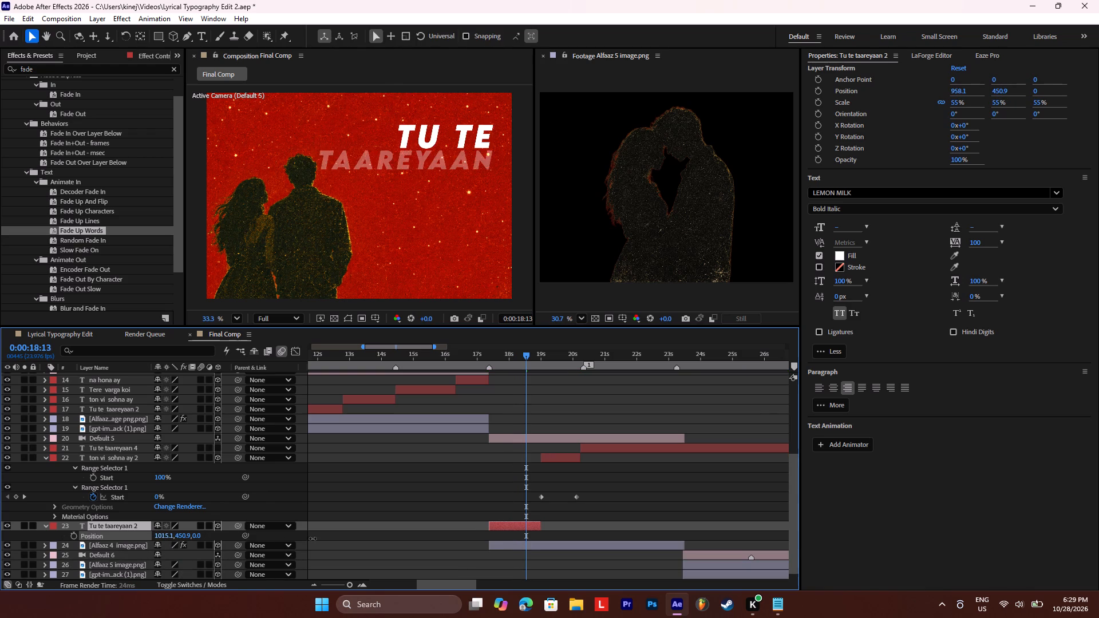
left_click_drag(313, 538, 317, 538)
left_click_drag(189, 533, 224, 536)
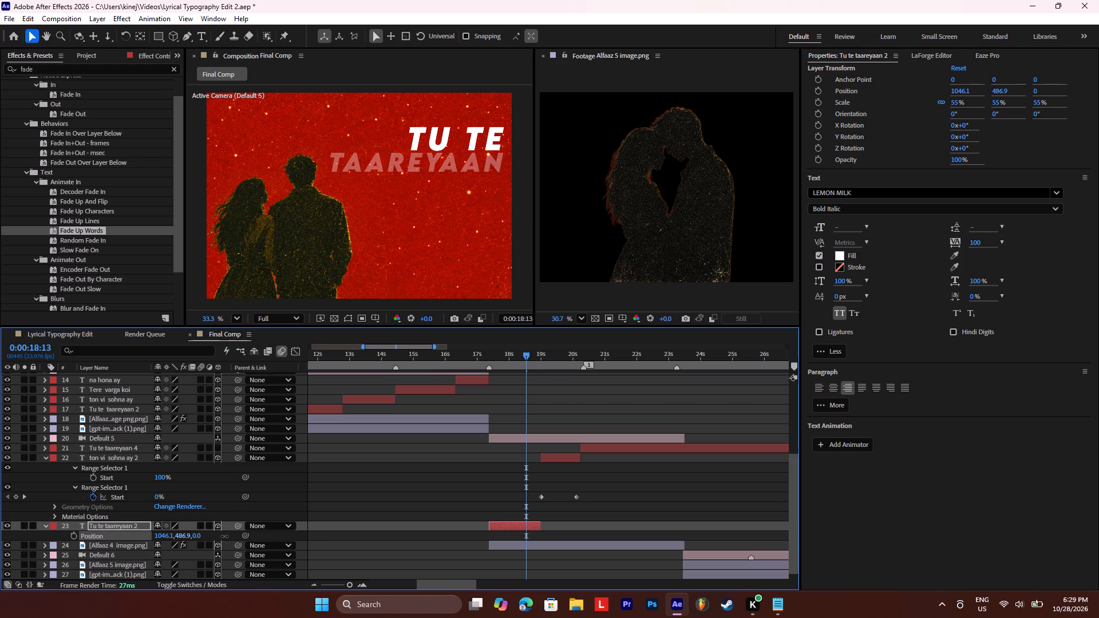
left_click_drag(224, 536, 215, 538)
key("space")
key("space")
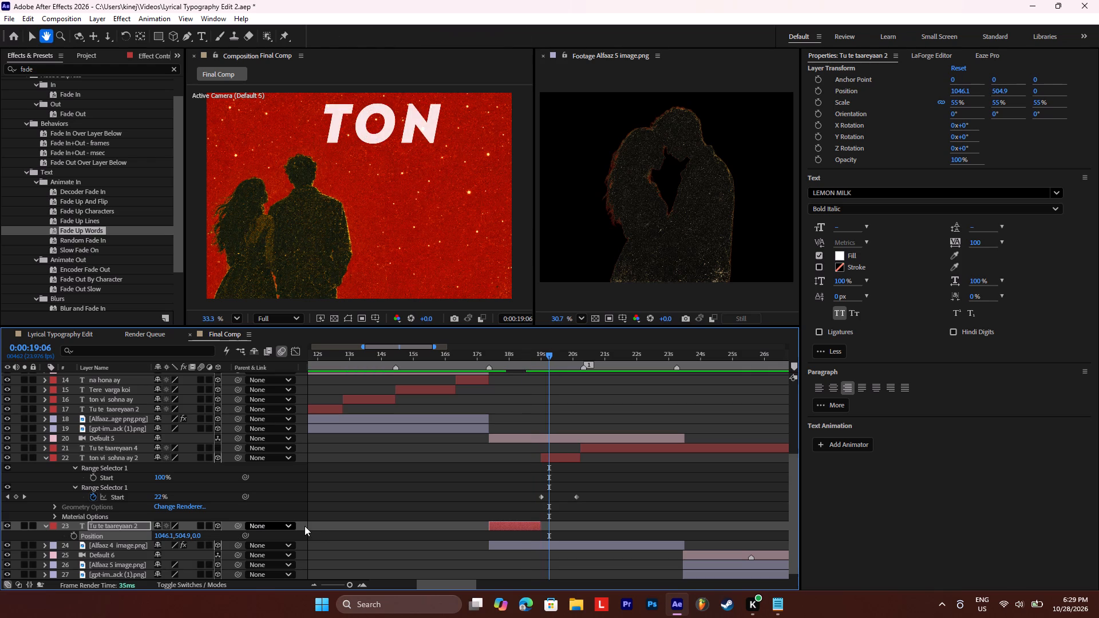
Scale the ton vi sohna ay text layer in the couple scene to 62% and preview its words.
key("space")
key("space")
left_click(552, 460)
key("s")
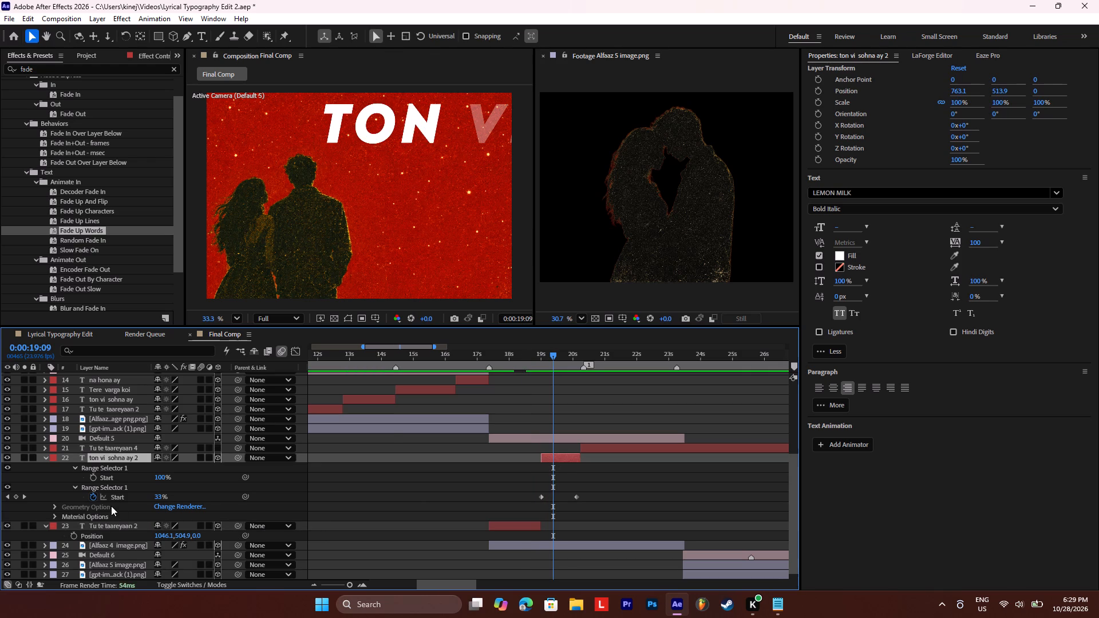
left_click_drag(172, 509, 152, 513)
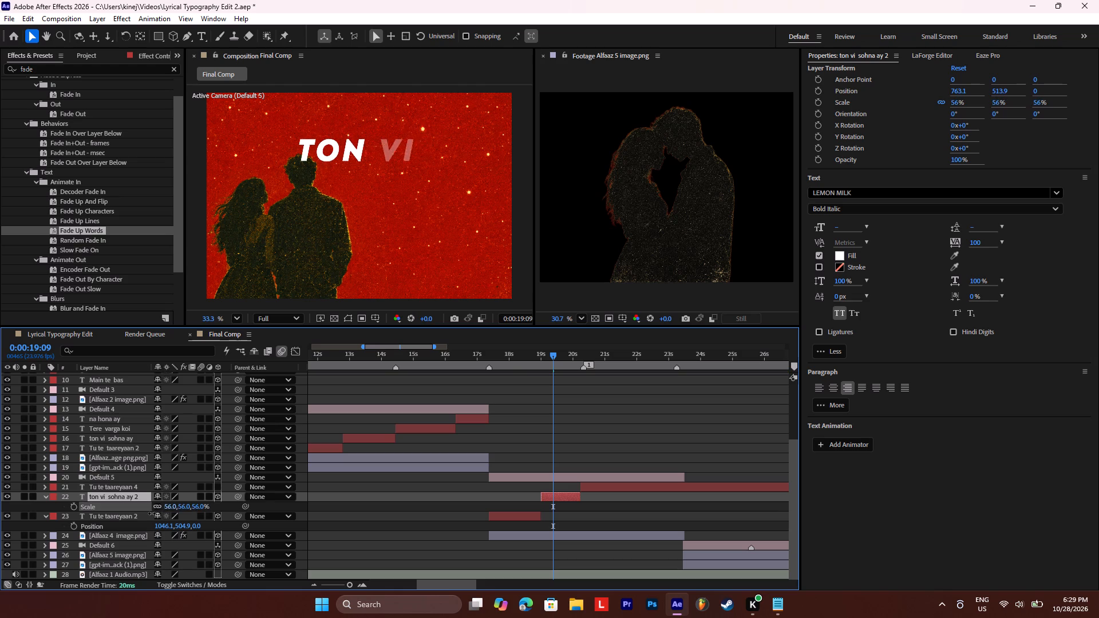
left_click_drag(152, 513, 155, 513)
key("space")
key("space")
key("space")
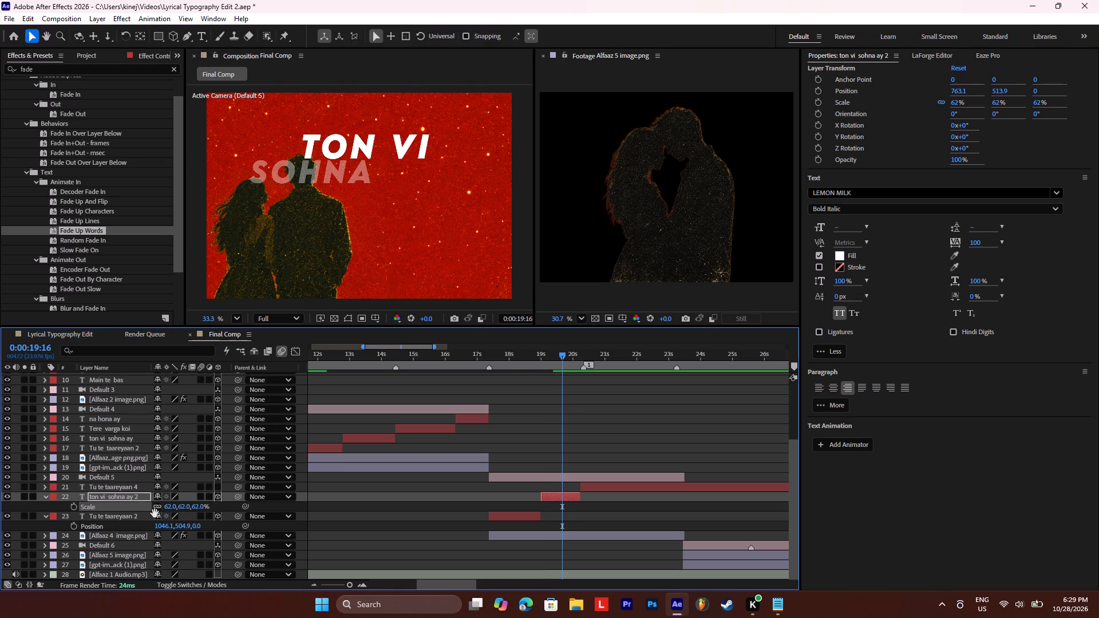
key("space")
Move the ton vi sohna ay text beside the couple to about X 977.1, Y 534.9 and preview it.
left_click(116, 494)
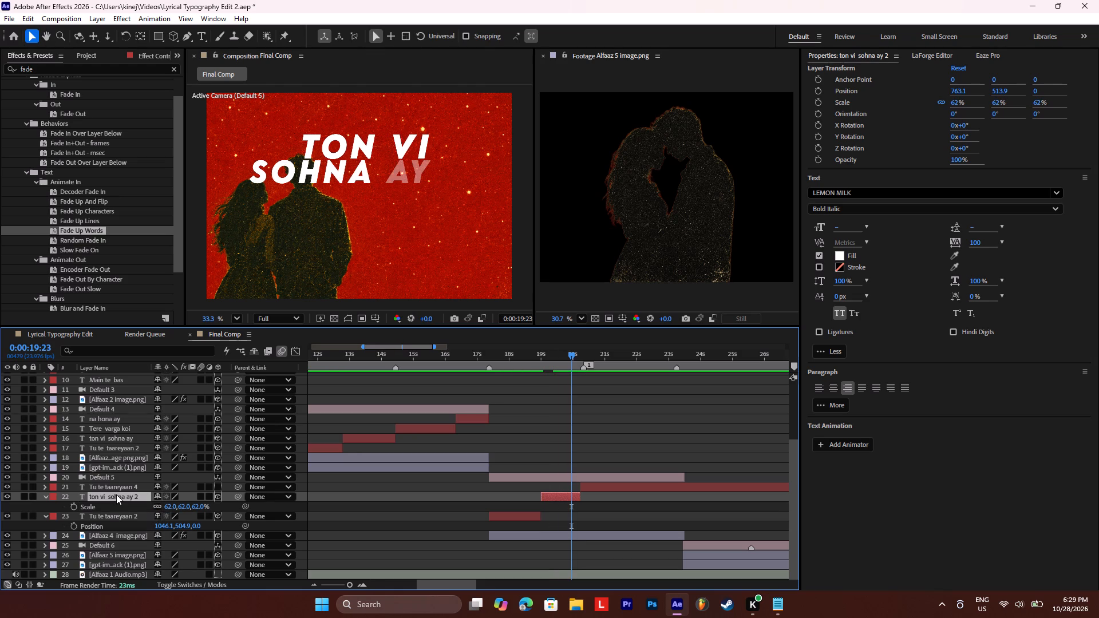
key("p")
left_click_drag(180, 505, 204, 508)
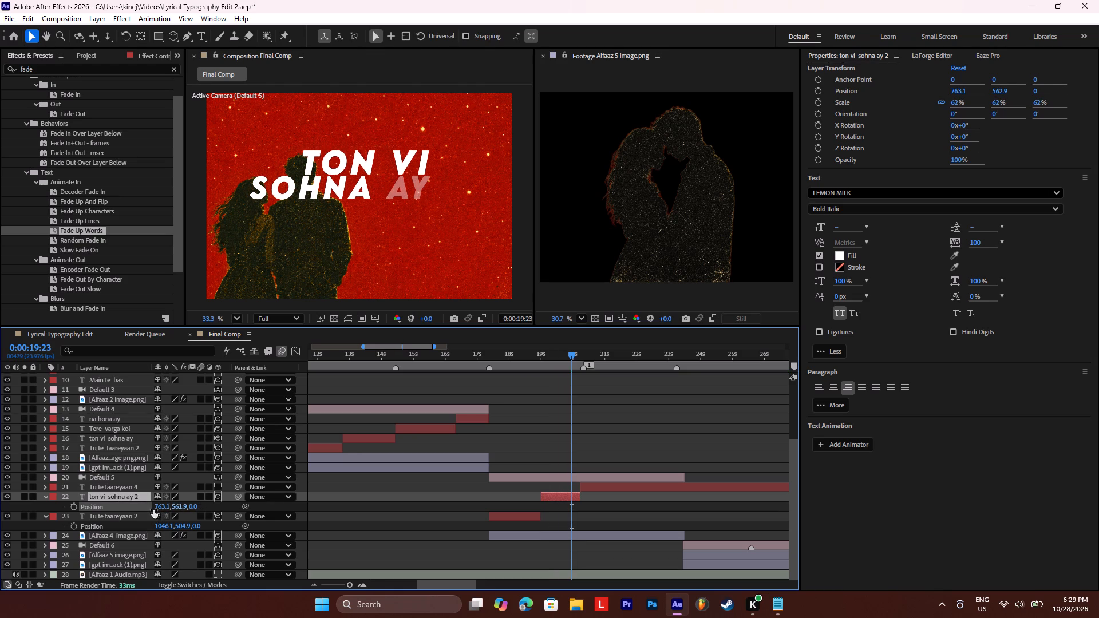
left_click_drag(164, 506, 288, 506)
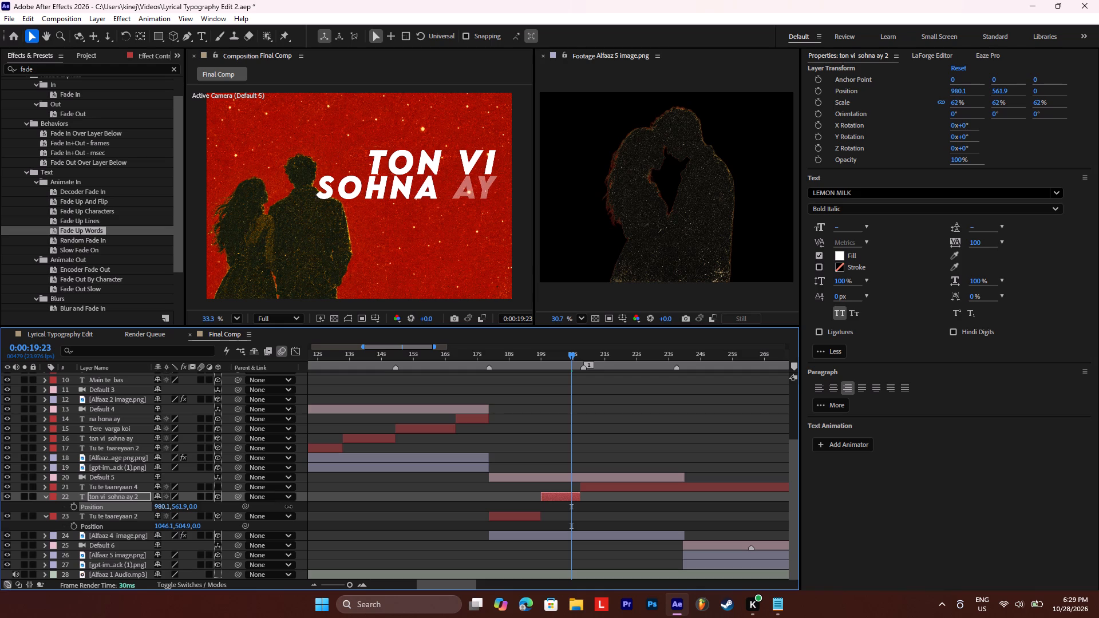
left_click_drag(288, 506, 287, 506)
left_click_drag(183, 509, 171, 509)
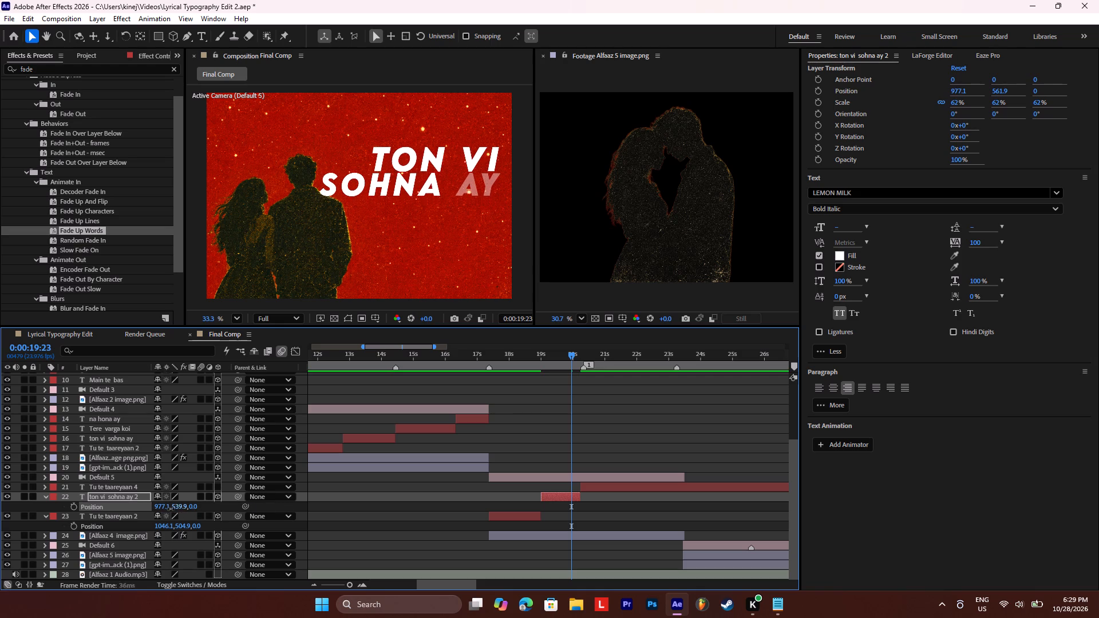
left_click_drag(171, 509, 168, 508)
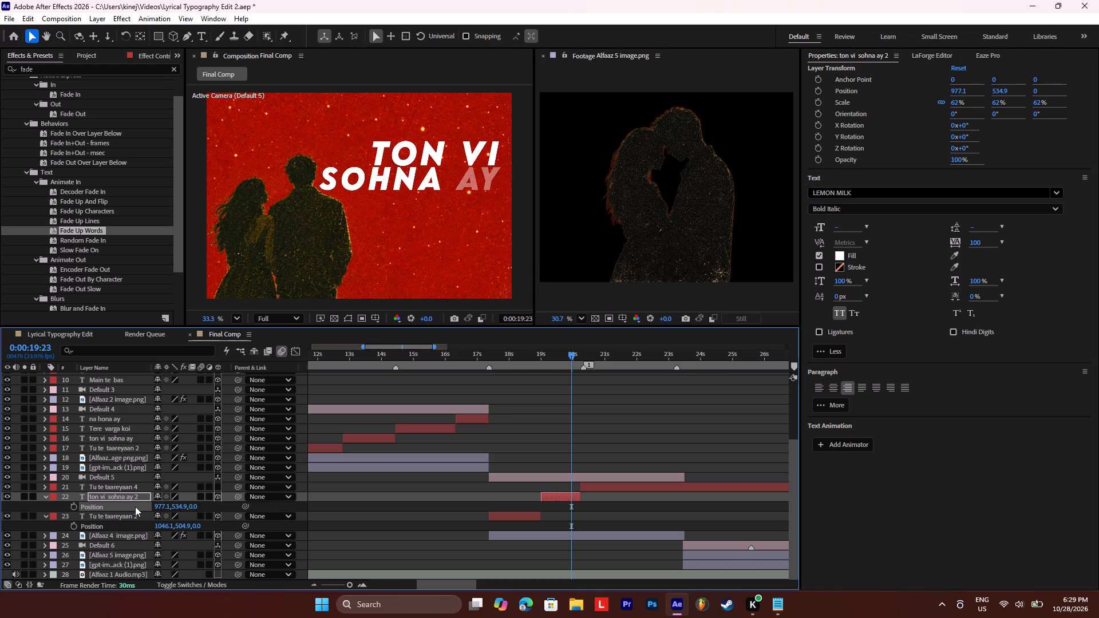
key("space")
key("space")
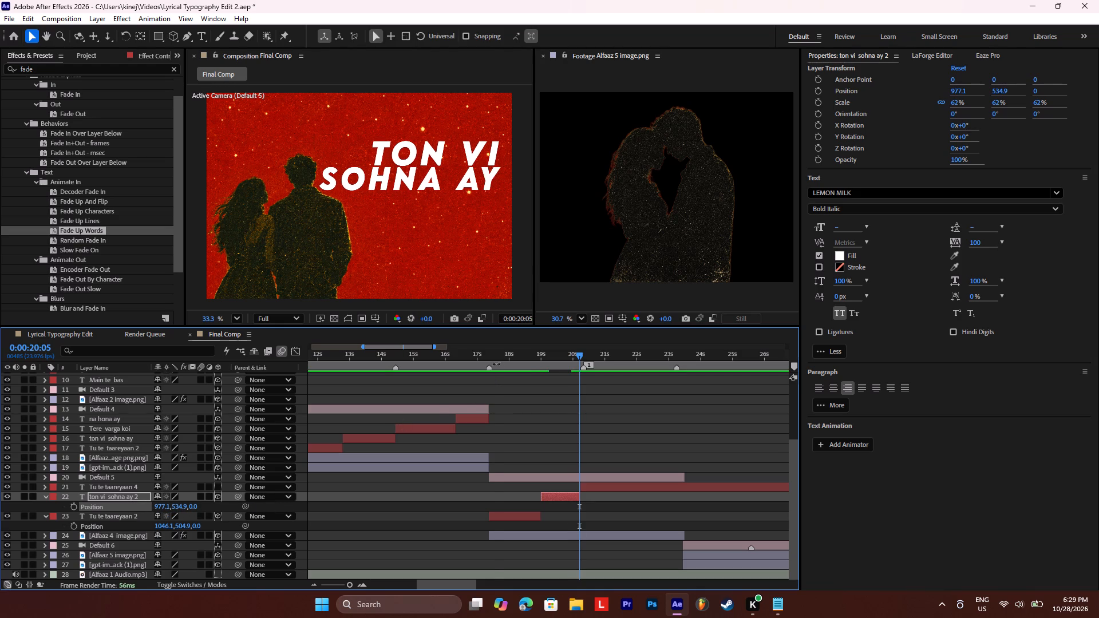
Play the couple scene from about 0:00:17:12 to compare the placement of the two lyric lines.
left_click(494, 356)
key("space")
key("space")
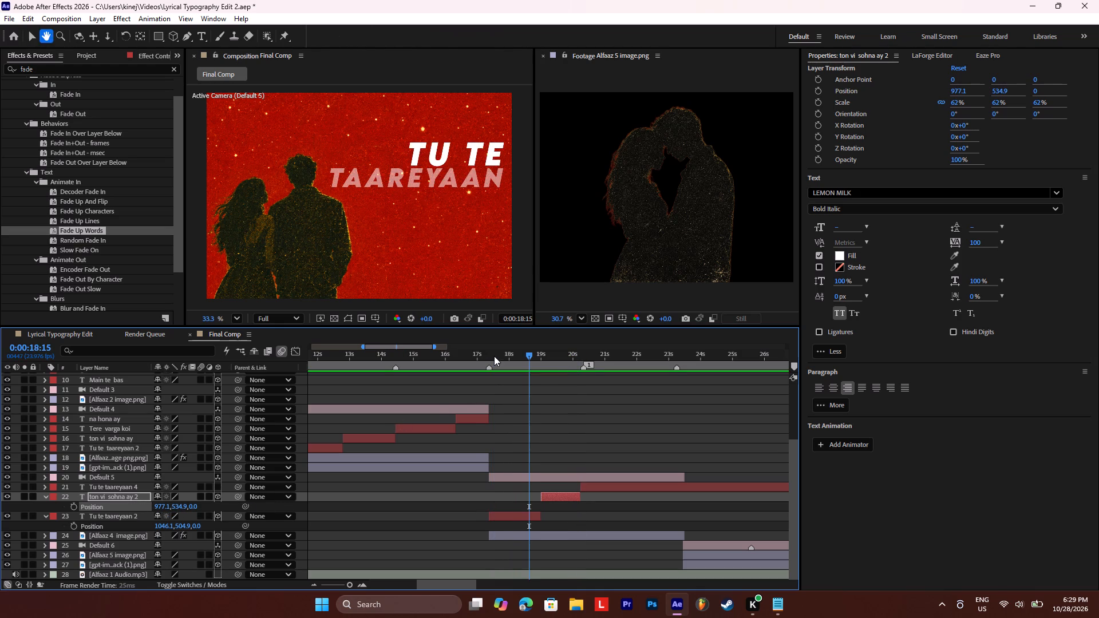
key("space")
key("space")
key("space")
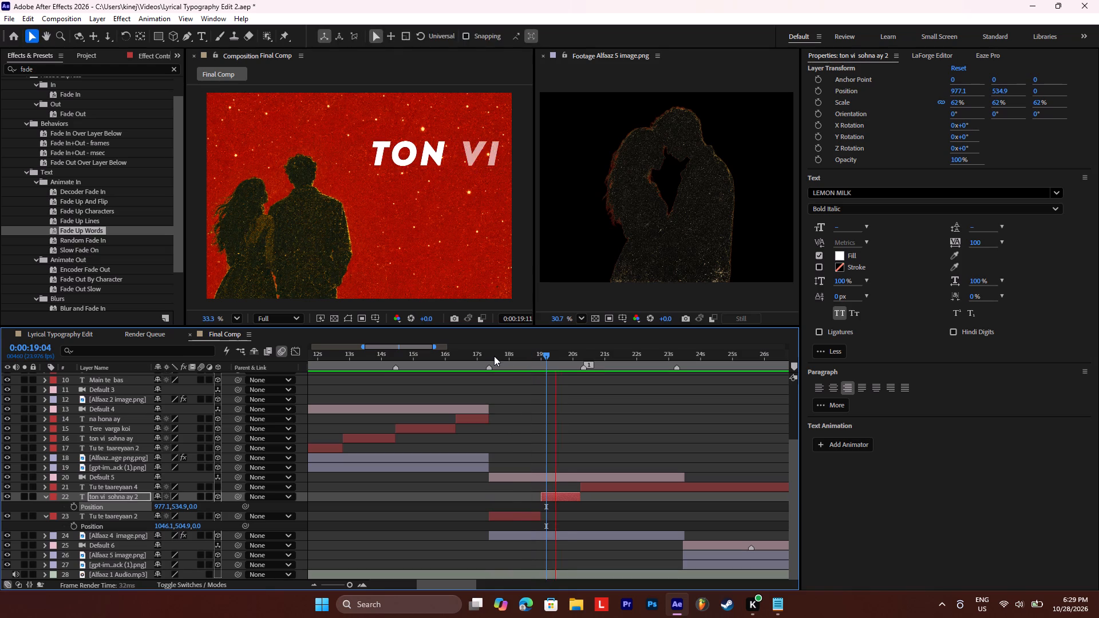
key("space")
key("space")
key("space")
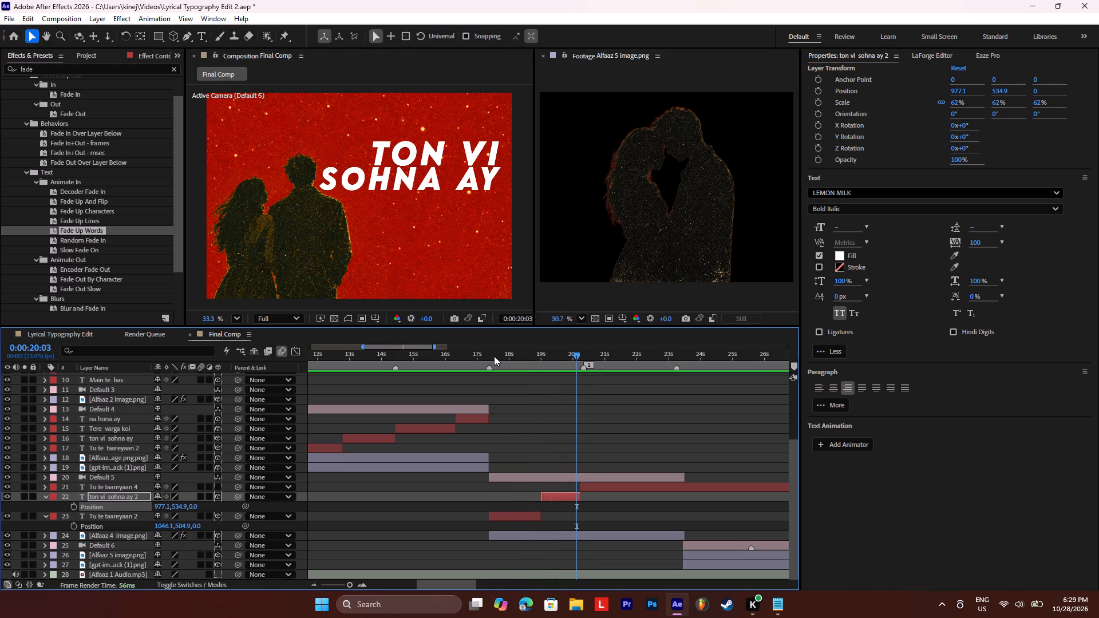
Set the ton vi sohna ay layer's X position to about 994.1 and preview the scene from 0:00:17:09.
left_click_drag(162, 506, 168, 506)
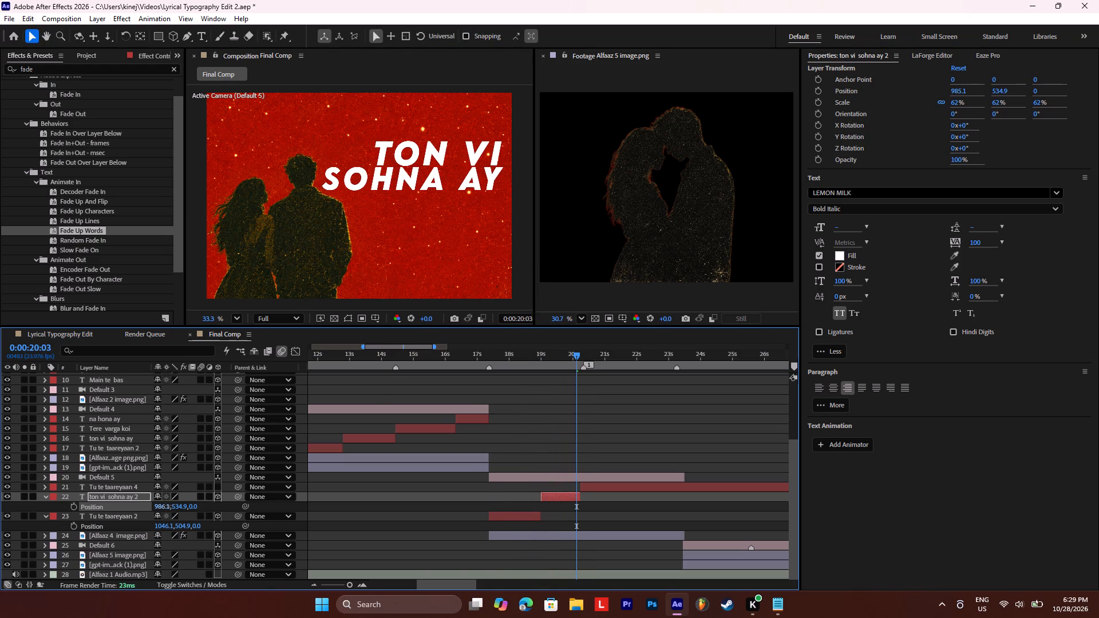
left_click_drag(168, 506, 171, 506)
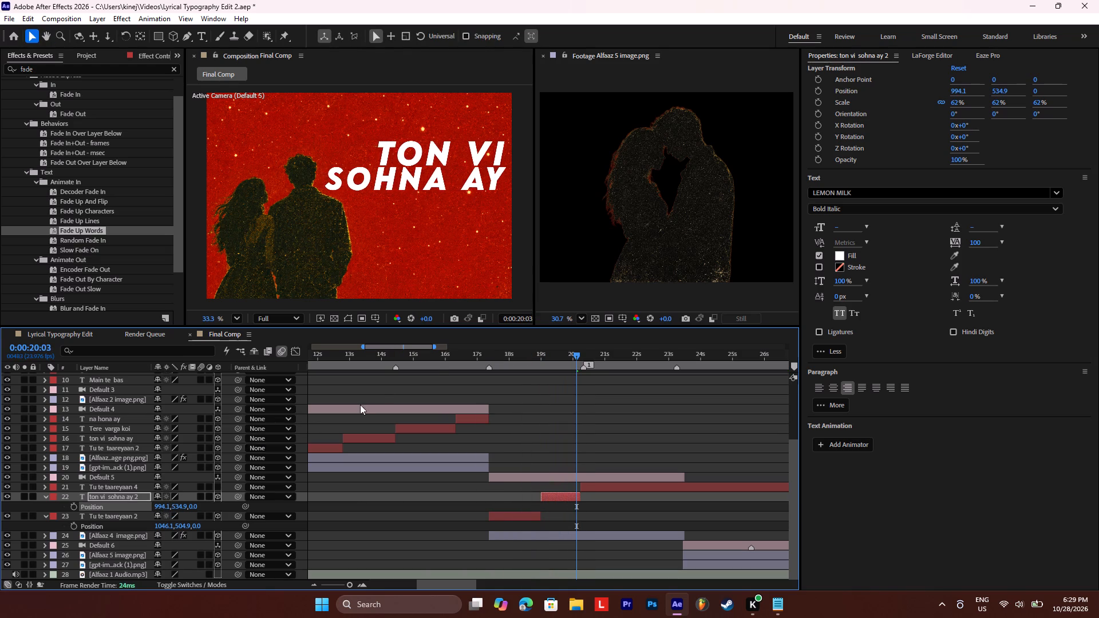
left_click(487, 360)
key("space")
left_click(489, 355)
key("space")
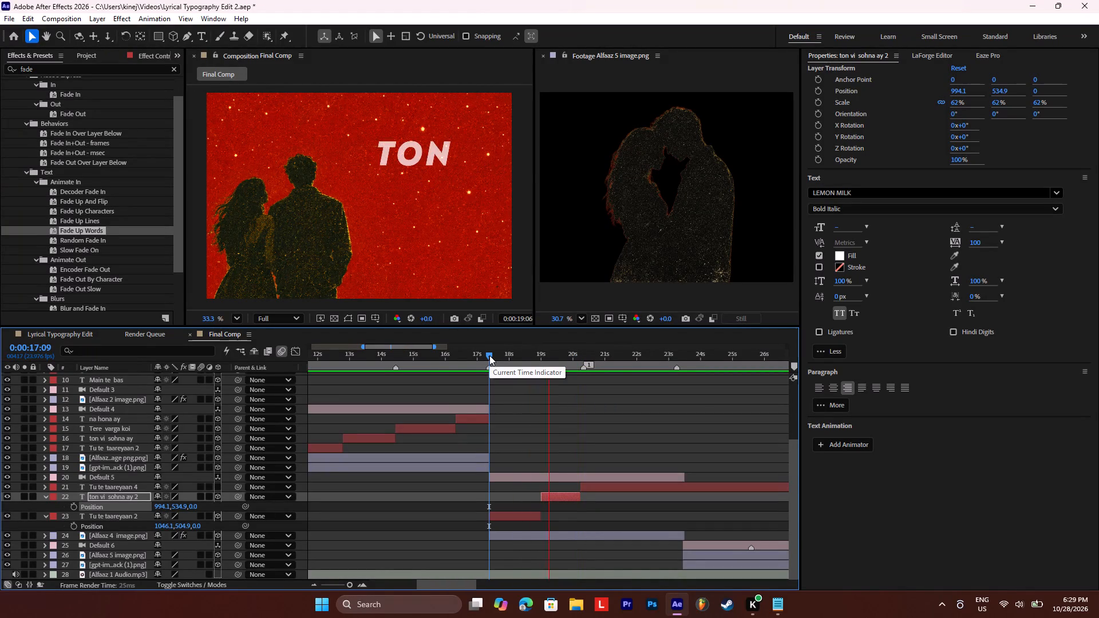
key("space")
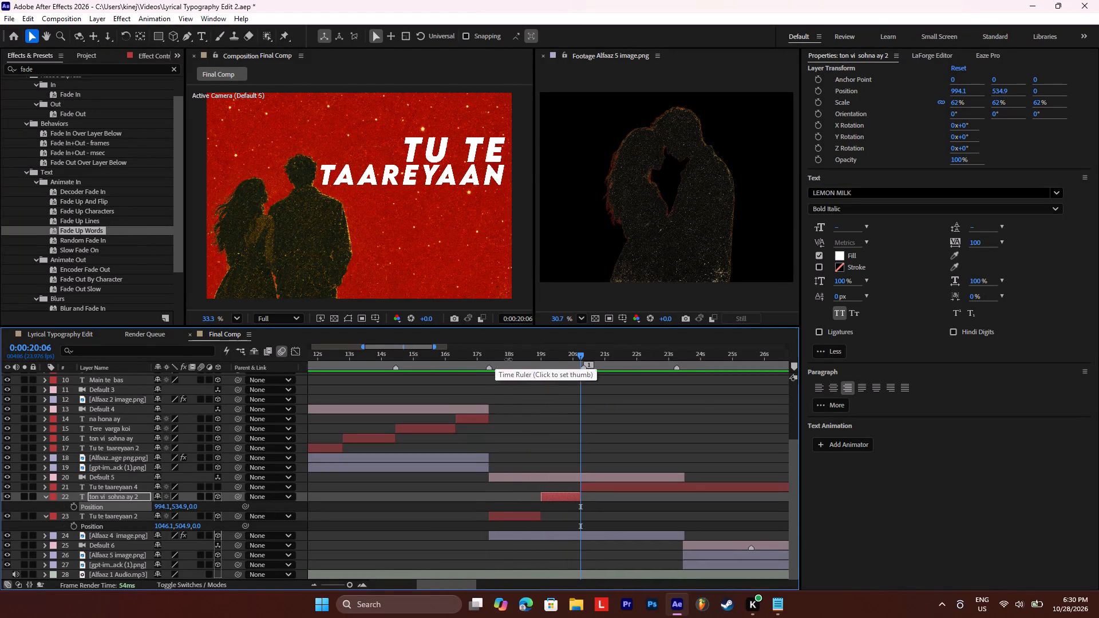
Replay the couple scene's lyrics from about 0:00:17:22 to examine word timing and alignment.
left_click(549, 356)
key("space")
key("space")
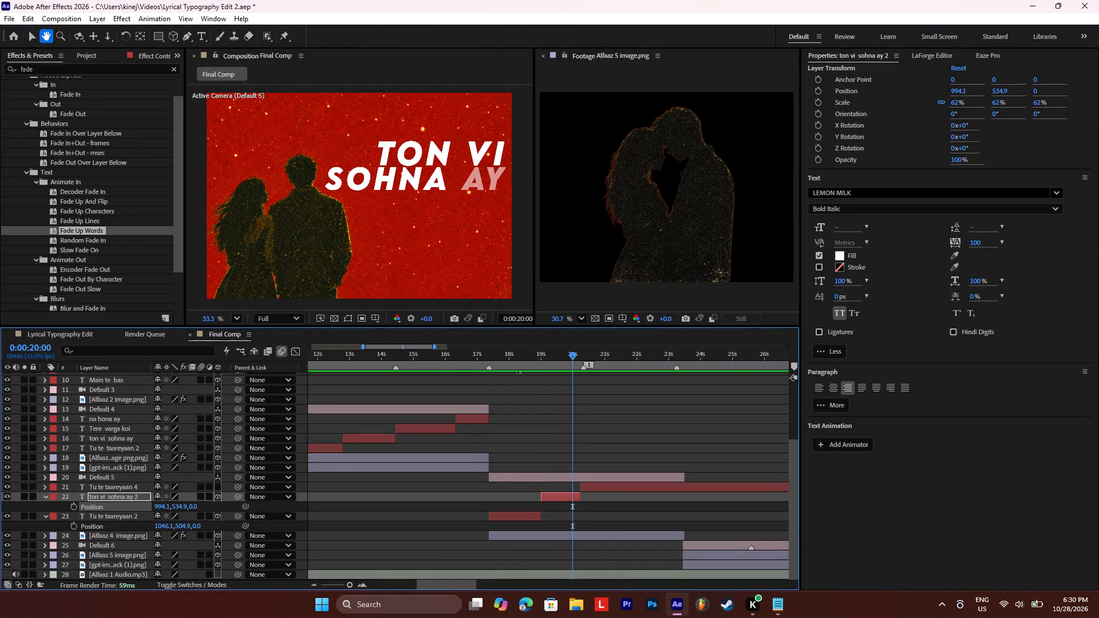
left_click(505, 350)
key("space")
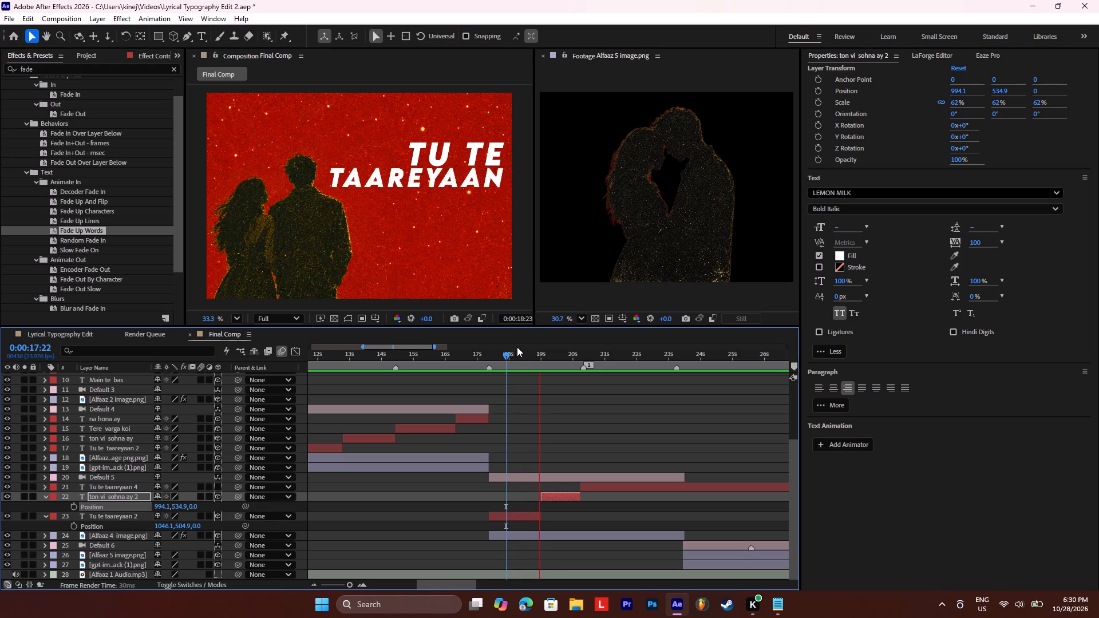
key("space")
key("space")
key("space")
key("space")
key("space")
key("space")
key("space")
key("space")
key("space")
key("space")
key("space")
key("space")
key("space")
key("space")
key("space")
key("space")
key("space")
key("space")
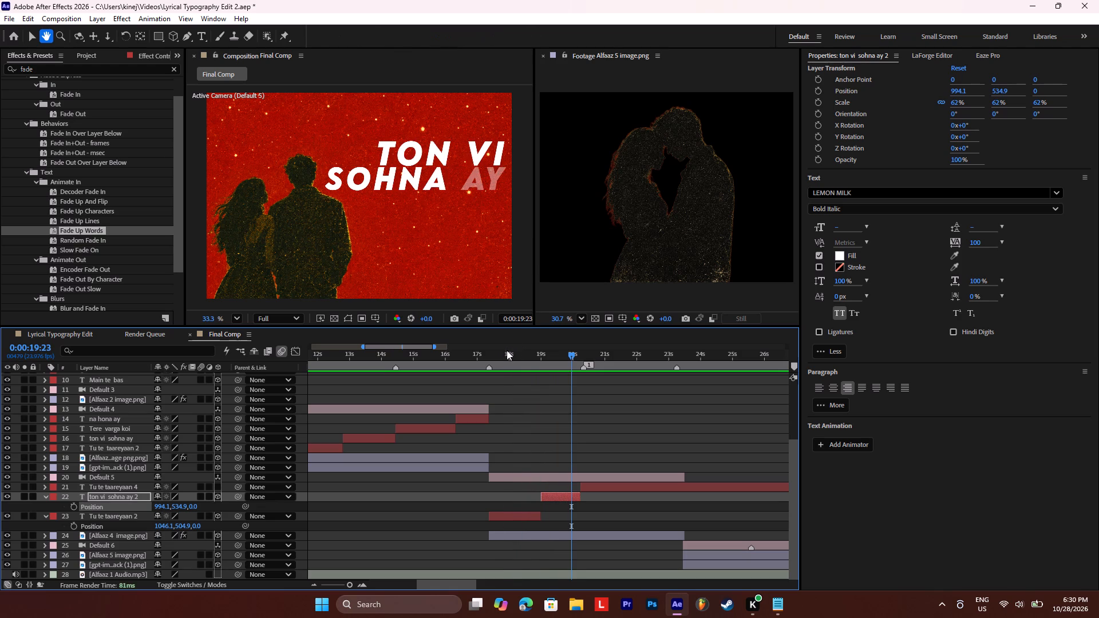
key("space")
key("space")
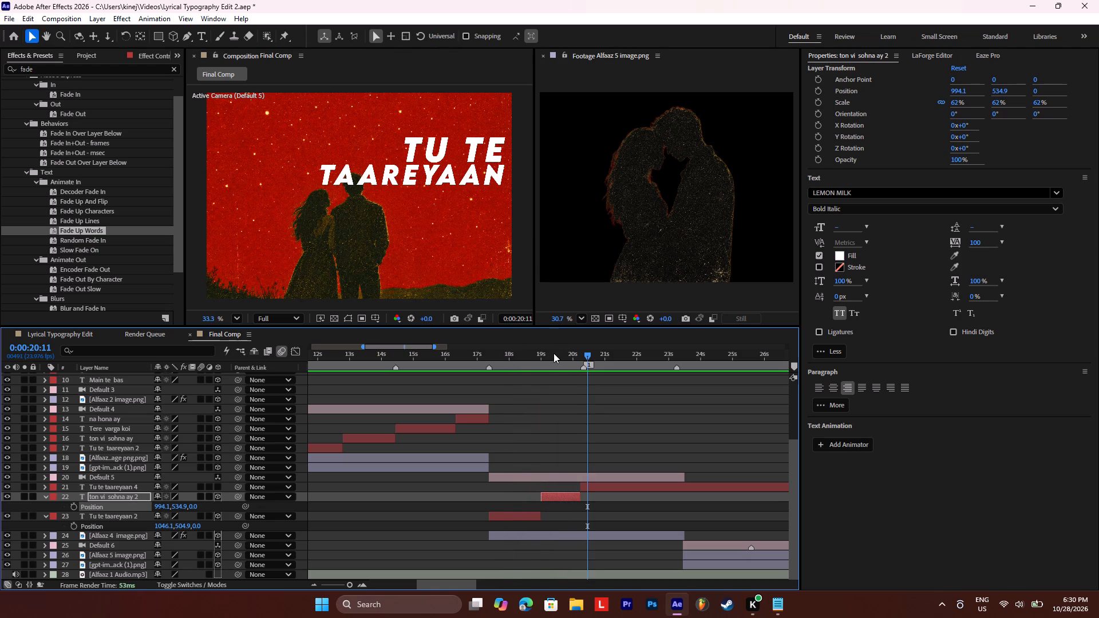
Reduce the font size of only the words TON VI in the ton vi sohna ay layer.
left_click(555, 357)
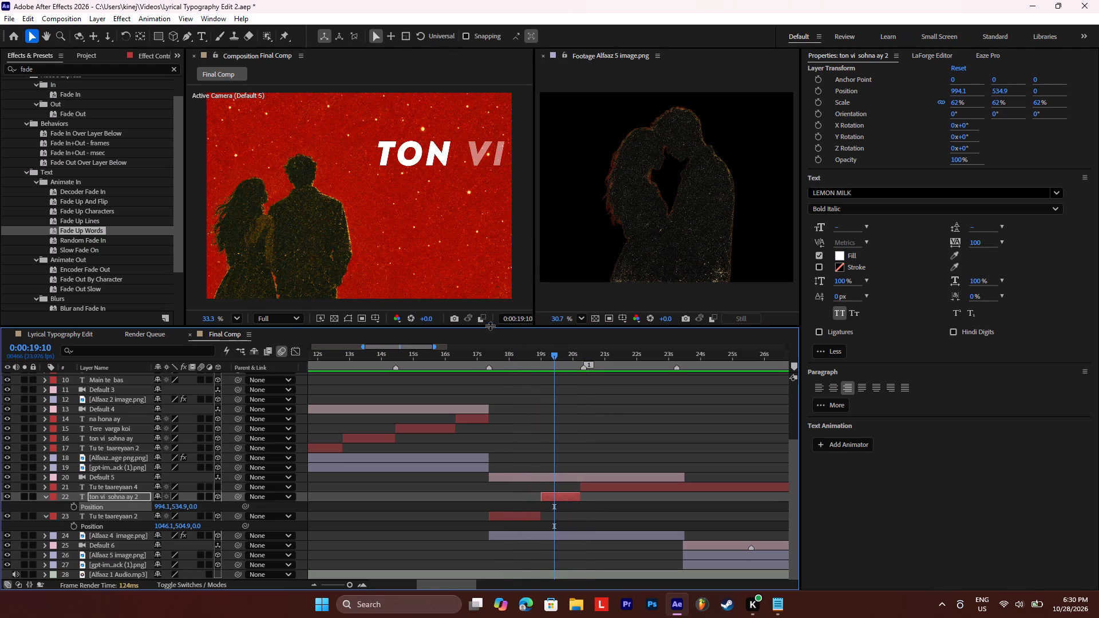
key("space")
key("space")
double_click(393, 157)
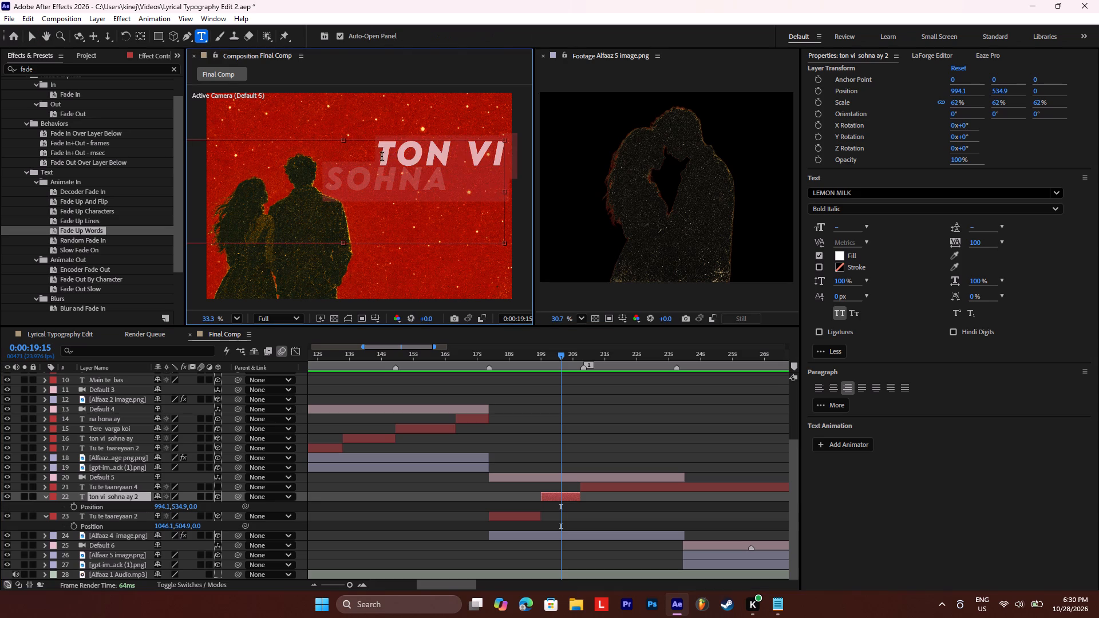
left_click_drag(382, 150, 514, 150)
left_click_drag(842, 226, 826, 234)
Preview both couple-scene lyrics from about 0:00:17:13 to check the relative word sizes.
left_click(495, 351)
key("space")
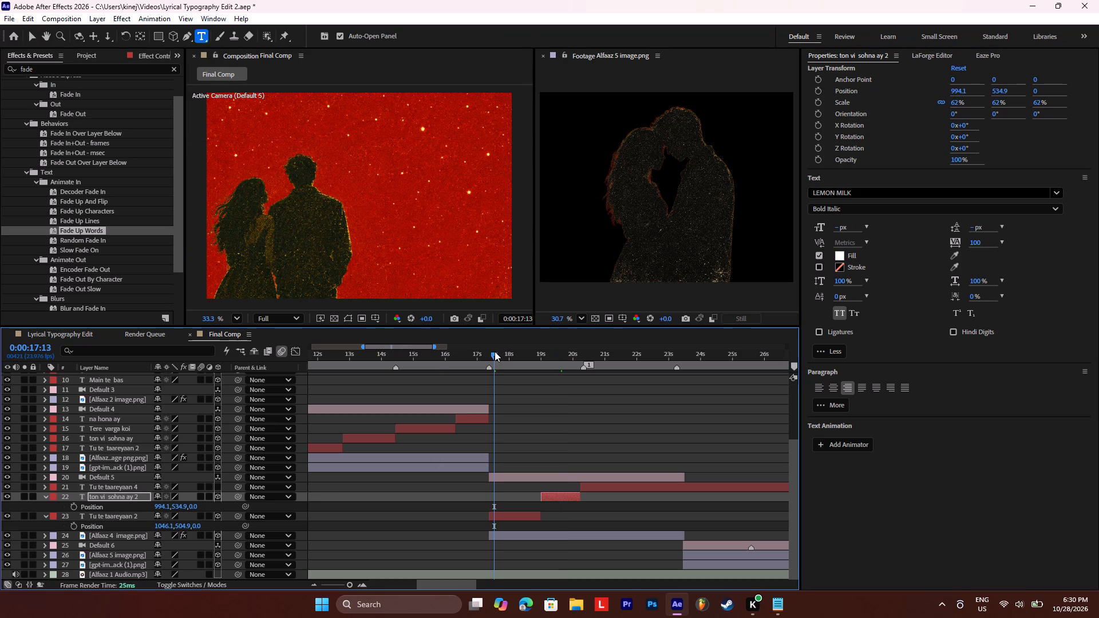
key("space")
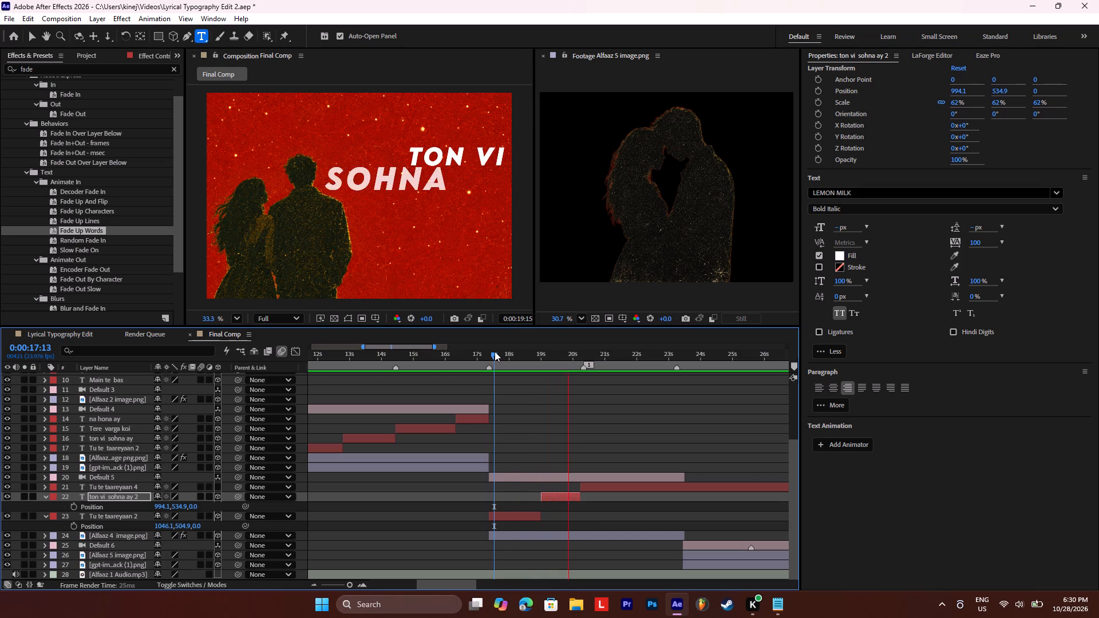
key("space")
left_click(493, 355)
key("space")
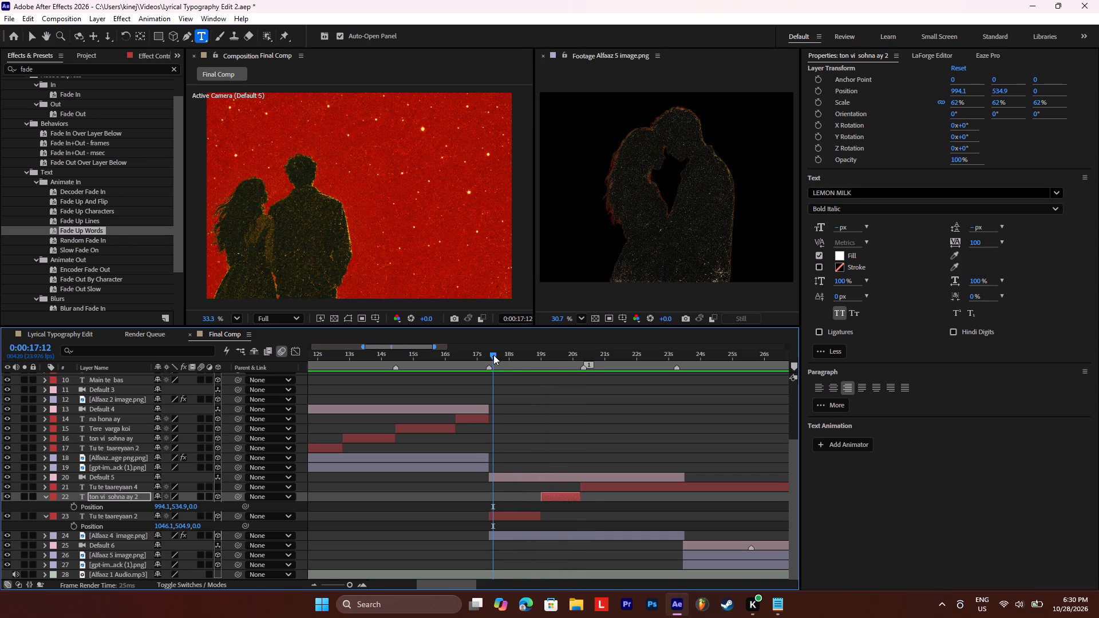
key("space")
key("space")
key("space")
key("space")
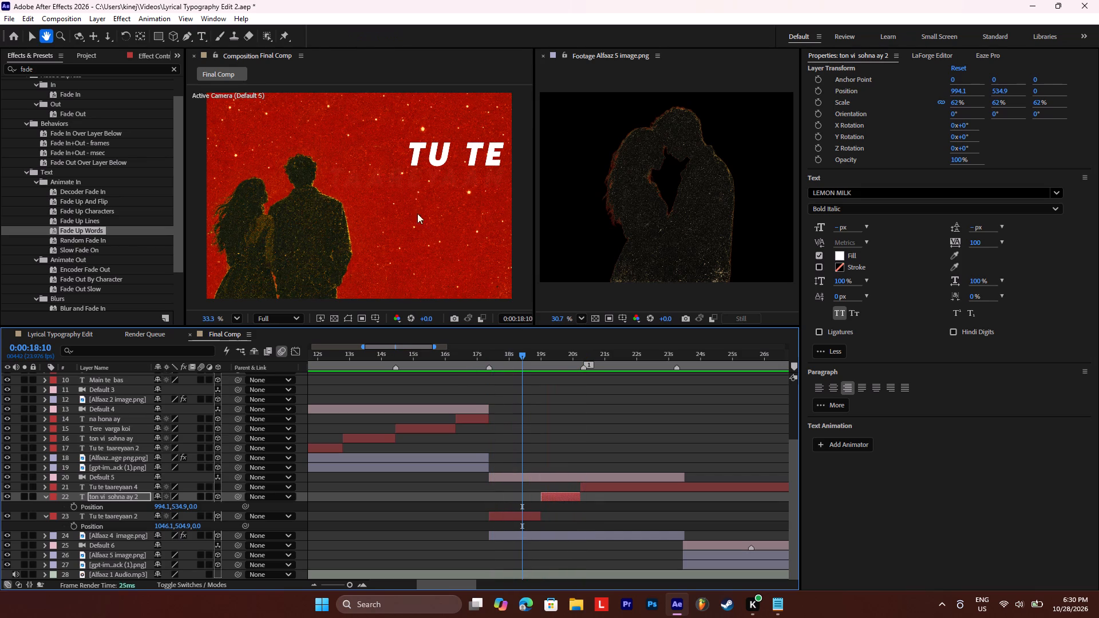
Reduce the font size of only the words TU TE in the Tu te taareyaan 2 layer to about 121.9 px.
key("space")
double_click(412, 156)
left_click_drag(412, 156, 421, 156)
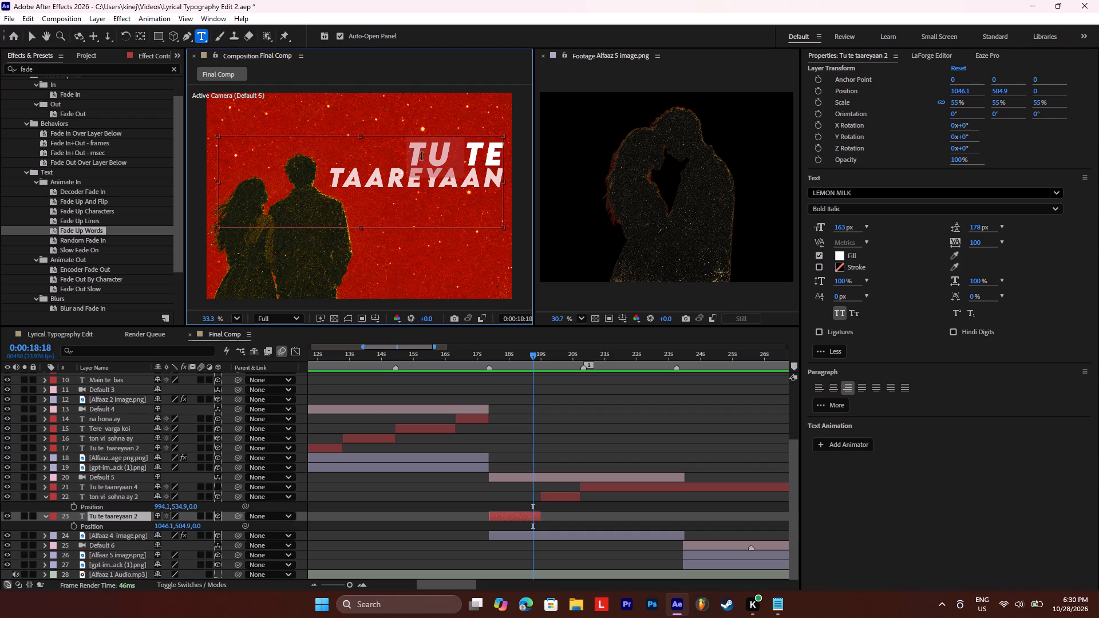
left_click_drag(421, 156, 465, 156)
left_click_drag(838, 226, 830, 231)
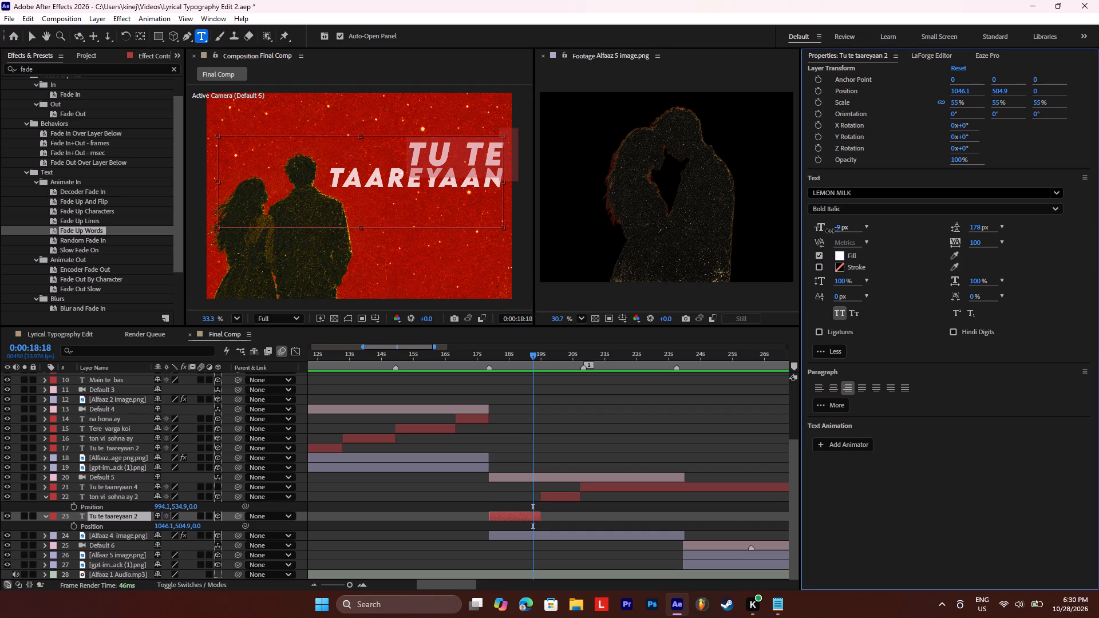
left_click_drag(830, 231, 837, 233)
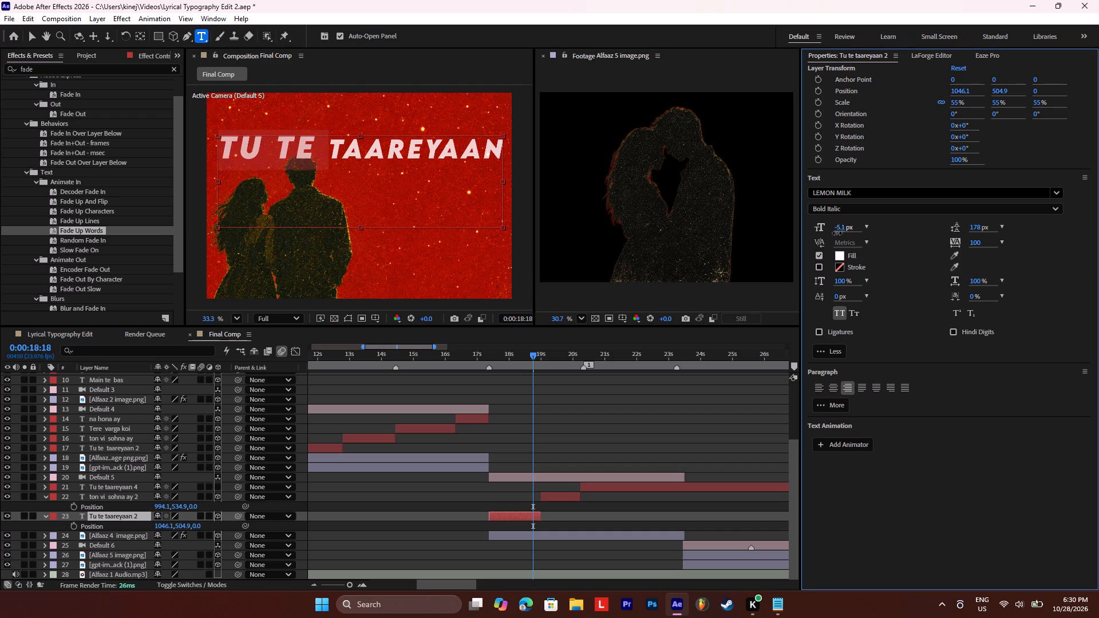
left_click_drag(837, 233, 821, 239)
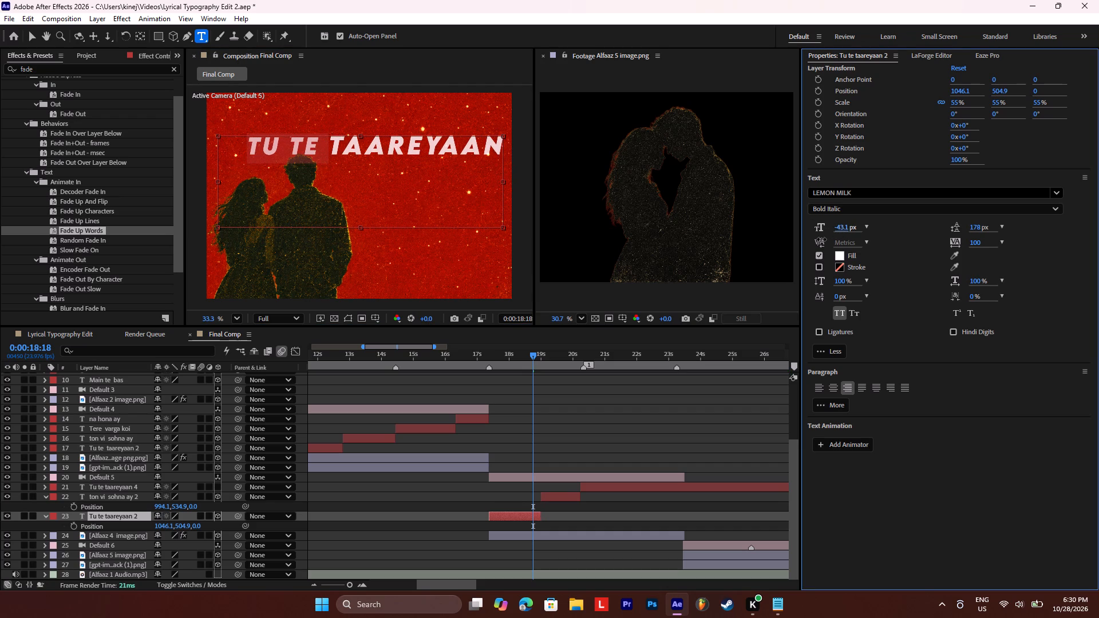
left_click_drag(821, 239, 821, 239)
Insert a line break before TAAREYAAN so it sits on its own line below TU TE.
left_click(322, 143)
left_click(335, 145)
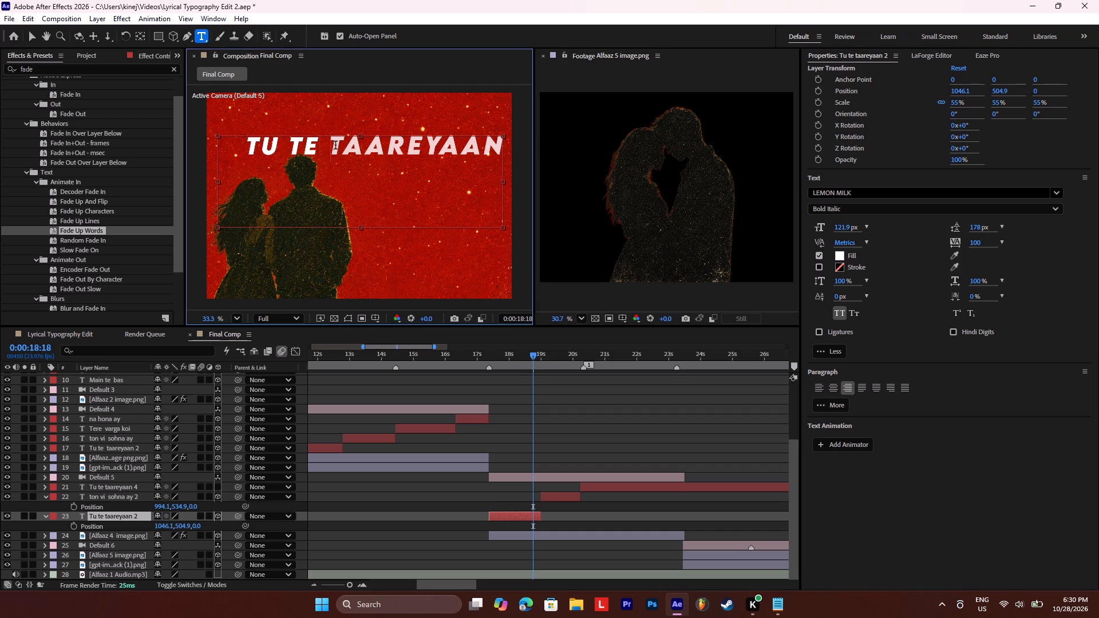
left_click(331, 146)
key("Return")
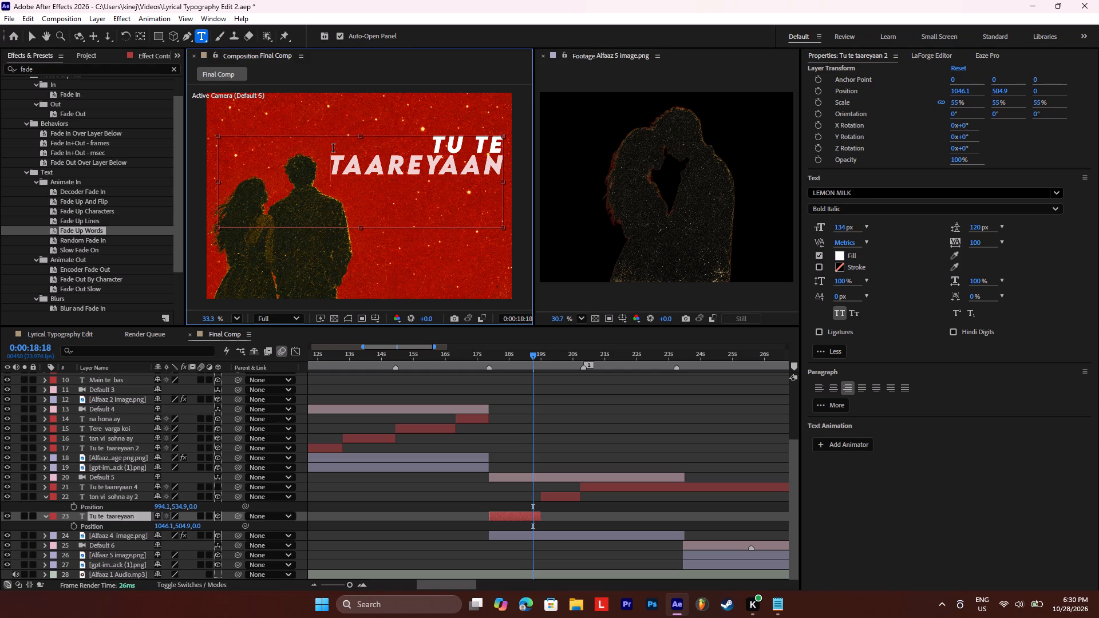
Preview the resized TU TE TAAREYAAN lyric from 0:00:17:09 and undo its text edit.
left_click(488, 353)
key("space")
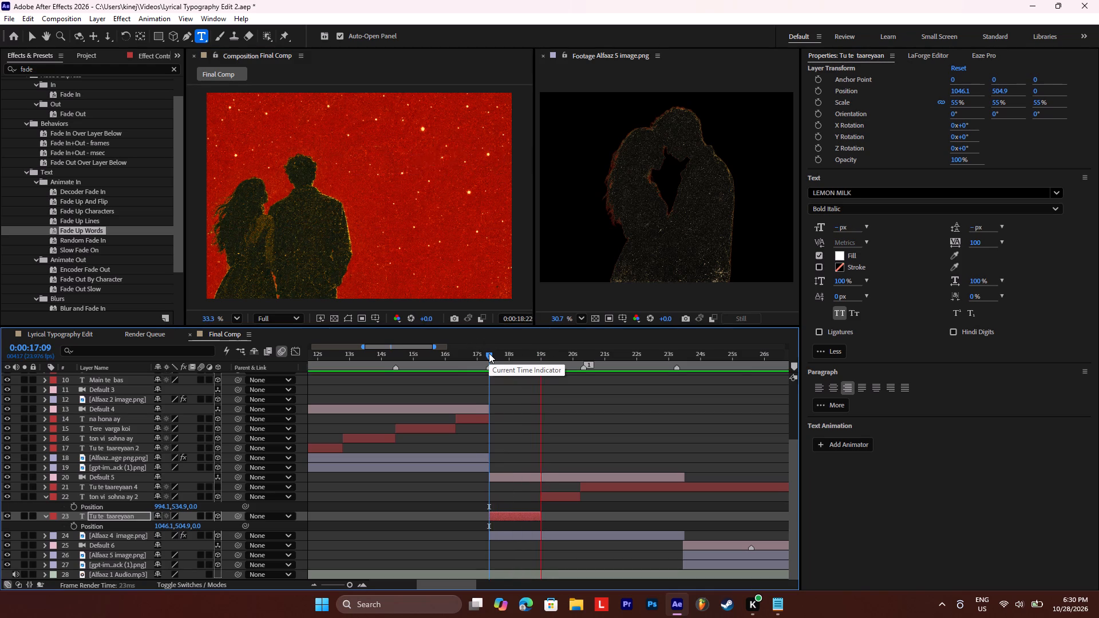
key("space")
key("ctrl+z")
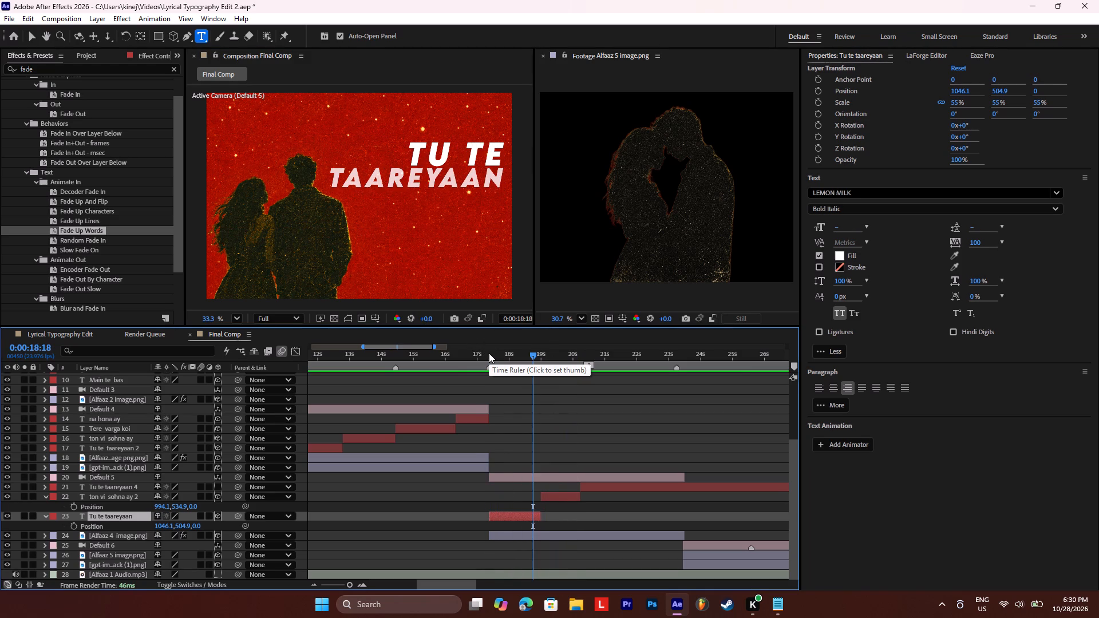
Preview the couple-scene lyrics from 0:00:17:06 and replay the following lyric from about 0:00:20:06.
left_click(485, 355)
key("space")
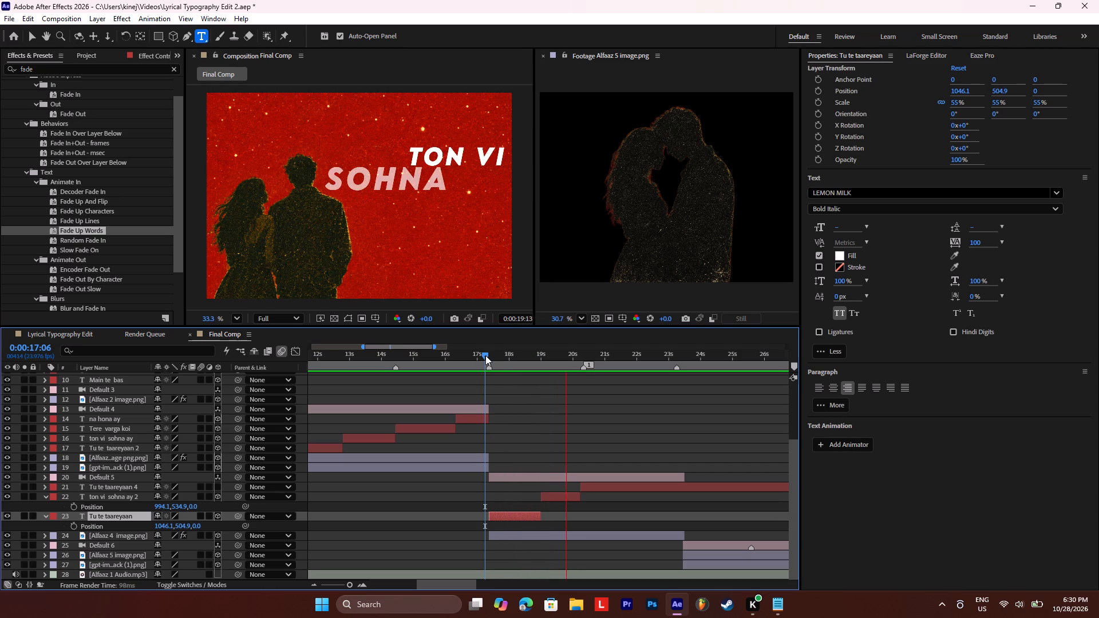
key("space")
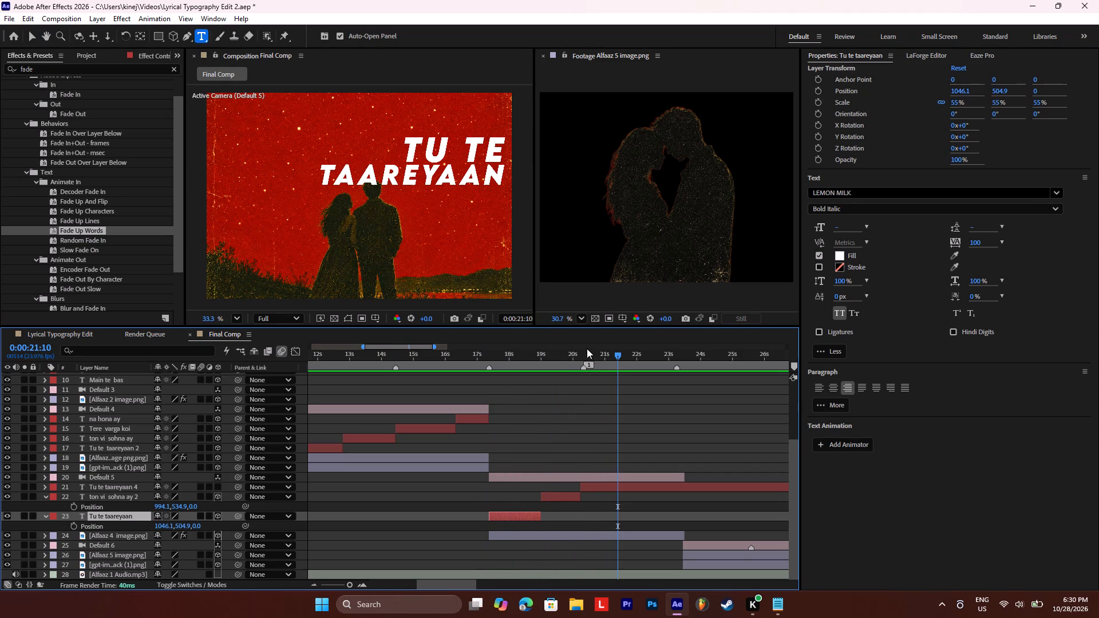
left_click(577, 353)
key("space")
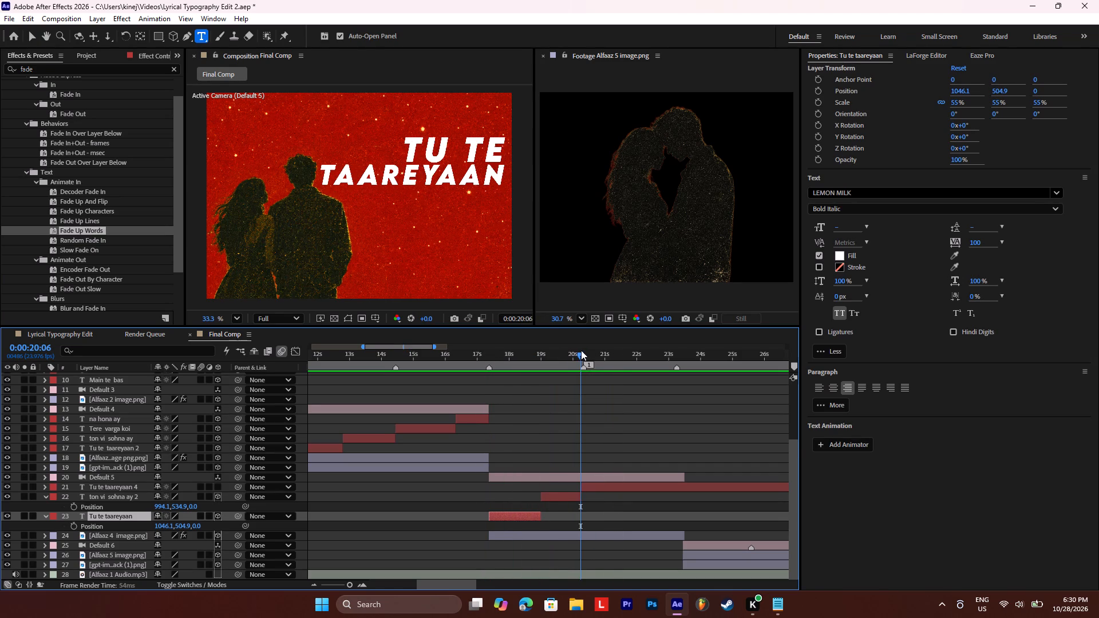
key("space")
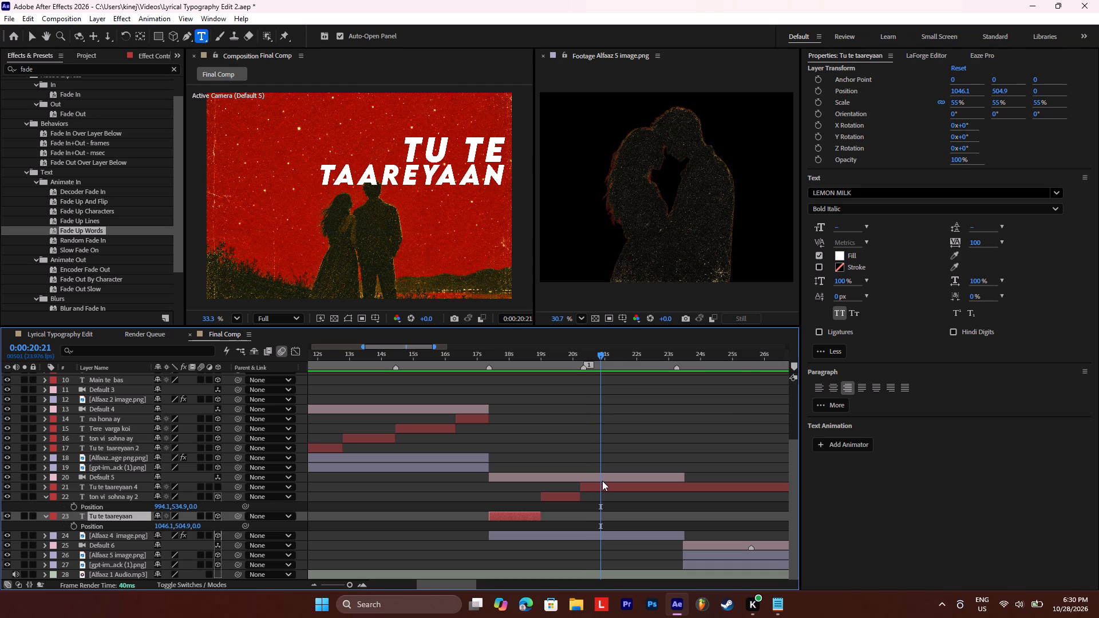
Replace the Tu te taareyaan 4 layer's text with "Tere varga" copied from the lyrics in Notepad.
double_click(602, 480)
left_click(742, 159)
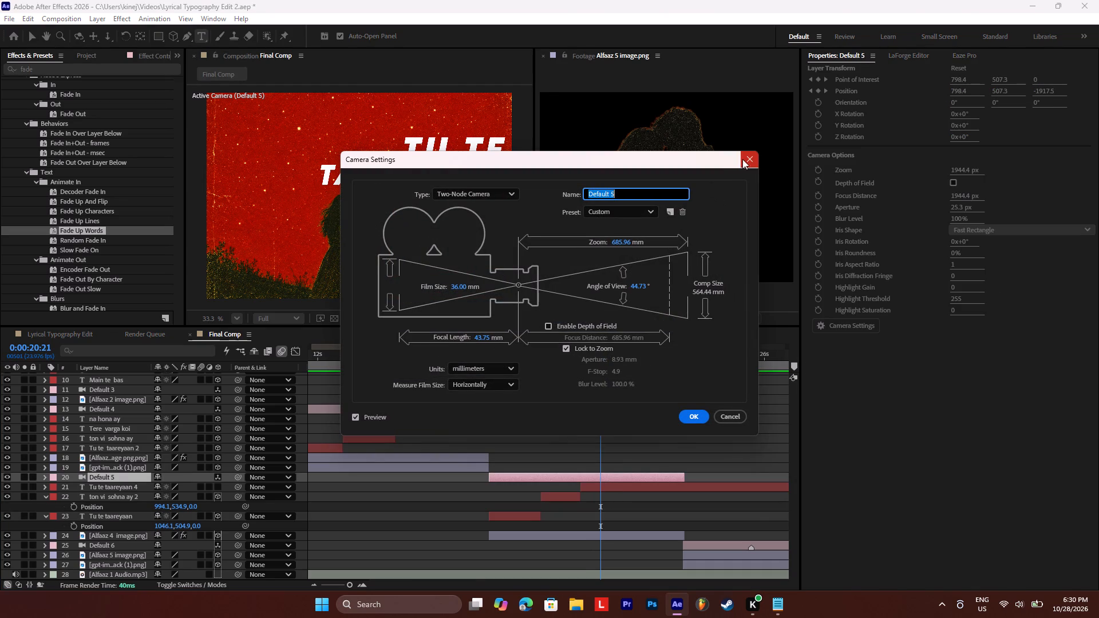
double_click(608, 487)
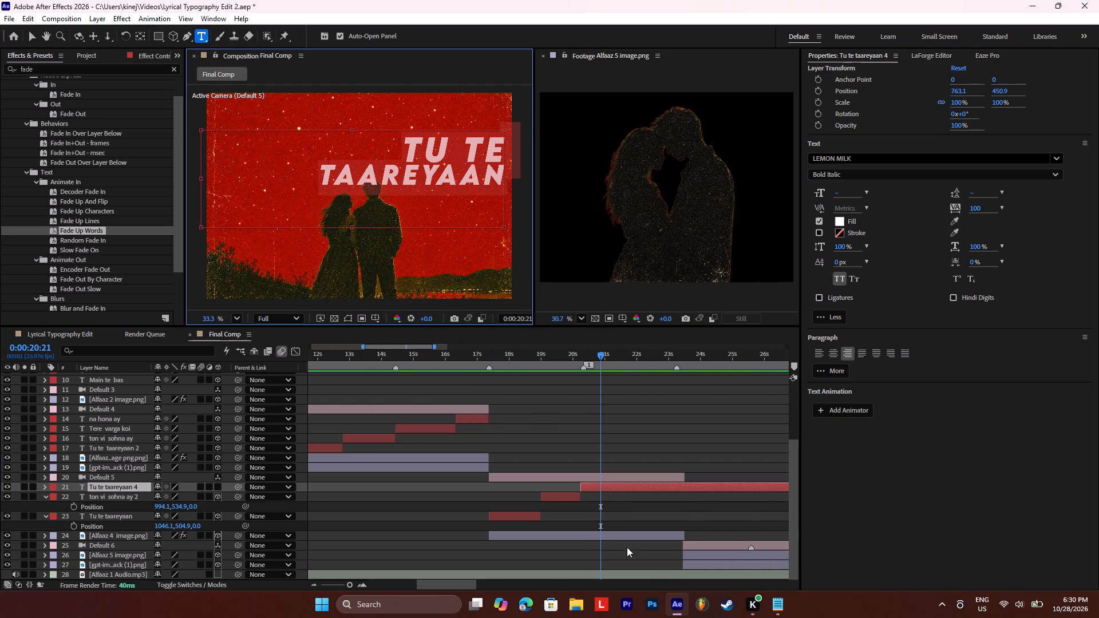
left_click(777, 607)
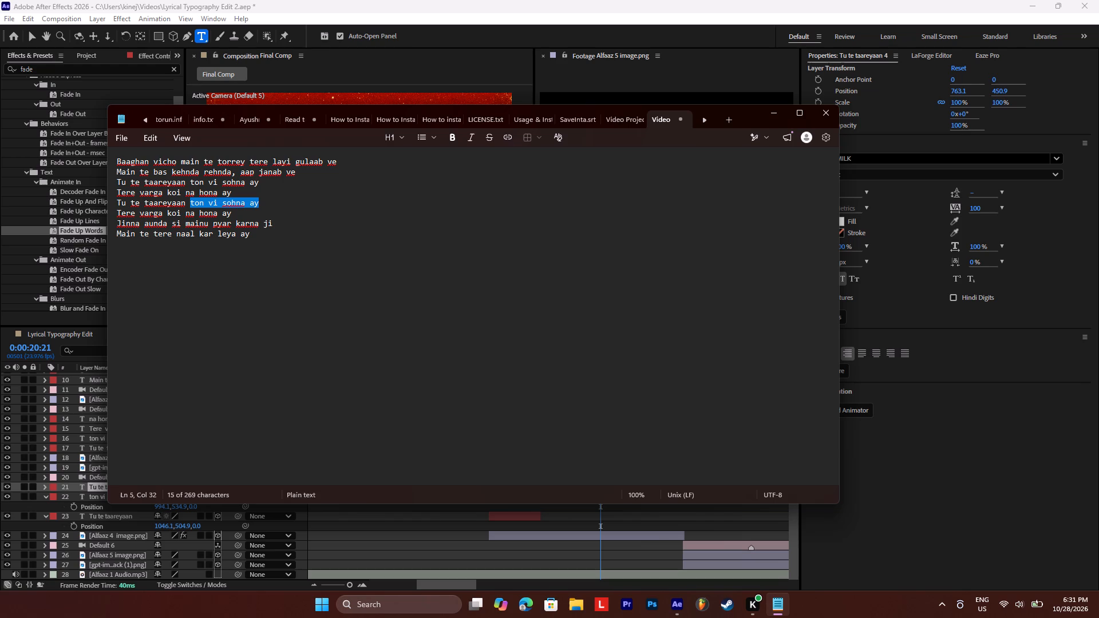
left_click_drag(117, 213, 161, 214)
key("ctrl+c")
left_click(778, 112)
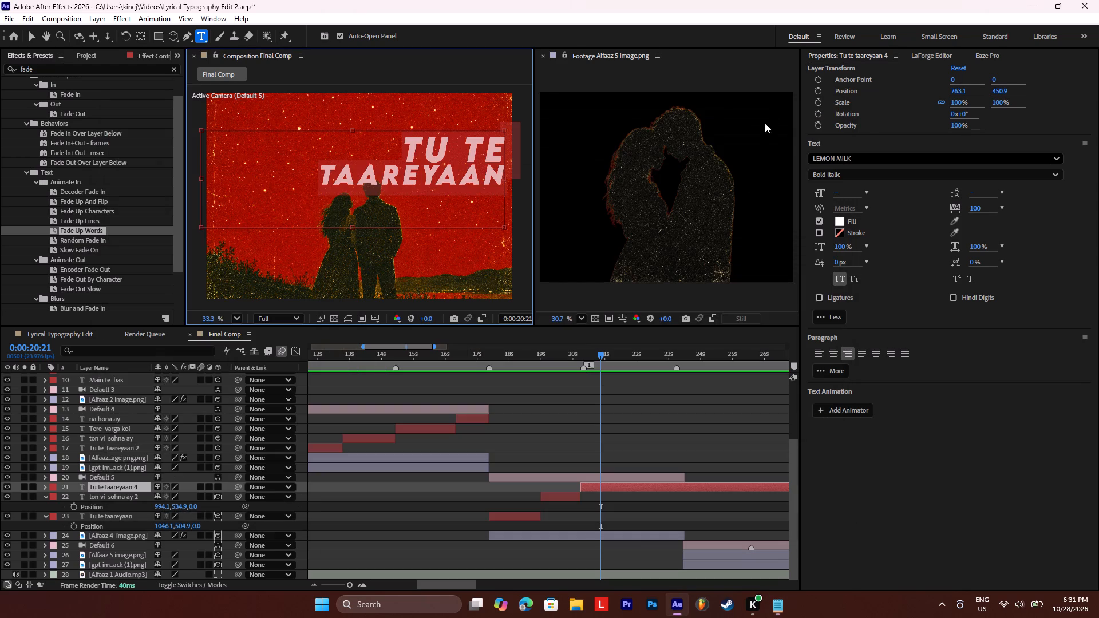
double_click(622, 491)
key("ctrl+v")
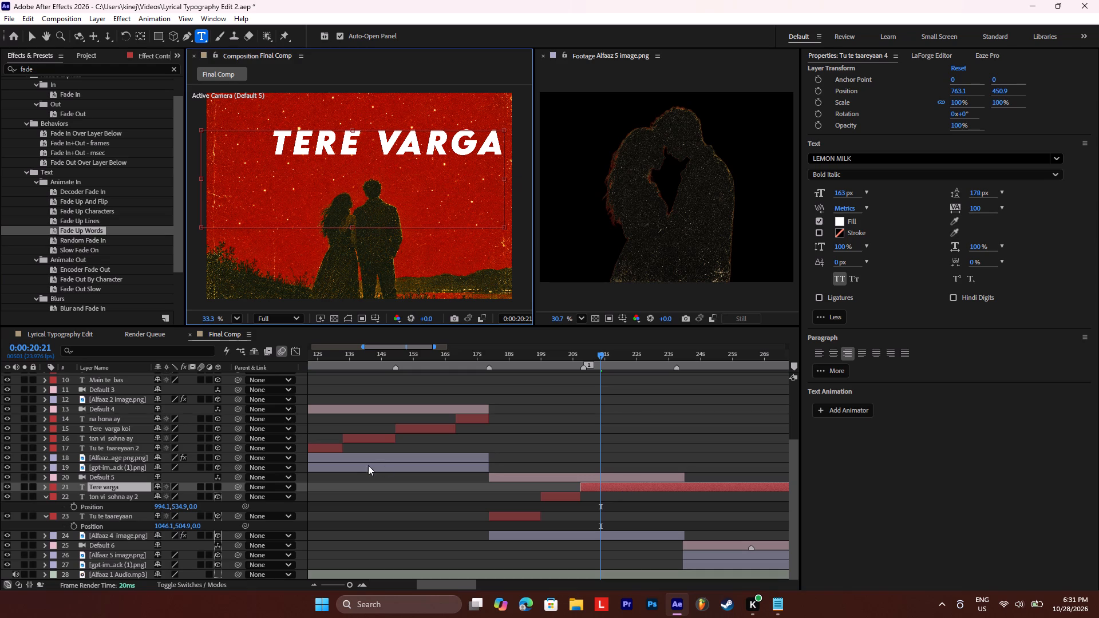
Make the Tere varga layer 3D and center-align its text.
left_click(221, 488)
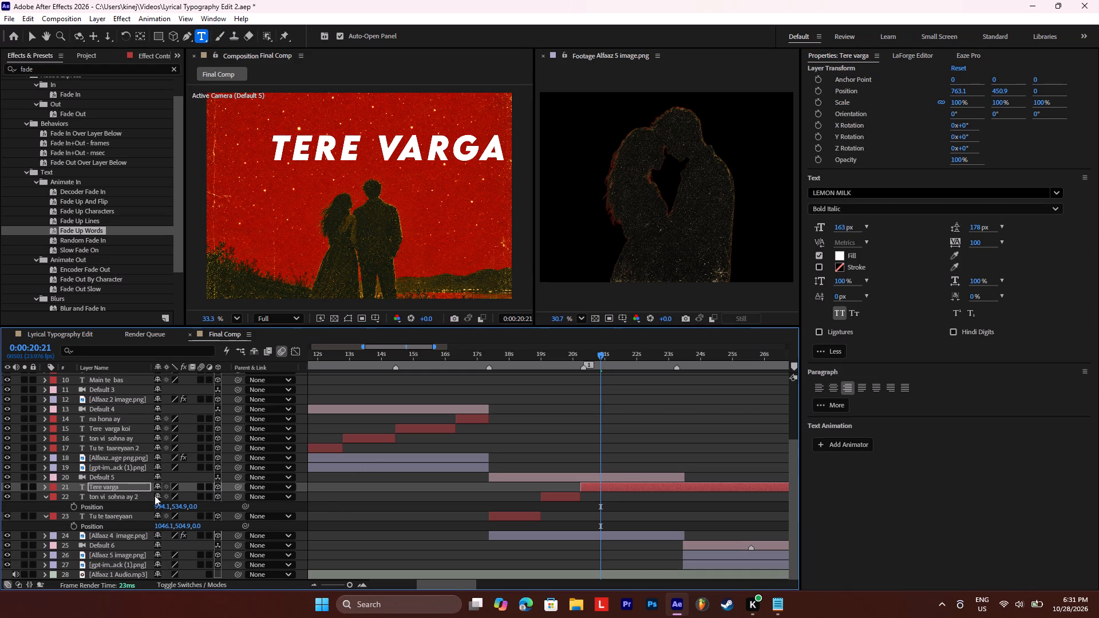
left_click(117, 484)
key("p")
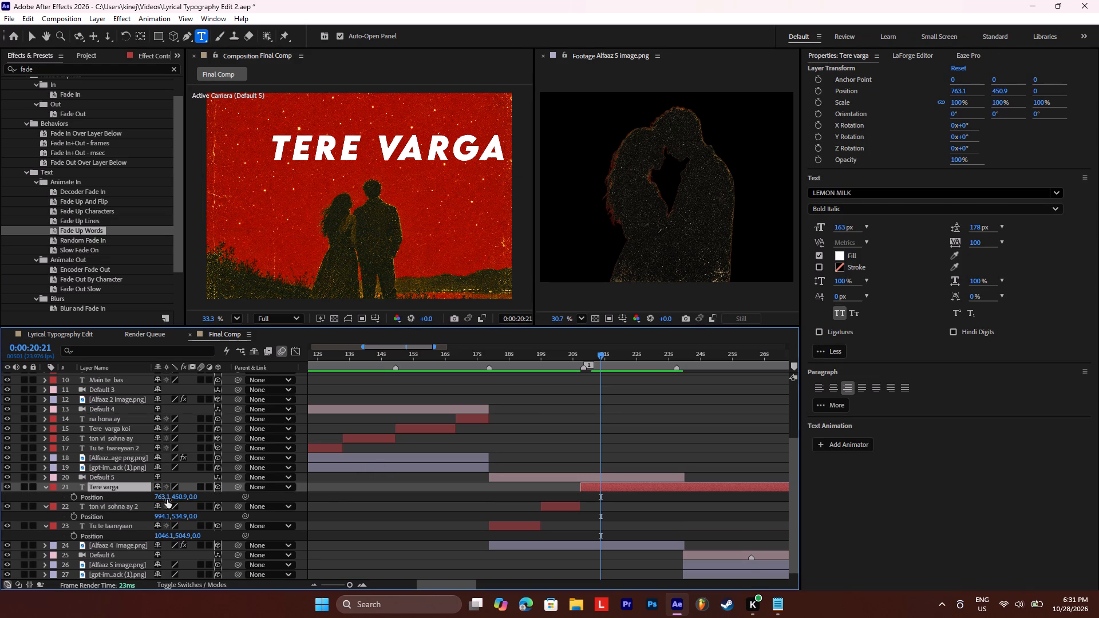
left_click(167, 499)
left_click(838, 390)
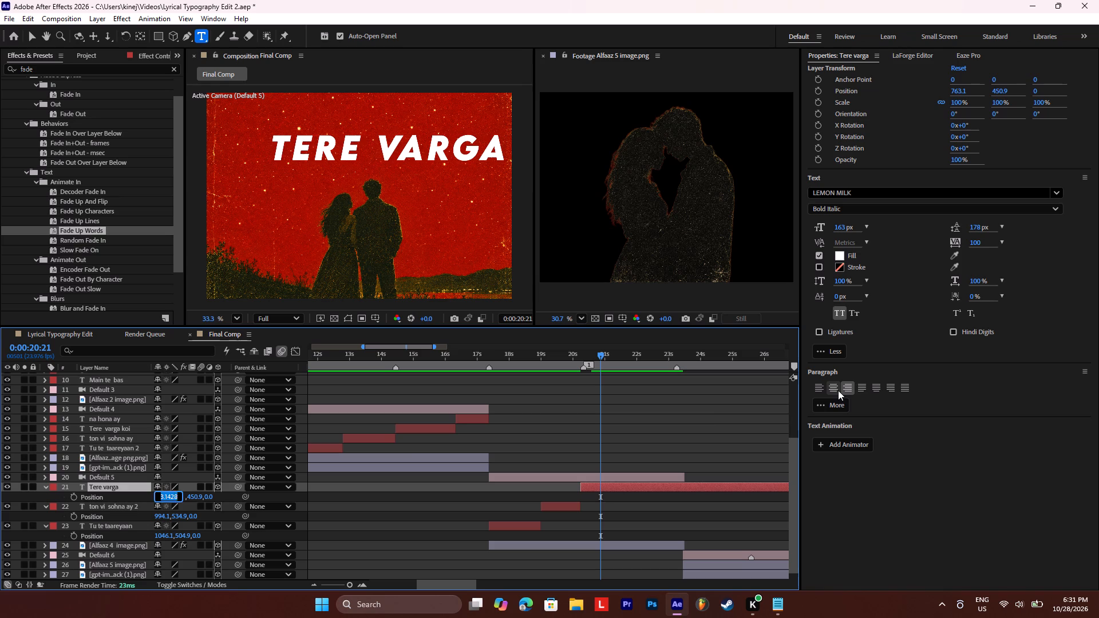
Position the Tere varga layer above the couple at about X 782.1, Y 389.9.
left_click_drag(161, 497, 152, 497)
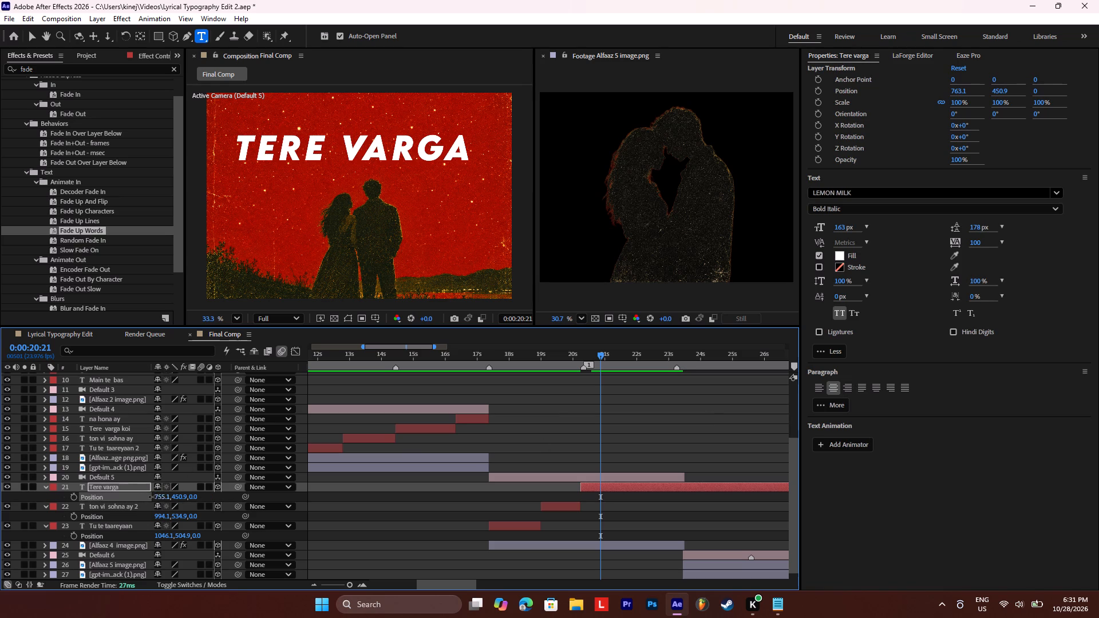
left_click_drag(152, 497, 168, 497)
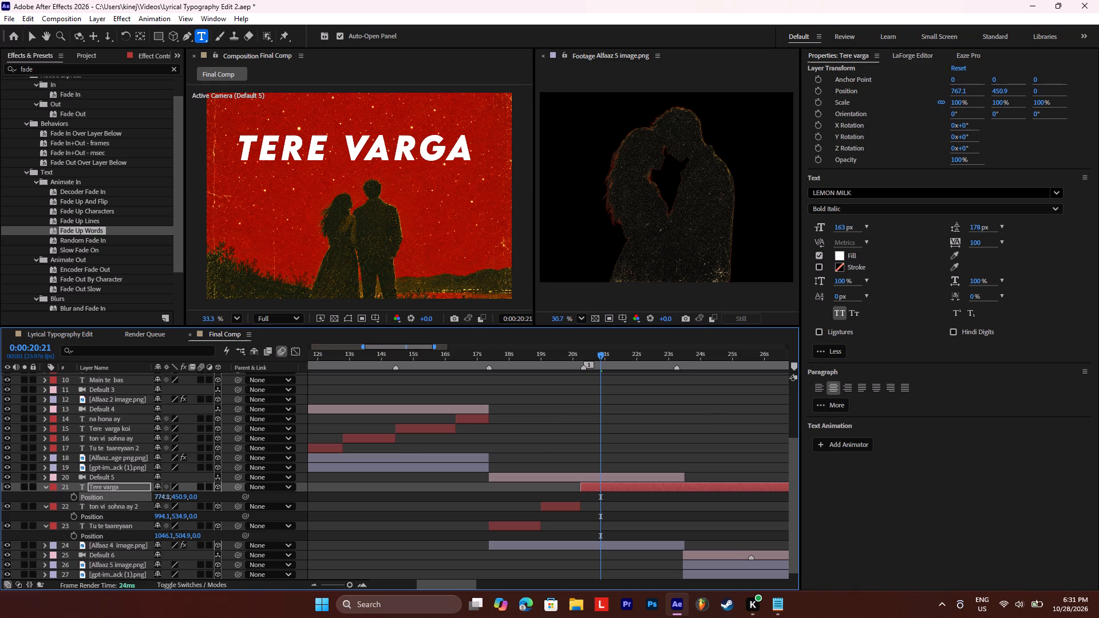
left_click_drag(168, 497, 172, 496)
left_click_drag(181, 498, 167, 498)
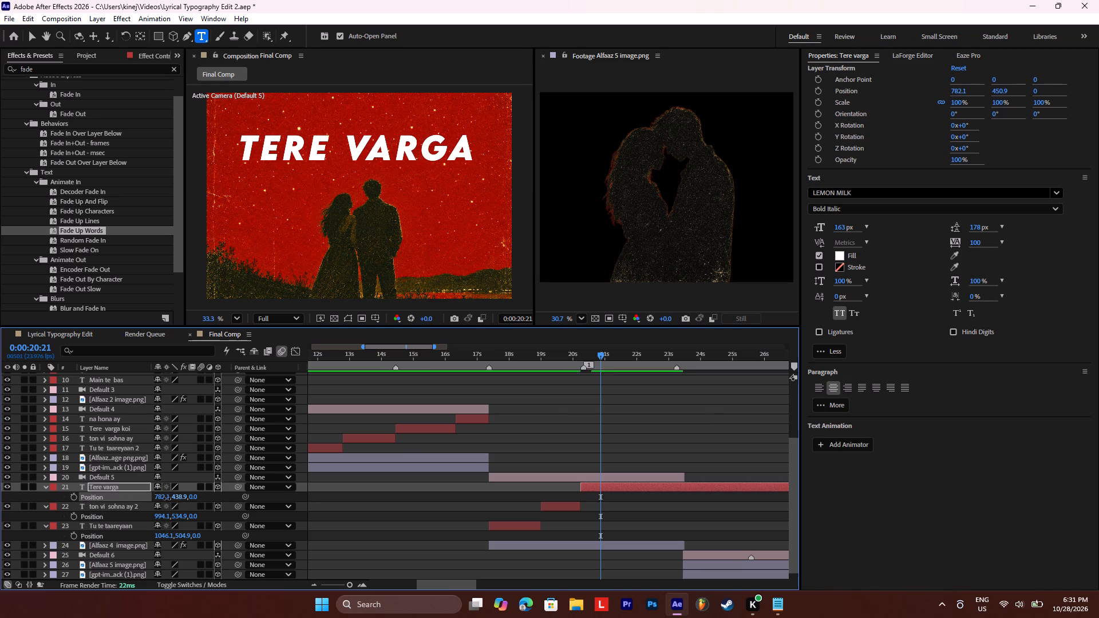
left_click_drag(167, 498, 148, 497)
Replay the camera transition from about 0:00:20:05 to examine the Tere varga lyric's timing and placement.
left_click(582, 356)
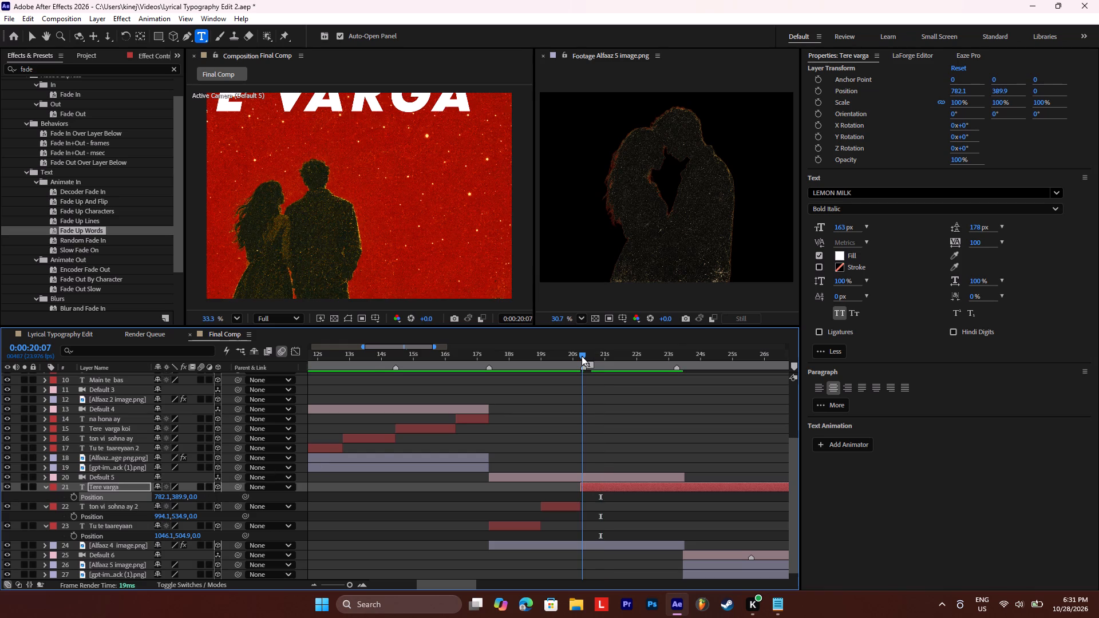
key("space")
left_click(582, 356)
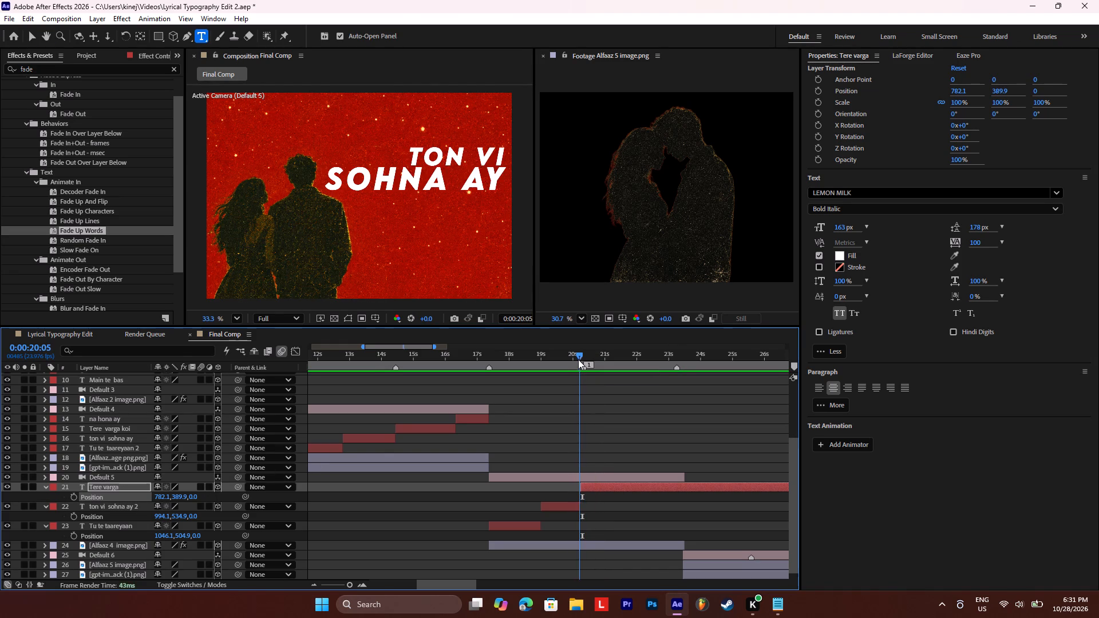
key("space")
key("space")
key("space")
key("space")
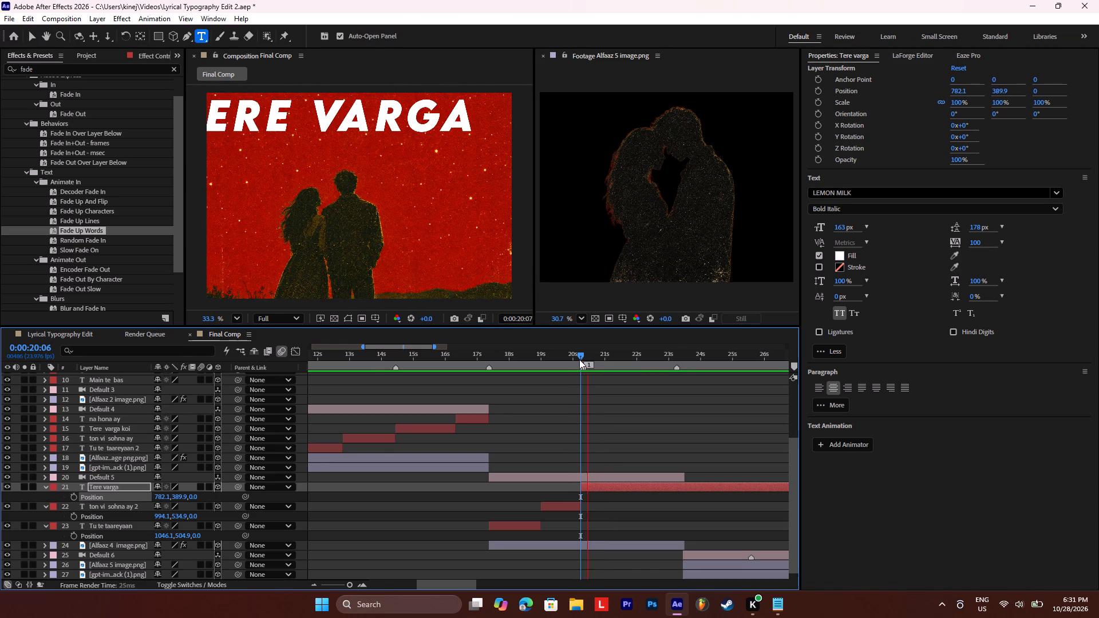
key("space")
key("space")
key("space")
key("space")
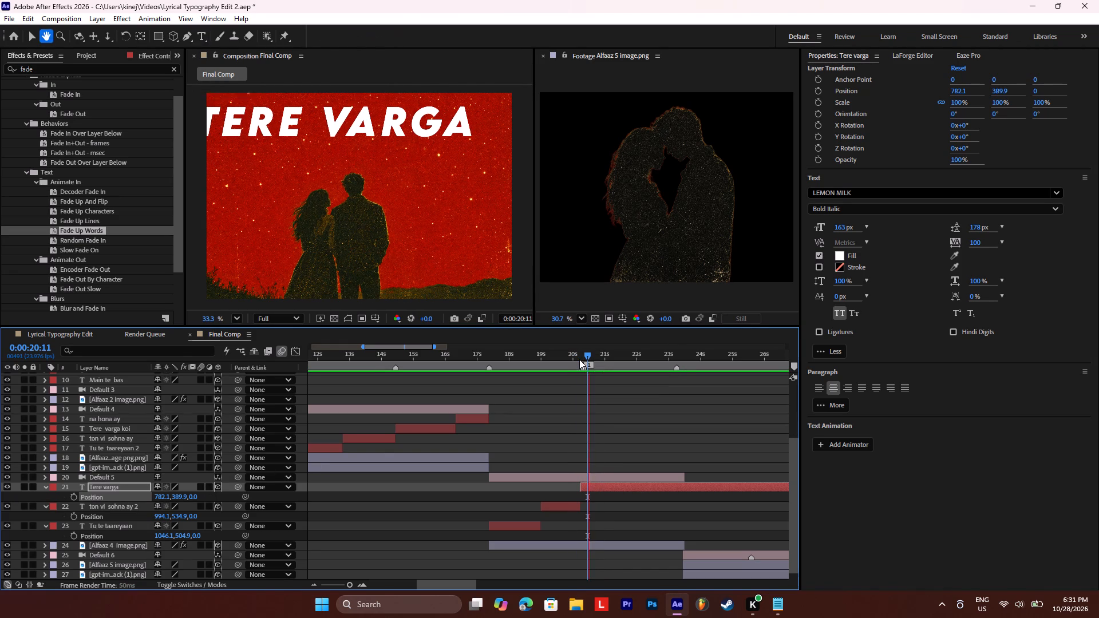
key("space")
key("space")
Replay short stretches around 0:00:20:12 to 0:00:20:17 to find where the Tere varga words should start, stopping at 0:00:20:15.
left_click_drag(600, 353, 598, 362)
key("space")
key("space")
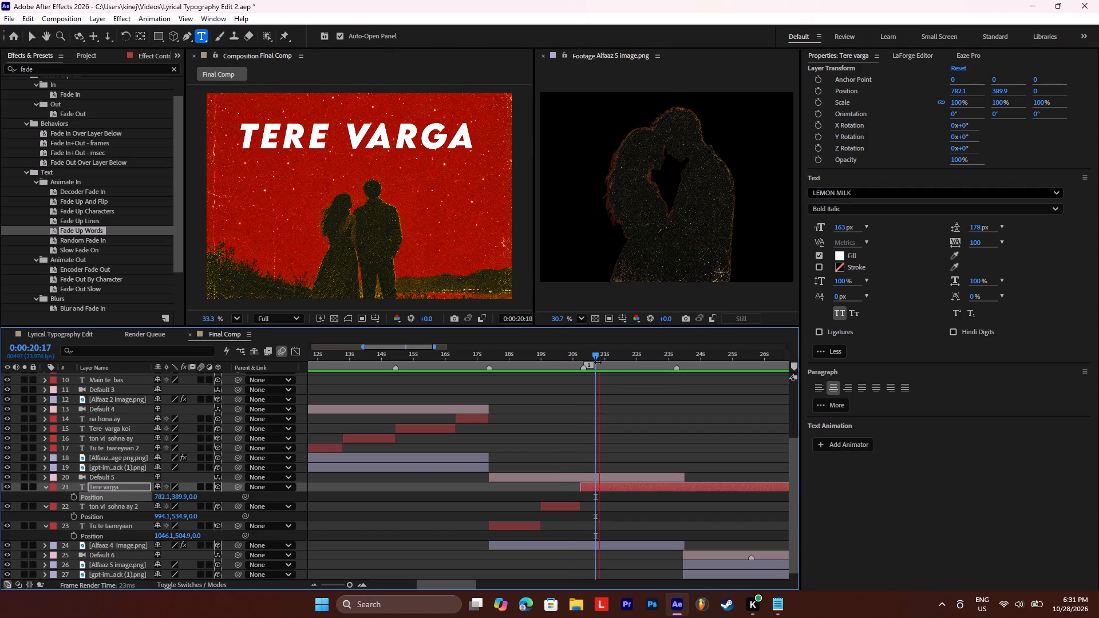
left_click(598, 362)
left_click_drag(594, 357, 589, 358)
key("space")
key("space")
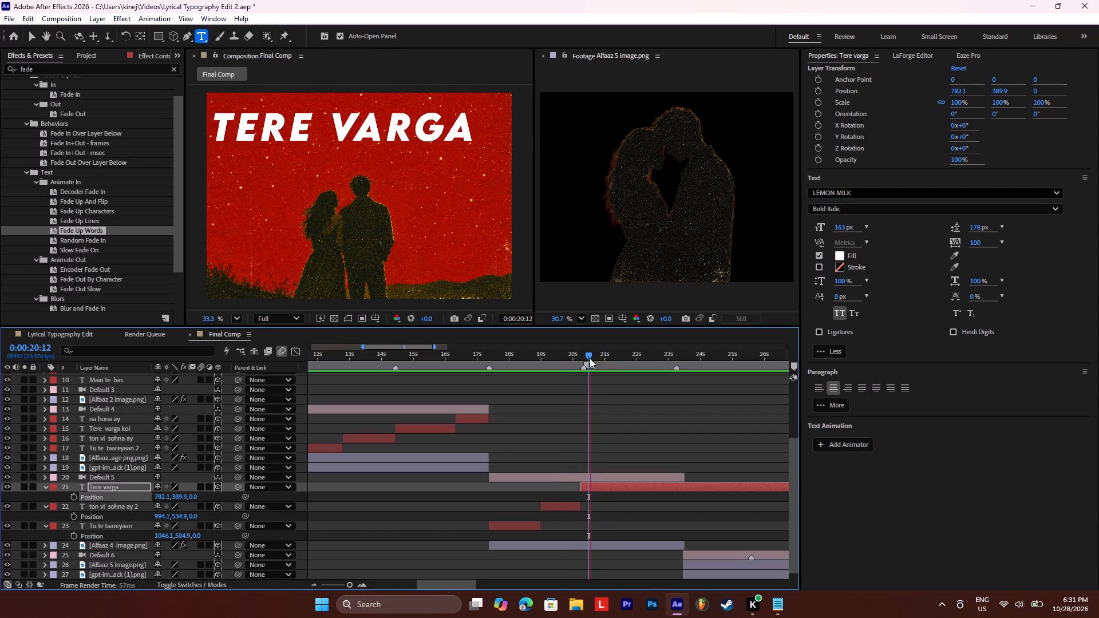
key("space")
key("space")
left_click(590, 358)
key("space")
key("space")
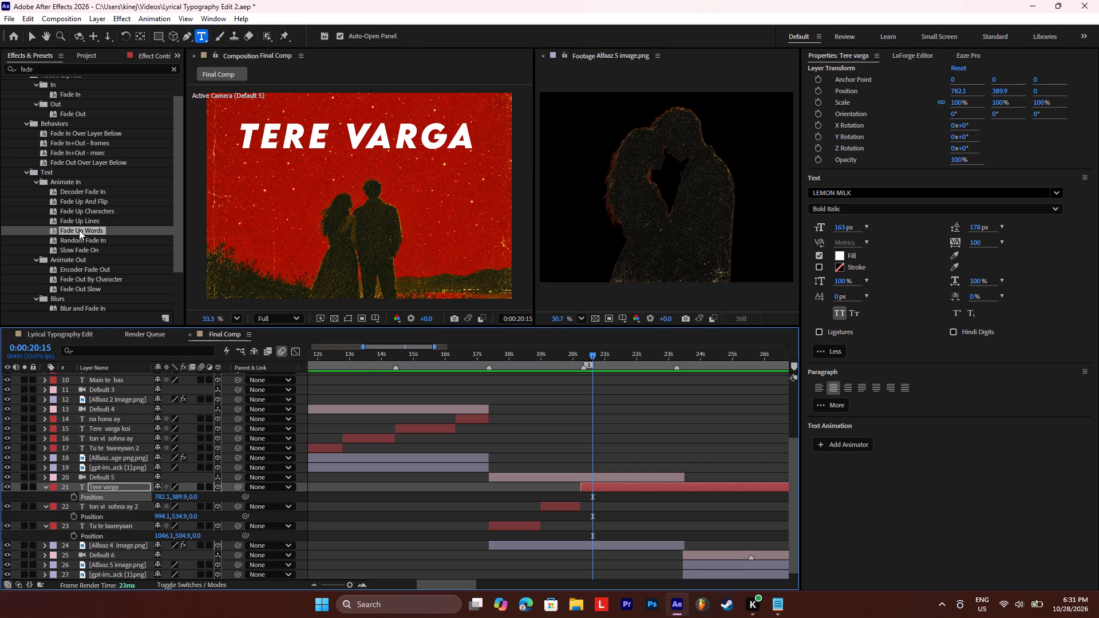
Apply the Fade Up Words preset to the Tere varga layer at 0:00:20:15 and shift its first Start keyframe slightly earlier.
left_click_drag(79, 230, 600, 485)
left_click(600, 485)
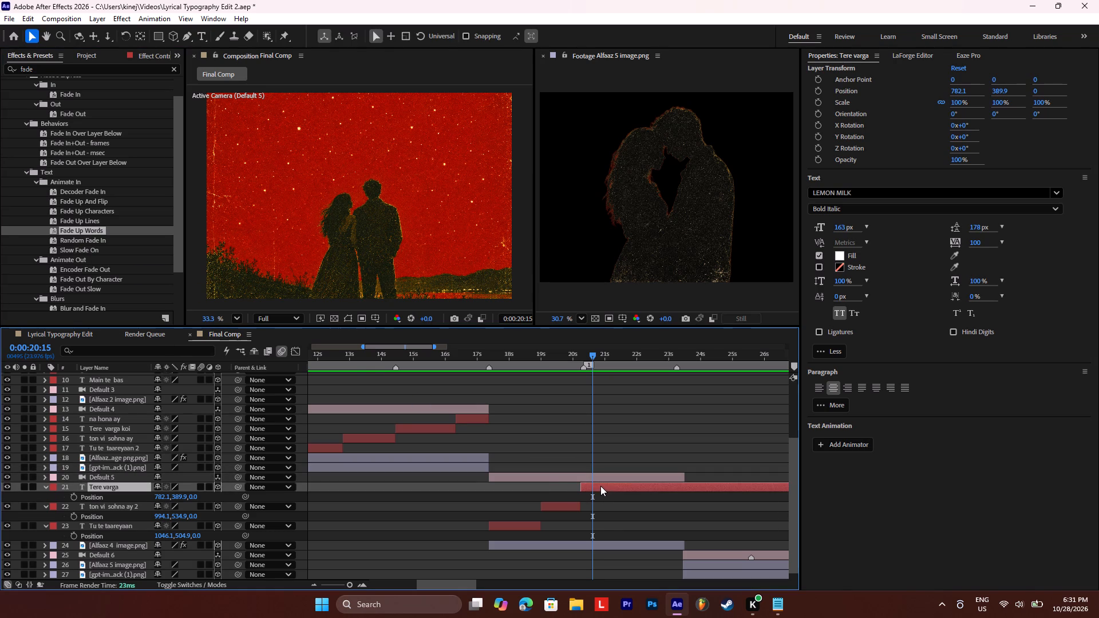
key("u")
left_click(591, 525)
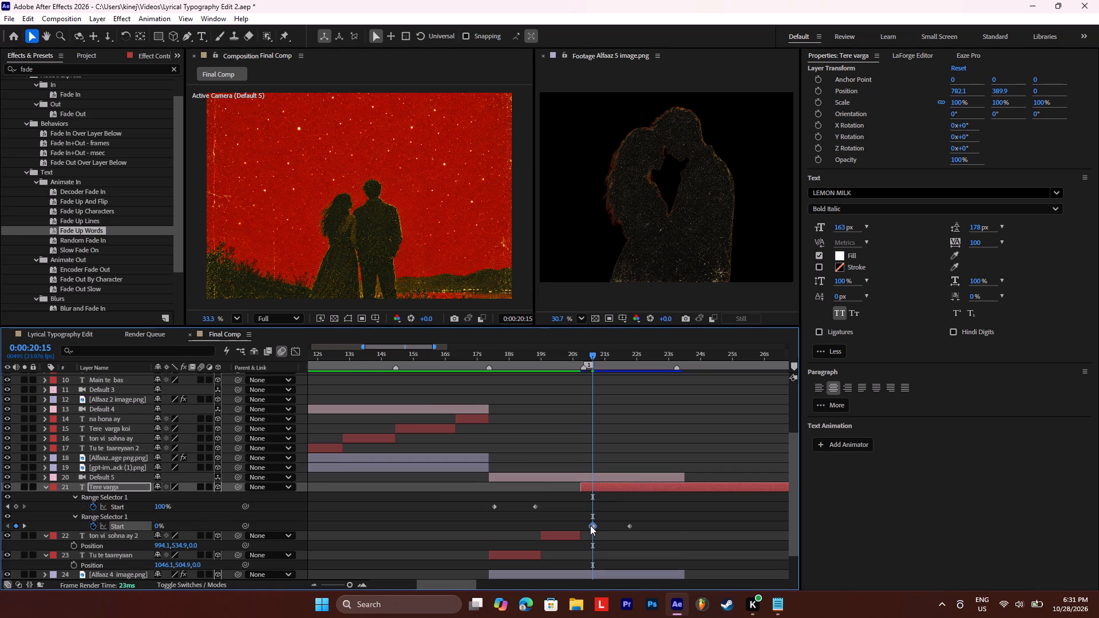
Delete the two leftover Start keyframes of the older Range Selector on the Tere varga layer.
left_click_drag(542, 501, 472, 505)
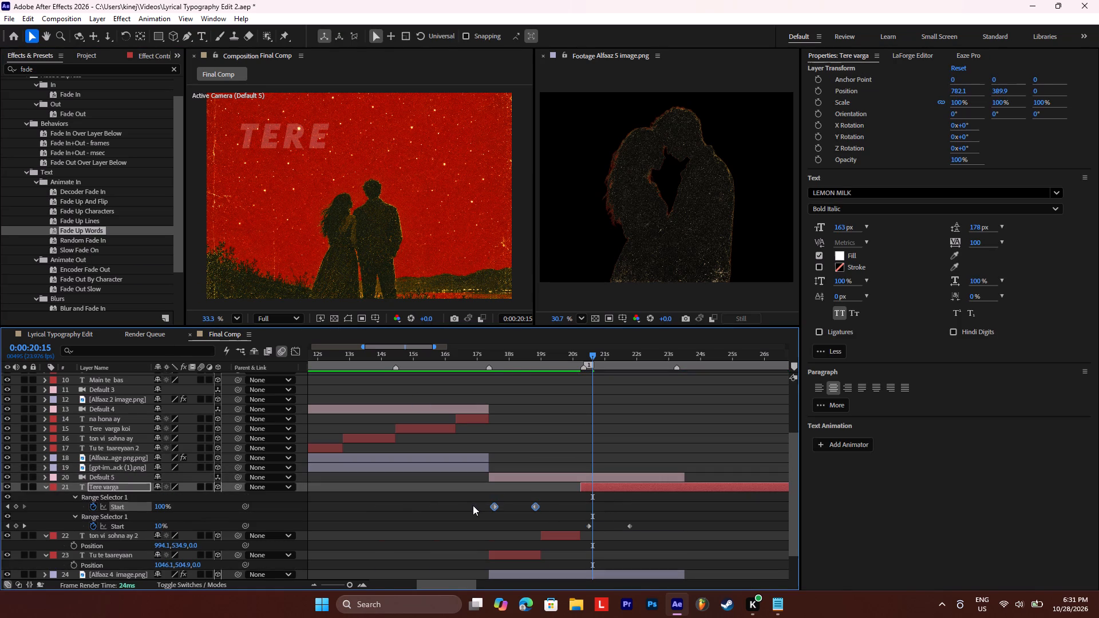
key("BackSpace")
Preview the Tere varga word fade and shift its last Start keyframe slightly earlier, just before 0:00:21:17.
left_click(630, 525)
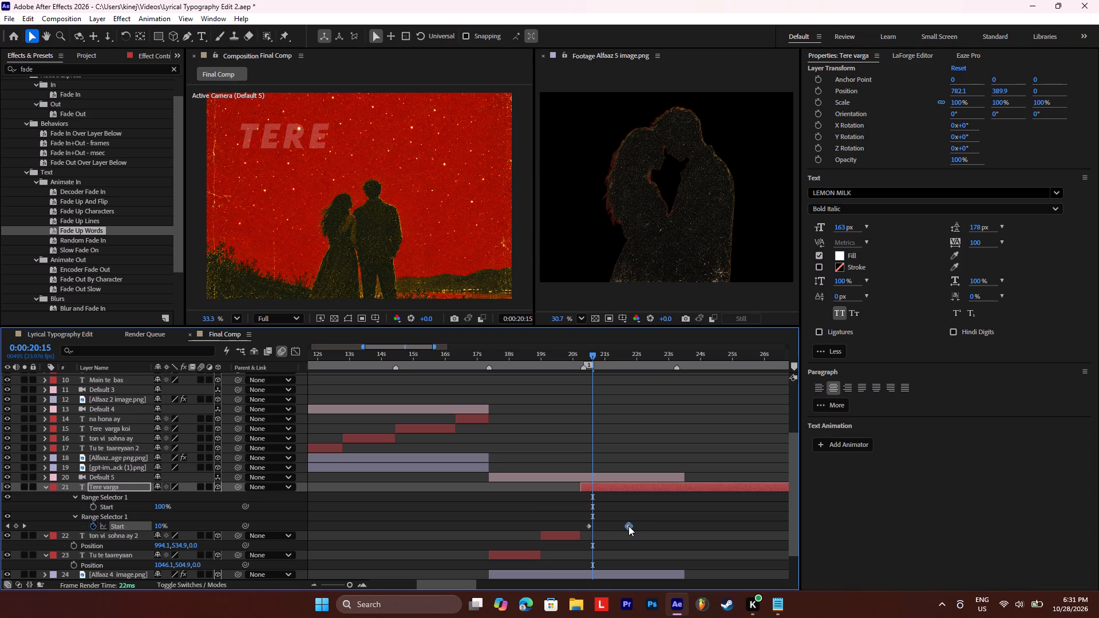
key("space")
key("space")
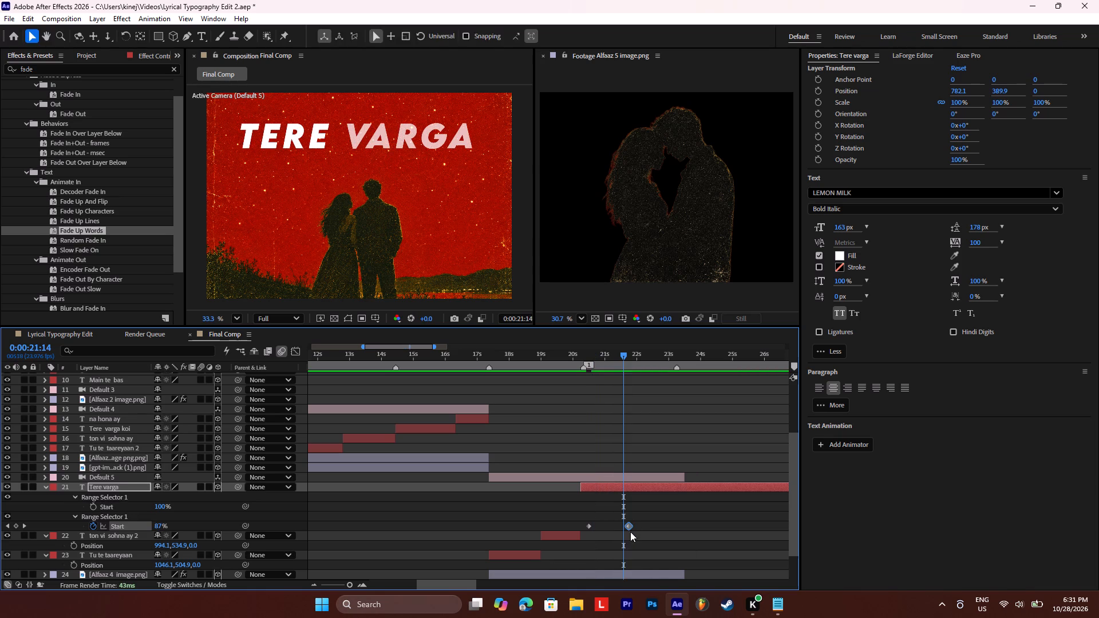
key("space")
key("space")
left_click(630, 528)
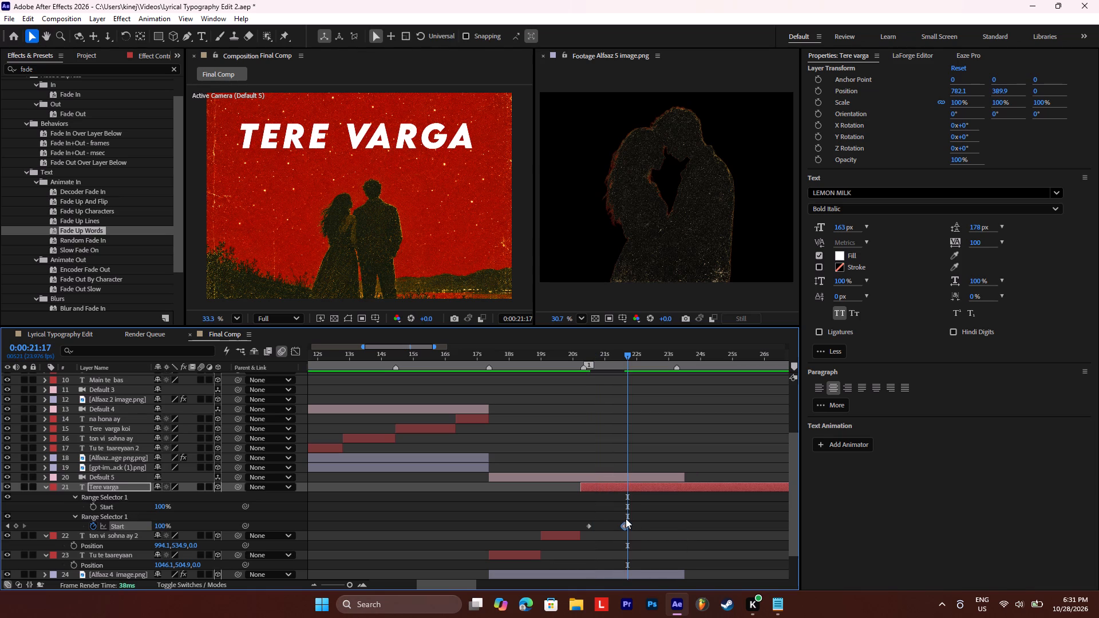
Split the Tere varga layer at 0:00:21:17 and collapse the first part's keyframe properties.
left_click(630, 482)
left_click(630, 486)
key("ctrl+shift+d")
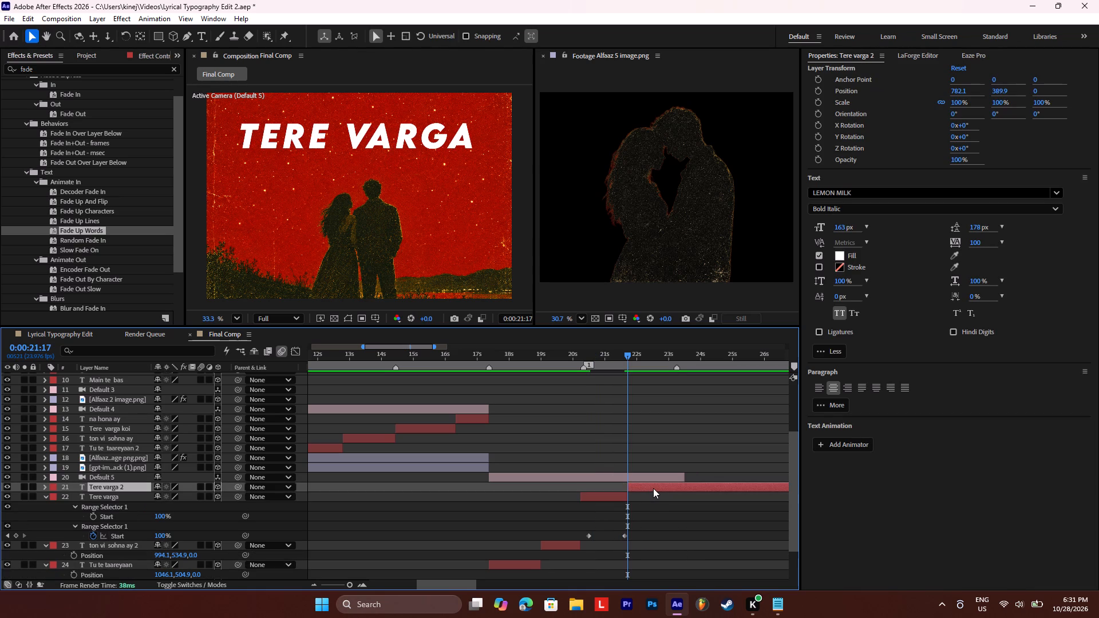
left_click(598, 494)
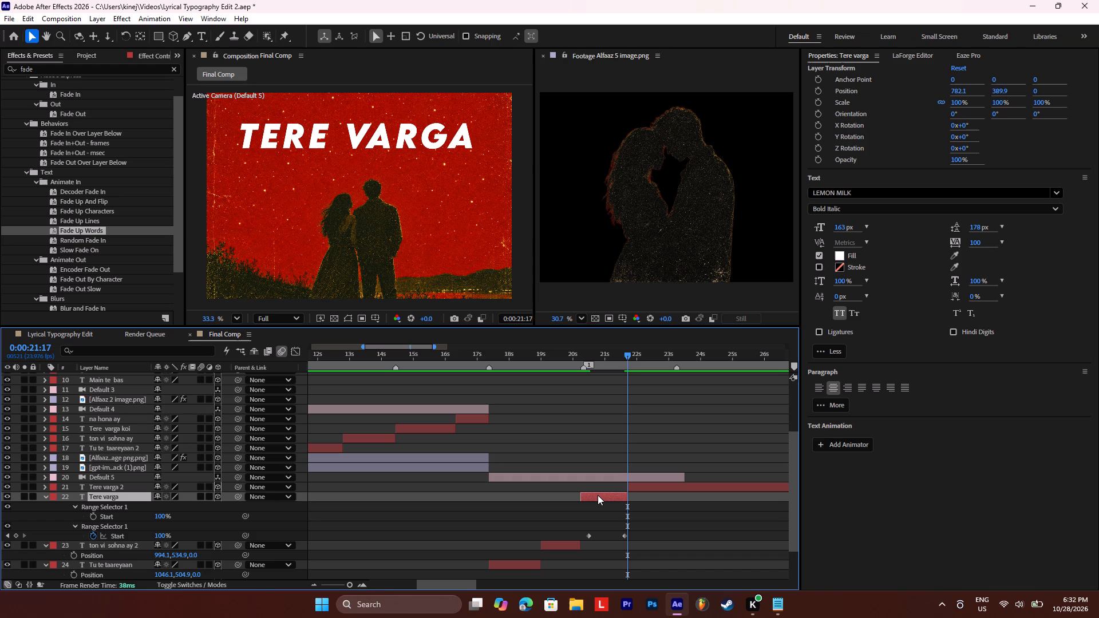
key("u")
Delete the Start keyframes from the second part of the split Tere varga layer.
left_click(650, 490)
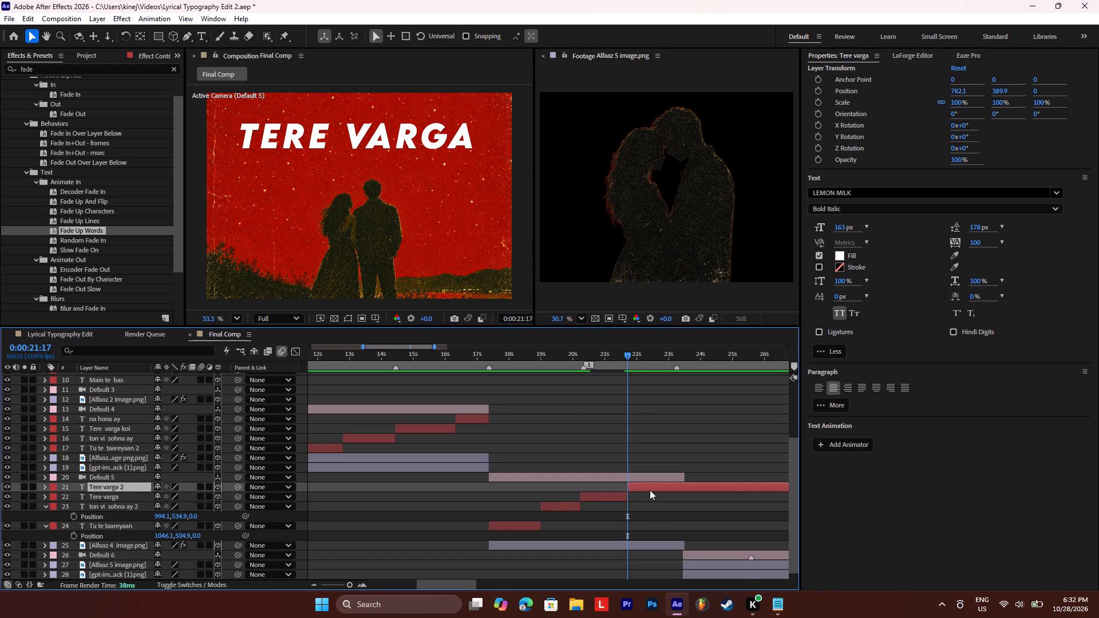
key("u")
left_click_drag(636, 501, 578, 507)
key("BackSpace")
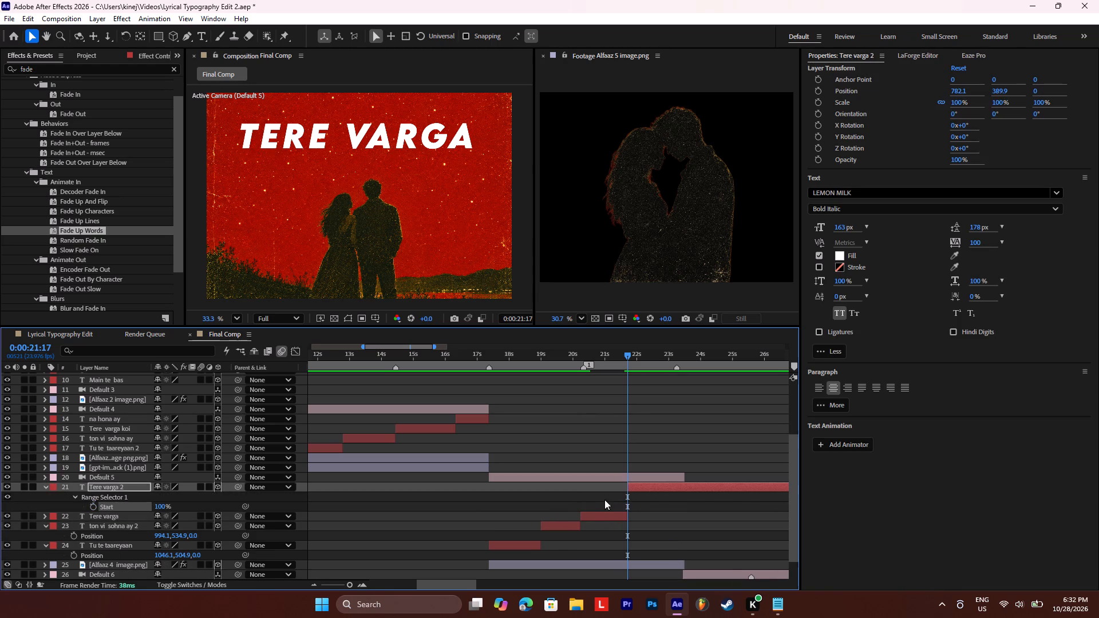
Copy "koi na hona ay" from the Notepad lyrics and replace the Tere varga 2 text with it, breaking the line after "koi na".
left_click(643, 489)
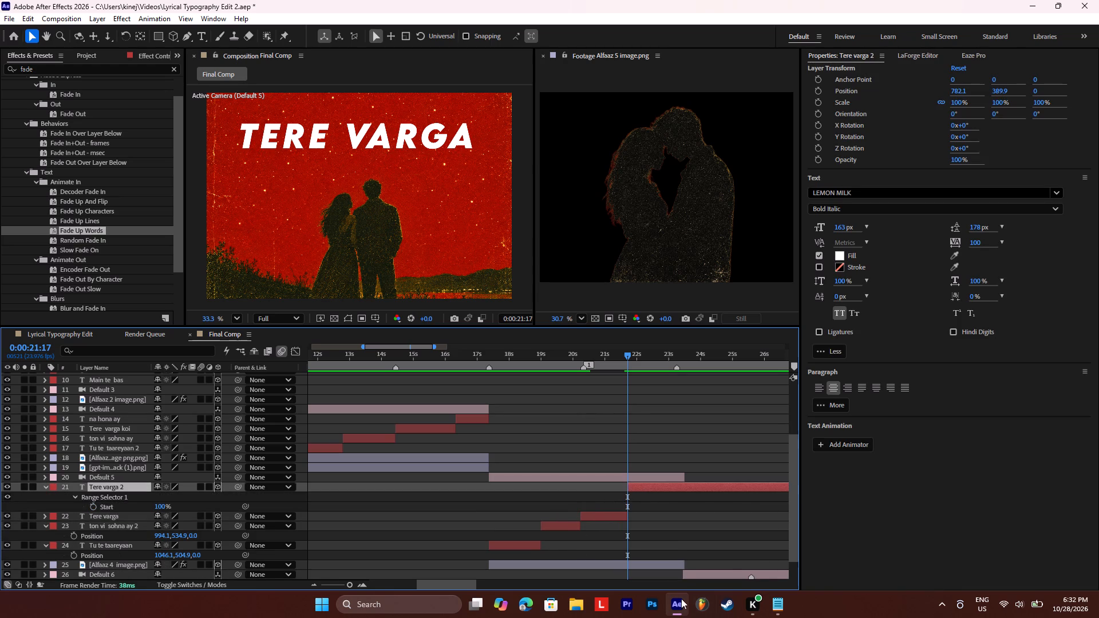
left_click(794, 608)
left_click(784, 608)
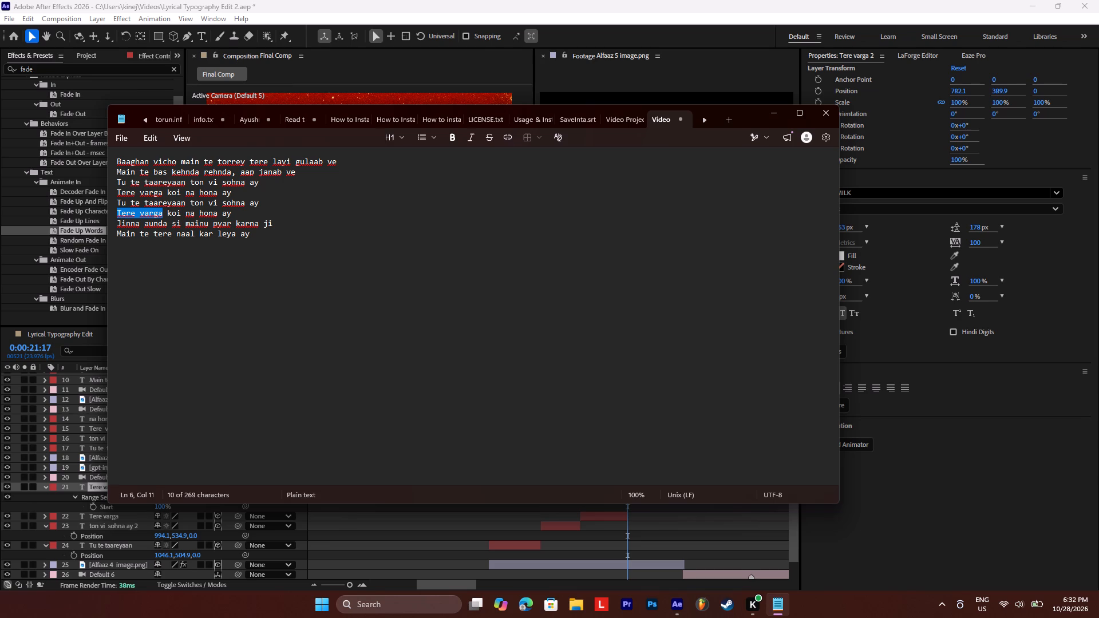
left_click_drag(168, 216, 228, 216)
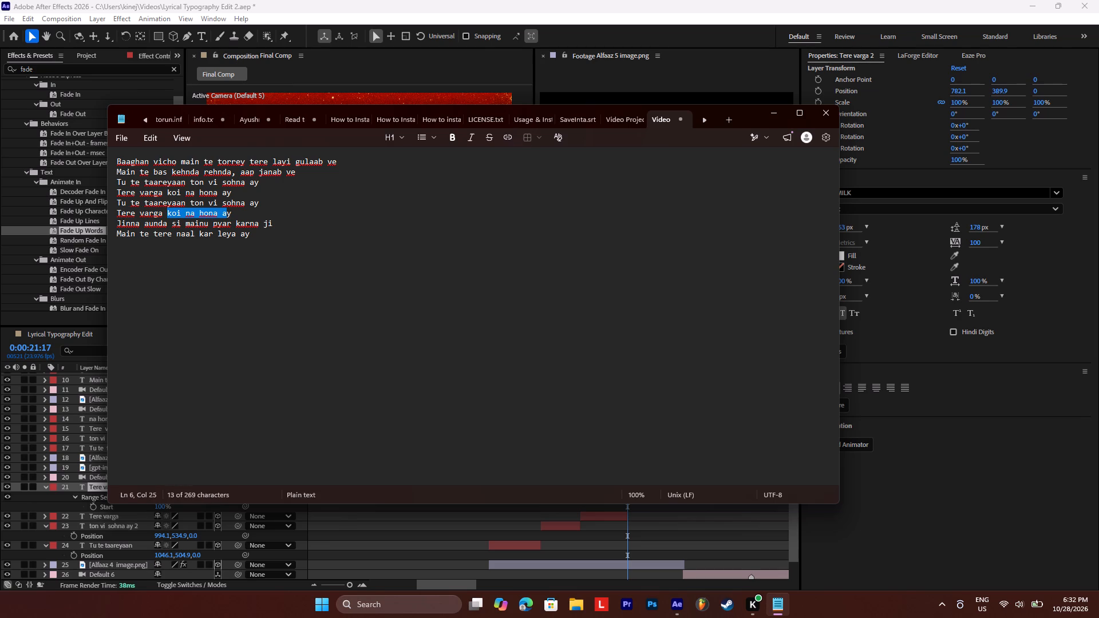
left_click_drag(228, 216, 231, 216)
key("ctrl+c")
left_click(770, 111)
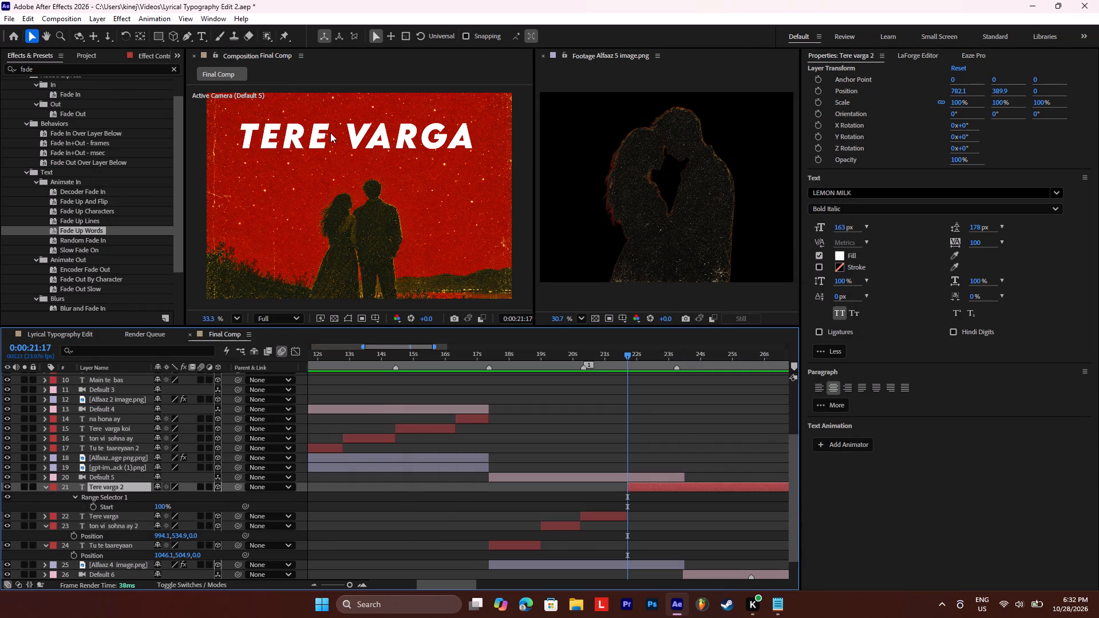
double_click(346, 134)
key("ctrl+v")
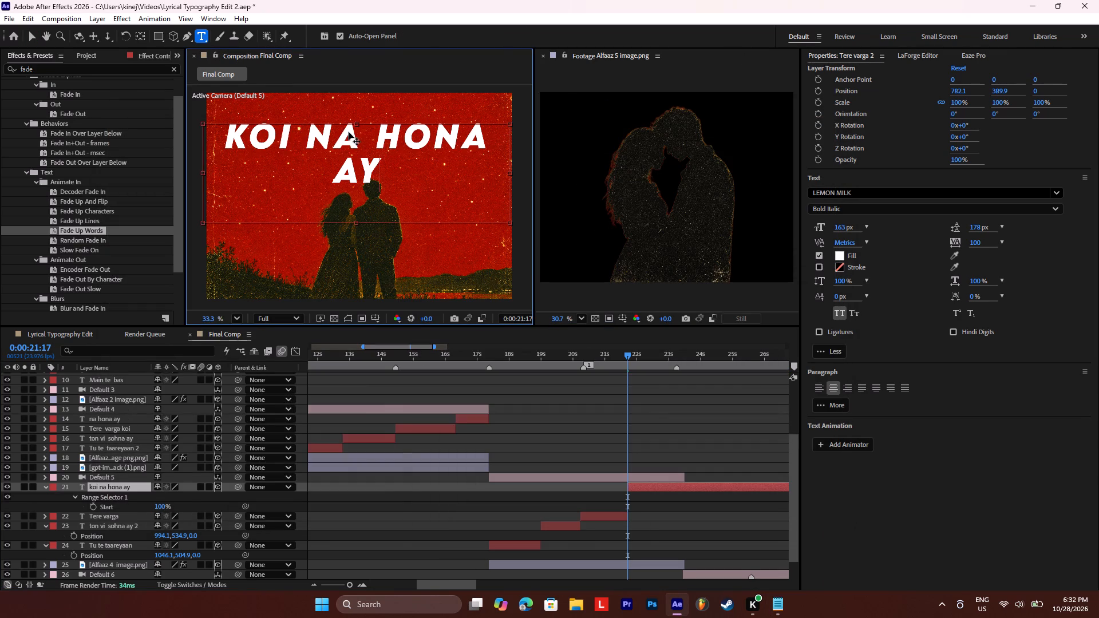
left_click(377, 132)
key("Return")
Set the KOI NA line's font size to 118 px and the HONA AY line's leading to 141 px.
left_click_drag(291, 136, 432, 136)
left_click_drag(848, 228, 831, 229)
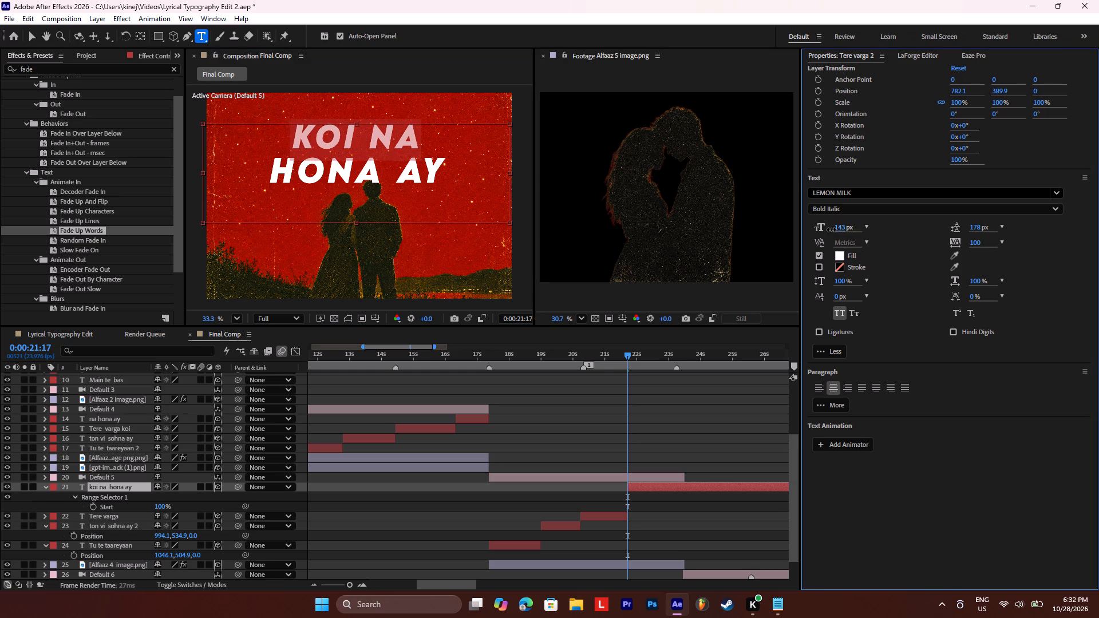
left_click_drag(831, 229, 812, 230)
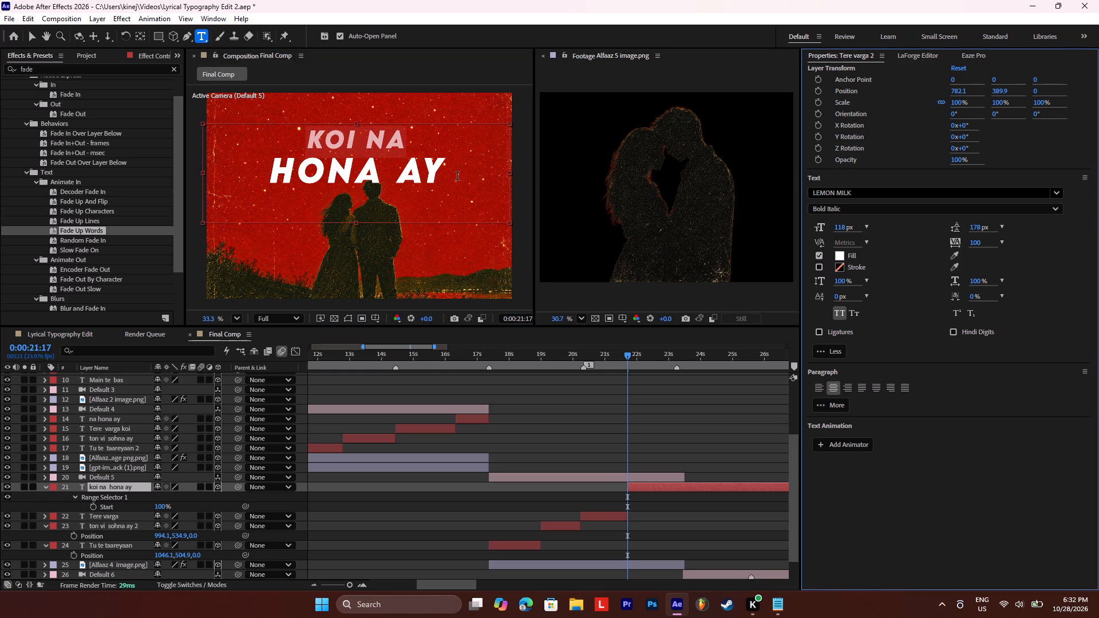
left_click_drag(452, 172, 245, 172)
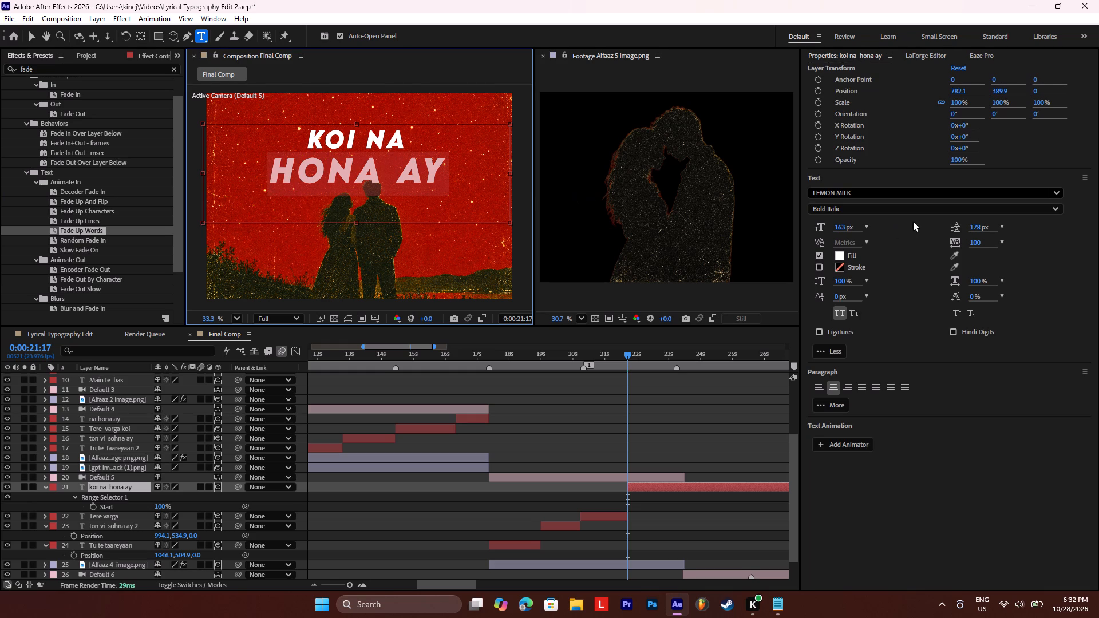
left_click_drag(973, 226, 948, 233)
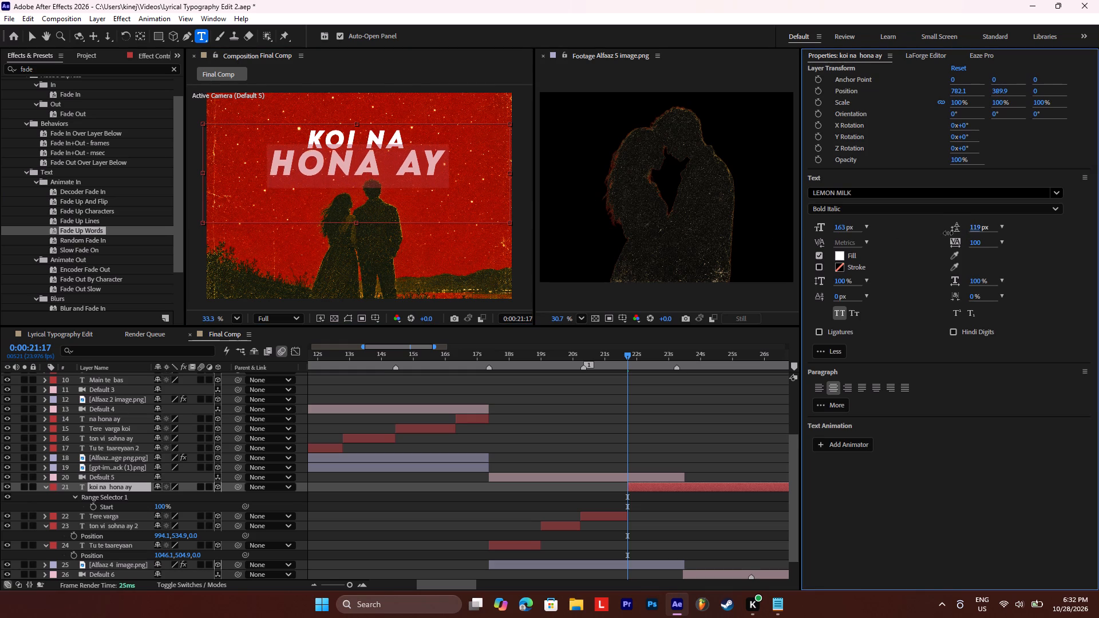
left_click_drag(948, 233, 961, 232)
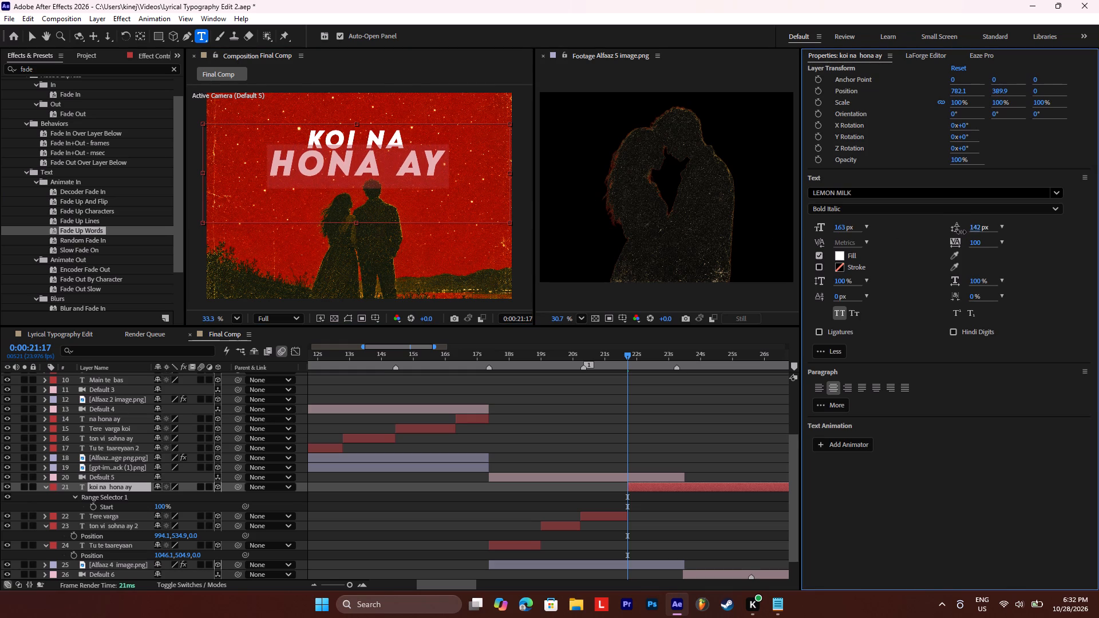
left_click_drag(961, 232, 960, 232)
Raise the koi na hona ay lyric above the couple by setting its Y position to 326.9.
left_click(646, 488)
key("p")
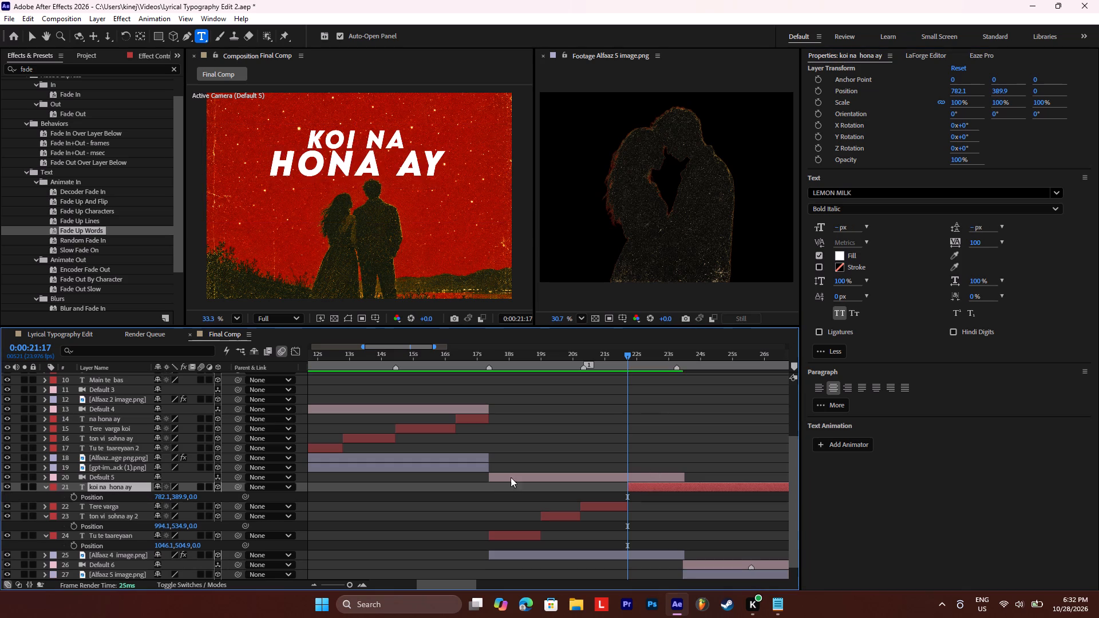
left_click_drag(175, 497, 169, 497)
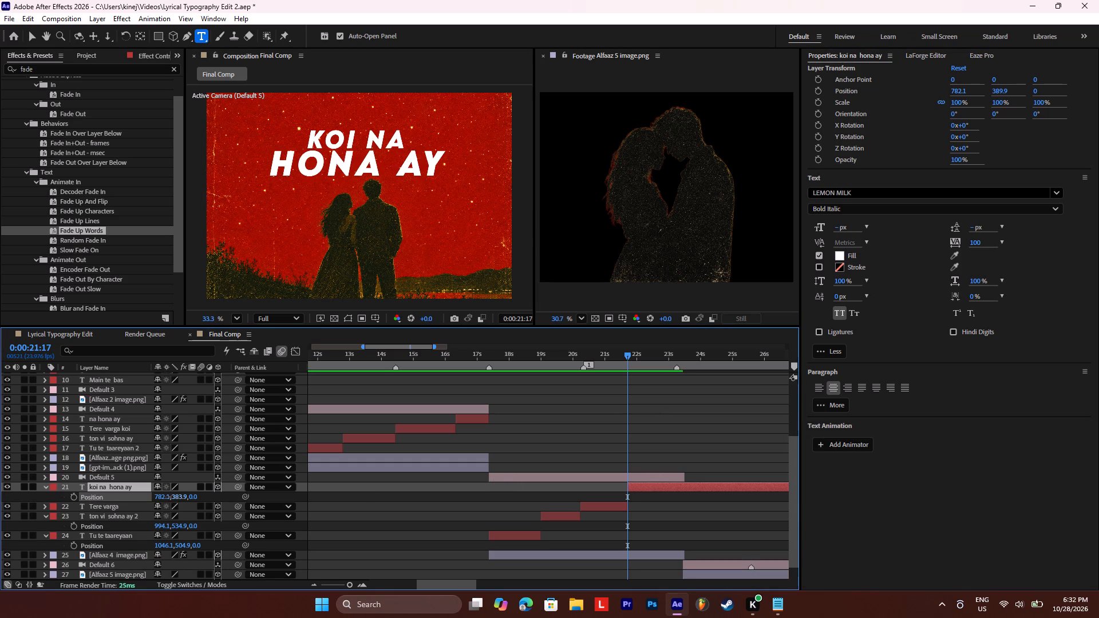
left_click_drag(169, 497, 135, 500)
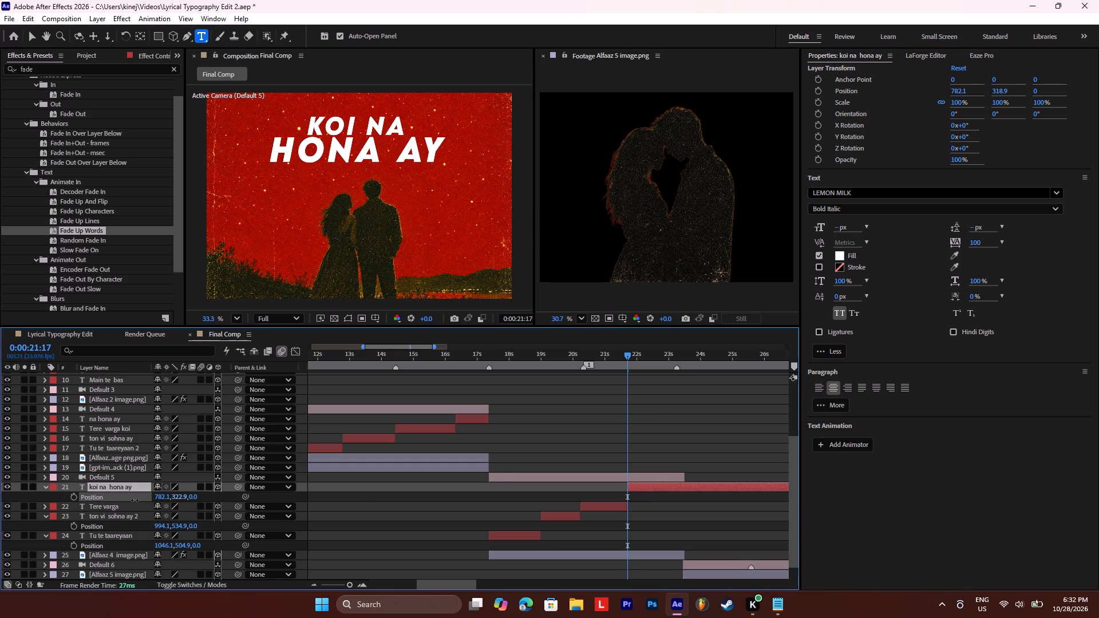
left_click_drag(135, 500, 136, 500)
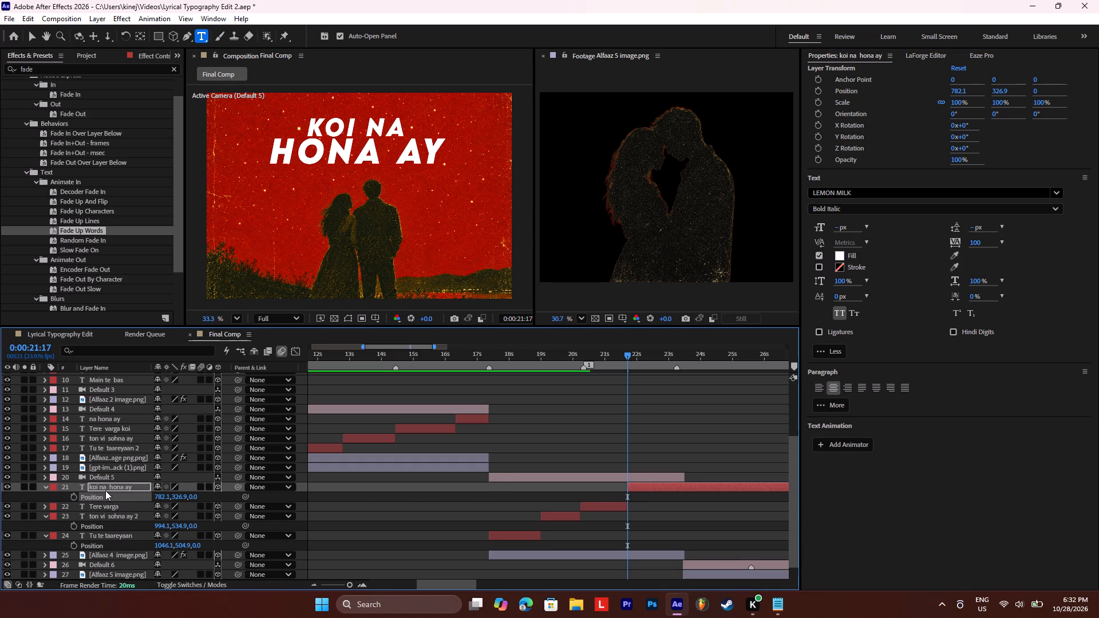
Apply the Fade Up Words preset to the koi na hona ay layer at 0:00:21:17 and reveal its keyframes.
left_click_drag(72, 231, 738, 502)
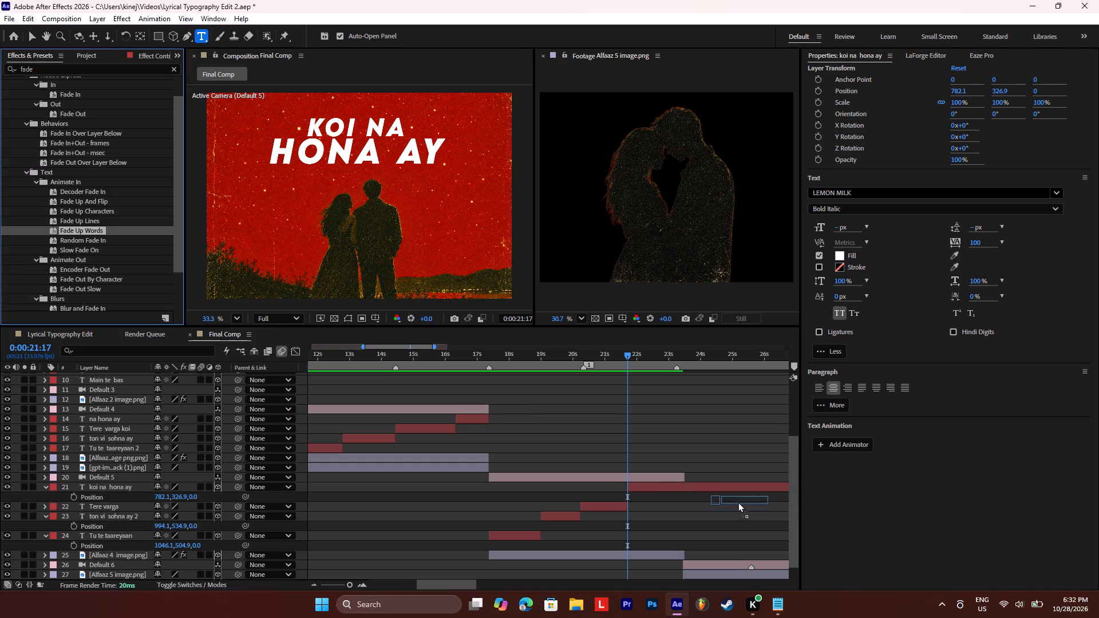
left_click_drag(738, 502, 667, 488)
left_click(667, 488)
key("u")
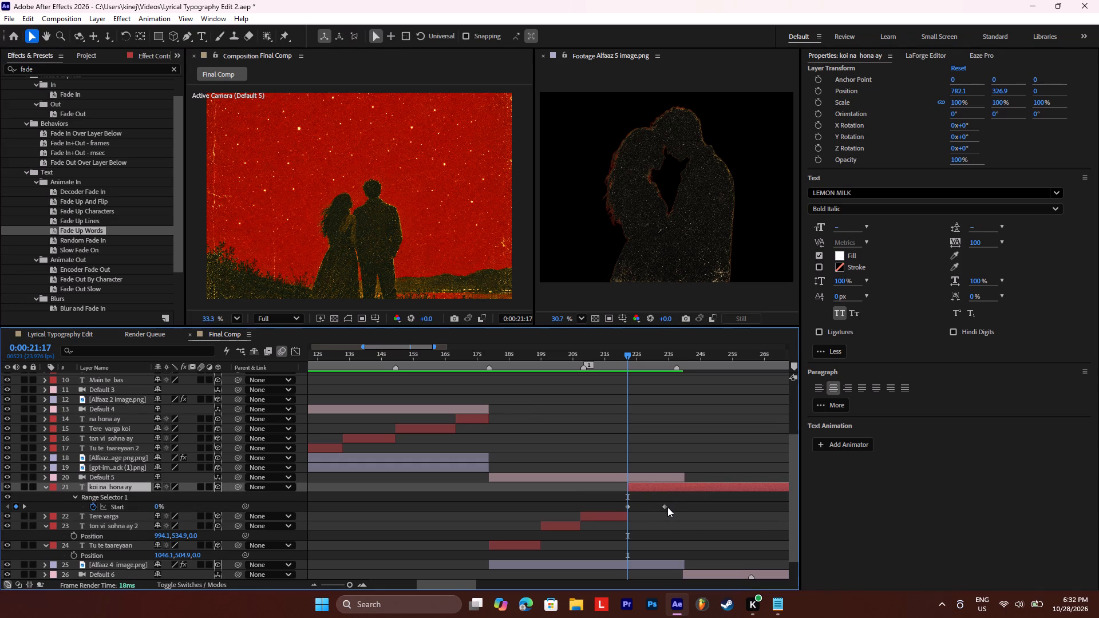
Extend the koi na hona ay fade by moving its last Start keyframe to just before the 0:00:23:12 scene change, previewing the timing.
left_click_drag(665, 507, 678, 509)
key("space")
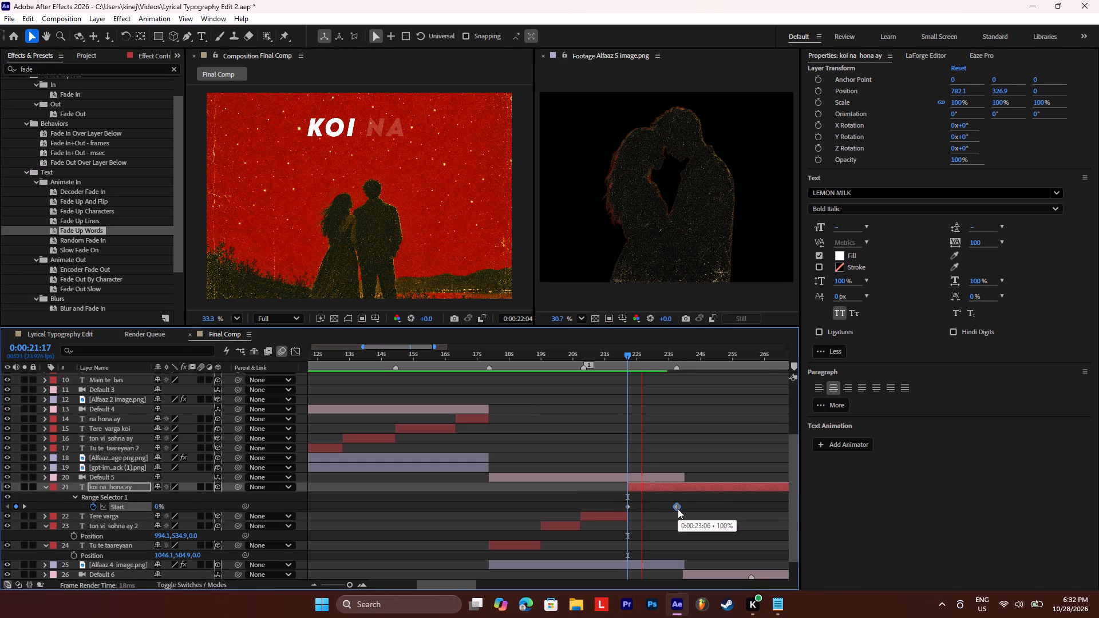
key("space")
left_click(678, 507)
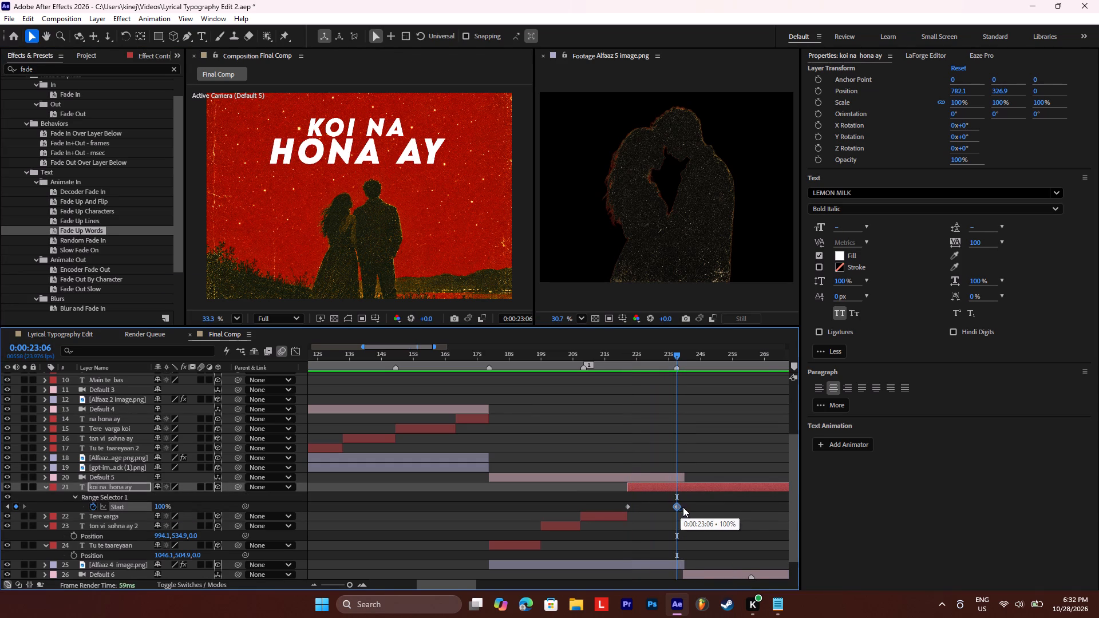
key("space")
key("space")
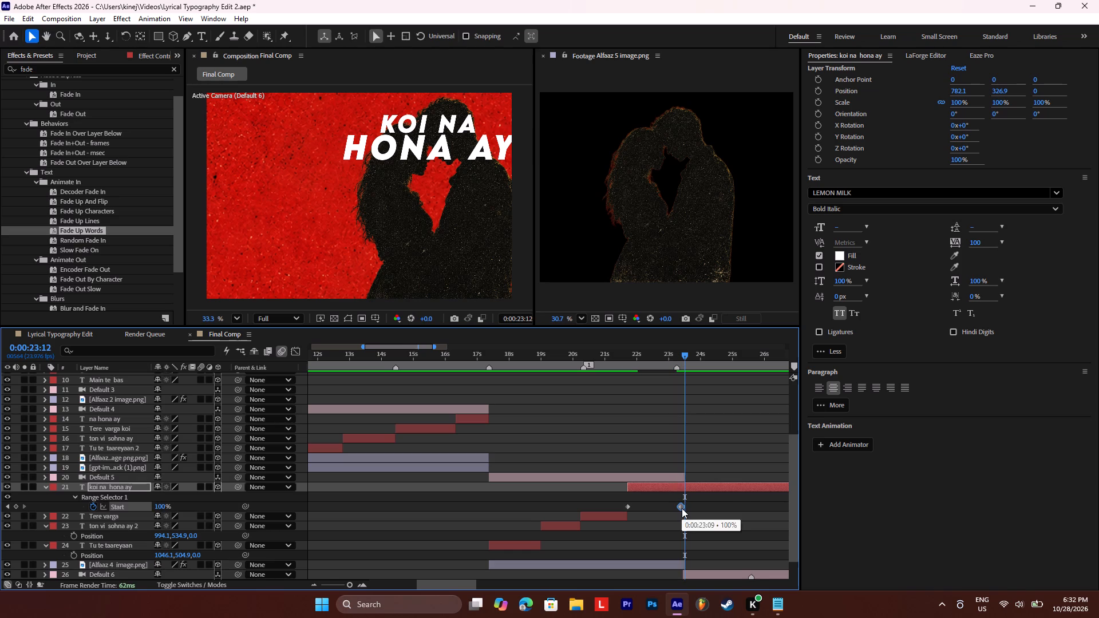
left_click(681, 503)
Split the koi na hona ay layer at 0:00:23:12 and delete the part after the cut.
key("ctrl+shift+d")
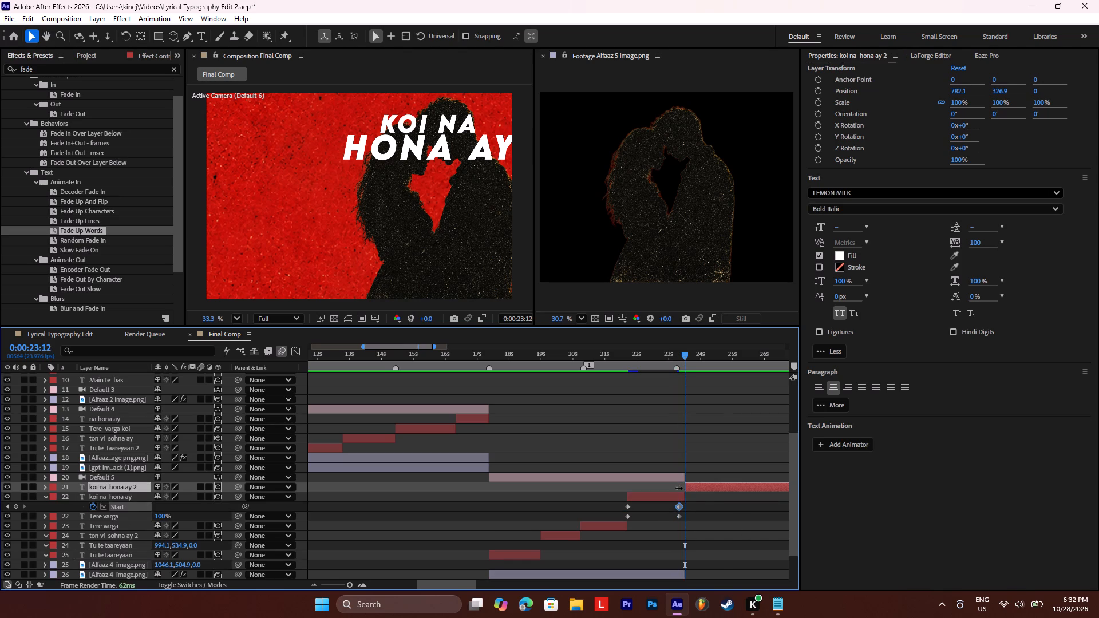
left_click(712, 482)
key("BackSpace")
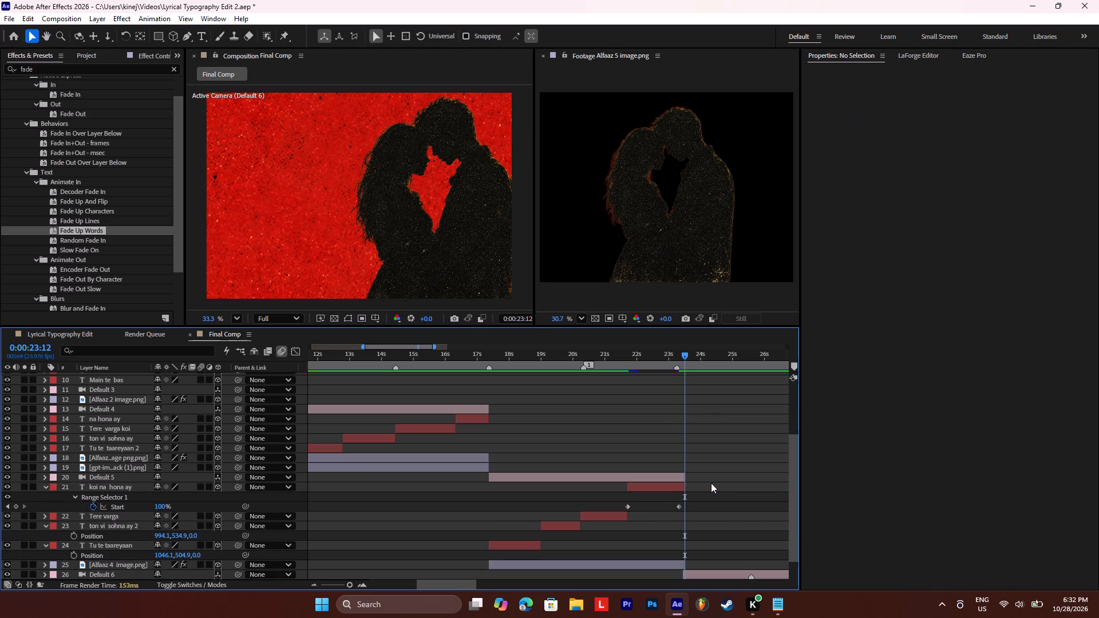
Preview the Tu te taareyaan through koi na hona ay lyrics from 0:00:17:09 up to the scene change.
left_click(624, 352)
key("space")
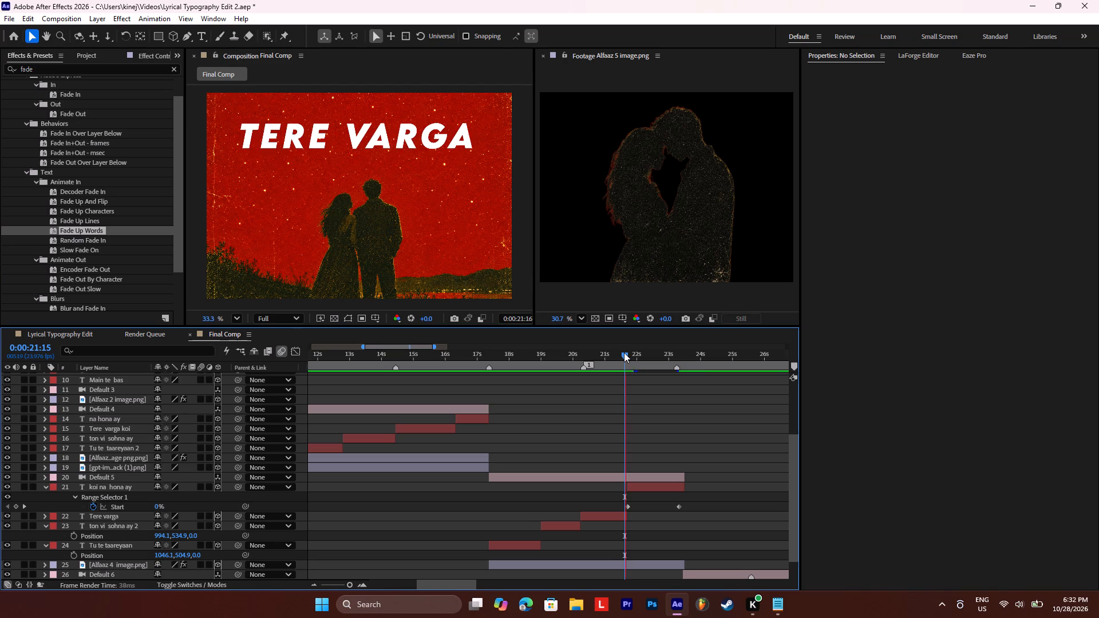
key("space")
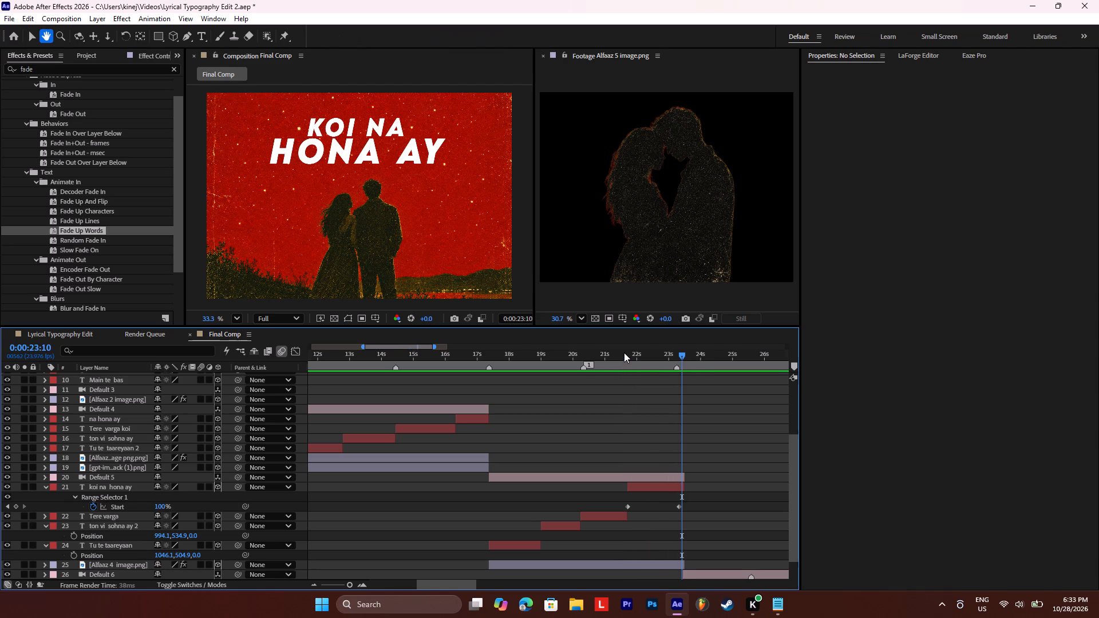
left_click(489, 354)
key("space")
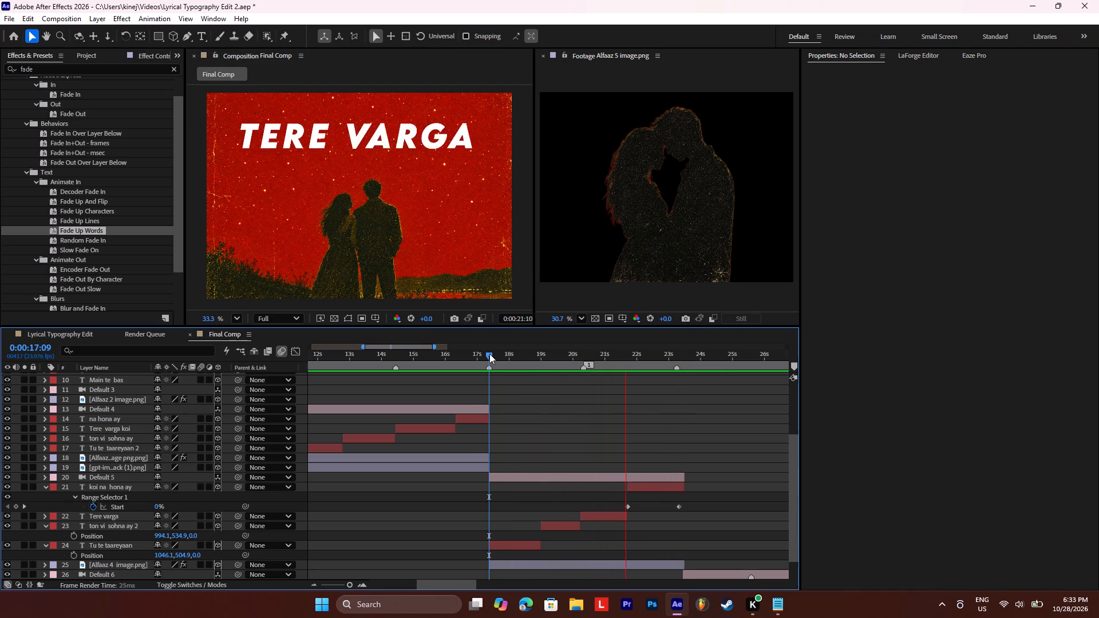
key("space")
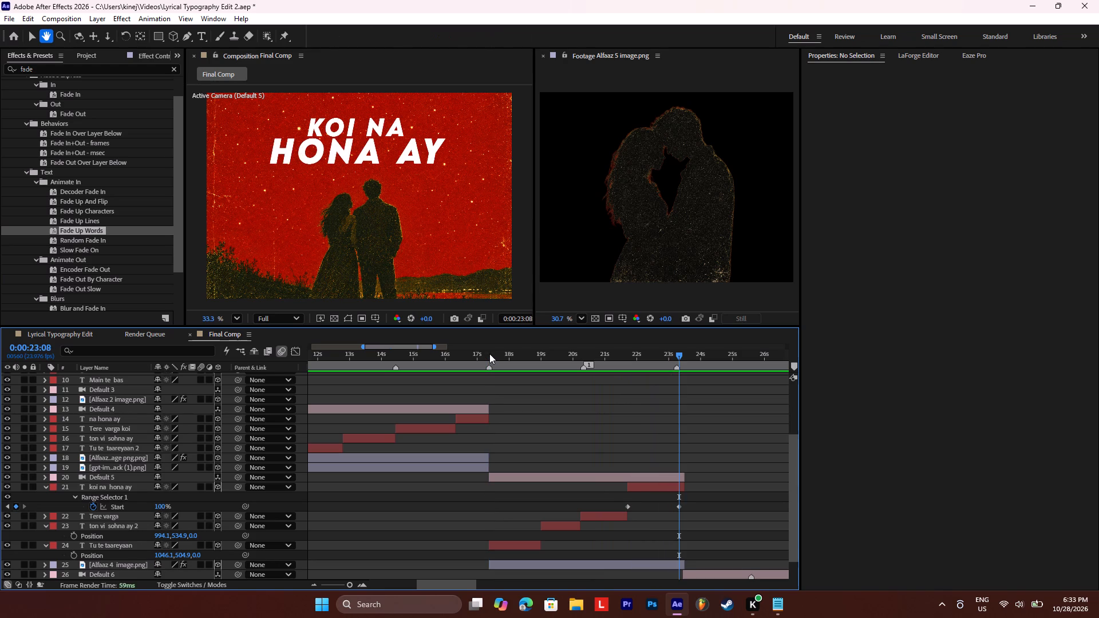
key("space")
key("space")
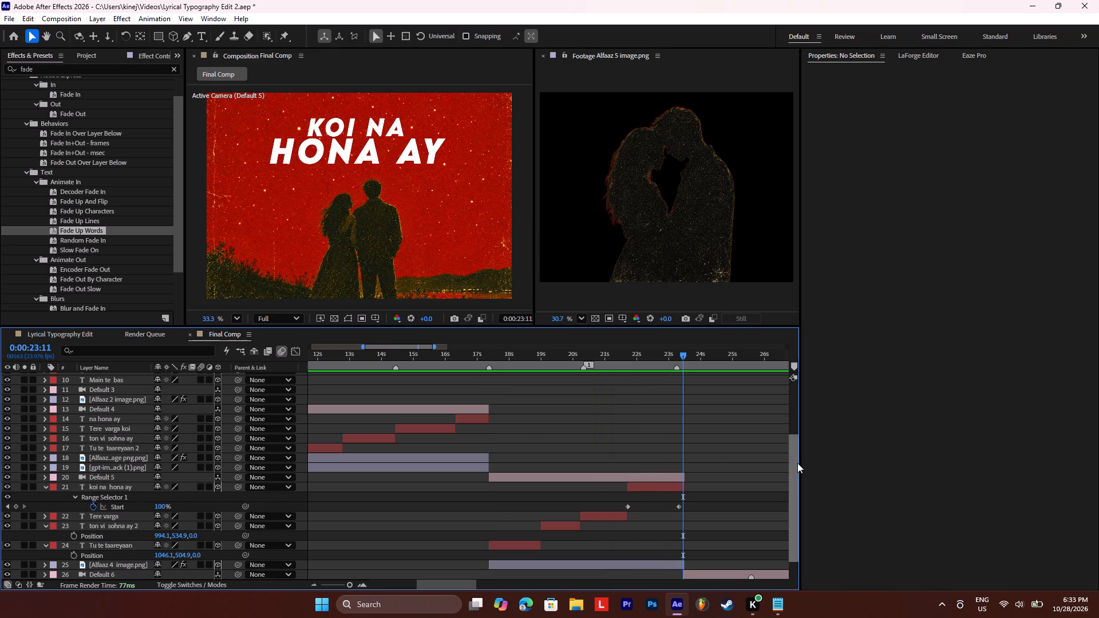
Save the project.
left_click_drag(795, 465, 792, 526)
key("ctrl+s")
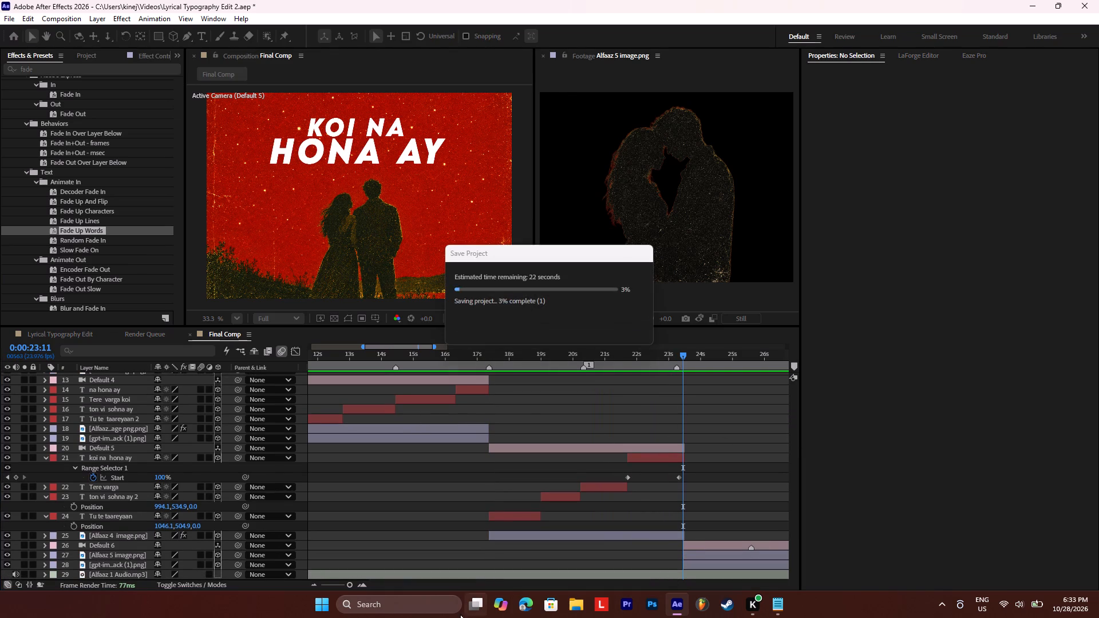
Preview the audio around the cut to the silhouette scene to find the next lyric's starting point at 0:00:23:13.
left_click_drag(457, 584, 485, 583)
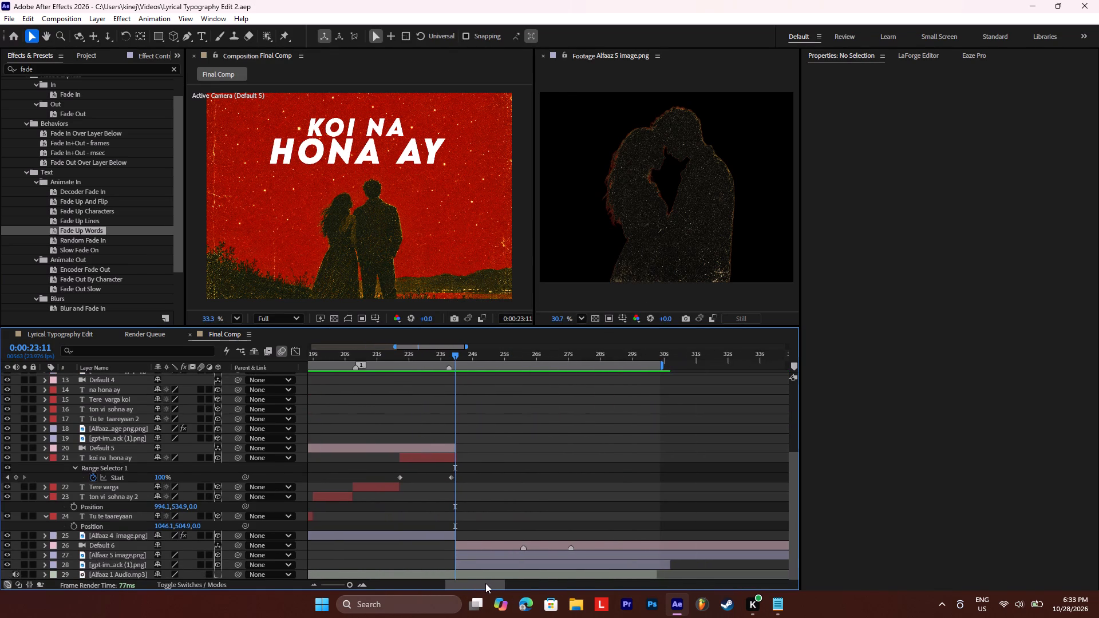
left_click_drag(485, 583, 492, 583)
key("space")
key("space")
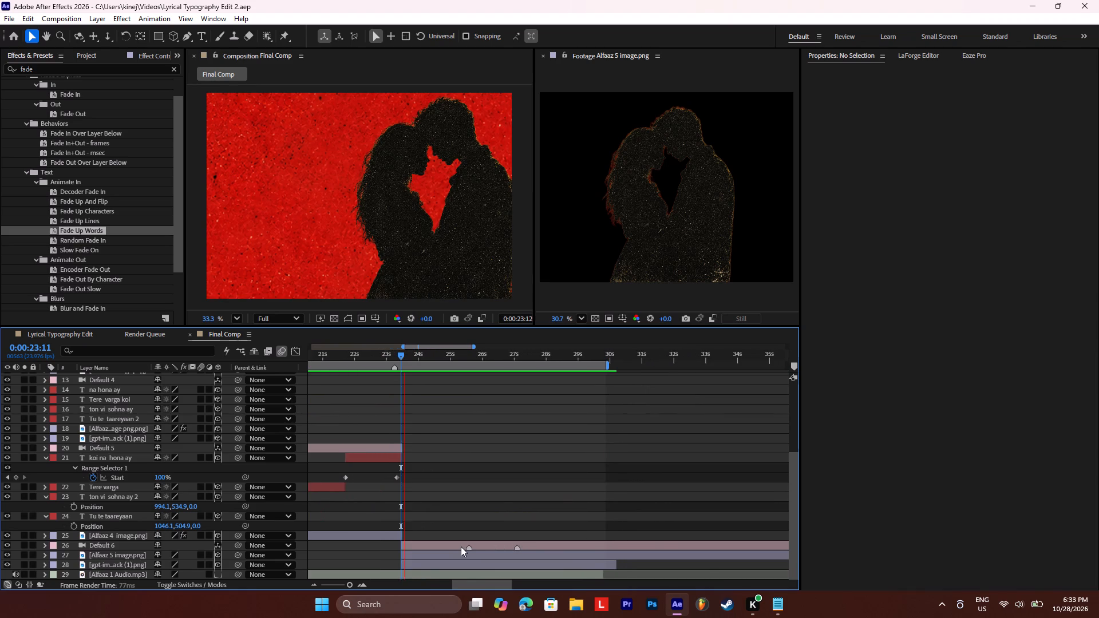
key("space")
key("space")
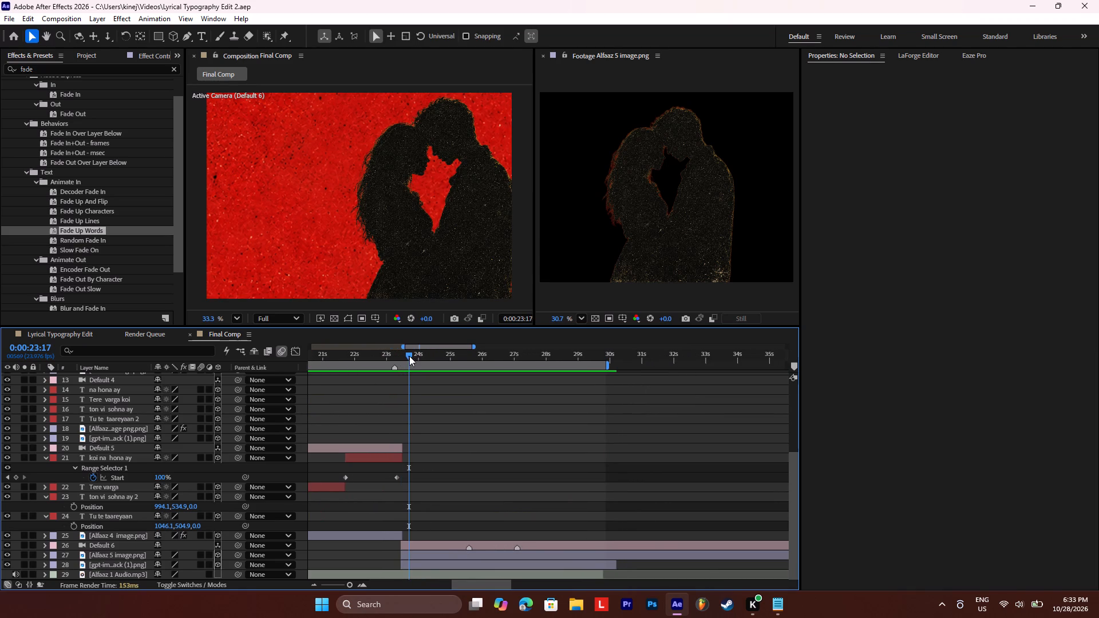
left_click_drag(407, 355, 398, 348)
key("space")
key("space")
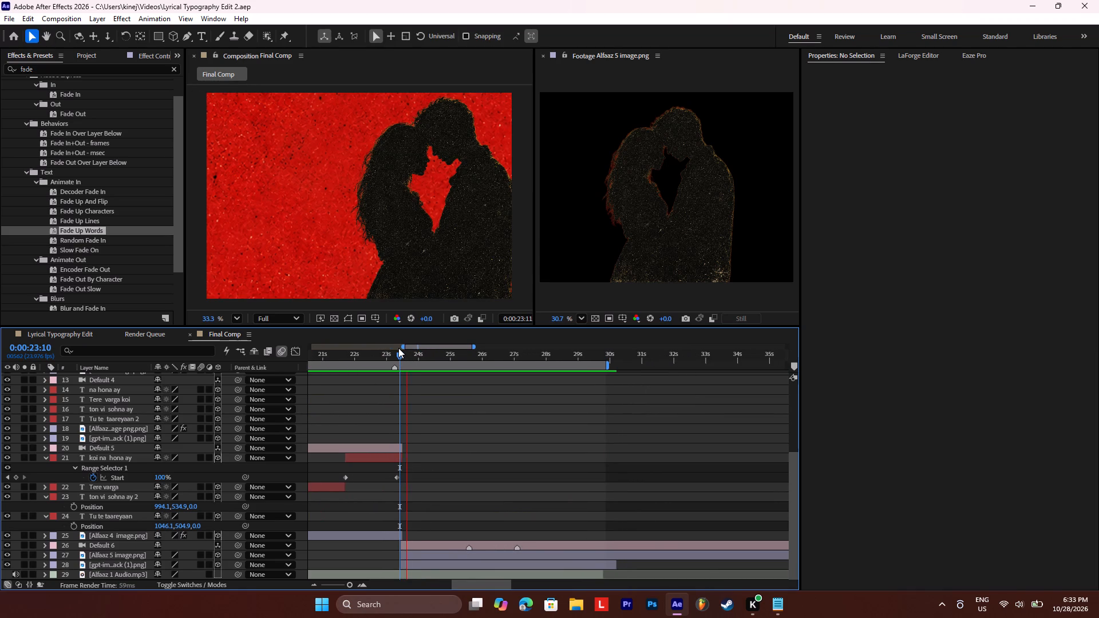
left_click(402, 346)
left_click(400, 357)
key("space")
key("space")
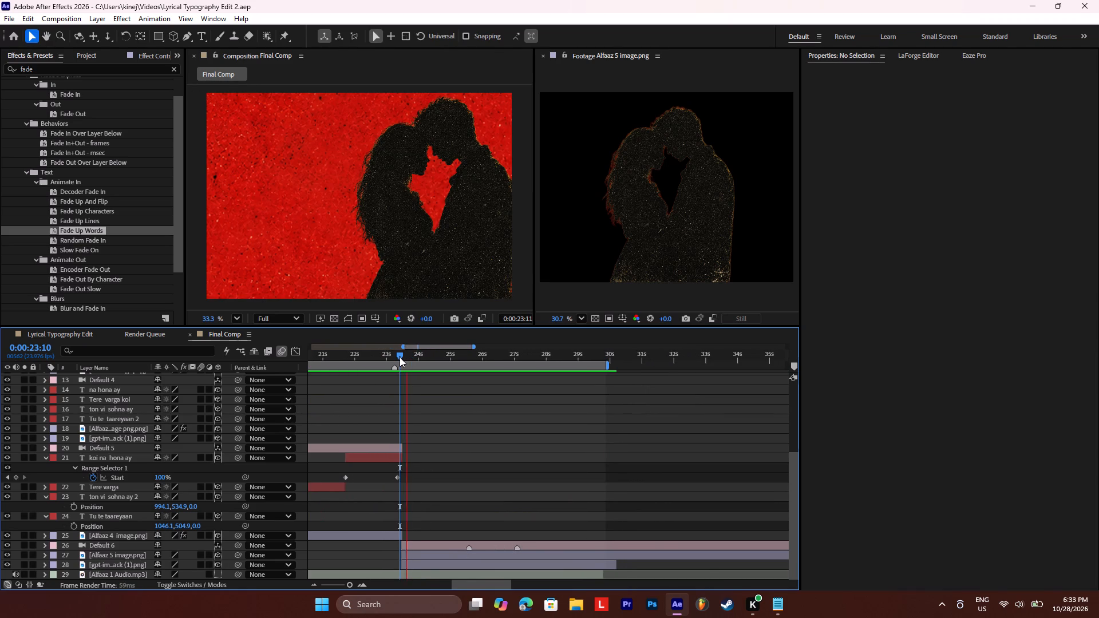
left_click(400, 357)
left_click(402, 356)
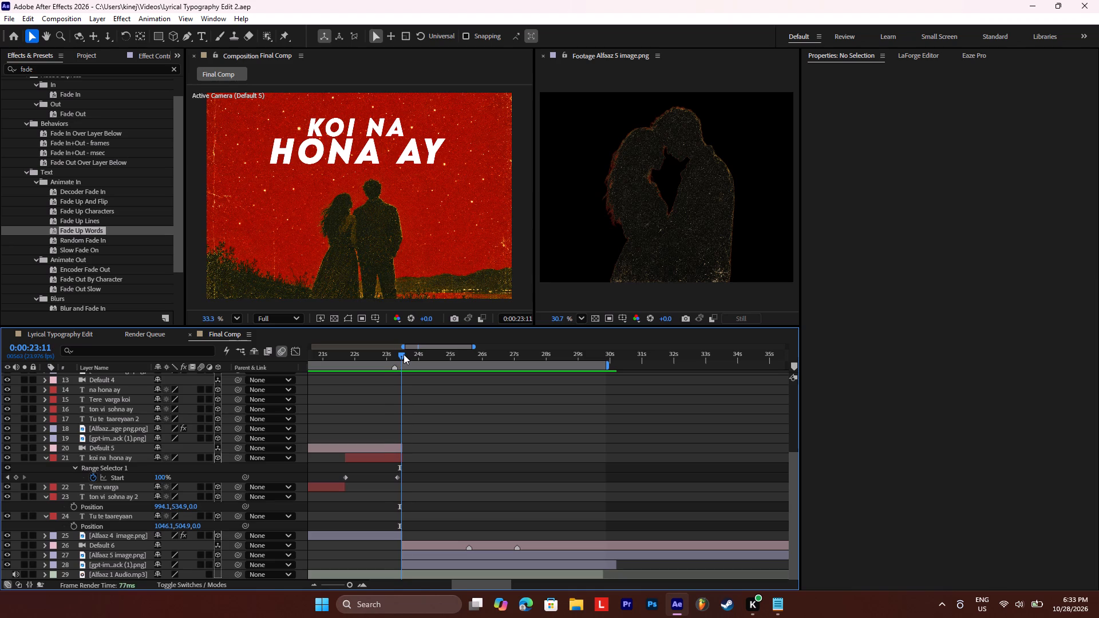
key("space")
key("space")
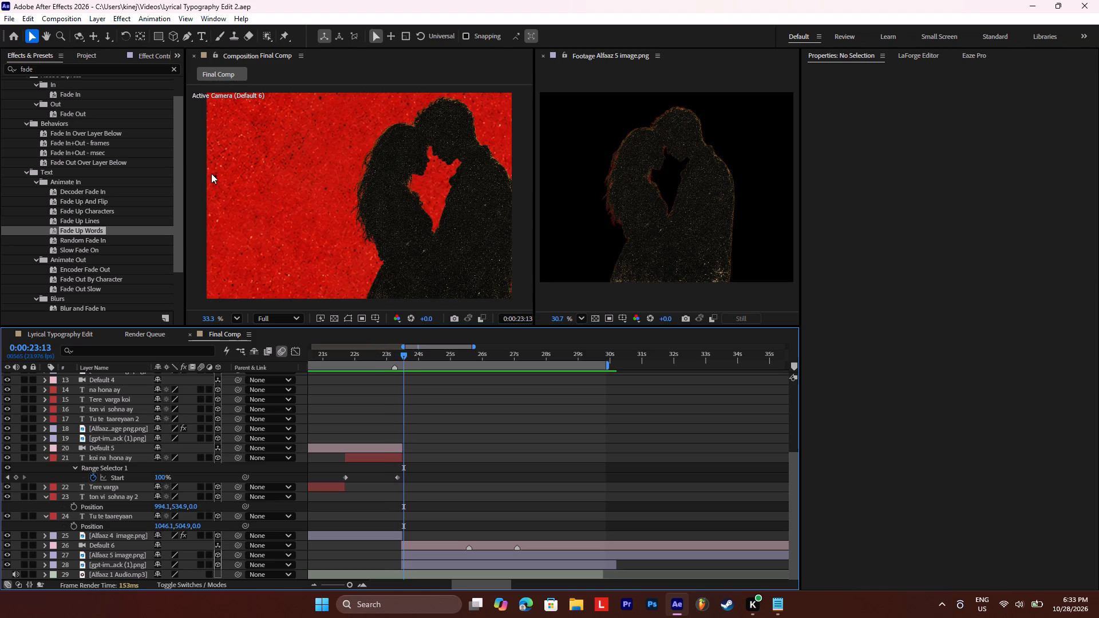
Draw a paragraph text box spanning the frame's width across the middle of the silhouette scene at 0:00:23:13.
left_click(199, 32)
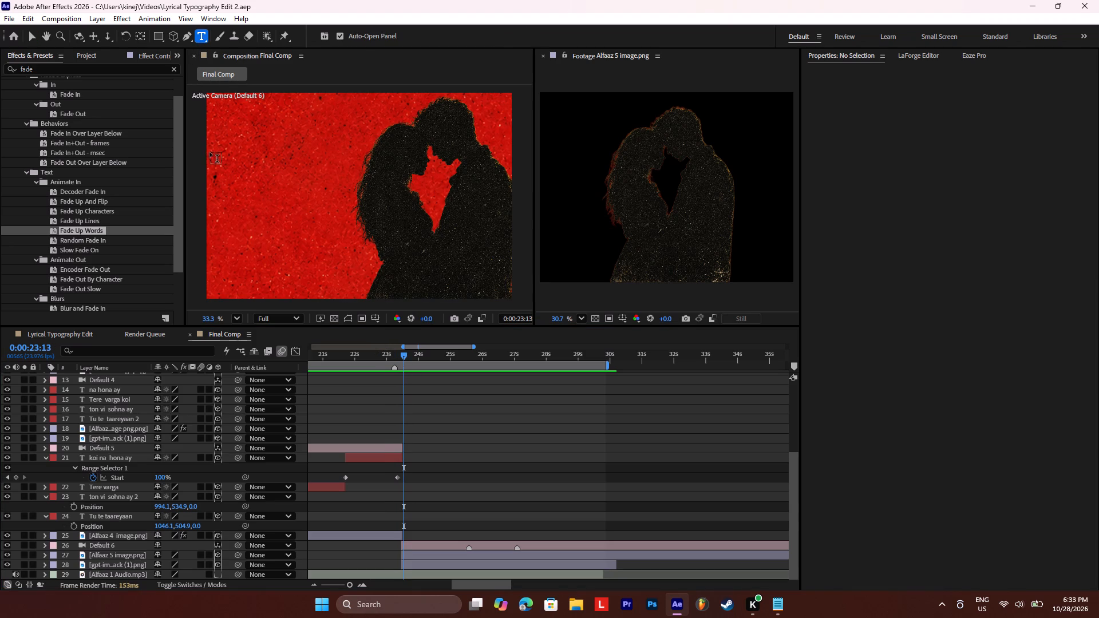
left_click_drag(208, 149, 497, 239)
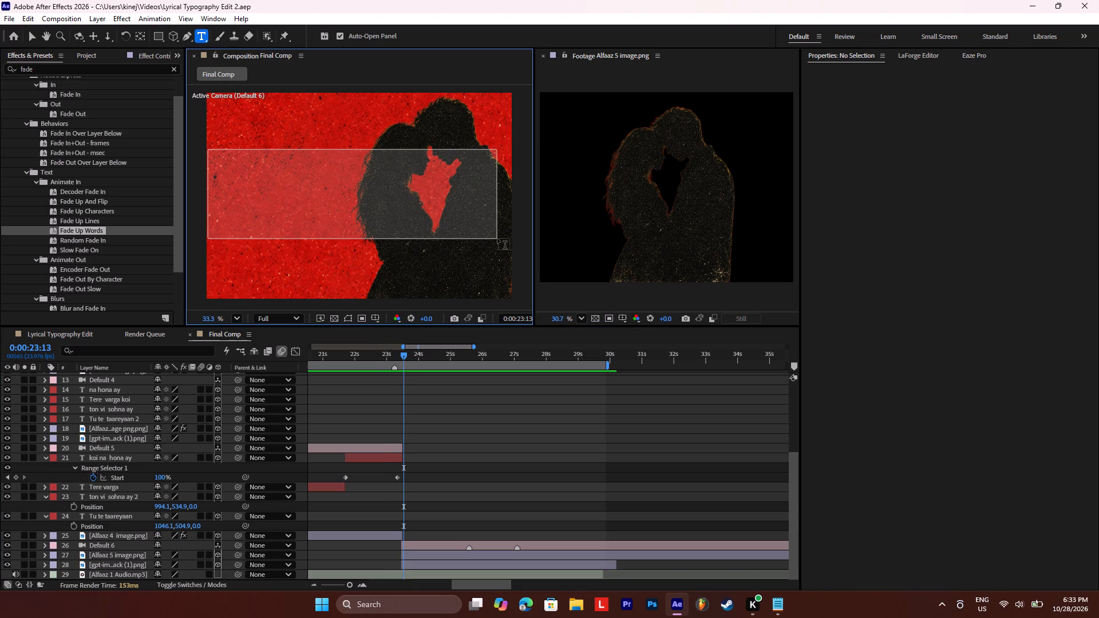
left_click_drag(497, 239, 513, 239)
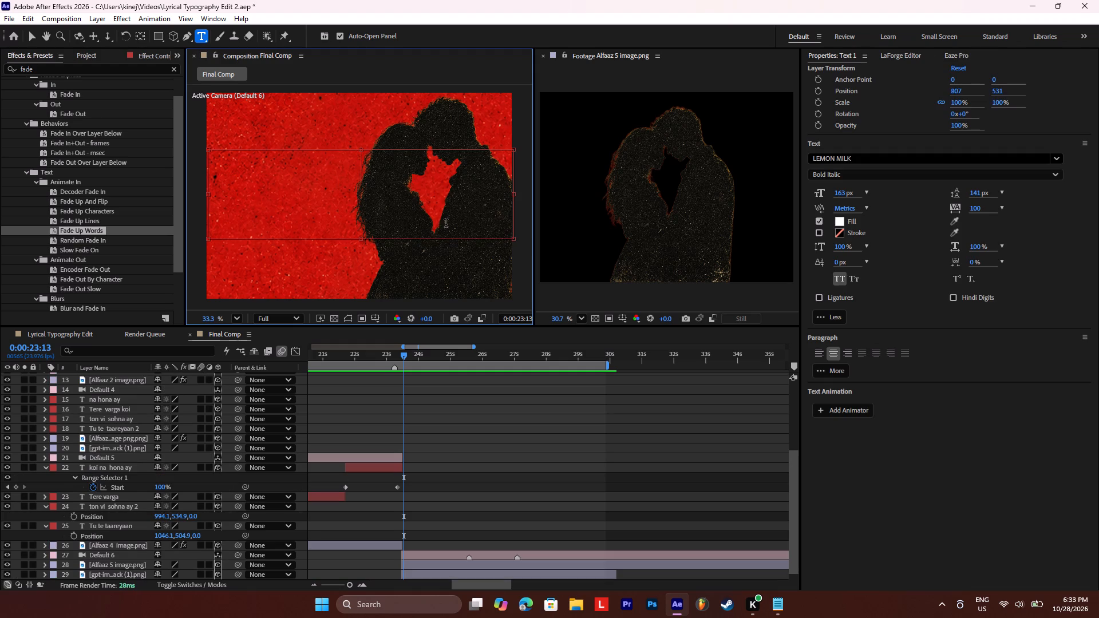
Reorder the new empty text layer to sit between the Default 6 camera and the Alfaaz 5 image.png layer.
left_click_drag(793, 470, 791, 391)
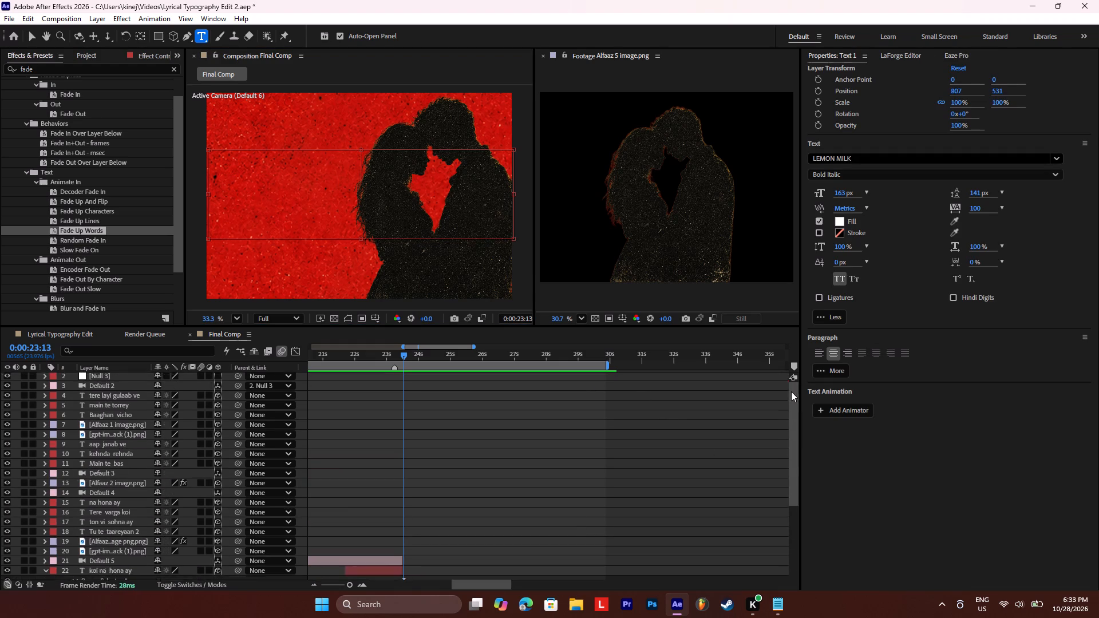
left_click_drag(791, 391, 782, 389)
left_click_drag(141, 375, 140, 455)
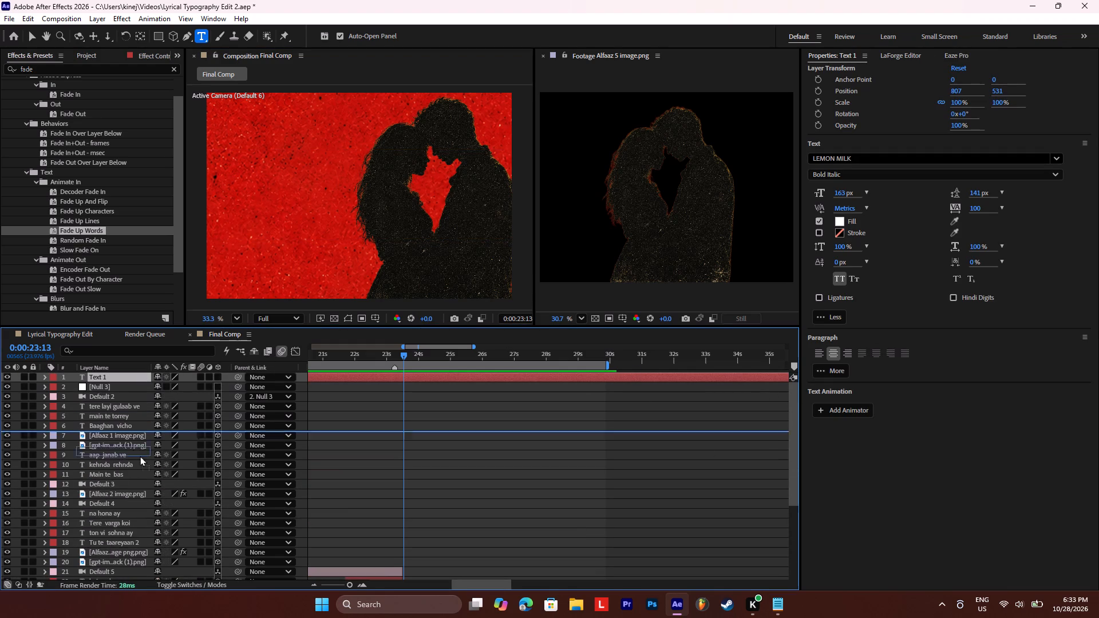
left_click_drag(140, 455, 156, 584)
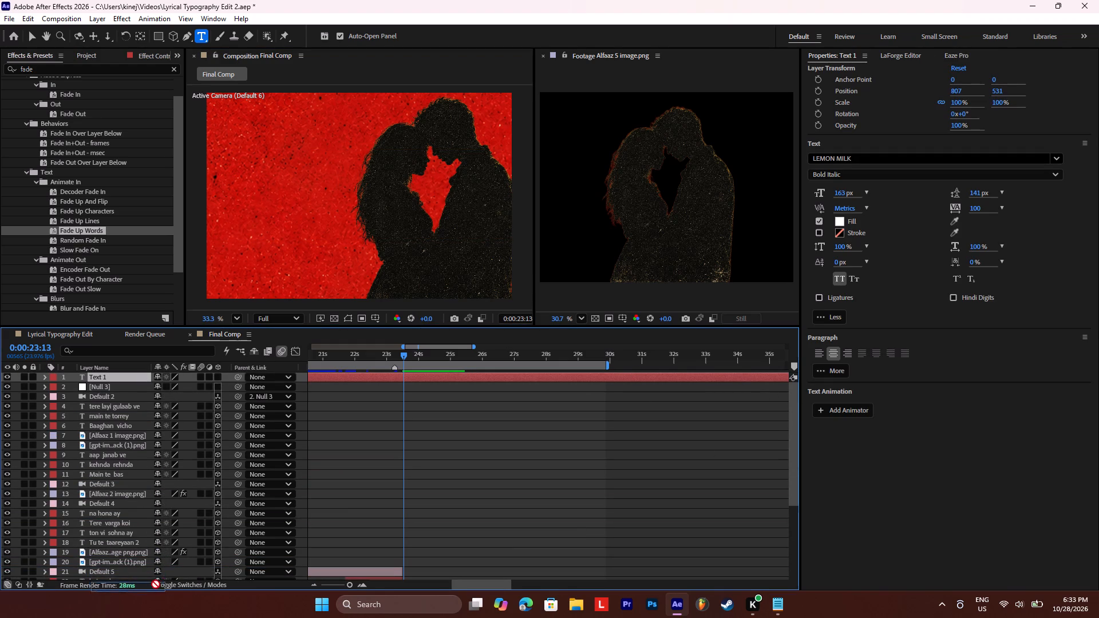
left_click_drag(156, 584, 144, 574)
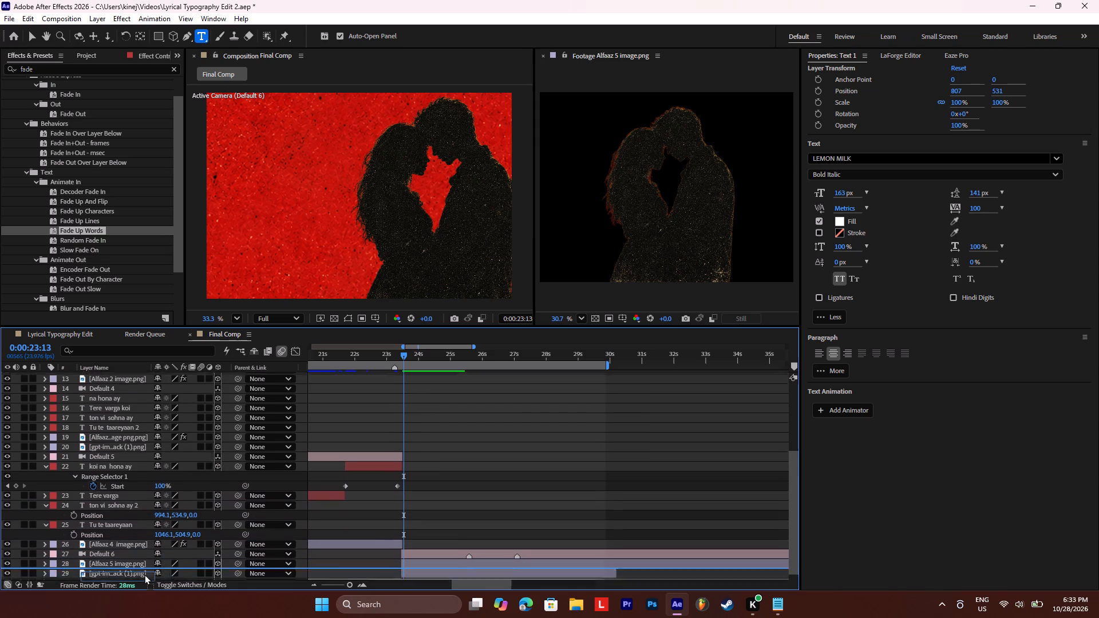
left_click_drag(144, 574, 155, 550)
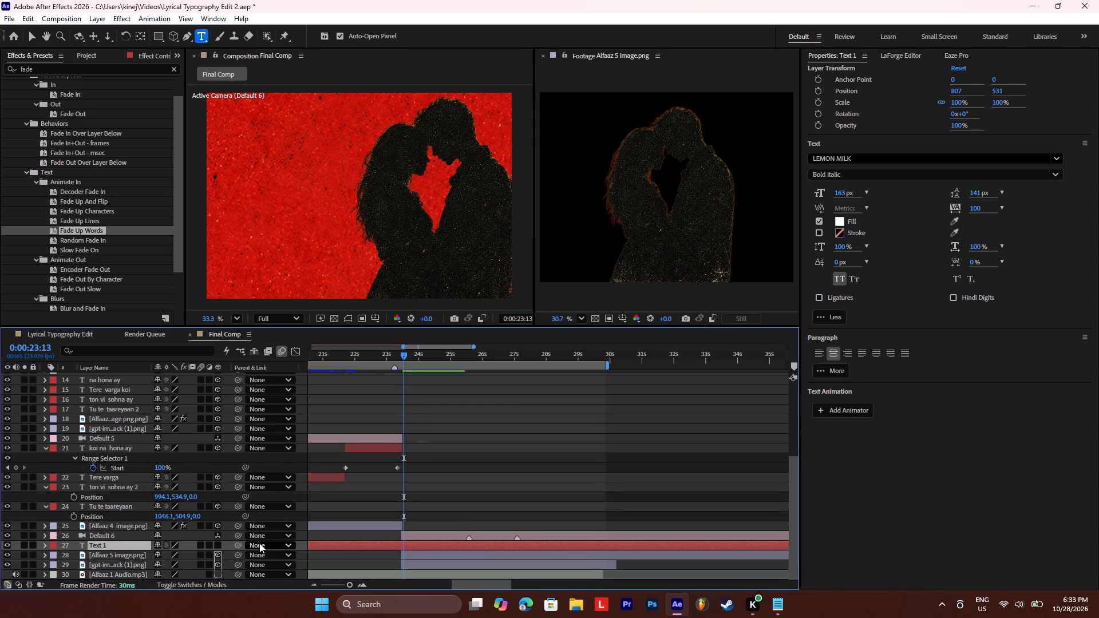
Split the empty text layer at 0:00:23:13 and delete the part before the cut.
key("ctrl+shift+d")
left_click(353, 550)
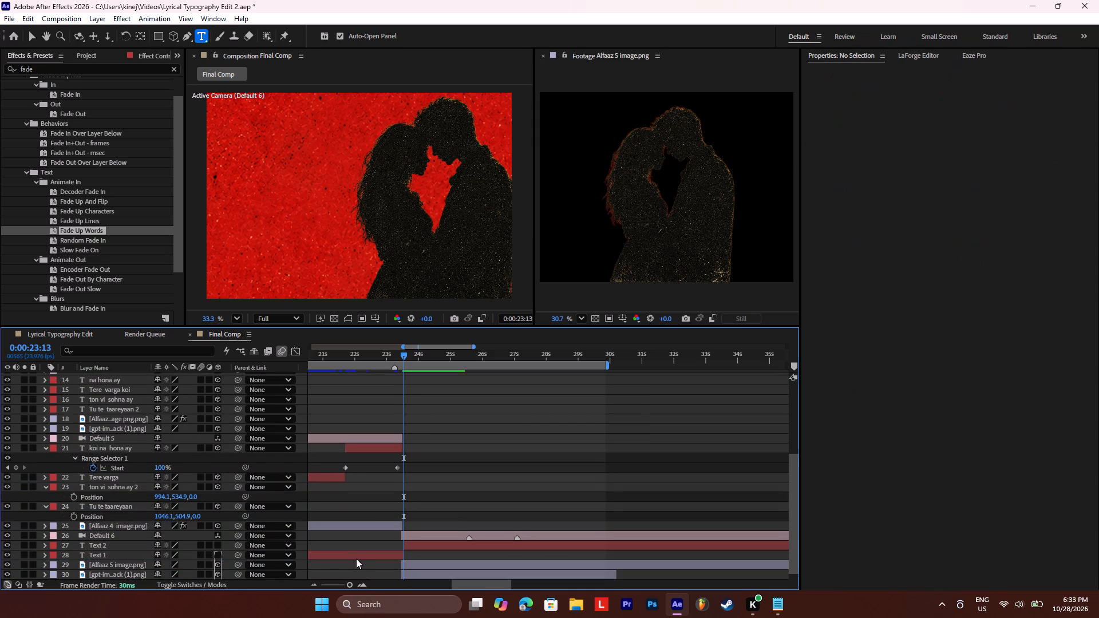
left_click(358, 555)
key("BackSpace")
Copy "Jinna aunda si" from the lyrics in Notepad and paste it into the empty text layer above Alfaaz 5 image.png.
left_click(449, 545)
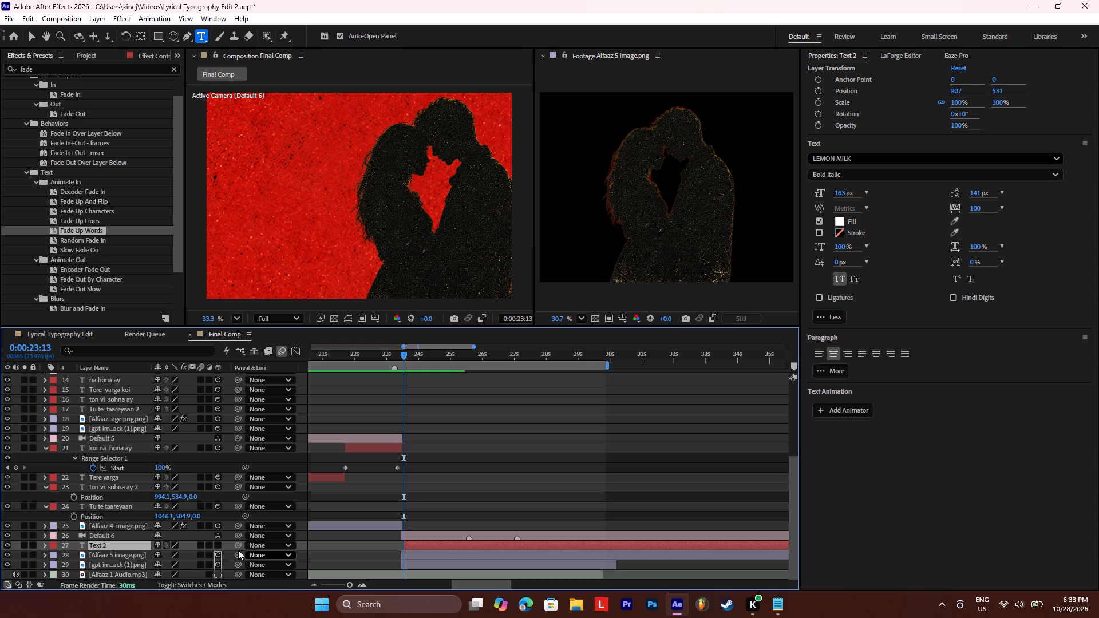
left_click(784, 609)
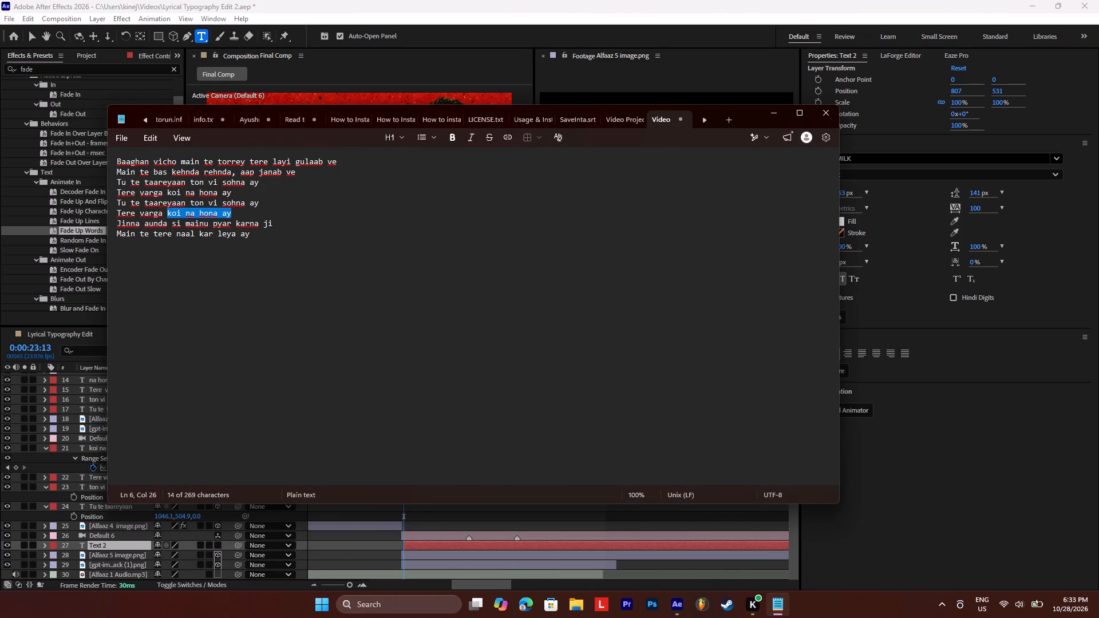
left_click_drag(118, 223, 165, 223)
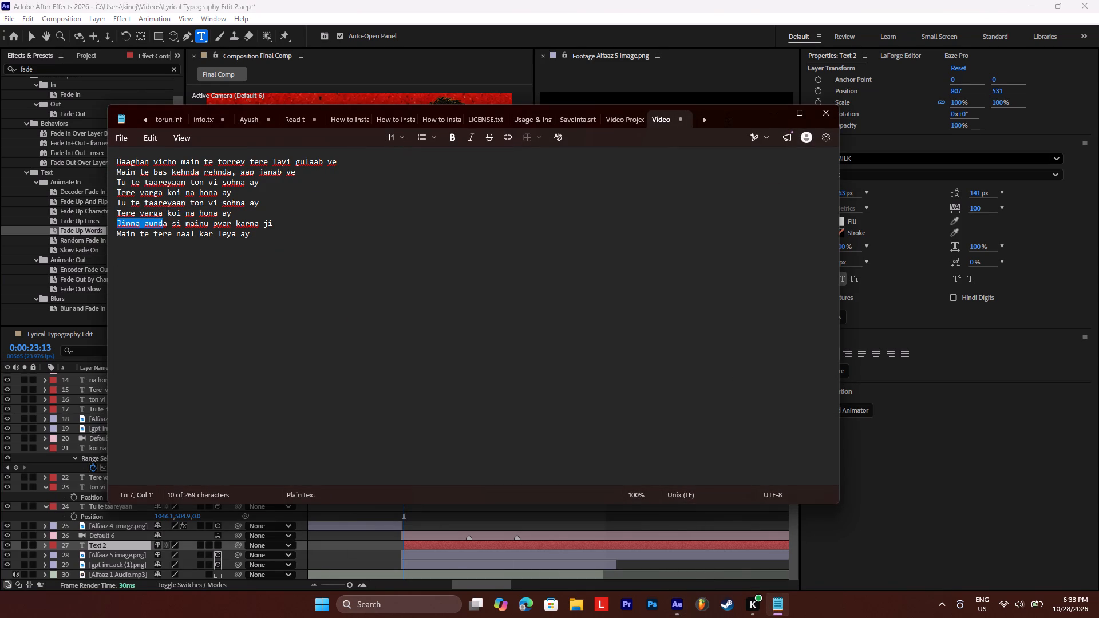
left_click_drag(165, 223, 181, 224)
key("ctrl+c")
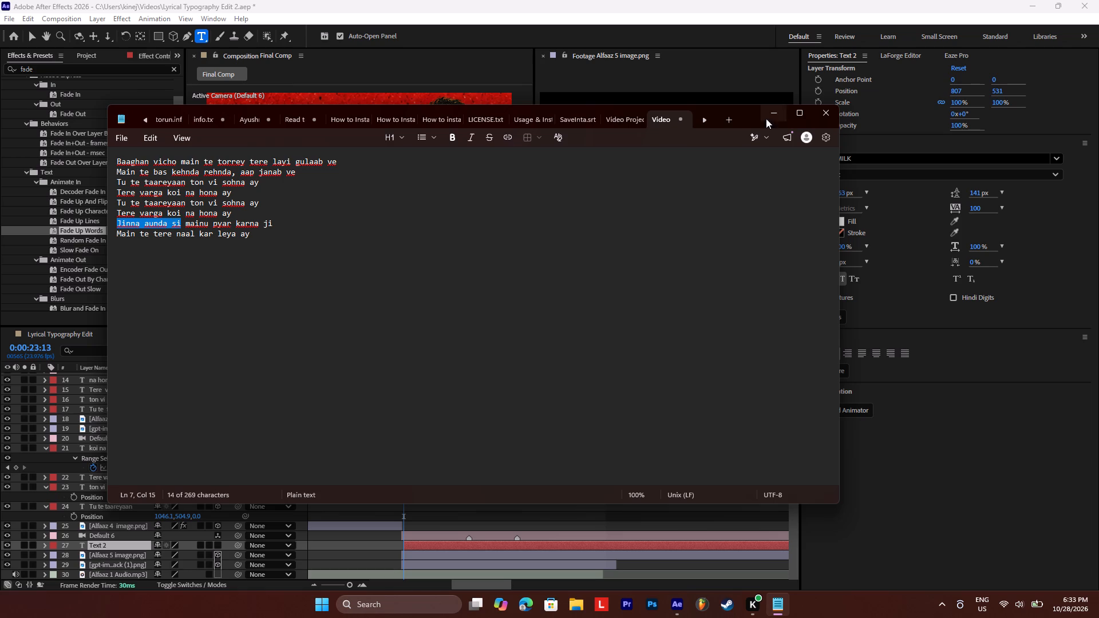
left_click(774, 117)
double_click(448, 546)
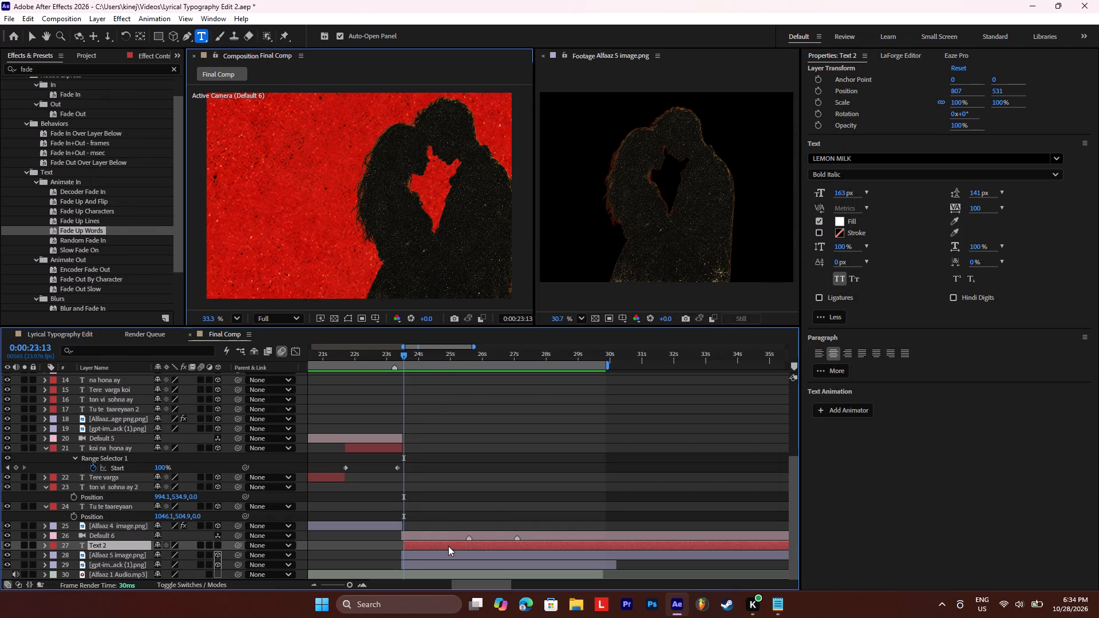
key("ctrl+v")
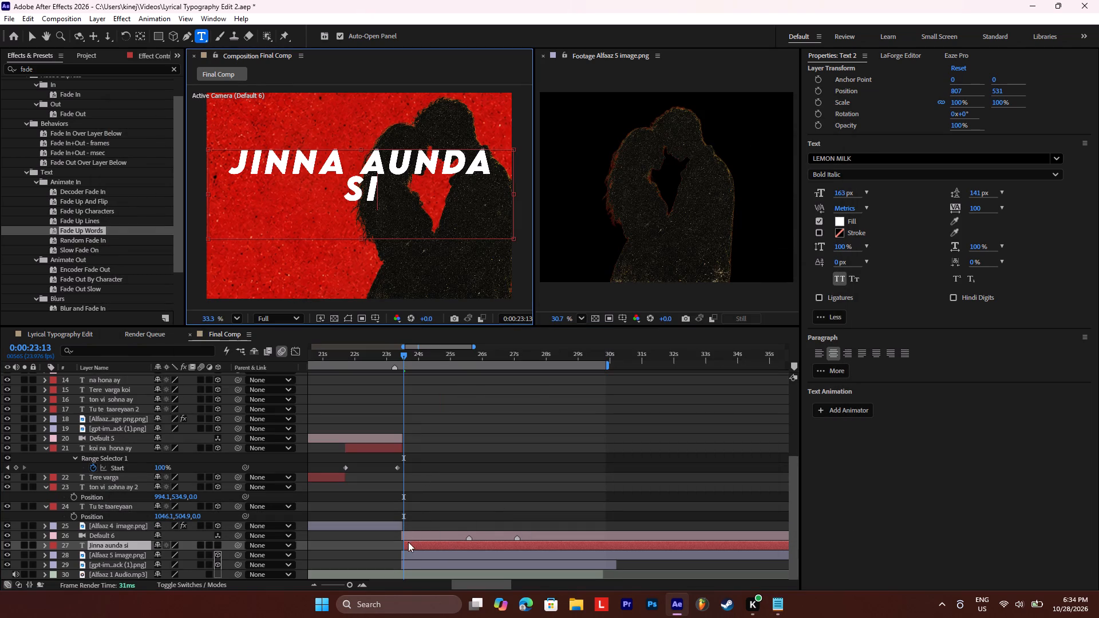
key("space")
Break the lyric onto two lines before "aunda" so it reads Jinna / aunda si.
left_click(371, 157)
key("Return")
Left-align both lines of the Jinna aunda si lyric.
left_click_drag(268, 191, 405, 191)
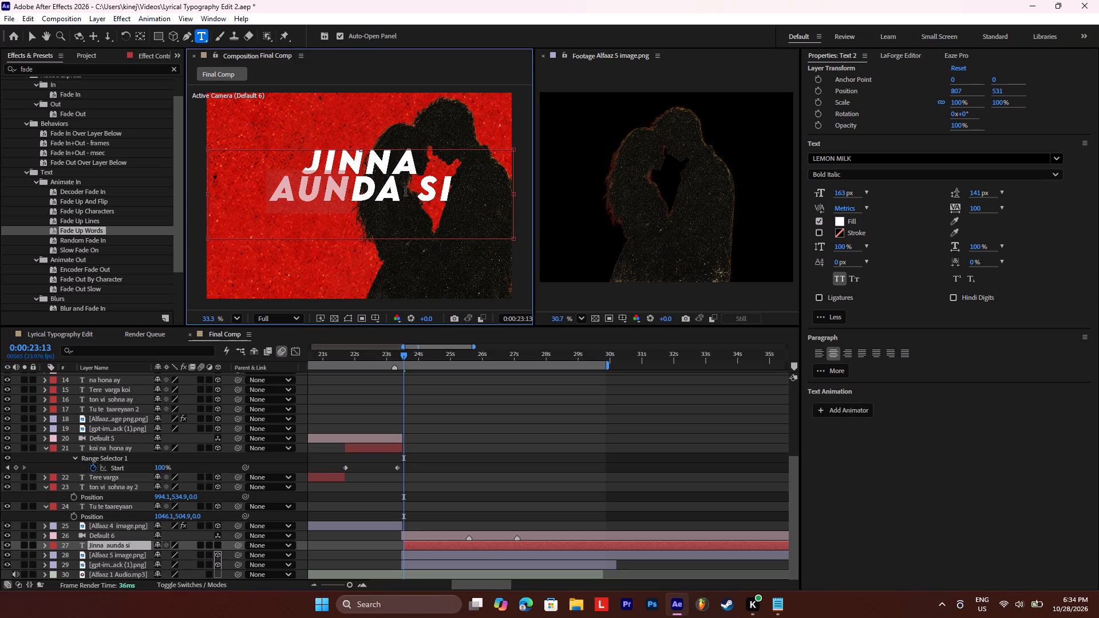
left_click_drag(405, 191, 450, 191)
left_click_drag(307, 156, 337, 167)
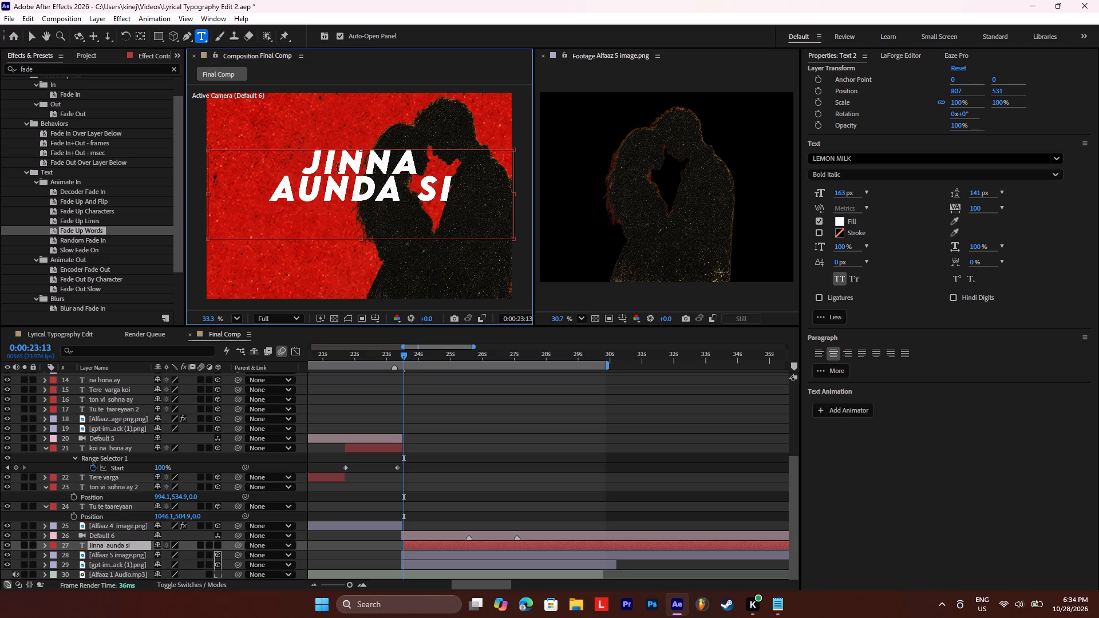
left_click_drag(337, 167, 491, 219)
left_click(818, 355)
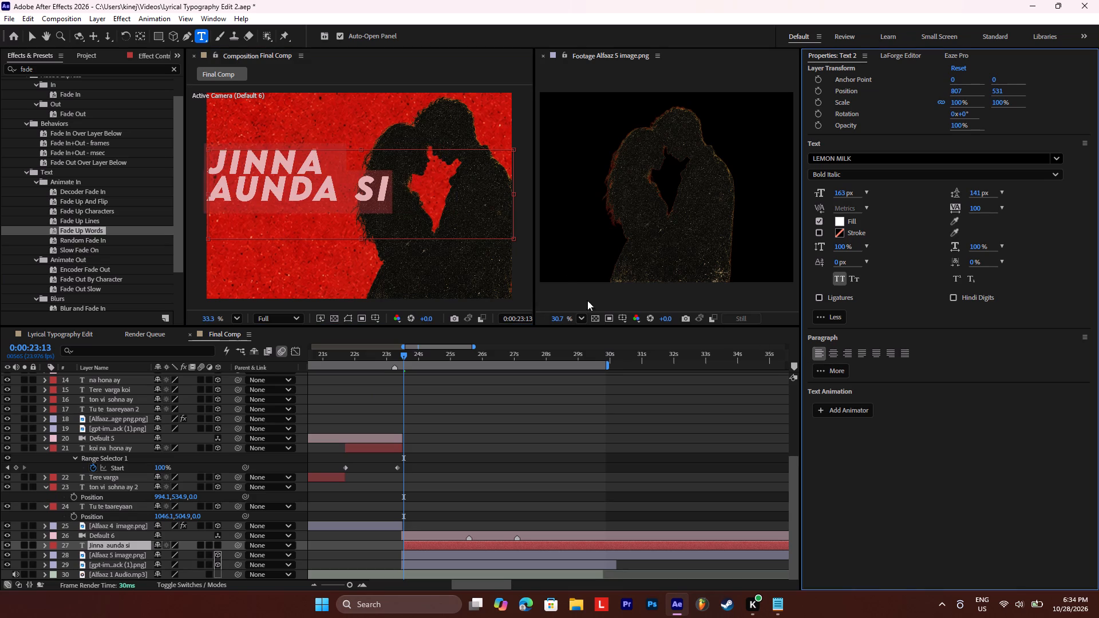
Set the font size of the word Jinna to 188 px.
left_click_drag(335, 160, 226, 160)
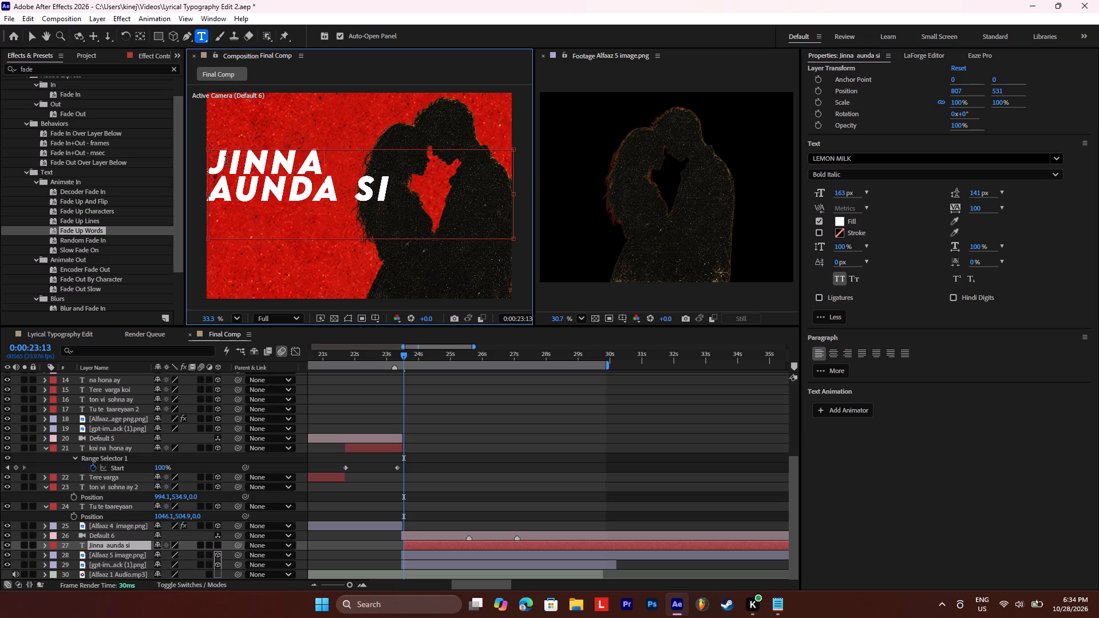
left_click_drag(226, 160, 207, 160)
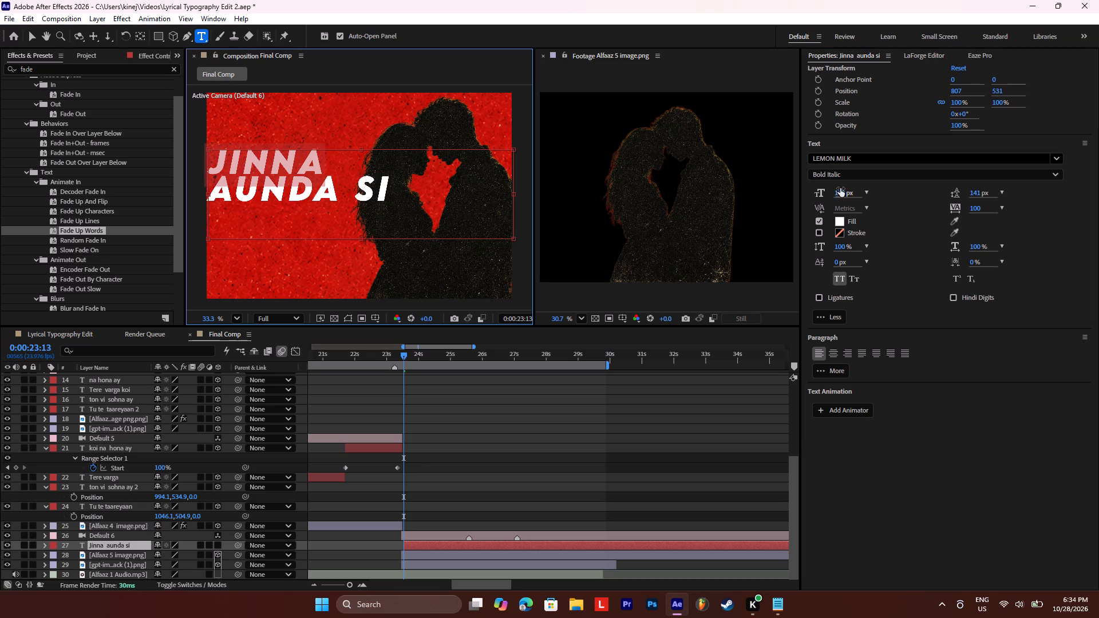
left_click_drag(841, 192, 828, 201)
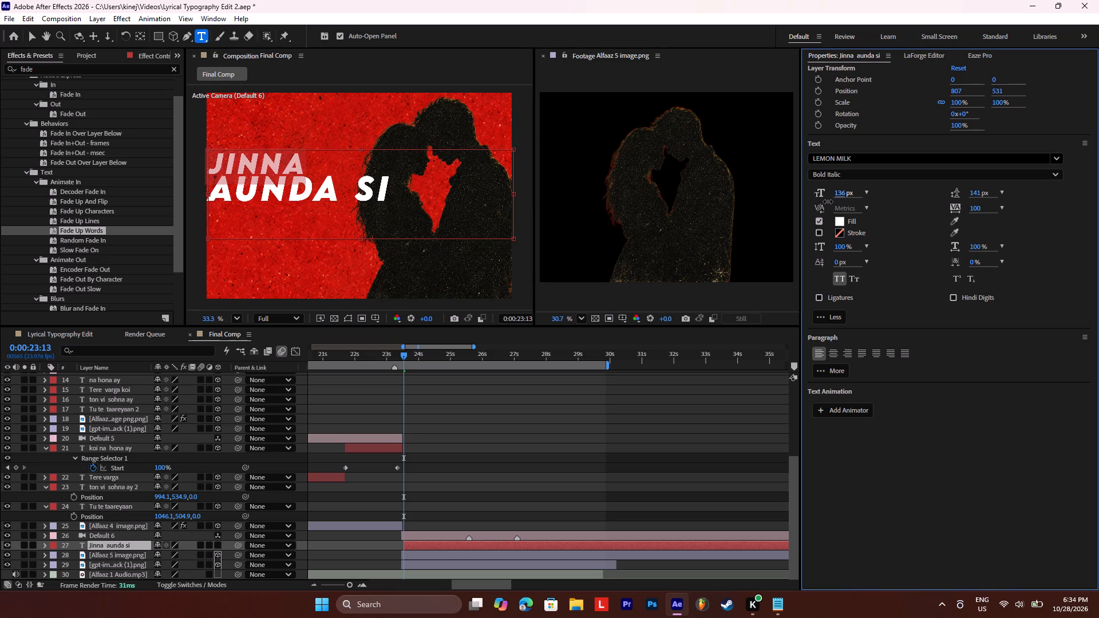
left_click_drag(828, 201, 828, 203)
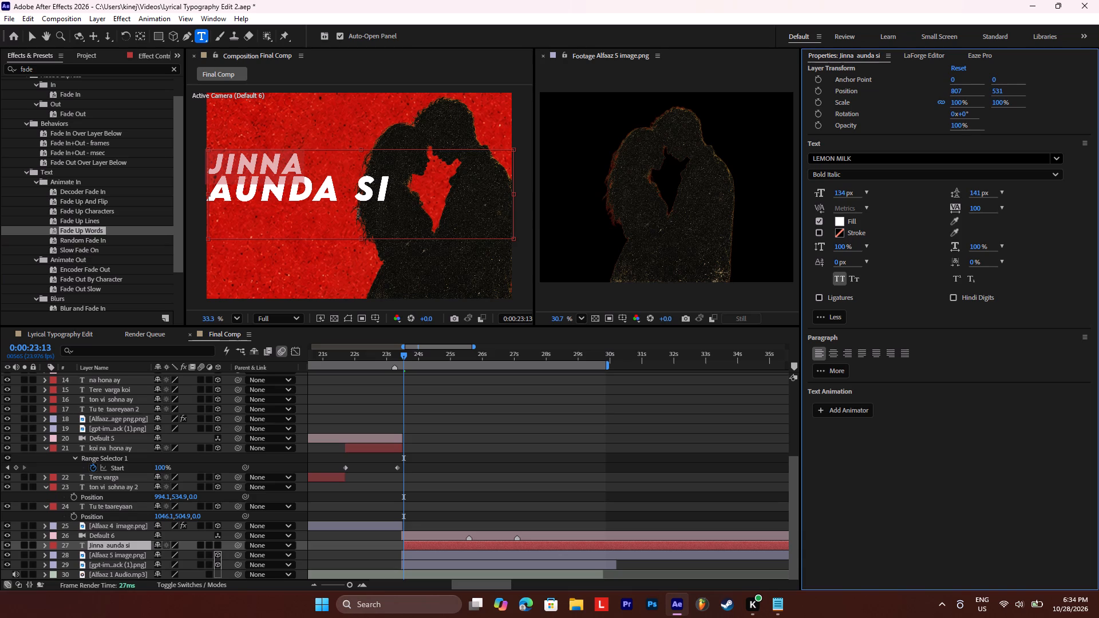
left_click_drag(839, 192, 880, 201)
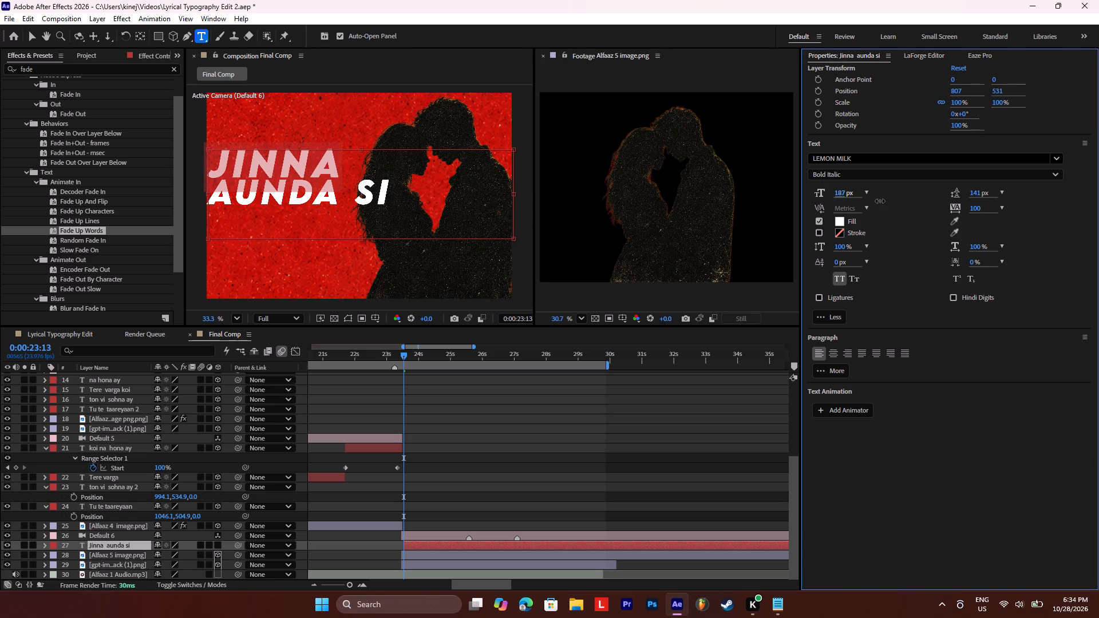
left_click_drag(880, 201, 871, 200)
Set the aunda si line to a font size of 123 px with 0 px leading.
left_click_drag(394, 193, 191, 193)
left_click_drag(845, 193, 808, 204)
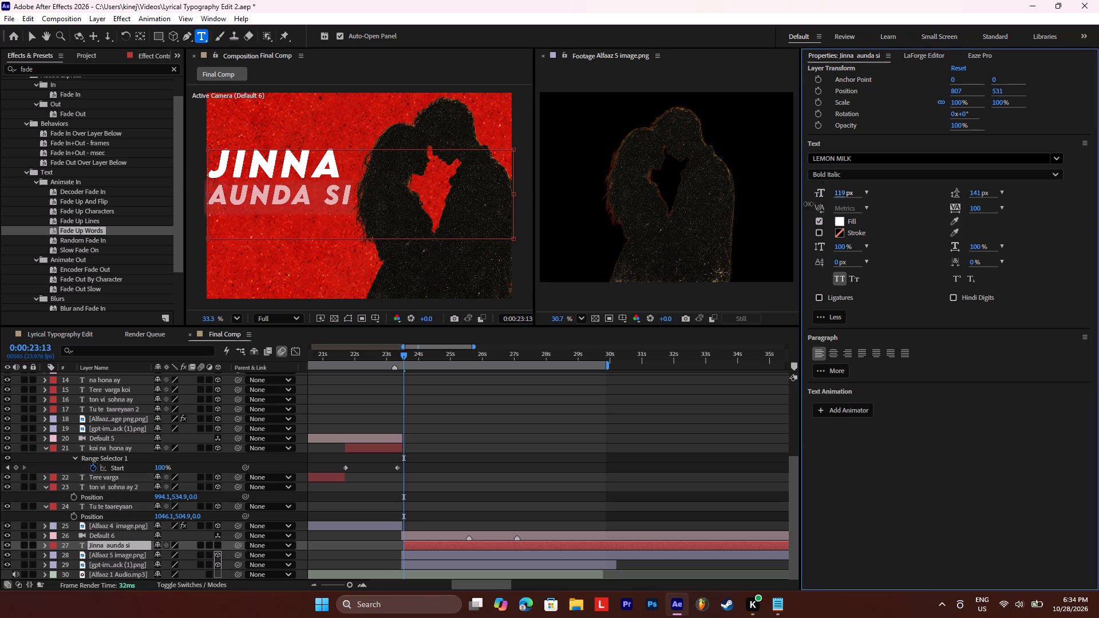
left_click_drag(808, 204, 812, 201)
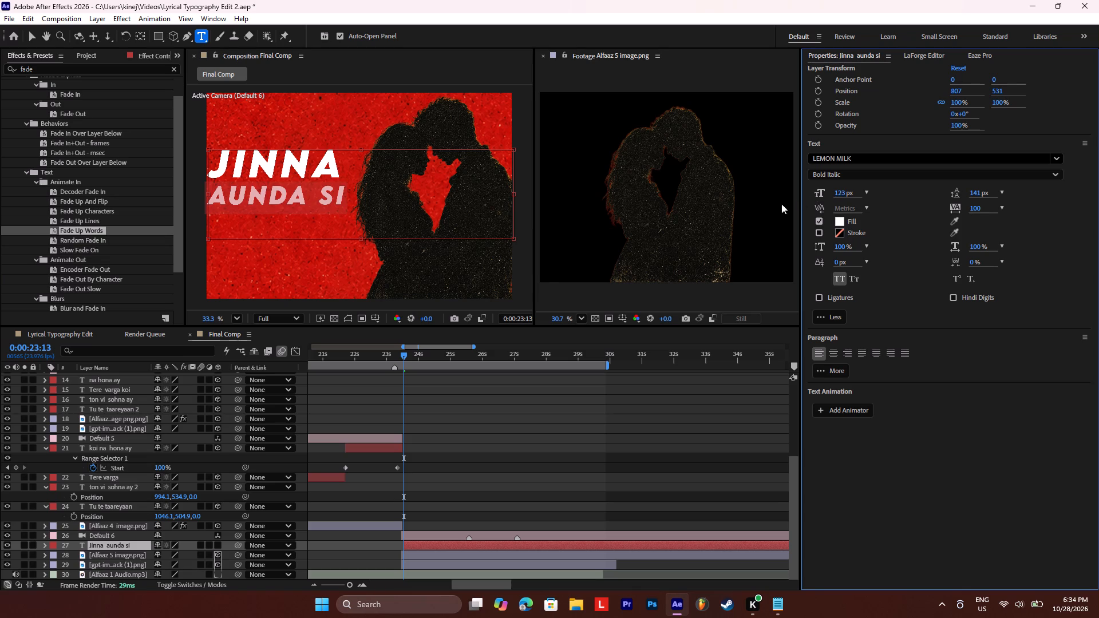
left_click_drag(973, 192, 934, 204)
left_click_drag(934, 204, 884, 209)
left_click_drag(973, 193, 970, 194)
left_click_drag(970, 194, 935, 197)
Set the leading of both lines of the Jinna aunda si lyric to 0 px.
left_click_drag(338, 165, 329, 165)
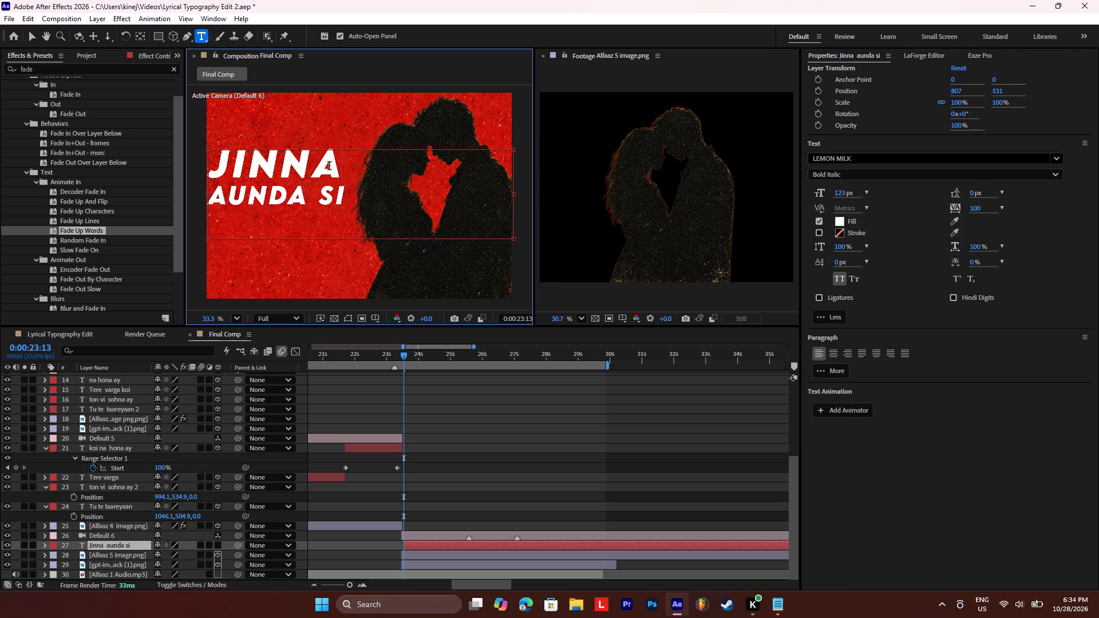
left_click_drag(329, 165, 287, 177)
left_click_drag(222, 164, 405, 193)
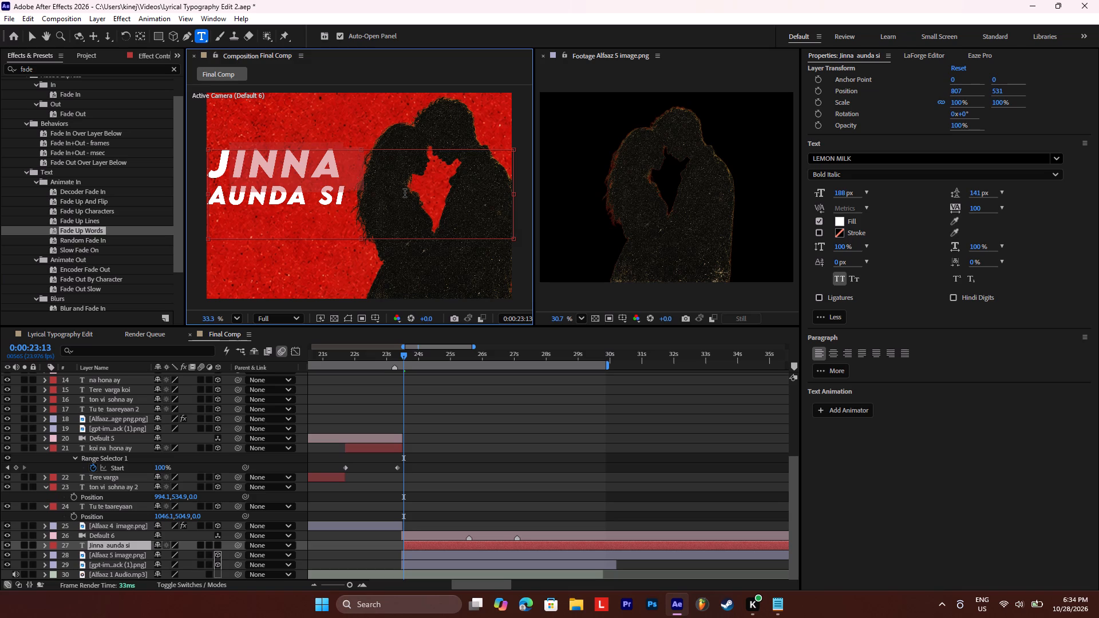
left_click_drag(405, 193, 374, 184)
left_click_drag(217, 160, 429, 215)
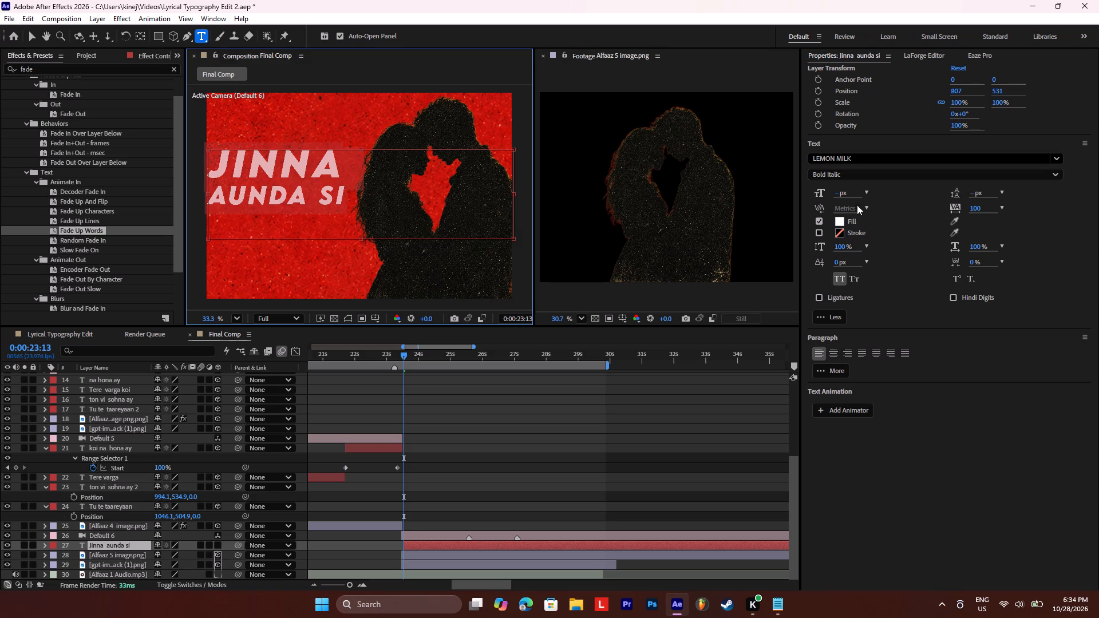
left_click_drag(973, 195, 887, 204)
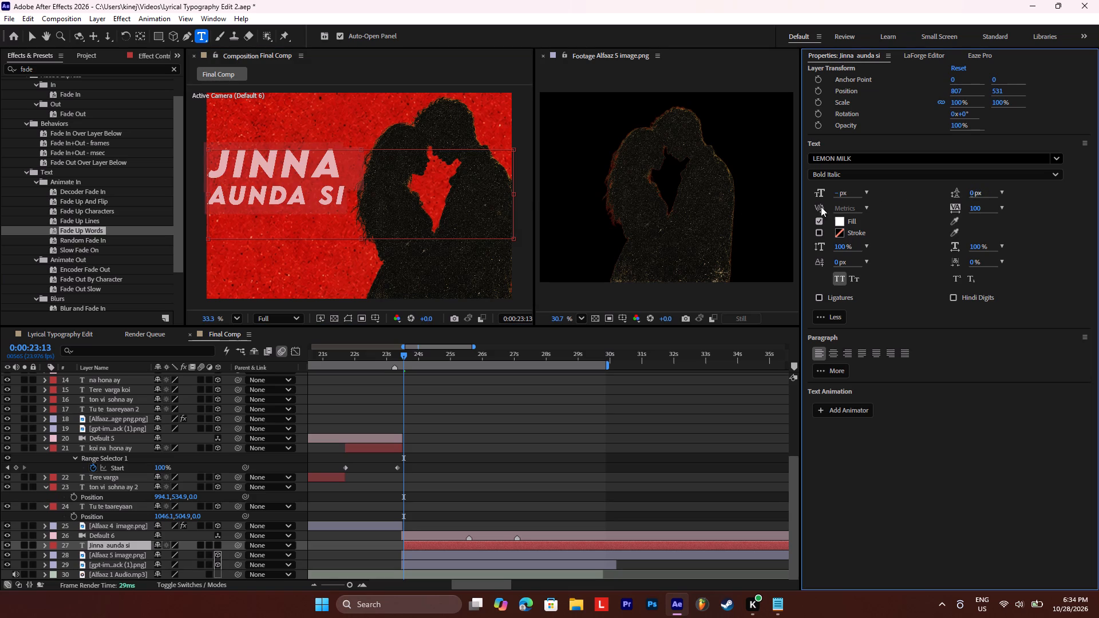
Set the aunda si line to a font size of 169 px with 86 px leading.
left_click(350, 201)
left_click_drag(345, 197, 229, 197)
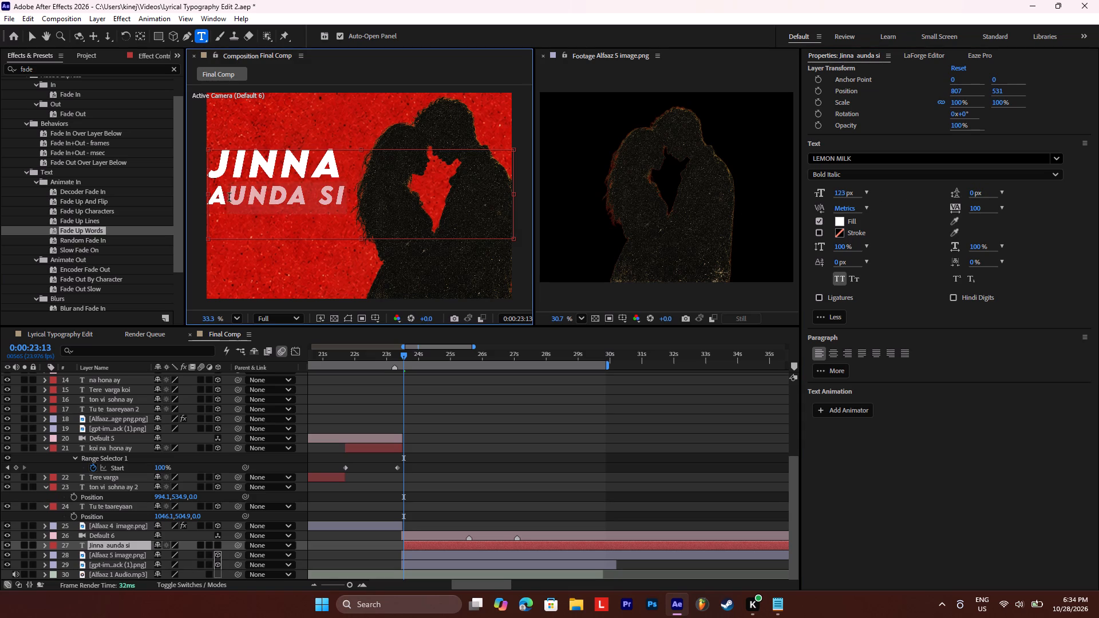
left_click_drag(229, 197, 211, 197)
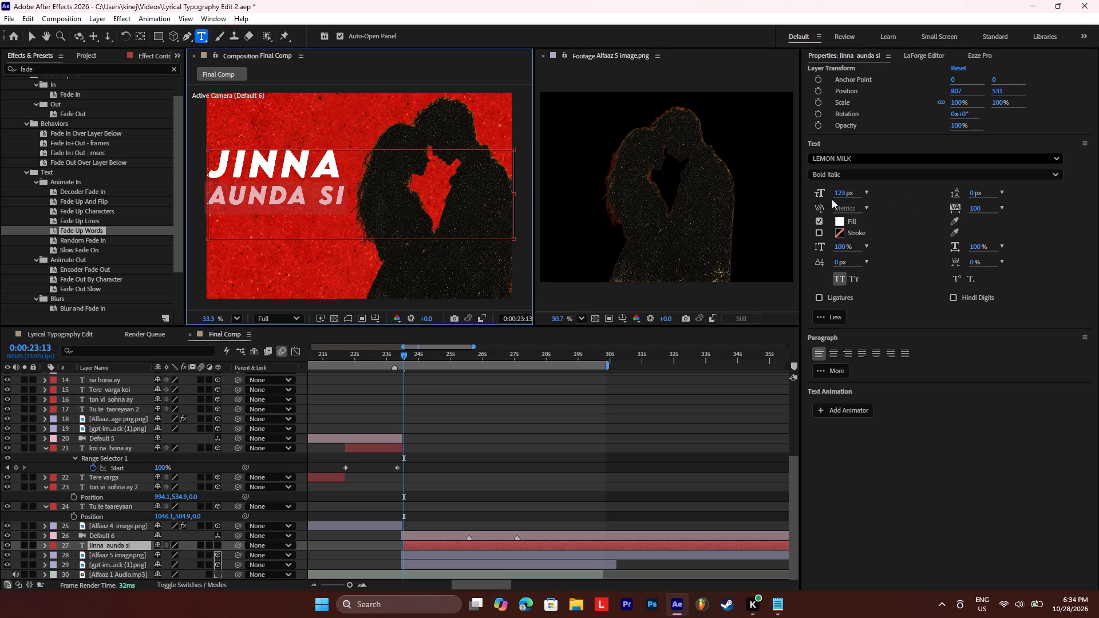
left_click(838, 195)
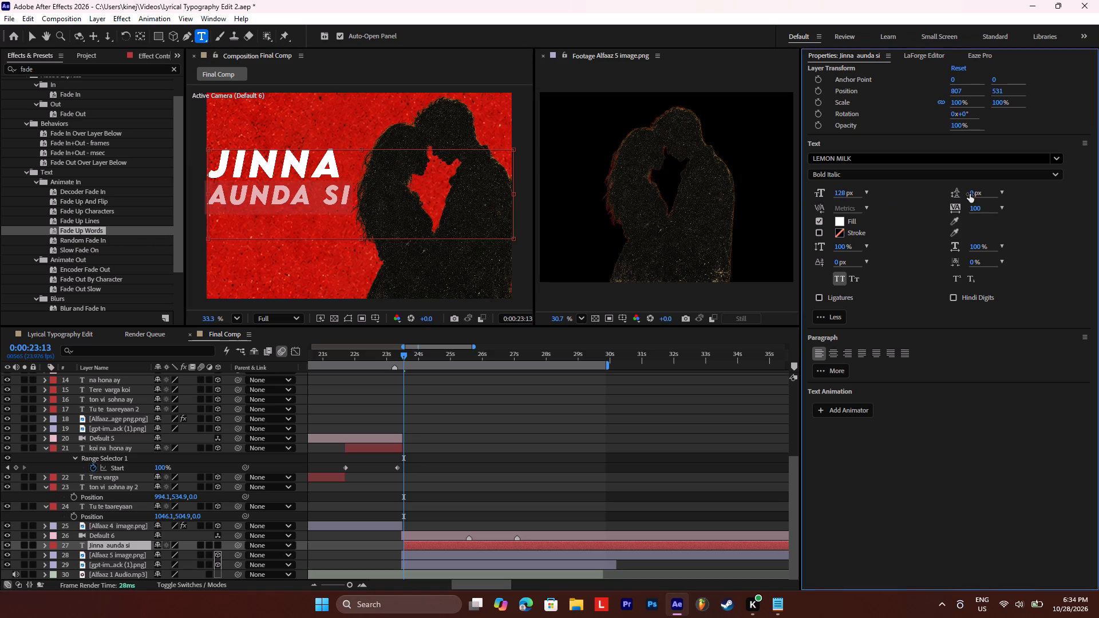
left_click_drag(972, 194, 923, 199)
left_click_drag(837, 195, 861, 194)
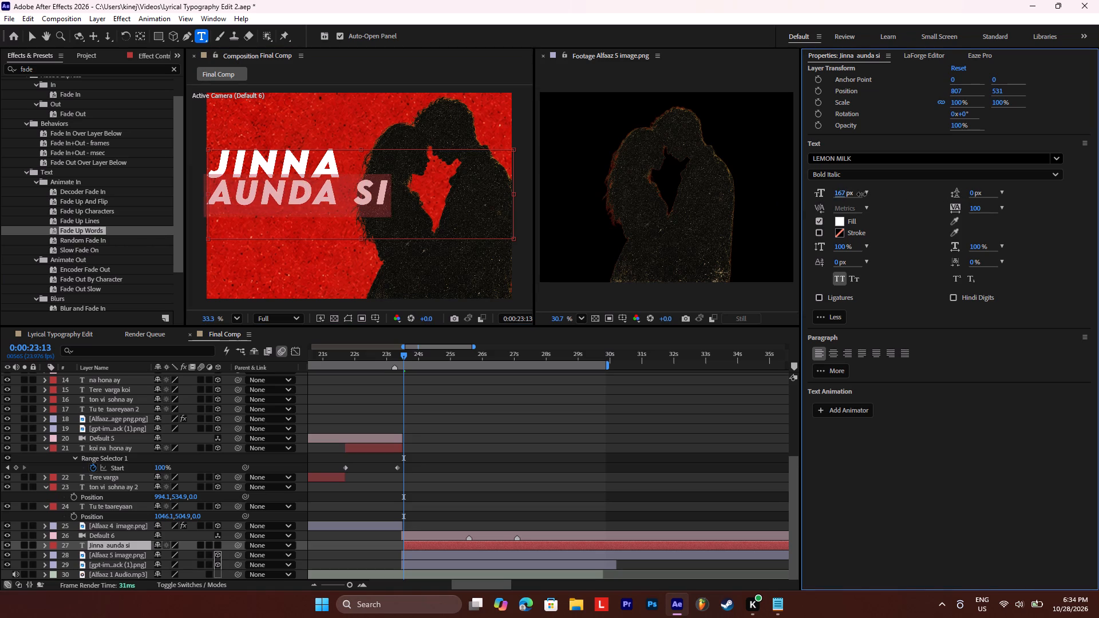
left_click_drag(861, 194, 863, 194)
left_click_drag(971, 192, 989, 196)
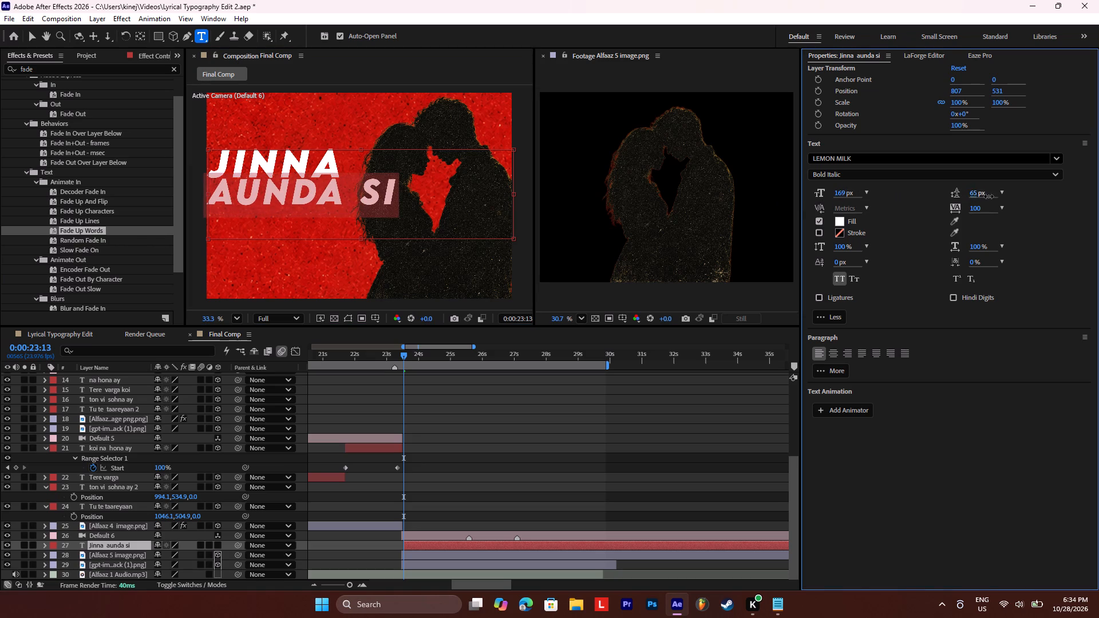
left_click_drag(989, 196, 981, 196)
Set the font size of the word Jinna to 153 px.
left_click_drag(341, 165, 203, 164)
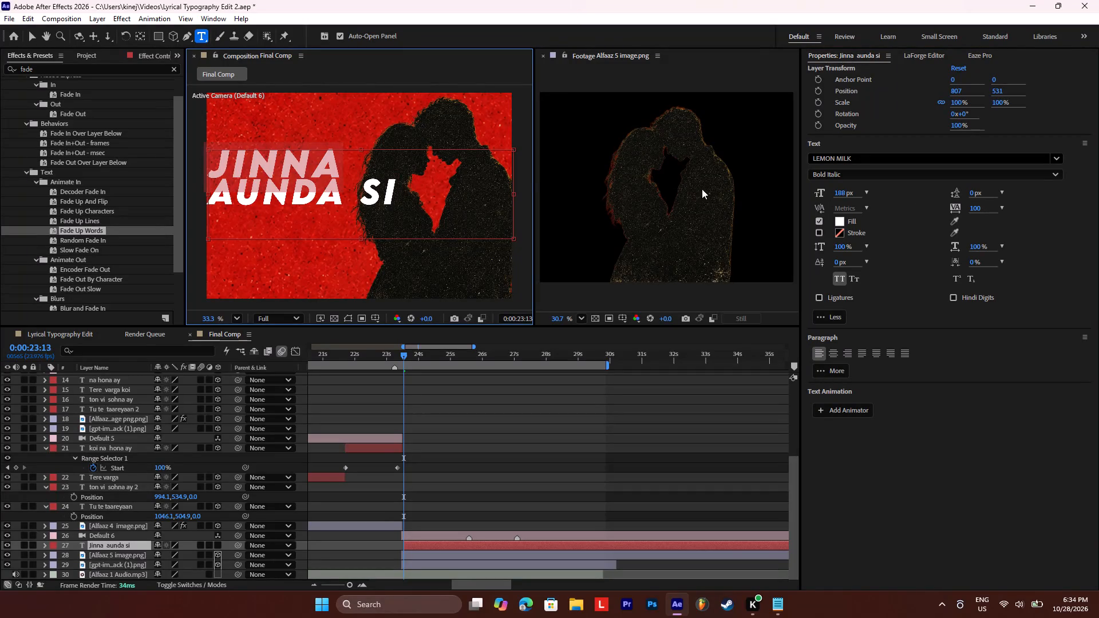
left_click_drag(839, 193, 824, 195)
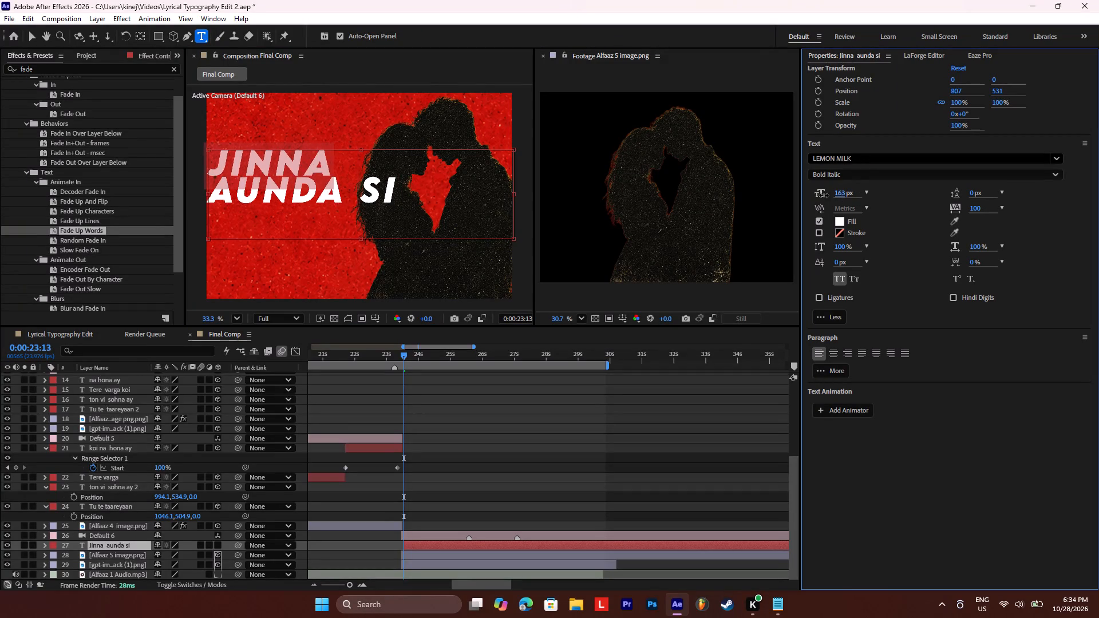
left_click_drag(824, 195, 823, 196)
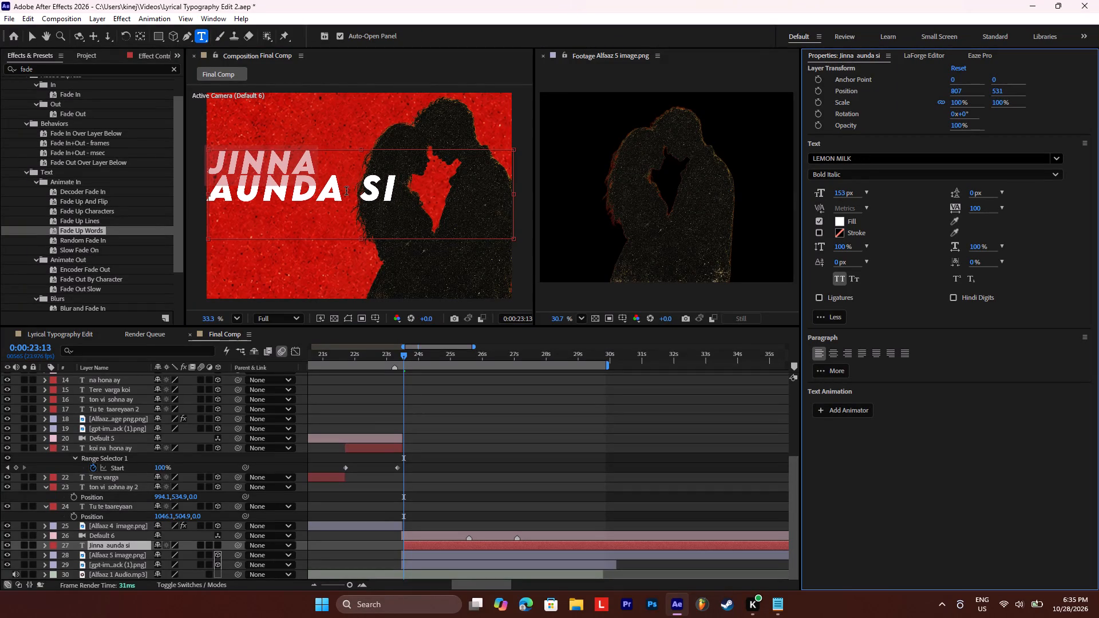
Scale the Jinna aunda si text layer to 80%.
left_click(425, 541)
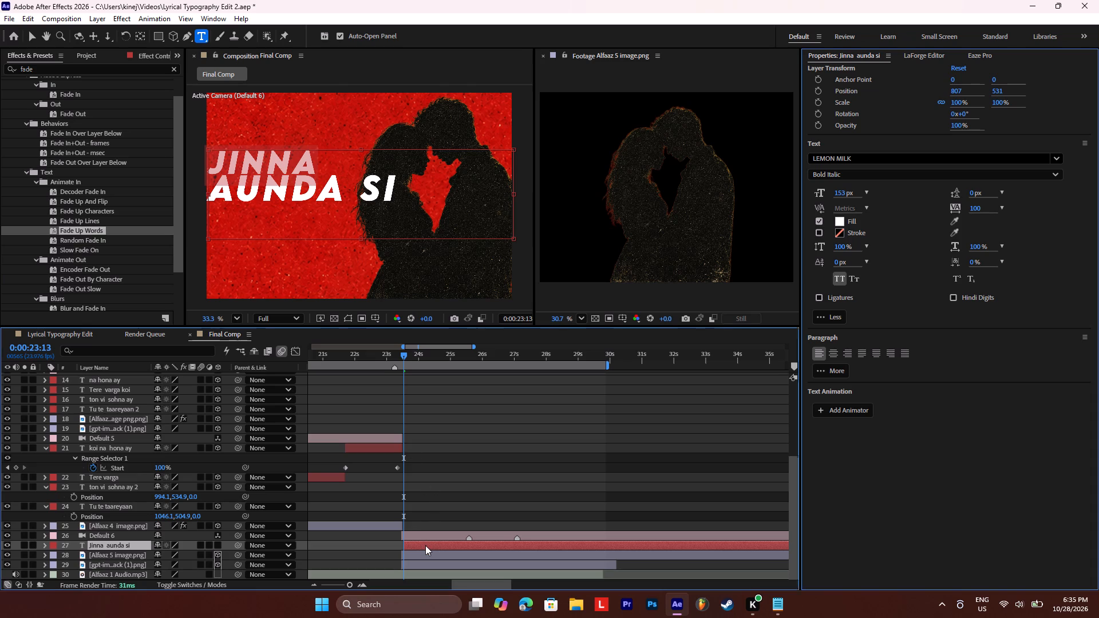
left_click(425, 545)
key("s")
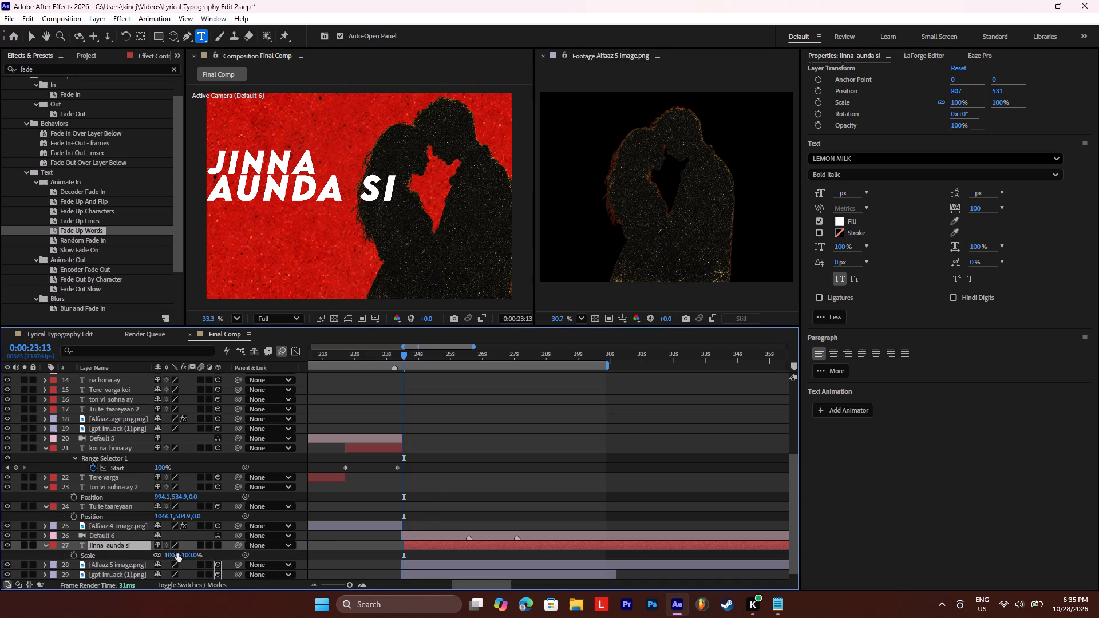
left_click_drag(171, 556, 160, 560)
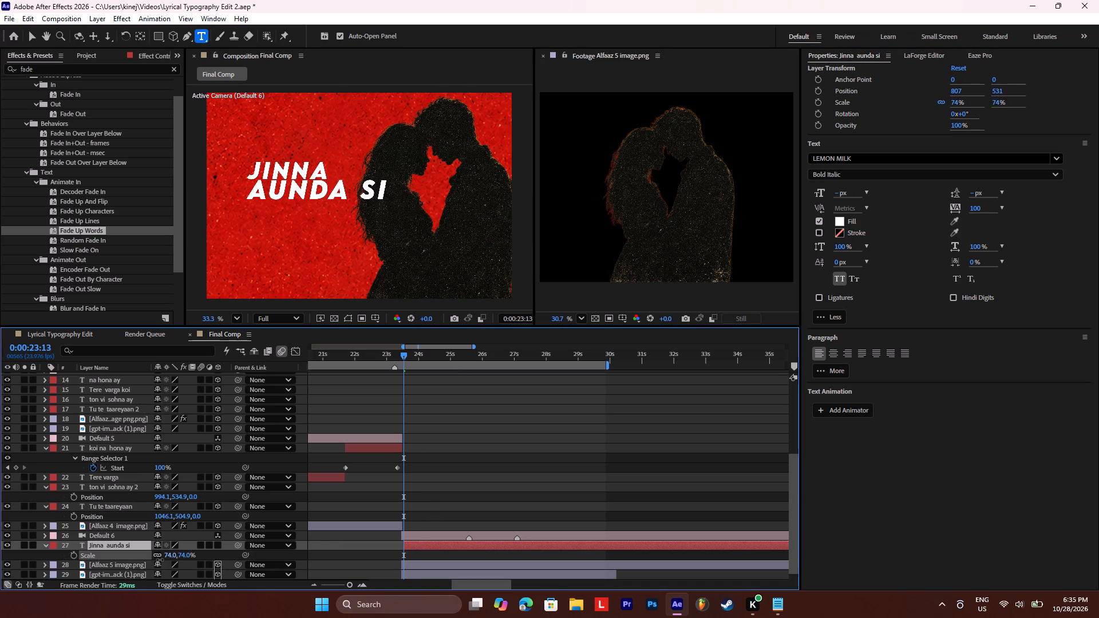
left_click_drag(160, 560, 163, 560)
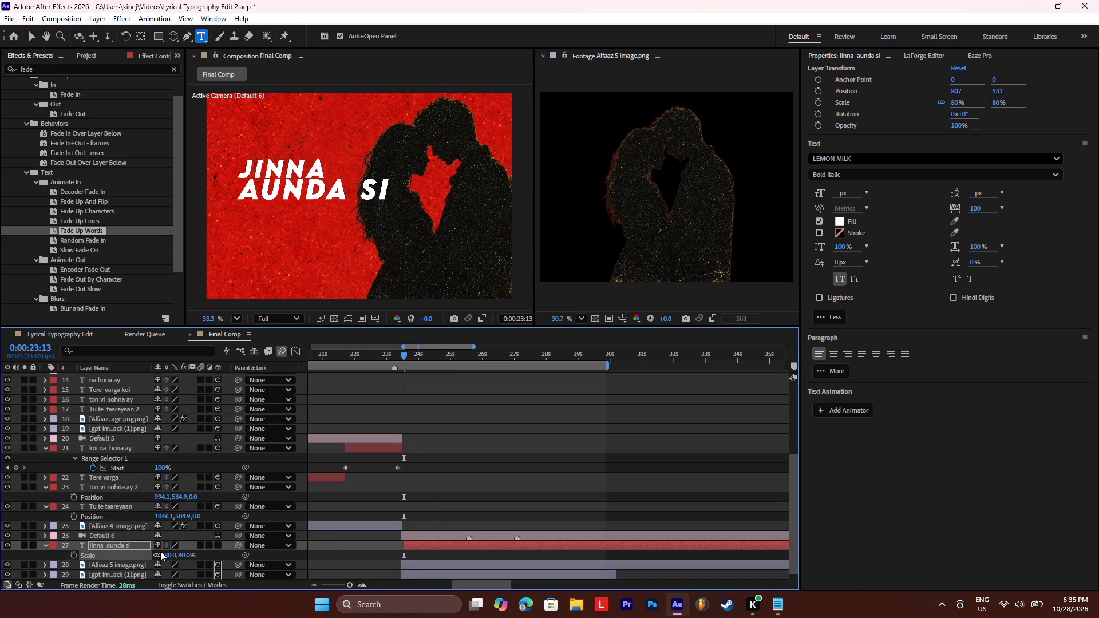
Shift the Jinna aunda si text layer horizontally to an X position of 677.
left_click(136, 544)
key("p")
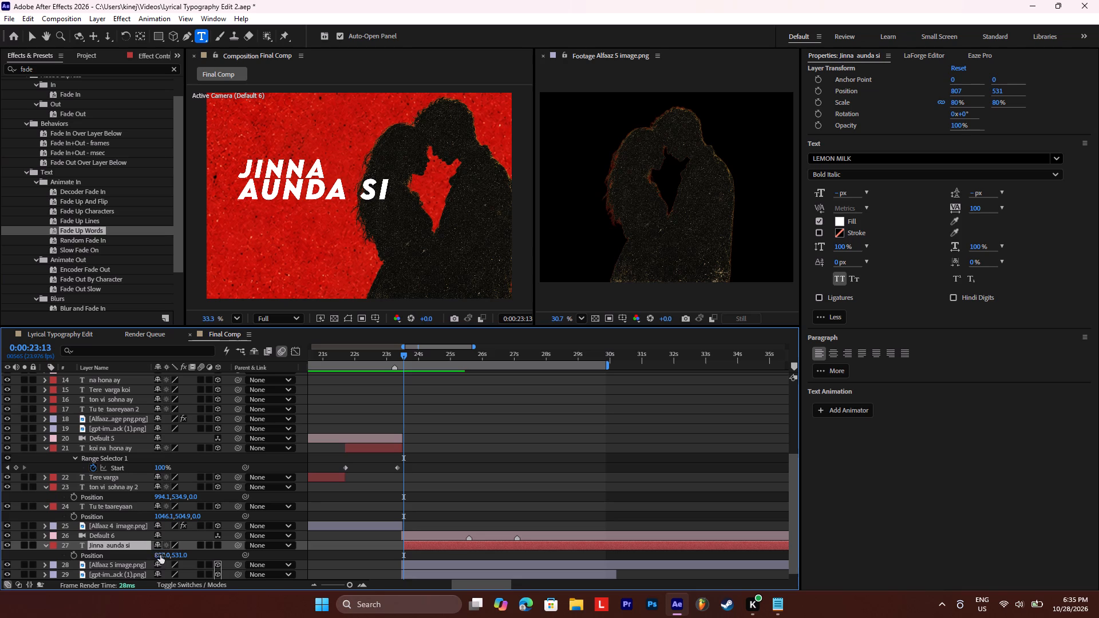
left_click_drag(163, 555, 85, 552)
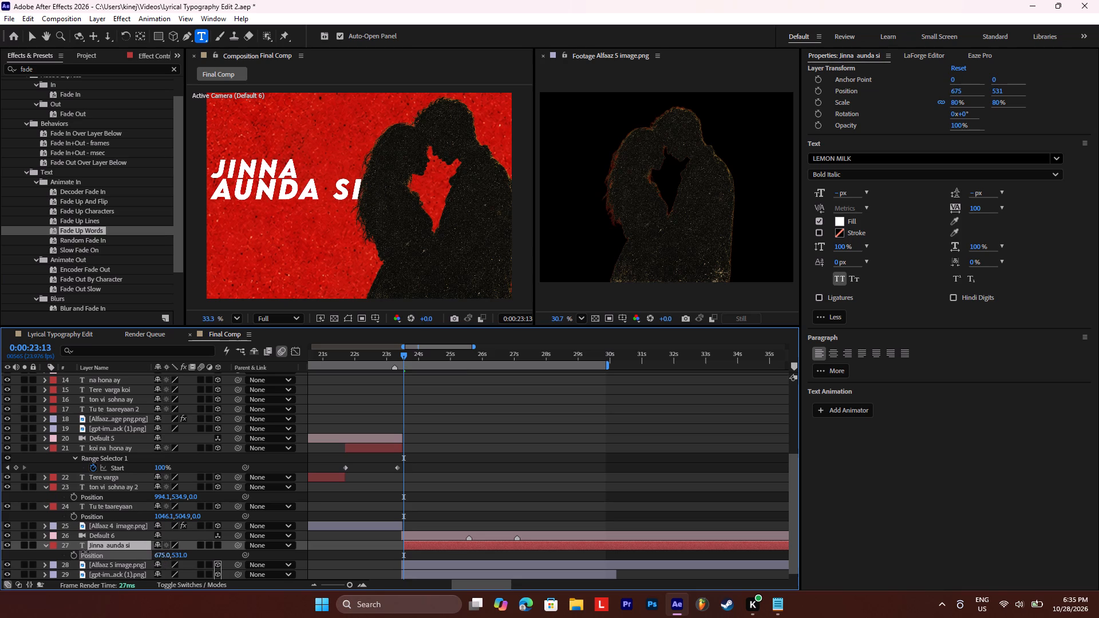
left_click_drag(85, 552, 81, 551)
Remove the space between aunda and si so the lyric's second line reads aundasi.
left_click(339, 185)
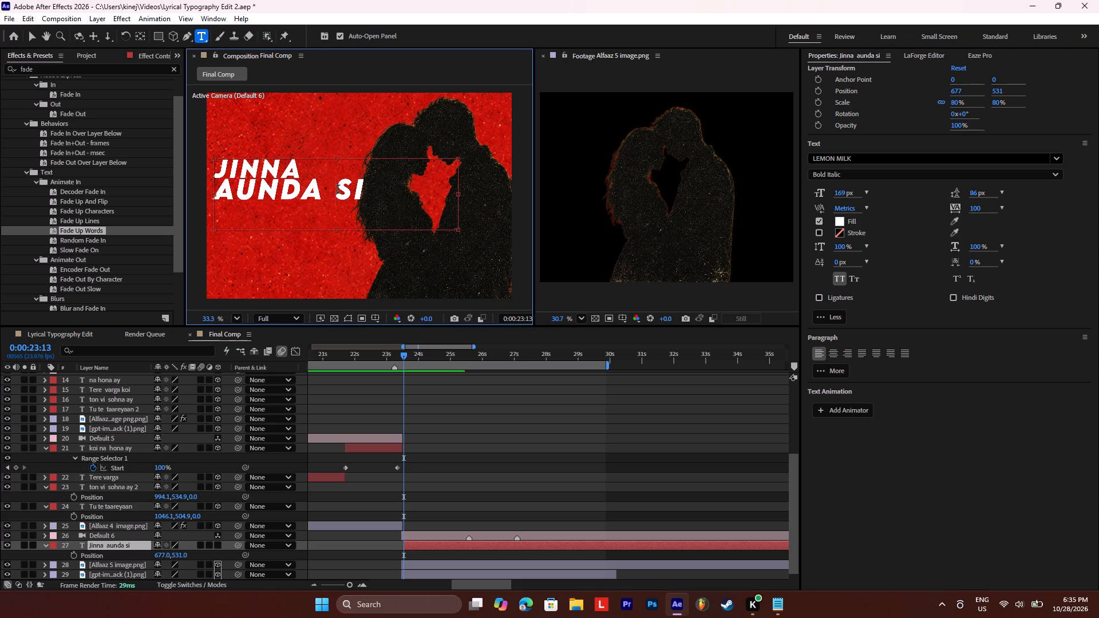
left_click(336, 192)
double_click(337, 191)
left_click(337, 191)
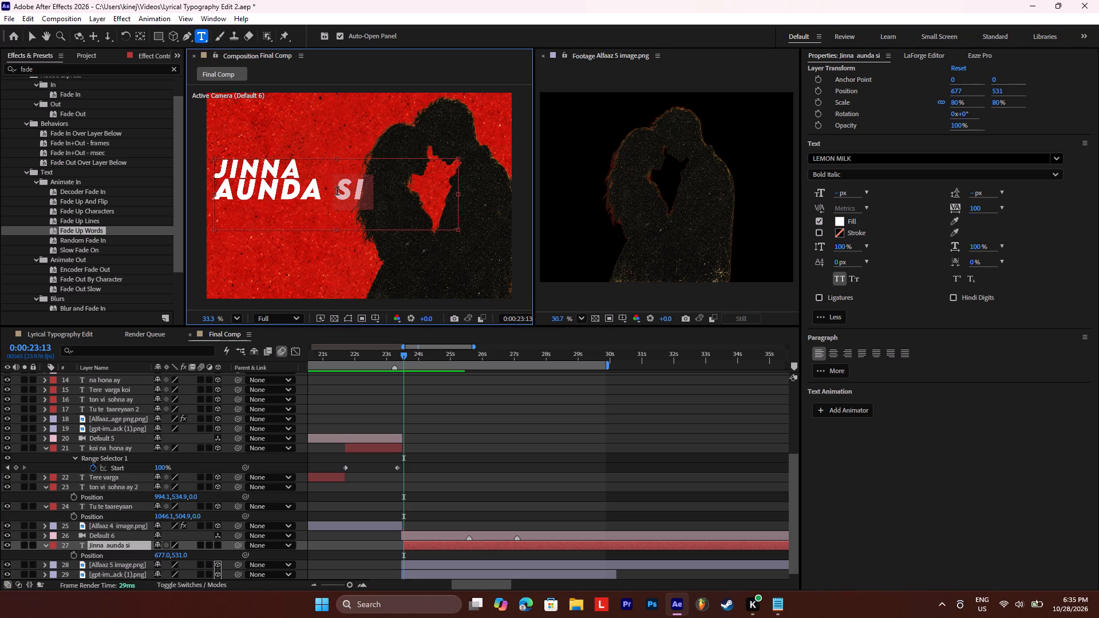
left_click(335, 192)
key("BackSpace")
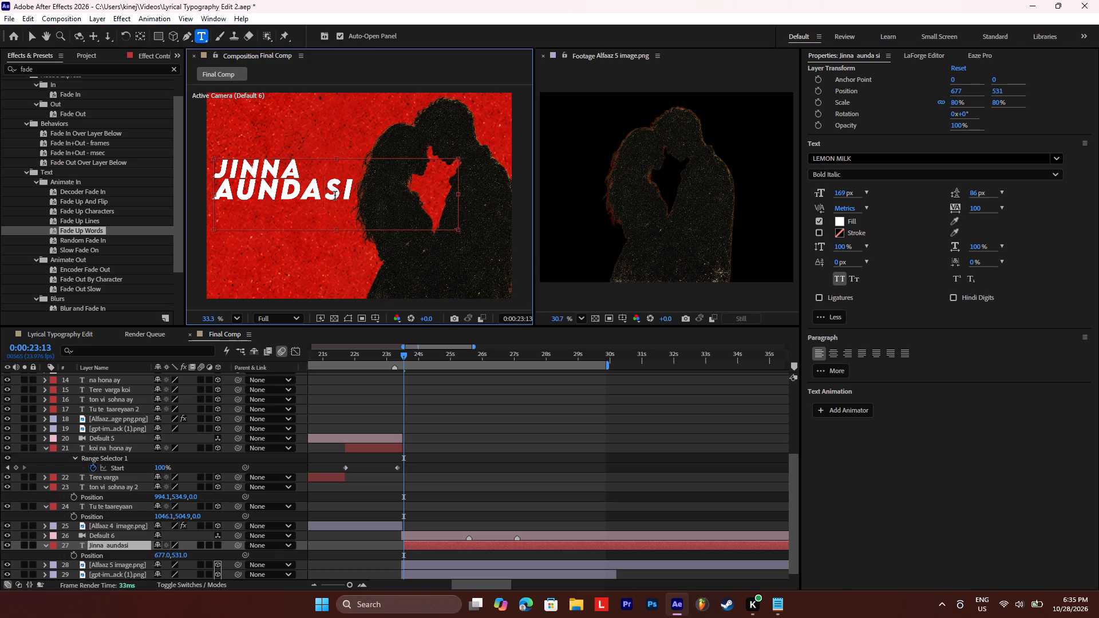
left_click(323, 192)
key("space")
key("BackSpace")
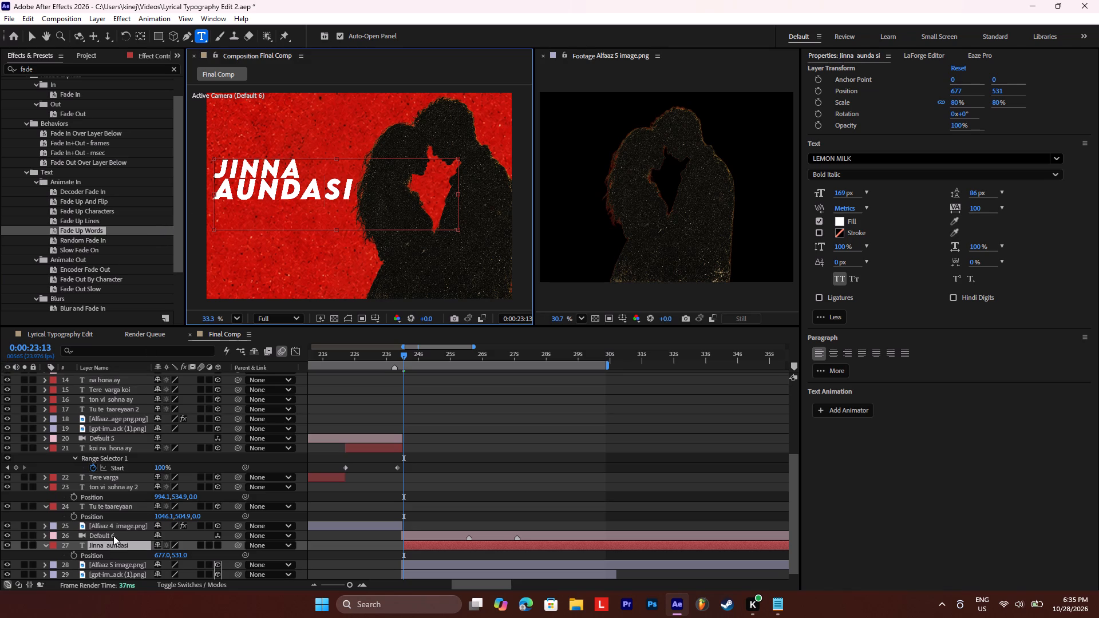
Raise the Jinna aundasi text layer to a Y position of 477.
left_click_drag(179, 554, 156, 555)
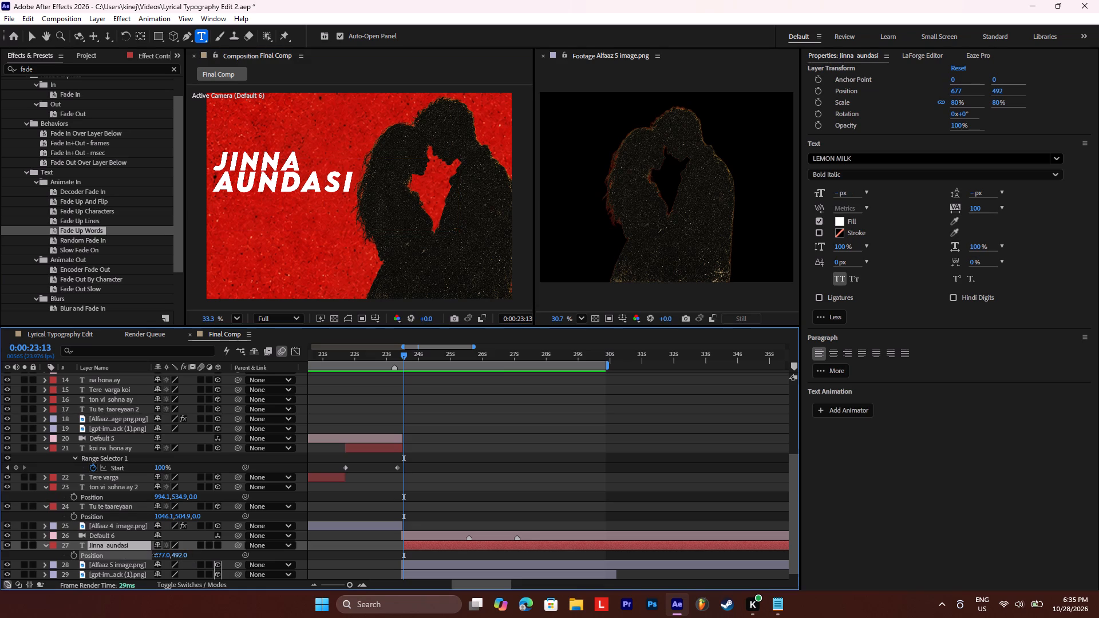
left_click_drag(156, 555, 143, 560)
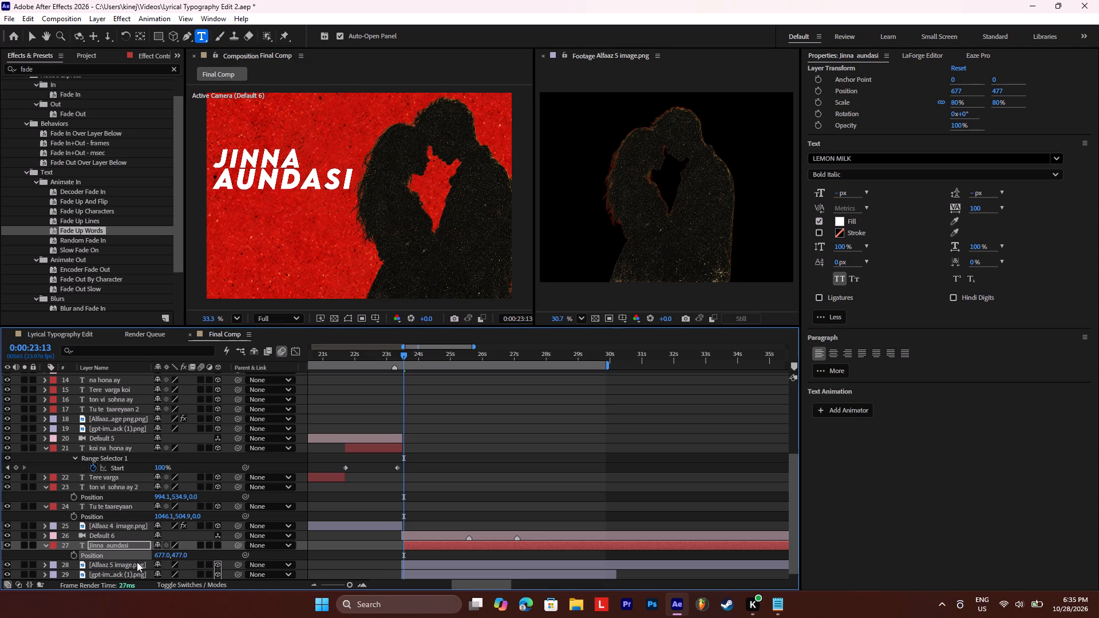
Shift the Jinna aundasi text layer horizontally to an X position of 685.
left_click(156, 556)
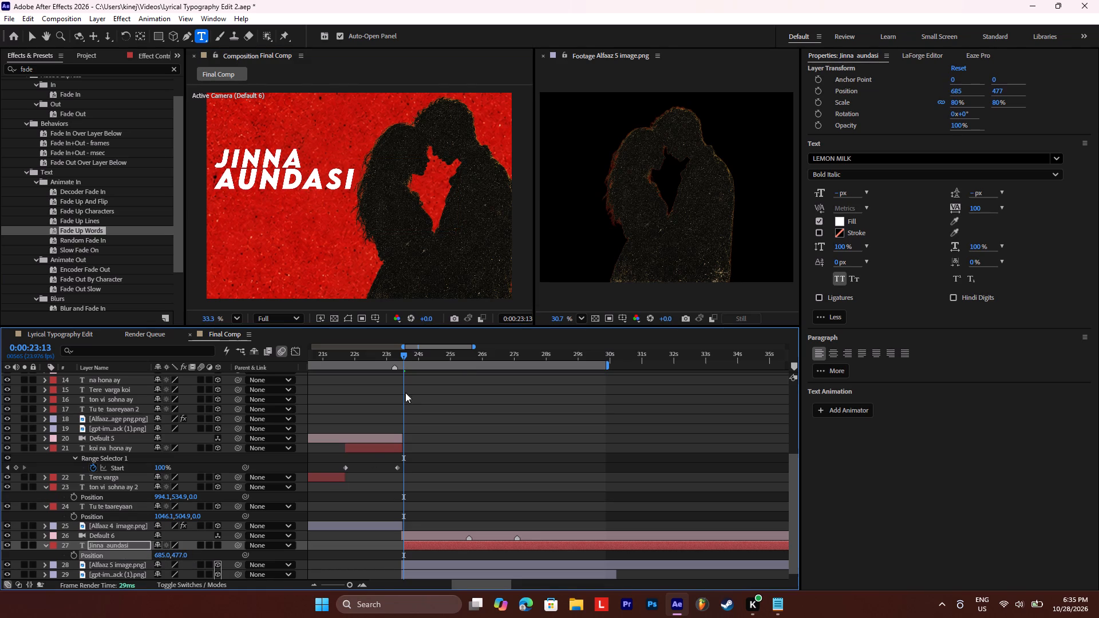
Play back the Jinna aundasi section from about 0:00:23:11 to check the lyric's timing.
left_click(401, 355)
key("space")
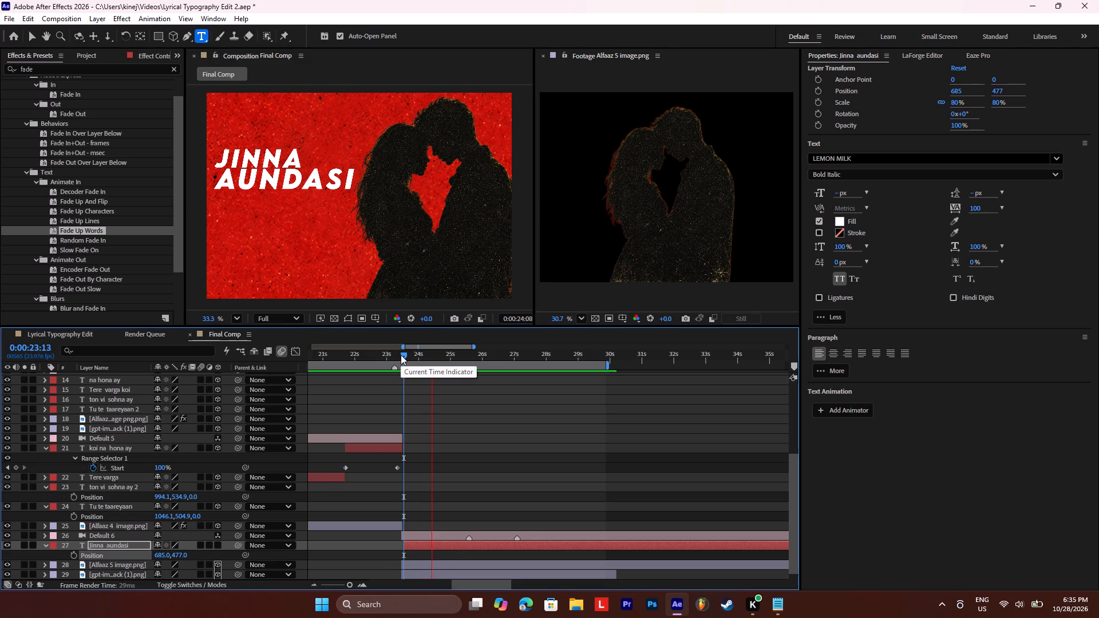
key("space")
left_click(401, 355)
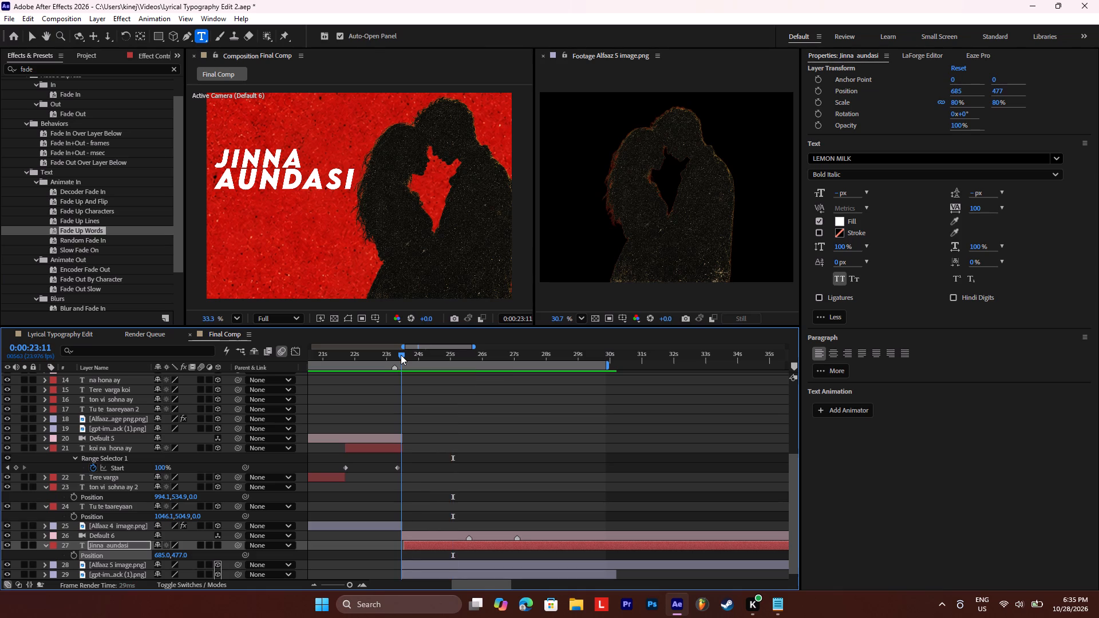
key("space")
key("space")
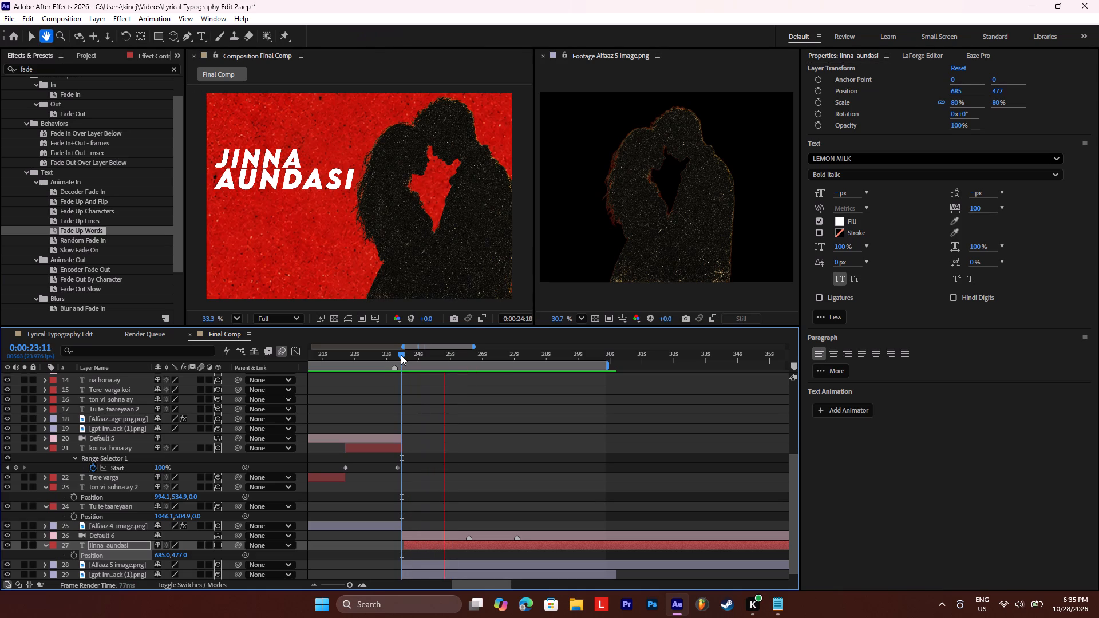
key("space")
key("space")
key("space")
key("space")
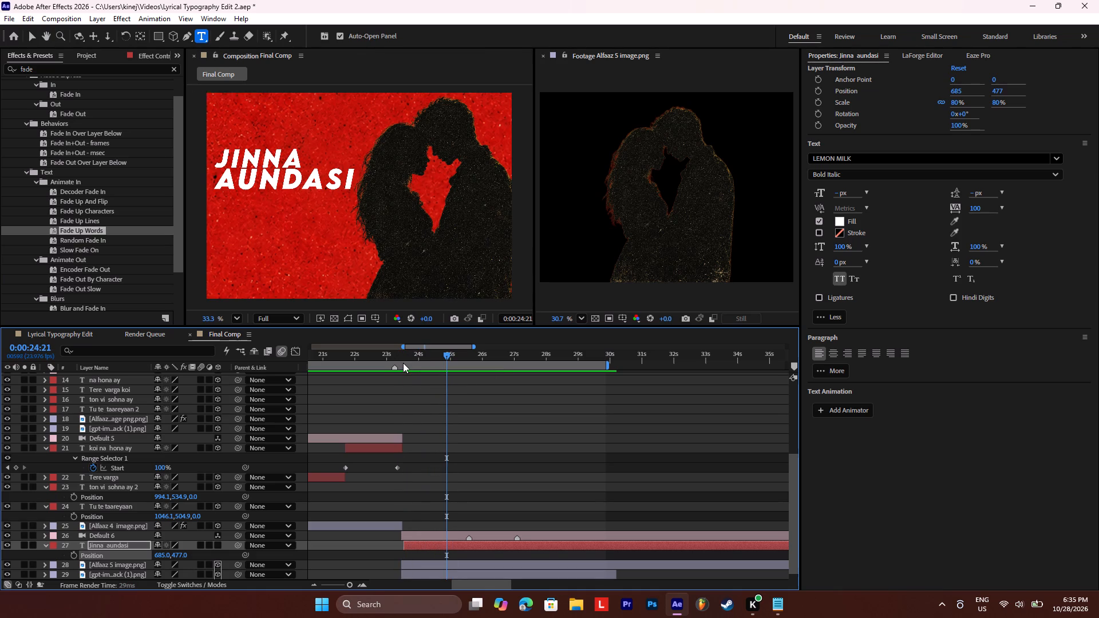
key("space")
key("space")
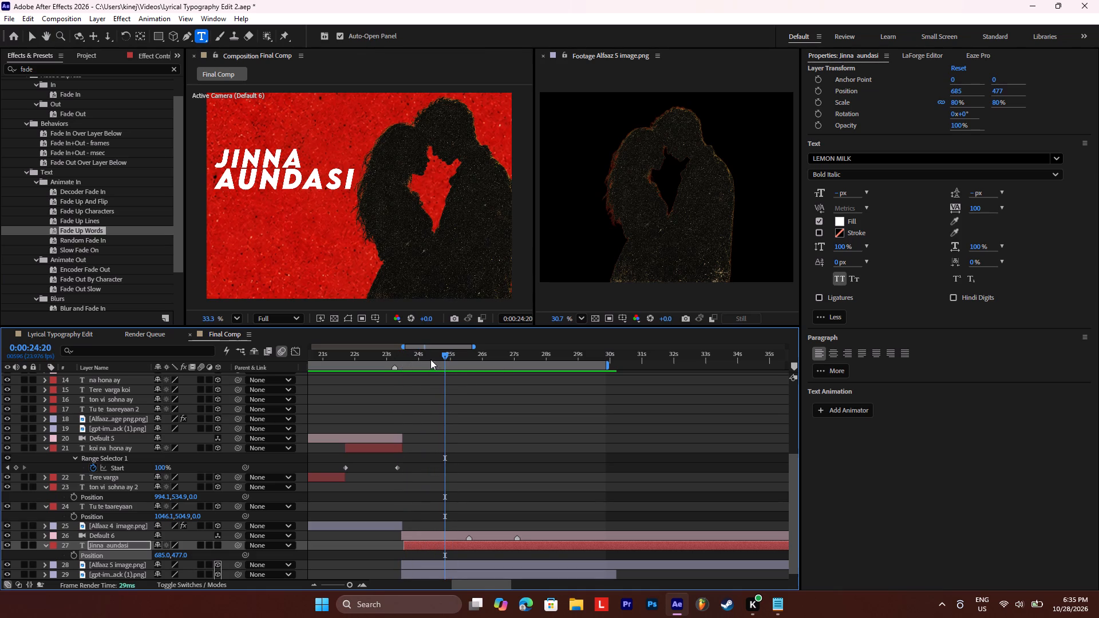
Split the Jinna aundasi text layer at 0:00:25:00.
left_click(445, 356)
key("space")
key("space")
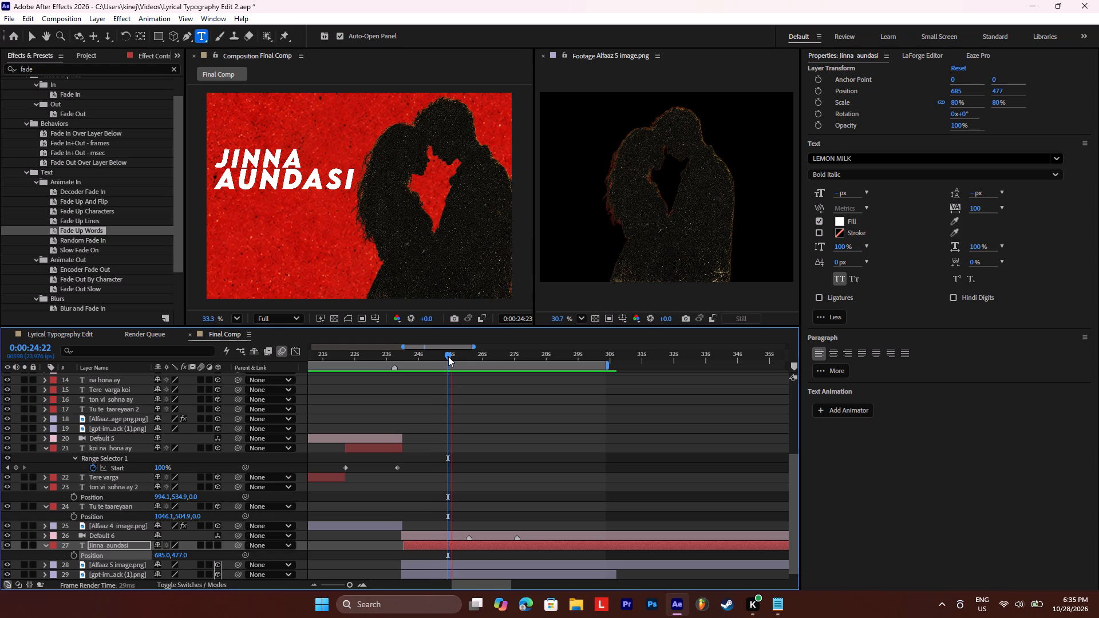
left_click(448, 356)
left_click_drag(449, 356, 448, 364)
key("ctrl+shift+d")
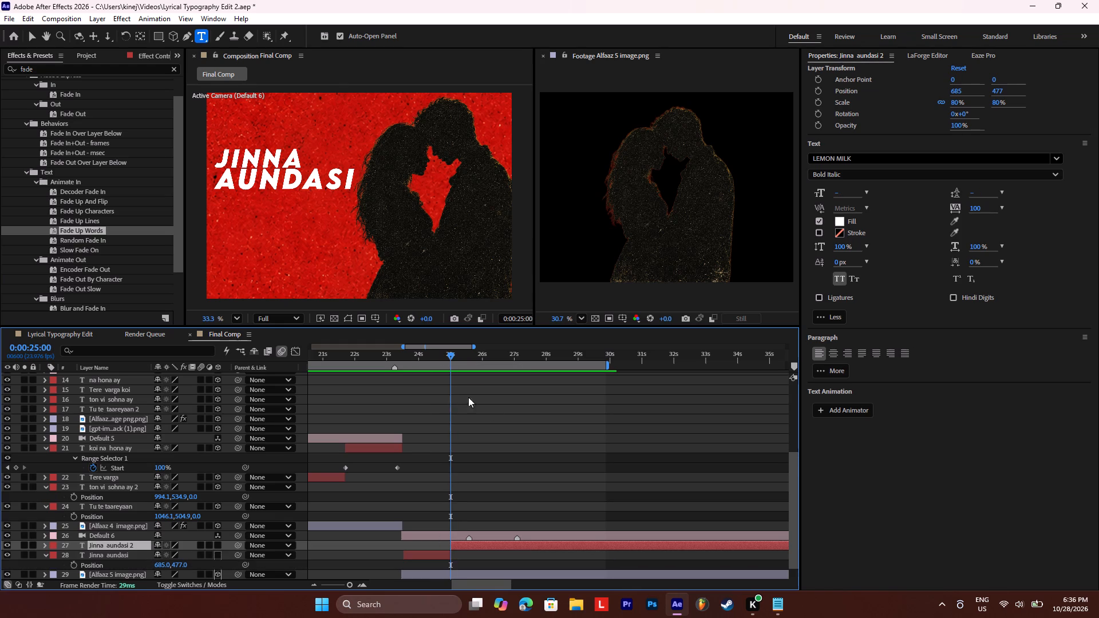
Apply the Fade Up Words text animation to the first Jinna aundasi segment, starting at 0:00:23:13.
left_click_drag(793, 497, 787, 550)
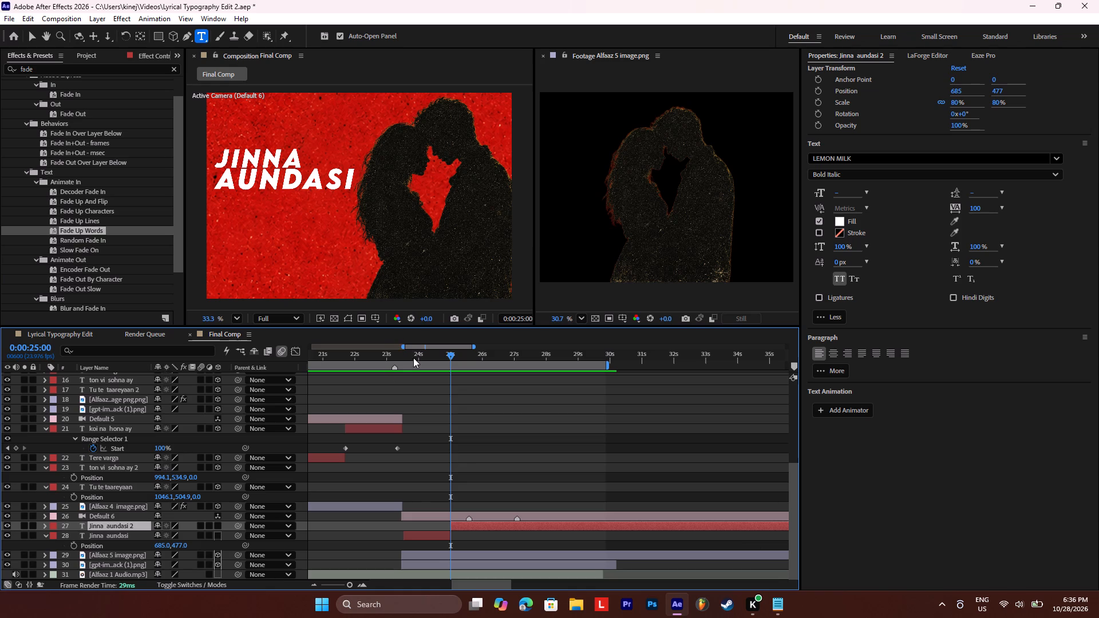
left_click_drag(413, 358, 404, 358)
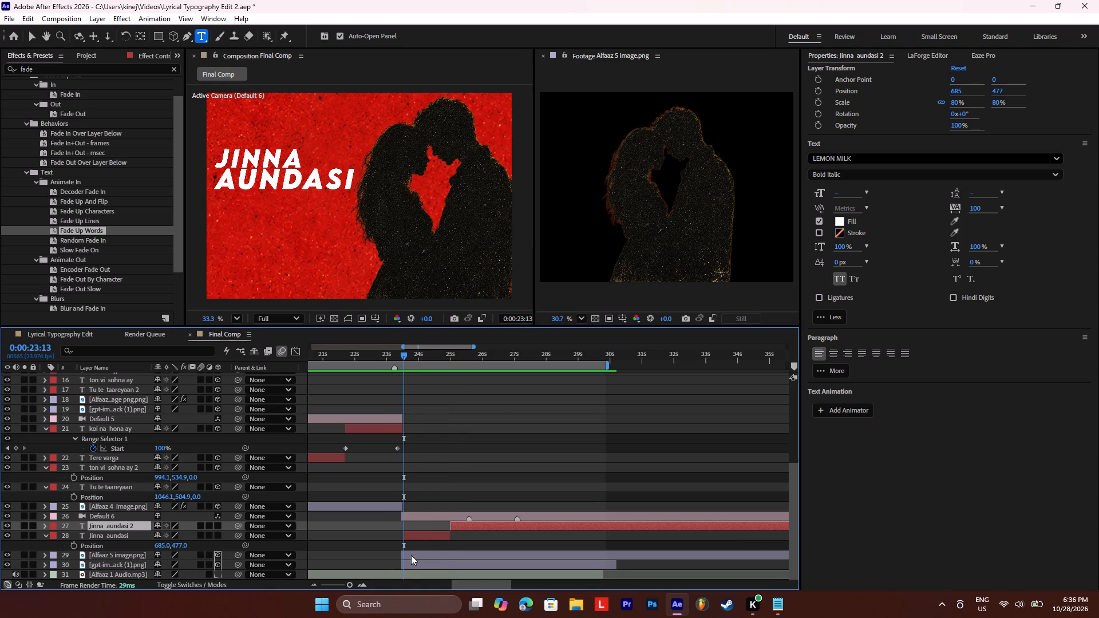
left_click(423, 542)
left_click(428, 536)
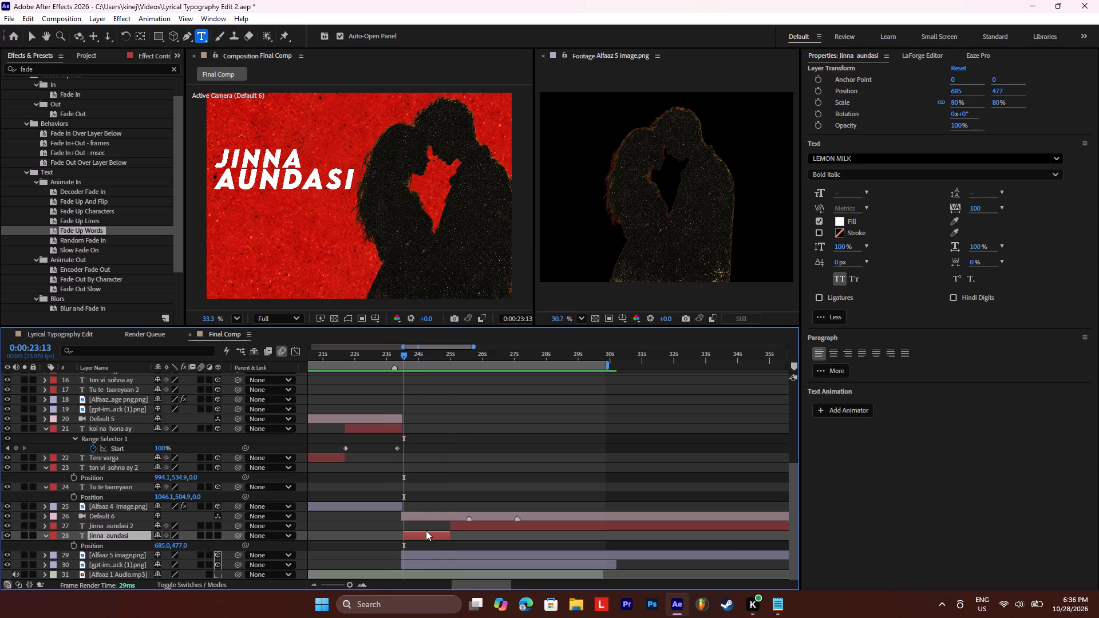
left_click_drag(85, 232, 422, 534)
left_click(422, 534)
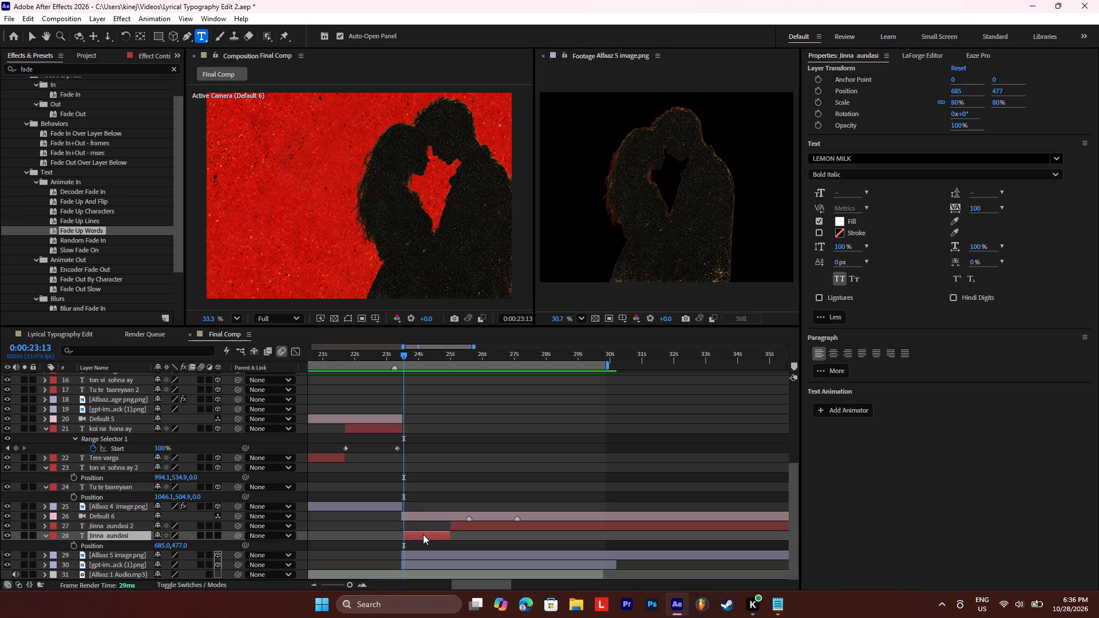
Move the ending Range Selector Start keyframe of the Jinna aundasi layer to 0:00:24:20 and preview the word fade.
key("u")
left_click(441, 557)
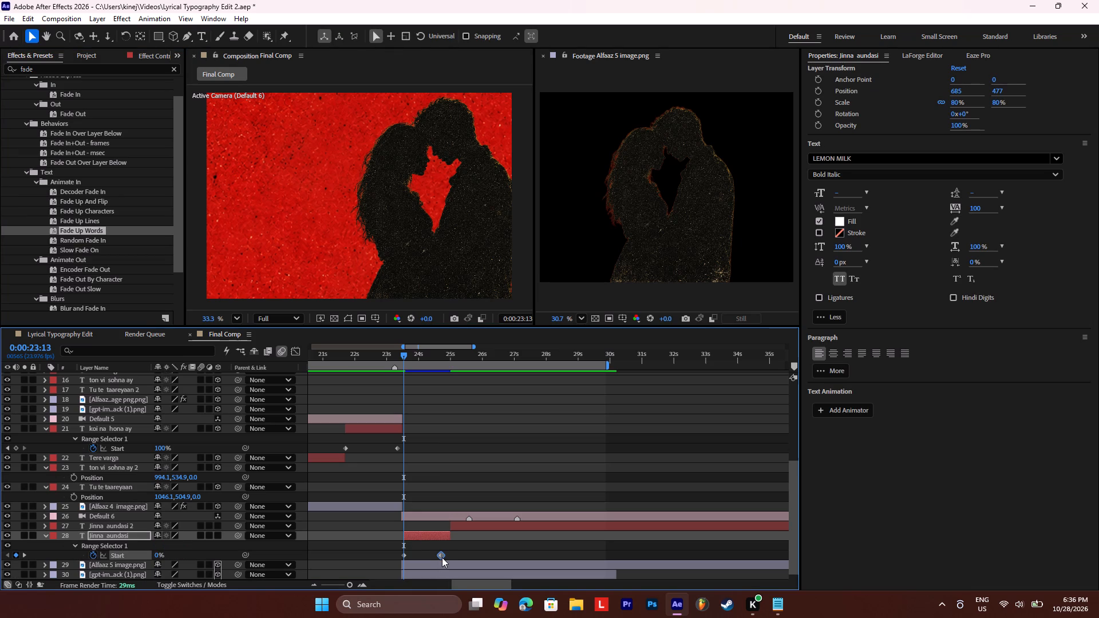
key("space")
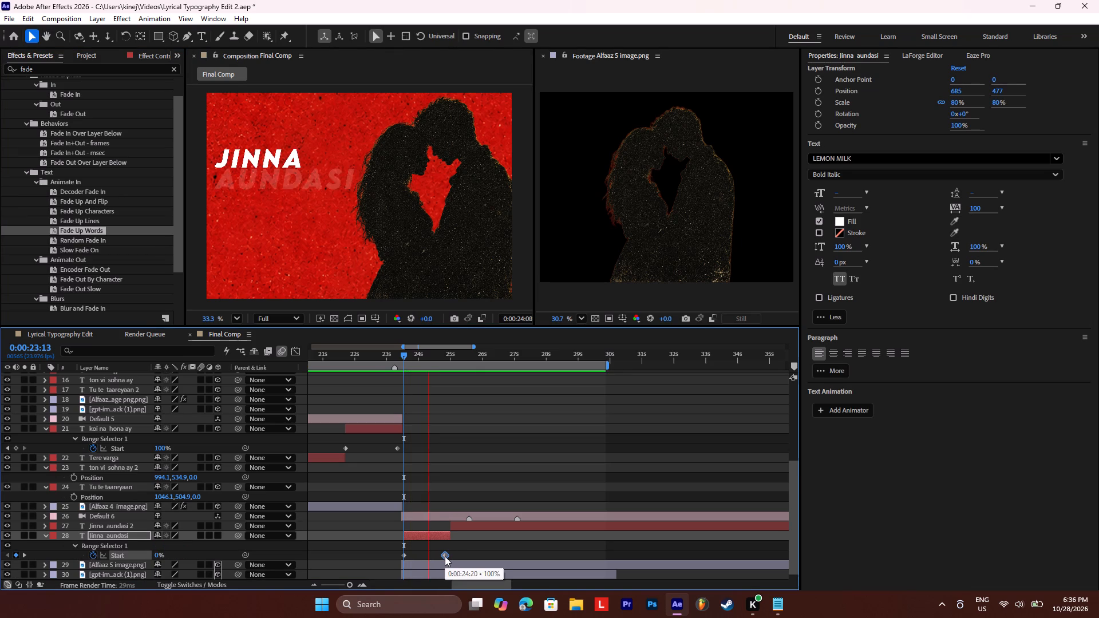
key("space")
key("space")
key("space")
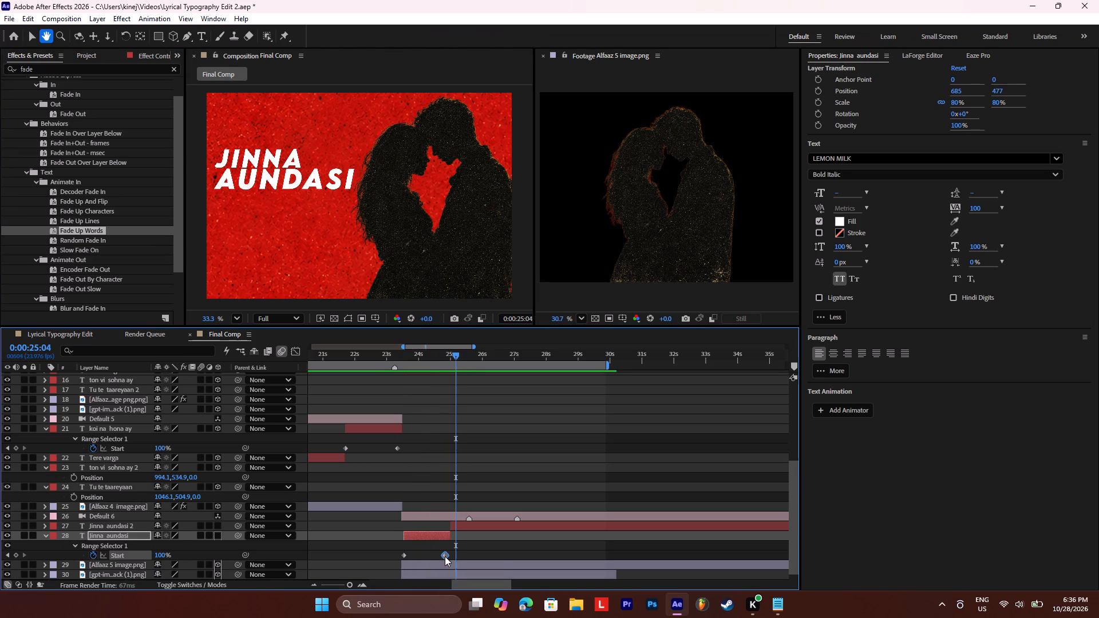
key("space")
key("space")
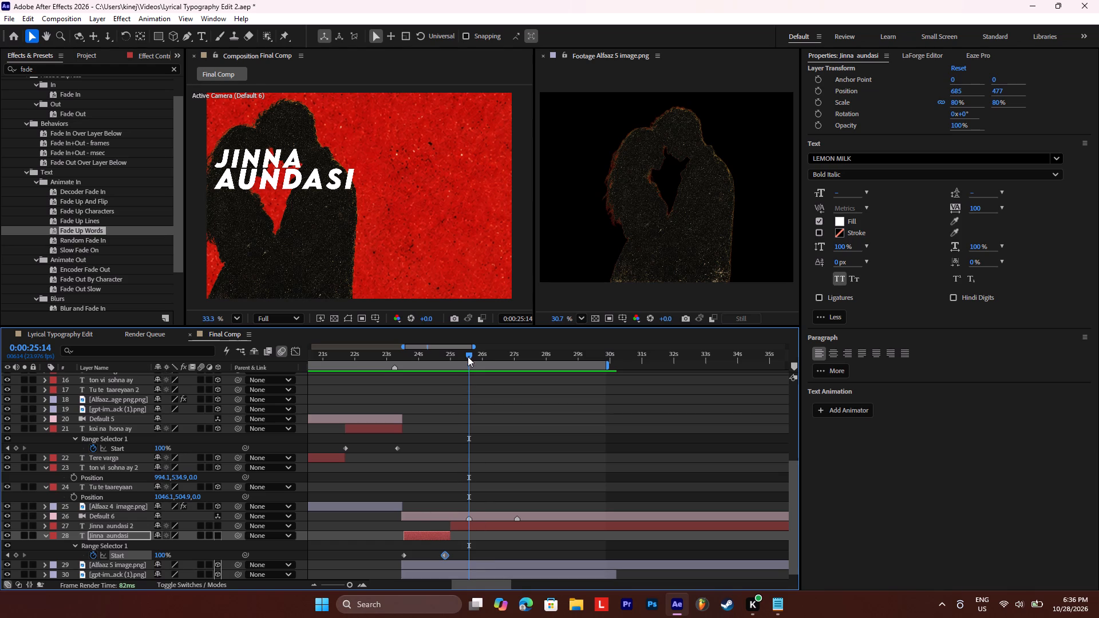
Extend the end of the first Jinna aundasi segment to about the first marker on the Default 6 layer.
left_click_drag(468, 355, 460, 371)
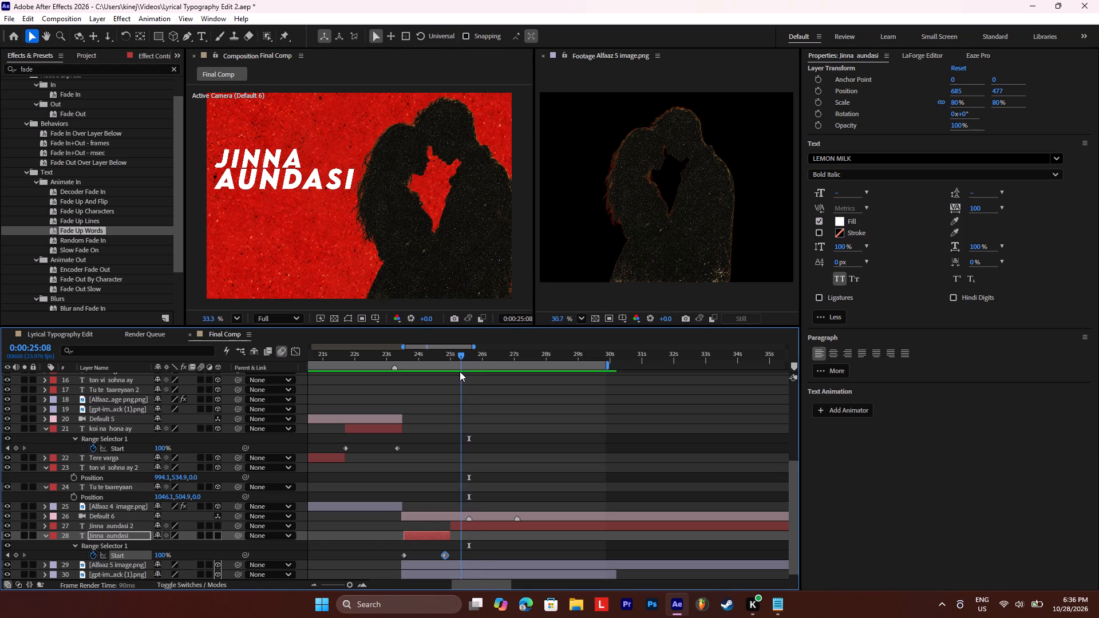
left_click_drag(460, 371, 444, 387)
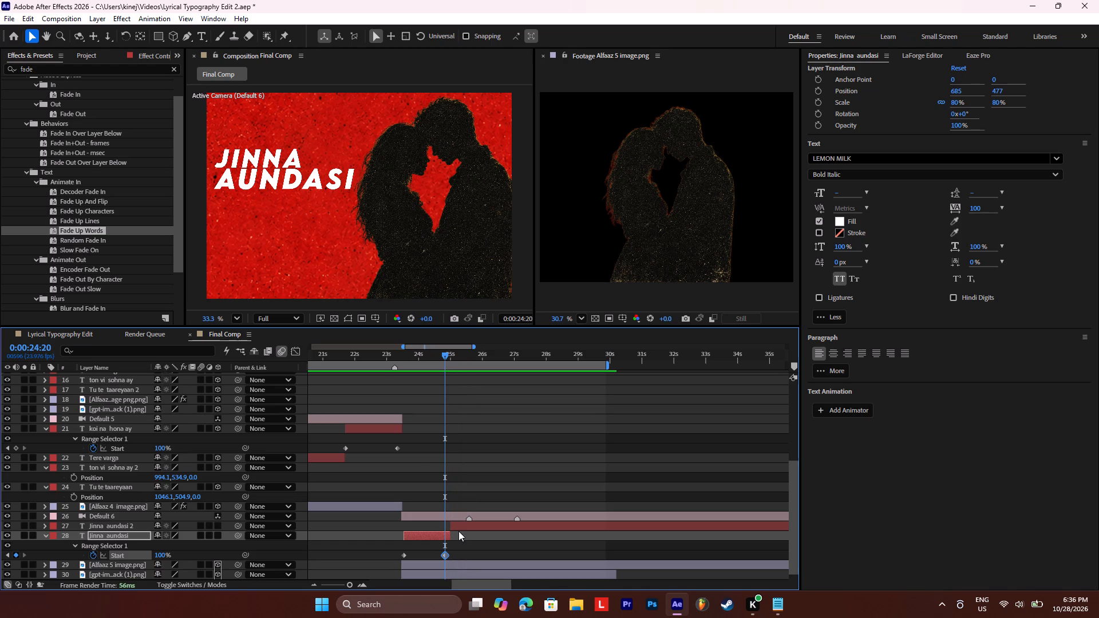
left_click_drag(450, 538, 468, 538)
Split the Jinna aundasi 2 layer at 0:00:25:11 and delete its short leading piece.
left_click_drag(453, 355, 462, 359)
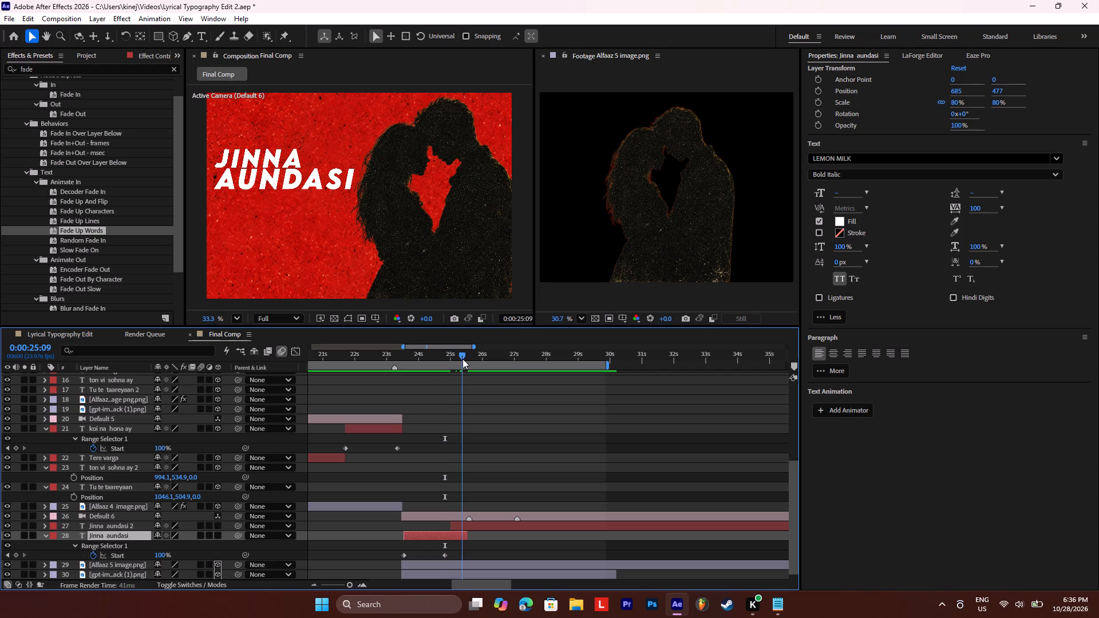
left_click_drag(462, 359, 465, 359)
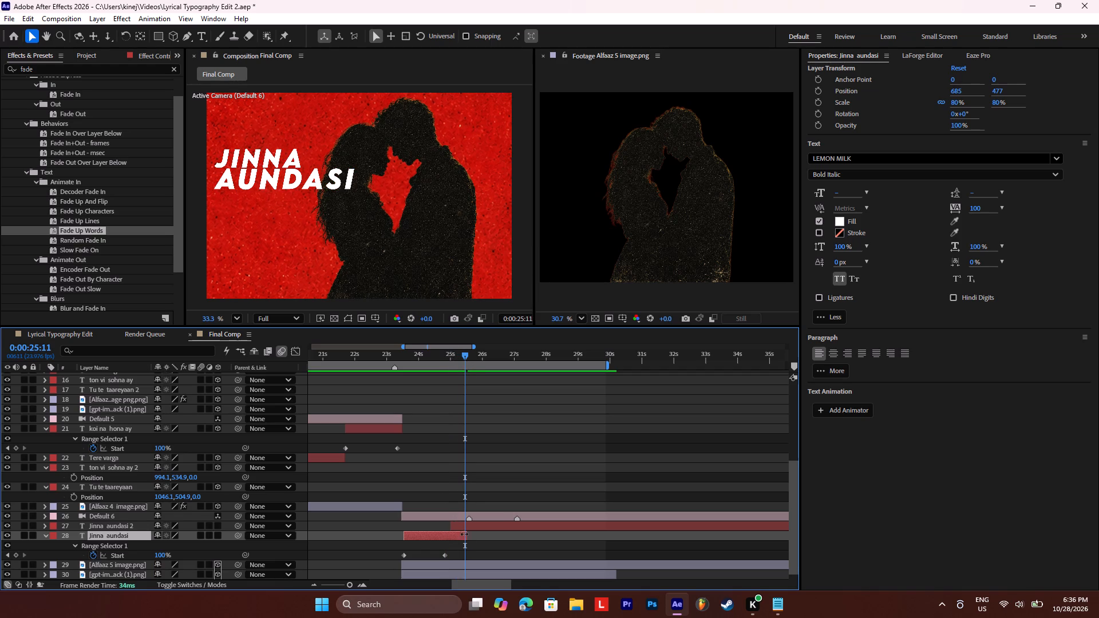
left_click(467, 529)
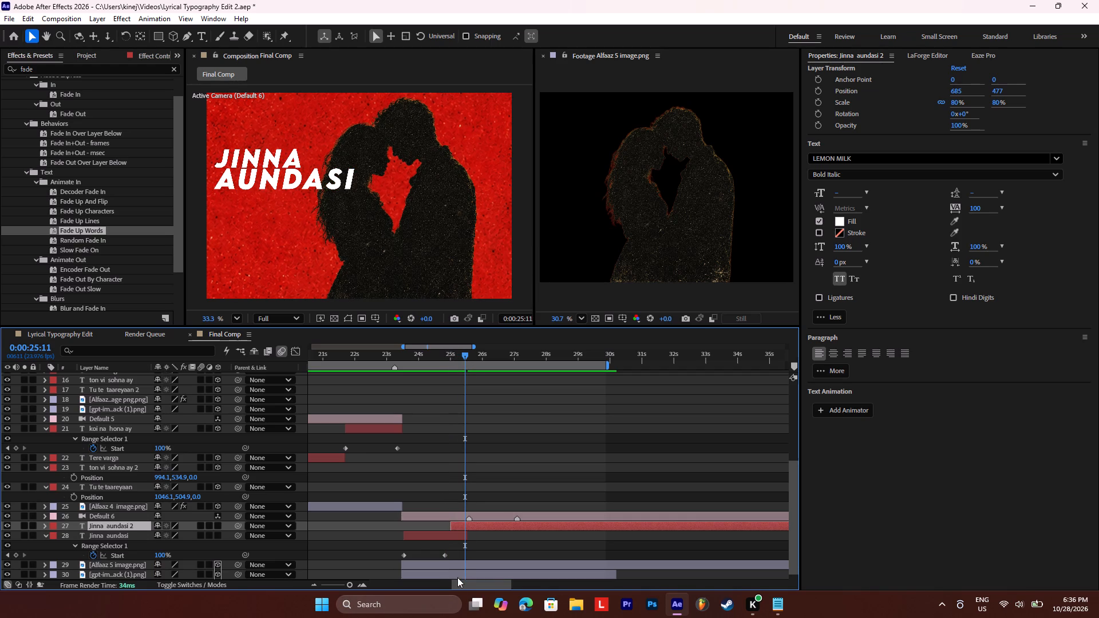
key("ctrl+shift+d")
left_click(455, 537)
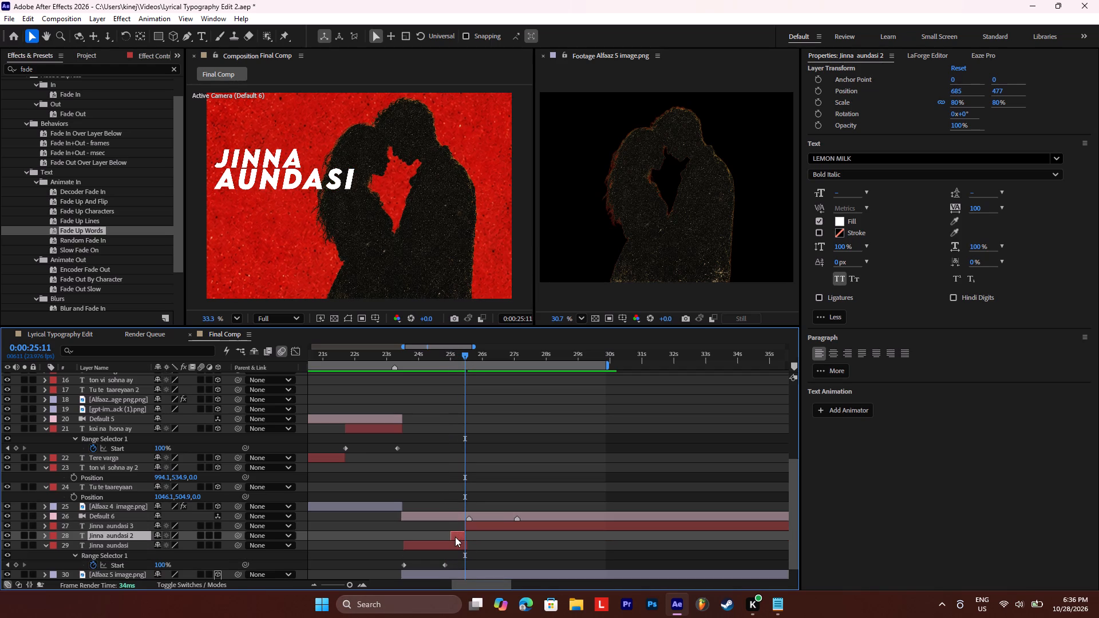
key("BackSpace")
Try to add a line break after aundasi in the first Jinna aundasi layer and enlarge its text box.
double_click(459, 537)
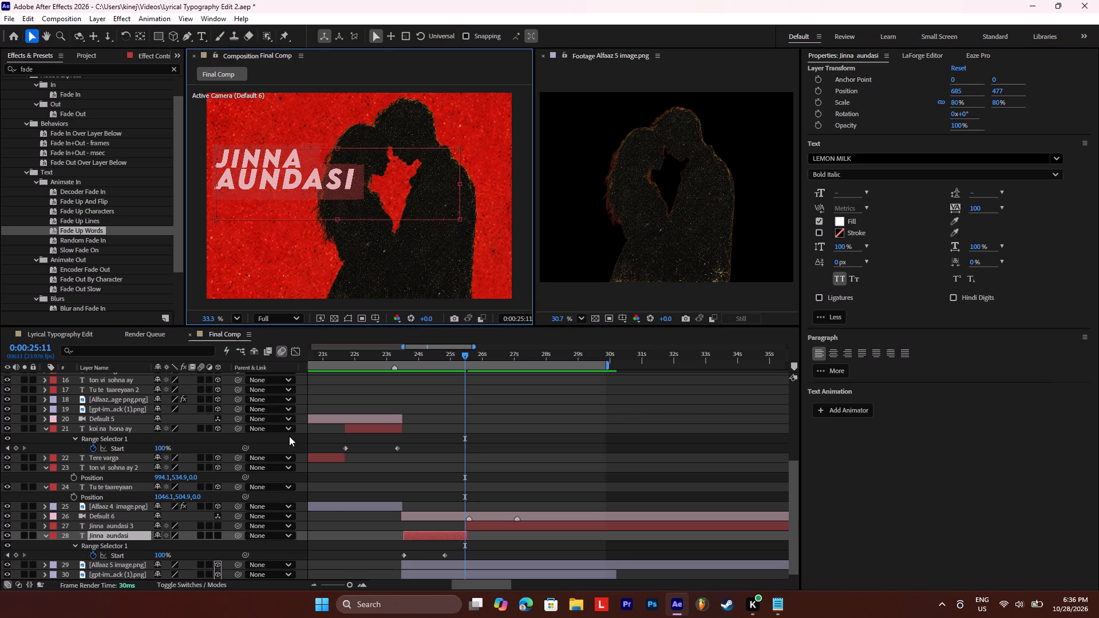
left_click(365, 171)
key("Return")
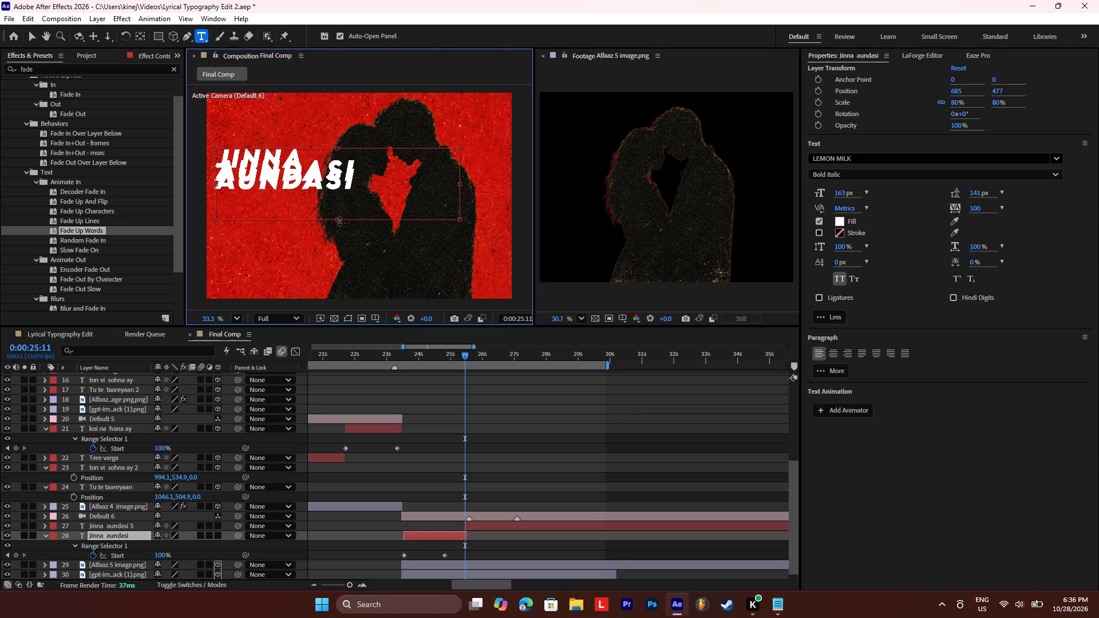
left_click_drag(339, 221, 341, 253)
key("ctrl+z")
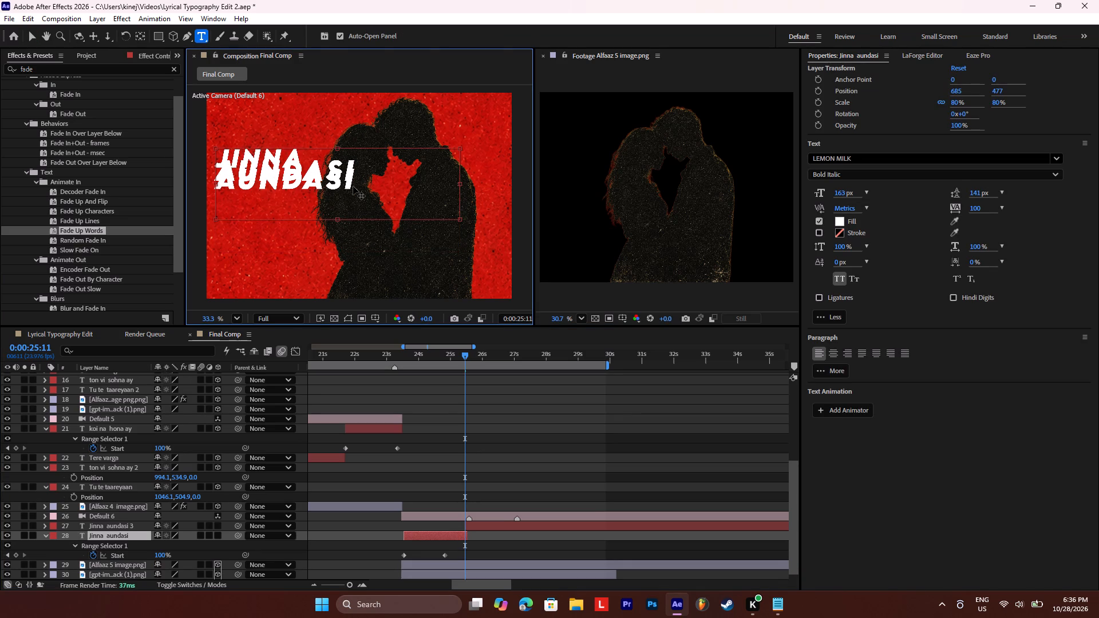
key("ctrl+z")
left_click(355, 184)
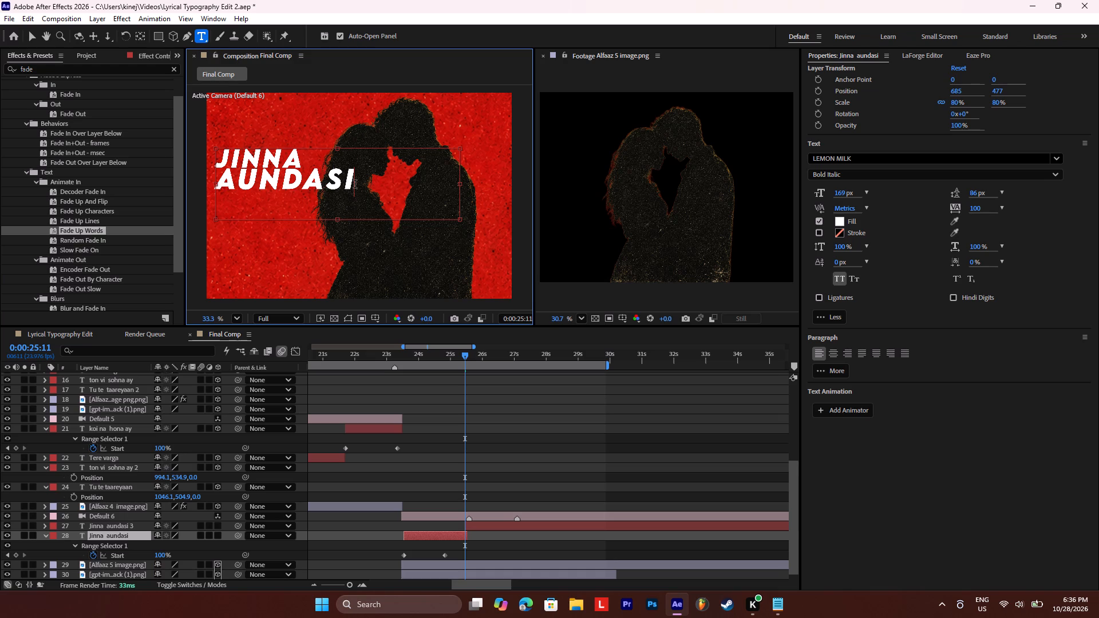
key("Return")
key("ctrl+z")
Extend the Jinna aundasi text box down to the frame's lower edge and add a line break after aundasi.
left_click_drag(337, 219, 334, 299)
left_click(354, 177)
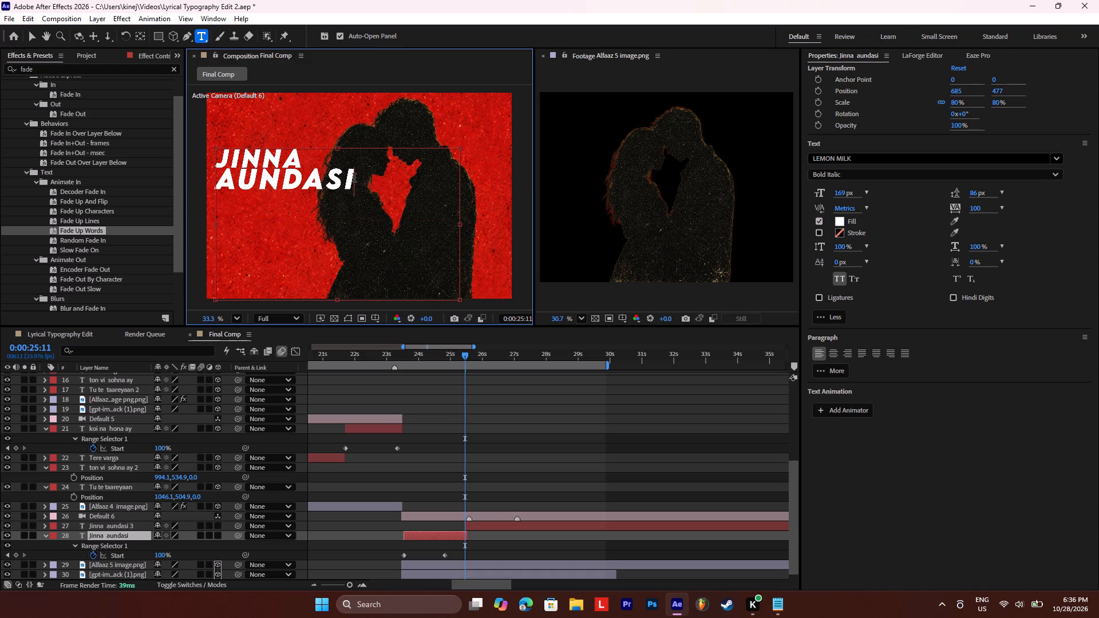
key("Return")
Set the leading of the aundasi line in the first Jinna aundasi layer to 283 px.
left_click_drag(353, 172, 288, 186)
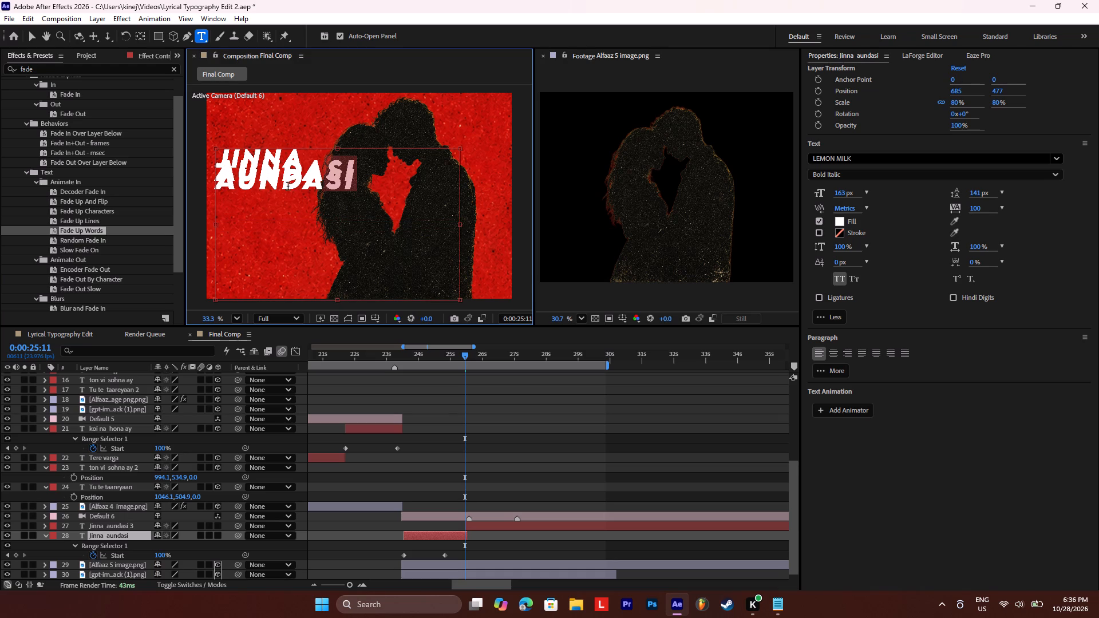
left_click_drag(288, 186, 210, 177)
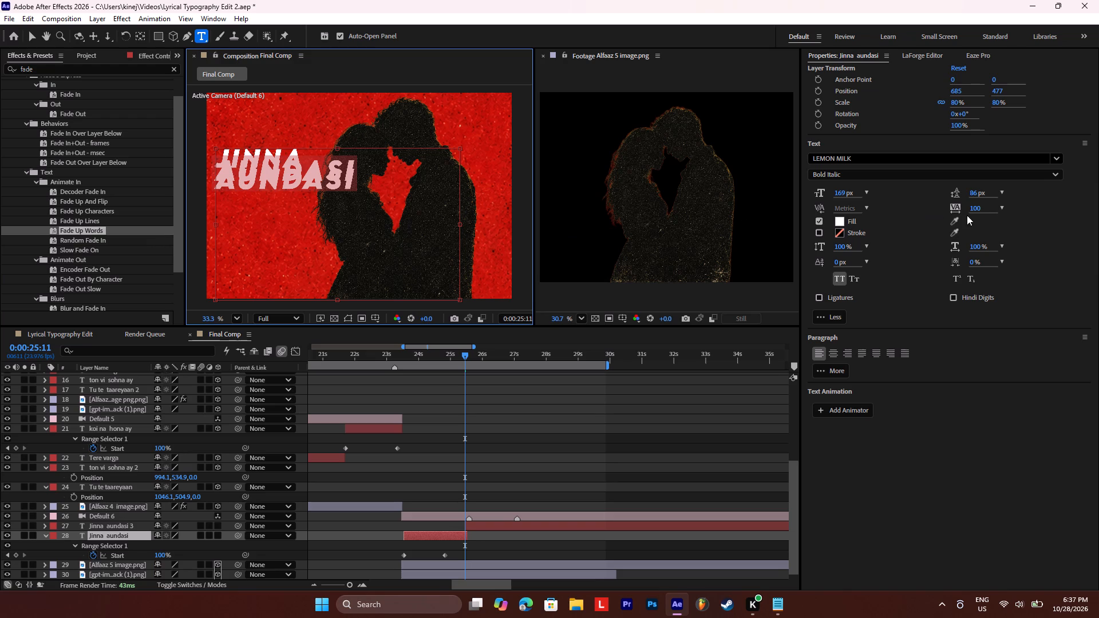
left_click(342, 175)
left_click_drag(355, 167, 173, 175)
left_click_drag(977, 195, 1098, 195)
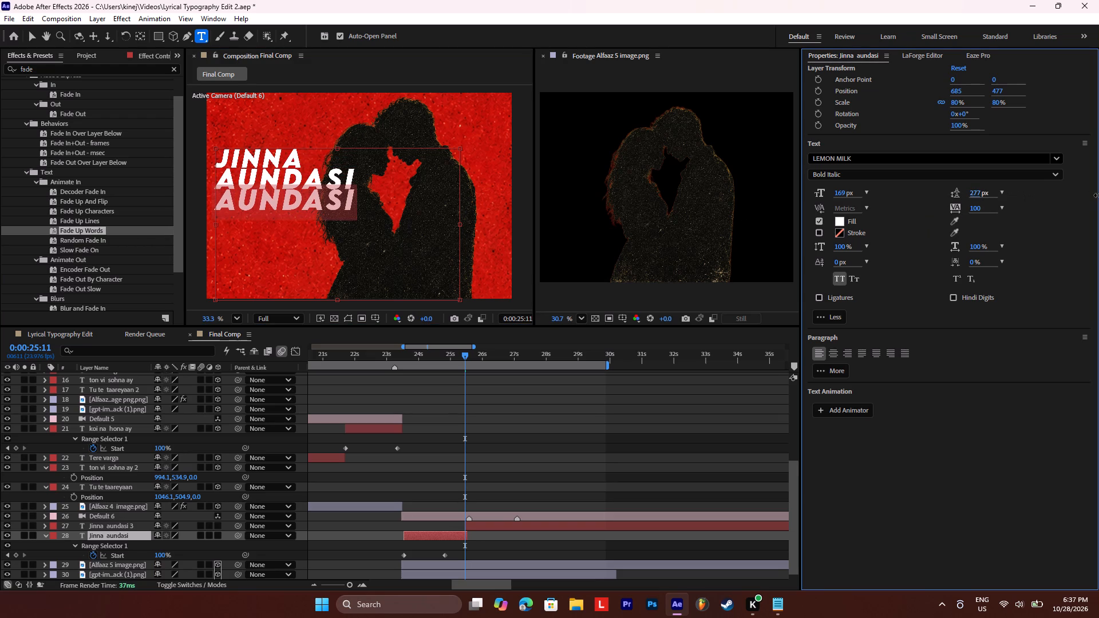
left_click_drag(1098, 195, 1098, 197)
left_click_drag(976, 196, 999, 196)
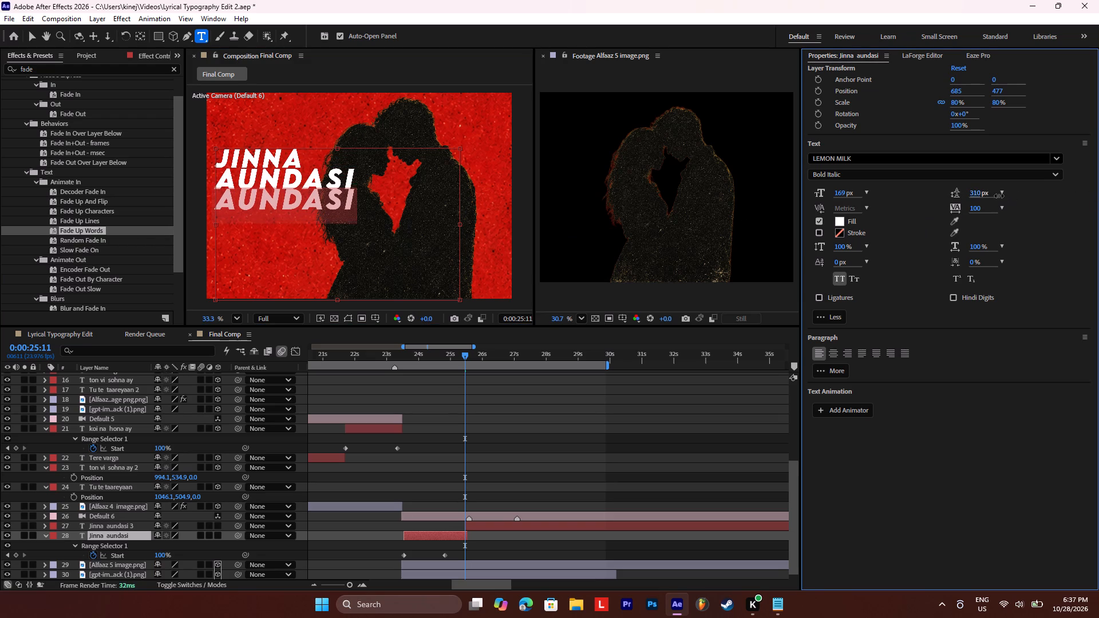
left_click_drag(999, 196, 983, 195)
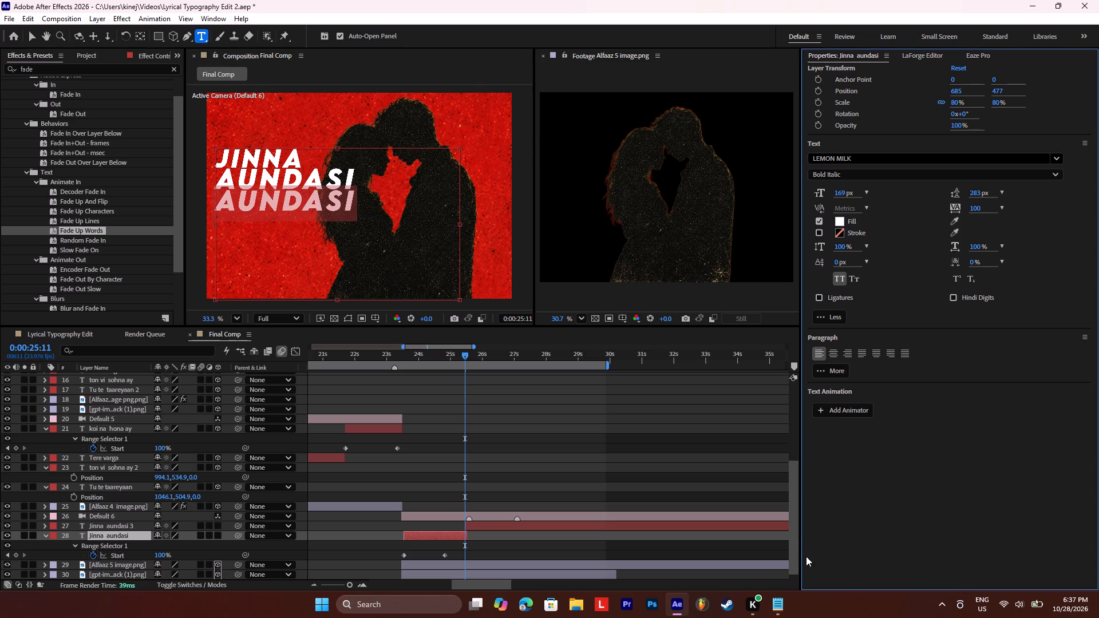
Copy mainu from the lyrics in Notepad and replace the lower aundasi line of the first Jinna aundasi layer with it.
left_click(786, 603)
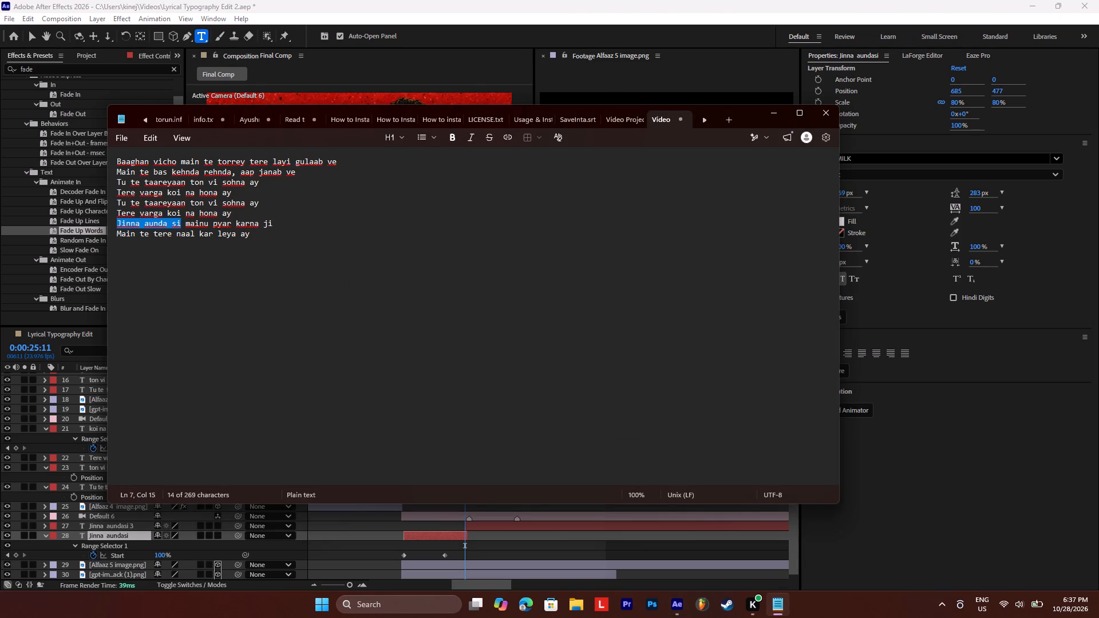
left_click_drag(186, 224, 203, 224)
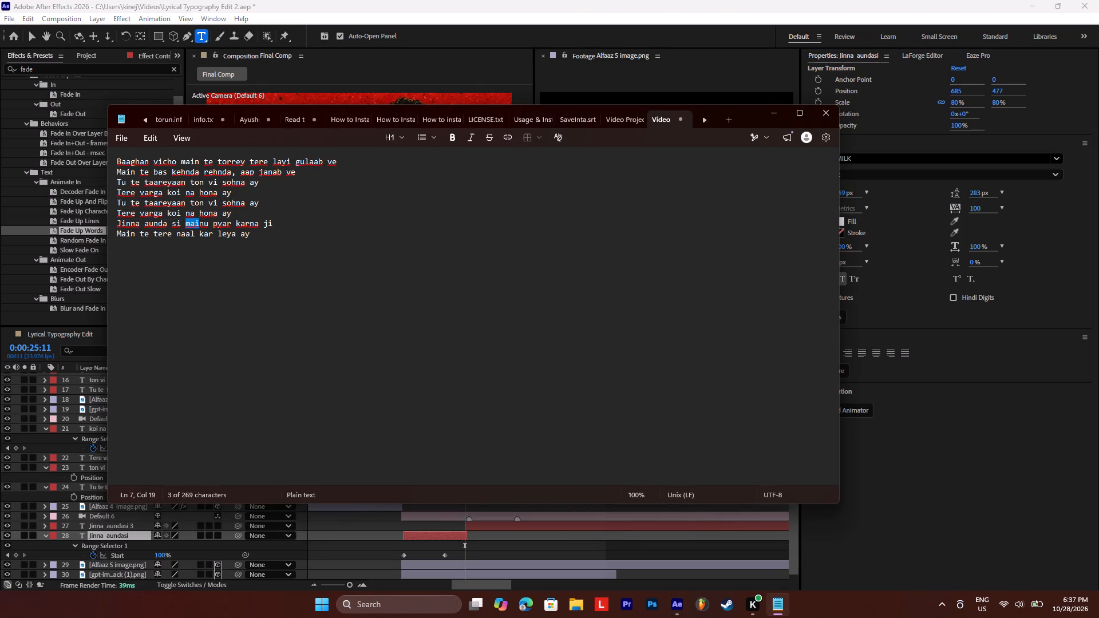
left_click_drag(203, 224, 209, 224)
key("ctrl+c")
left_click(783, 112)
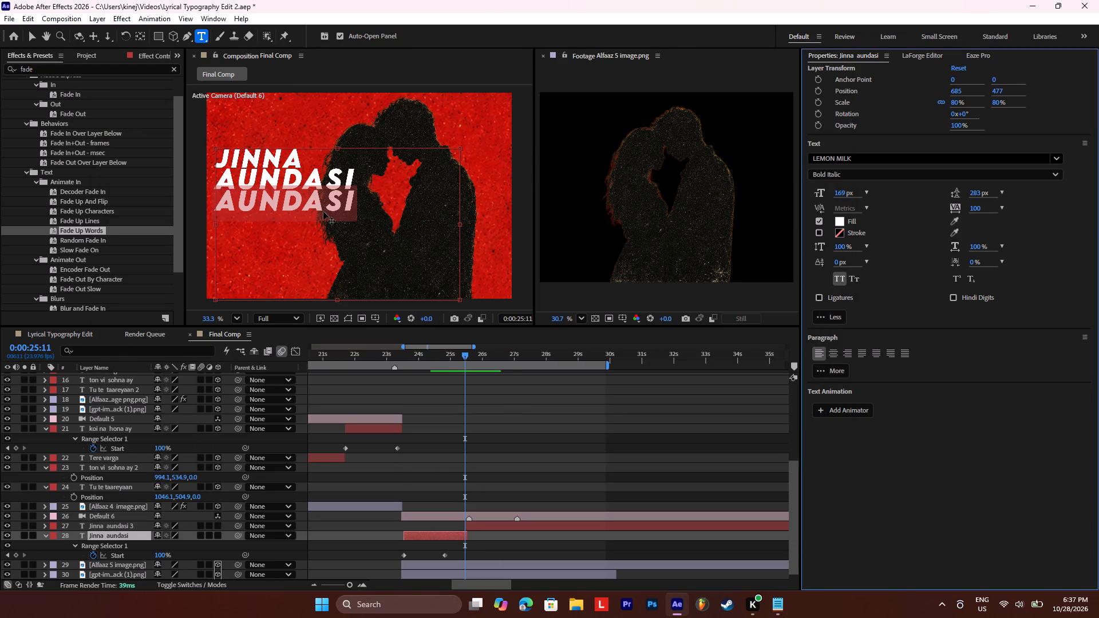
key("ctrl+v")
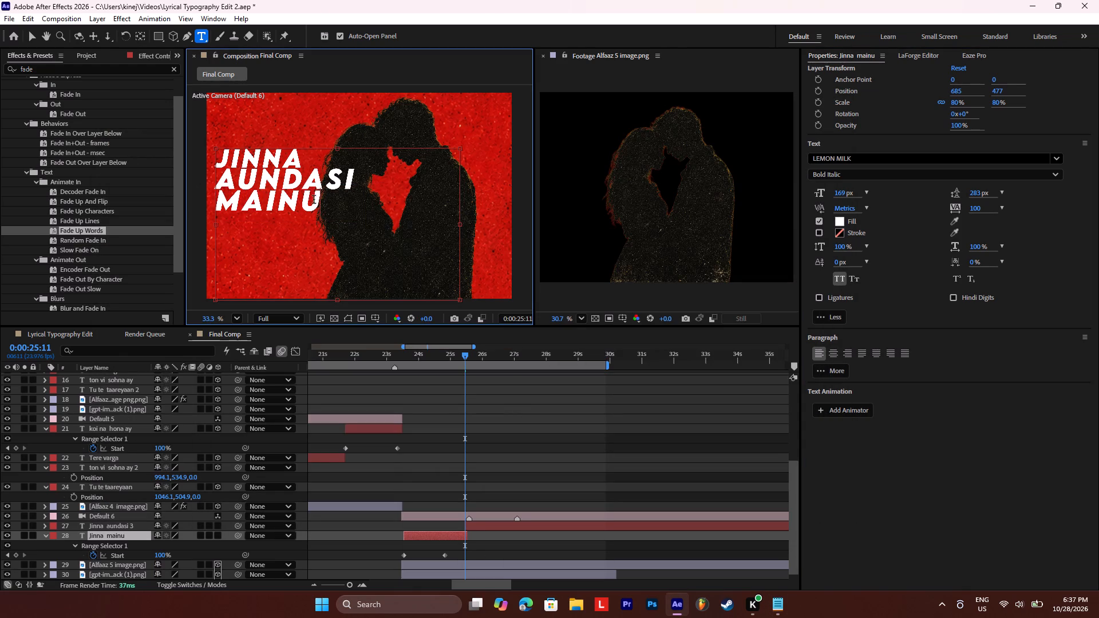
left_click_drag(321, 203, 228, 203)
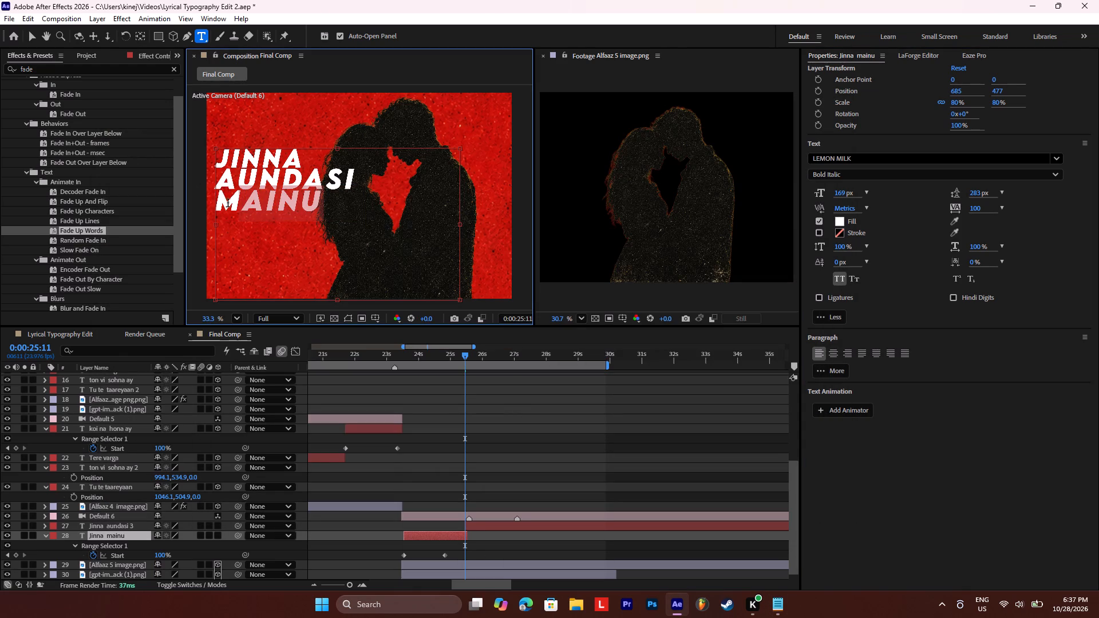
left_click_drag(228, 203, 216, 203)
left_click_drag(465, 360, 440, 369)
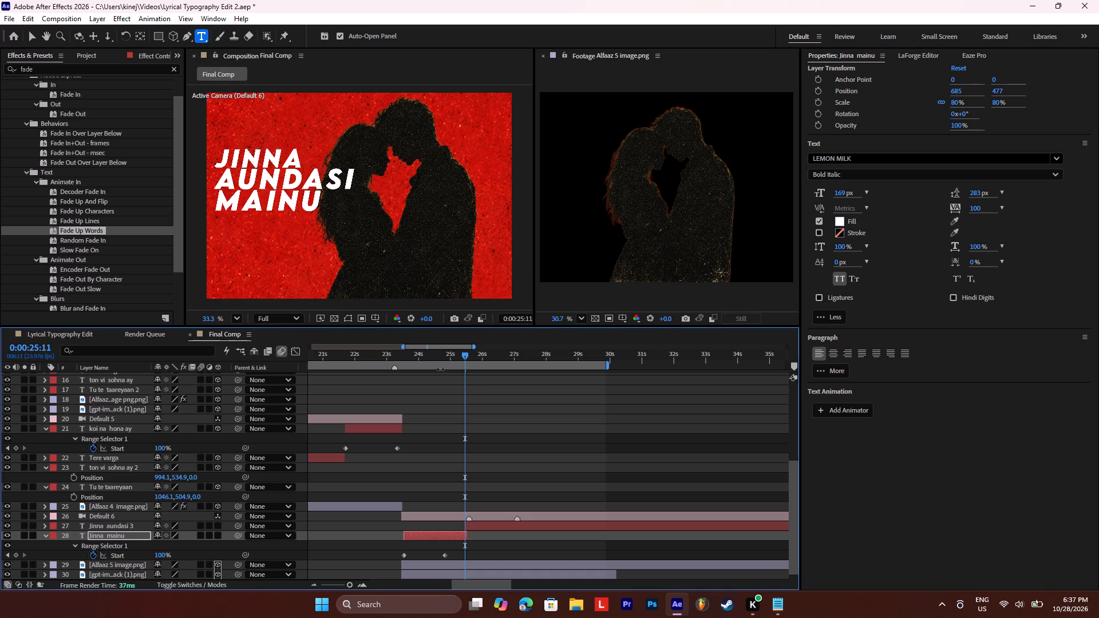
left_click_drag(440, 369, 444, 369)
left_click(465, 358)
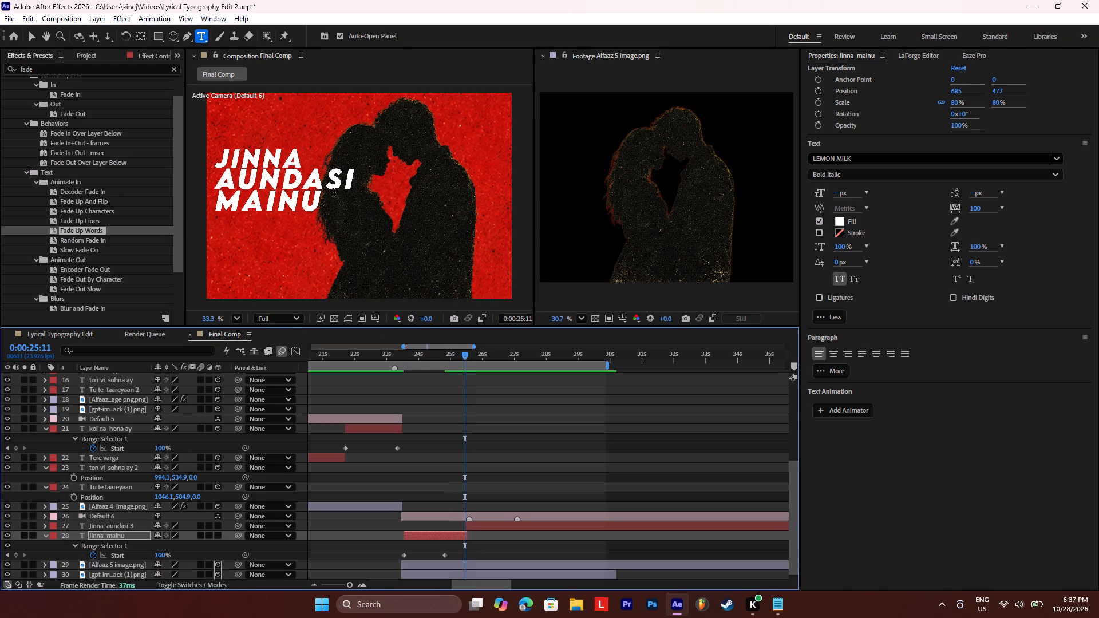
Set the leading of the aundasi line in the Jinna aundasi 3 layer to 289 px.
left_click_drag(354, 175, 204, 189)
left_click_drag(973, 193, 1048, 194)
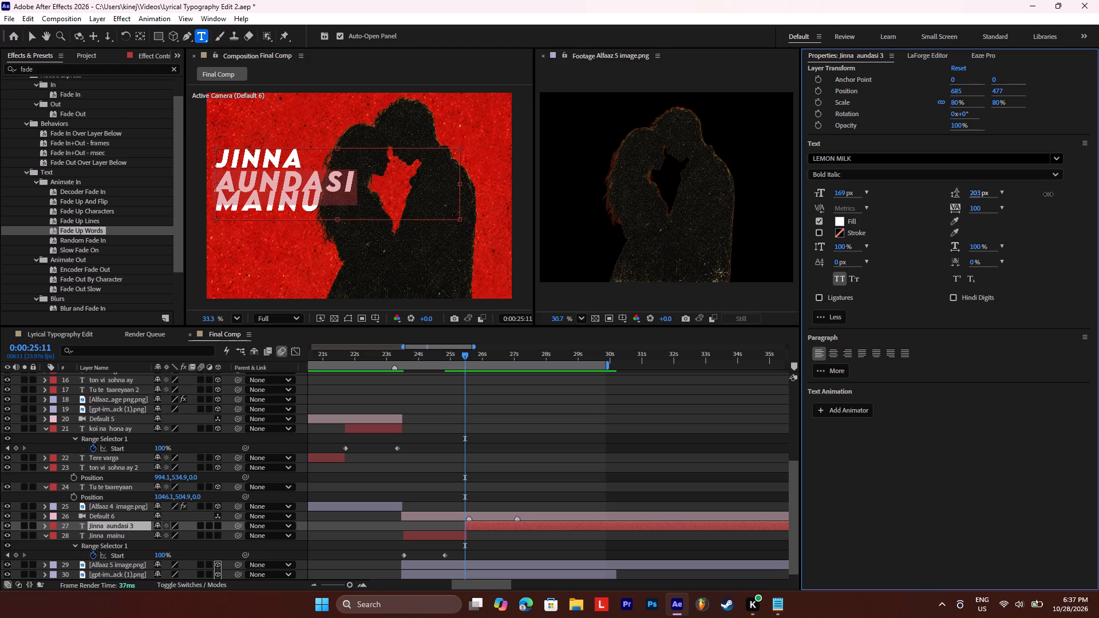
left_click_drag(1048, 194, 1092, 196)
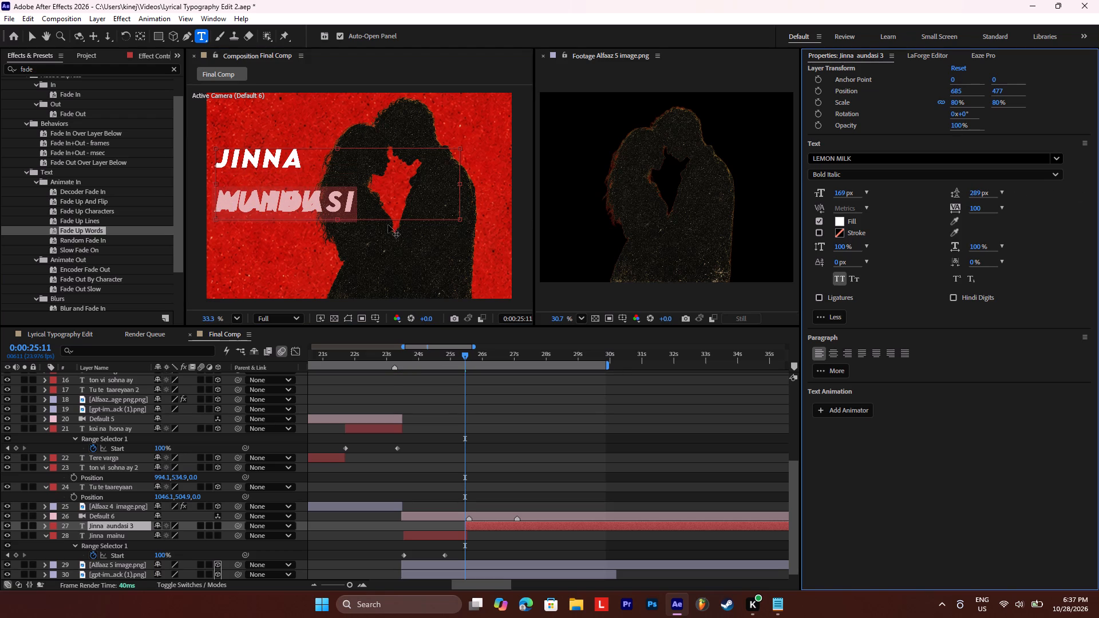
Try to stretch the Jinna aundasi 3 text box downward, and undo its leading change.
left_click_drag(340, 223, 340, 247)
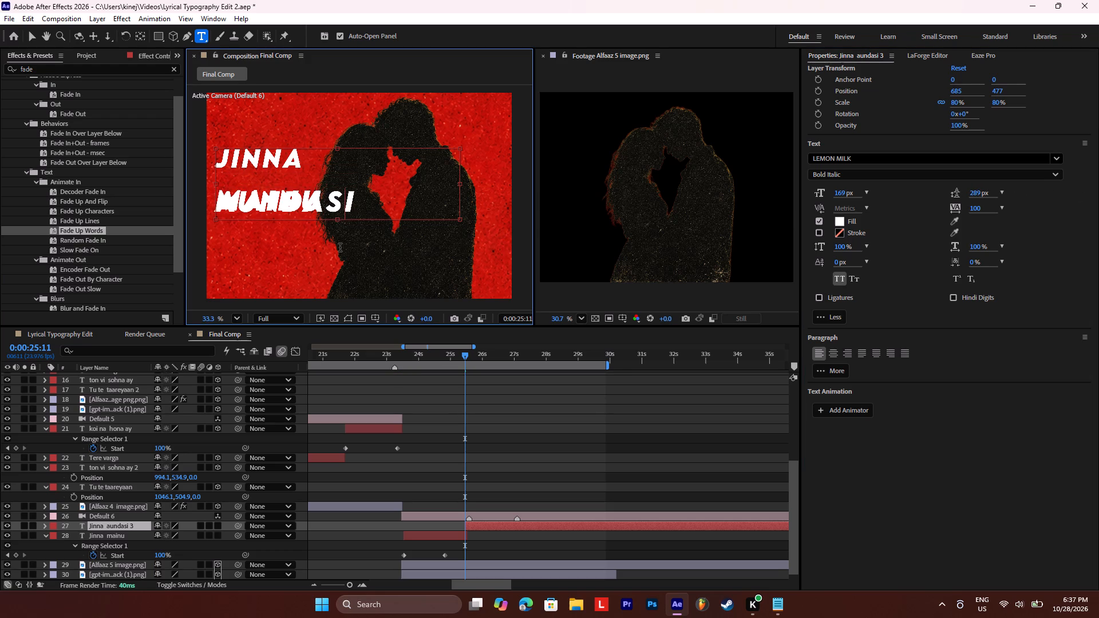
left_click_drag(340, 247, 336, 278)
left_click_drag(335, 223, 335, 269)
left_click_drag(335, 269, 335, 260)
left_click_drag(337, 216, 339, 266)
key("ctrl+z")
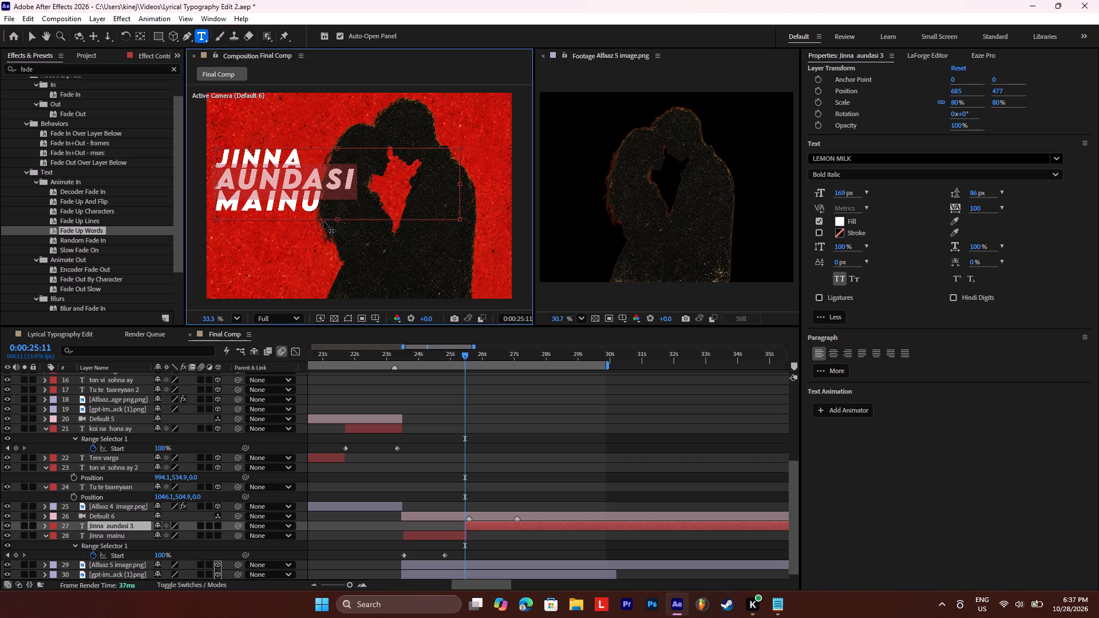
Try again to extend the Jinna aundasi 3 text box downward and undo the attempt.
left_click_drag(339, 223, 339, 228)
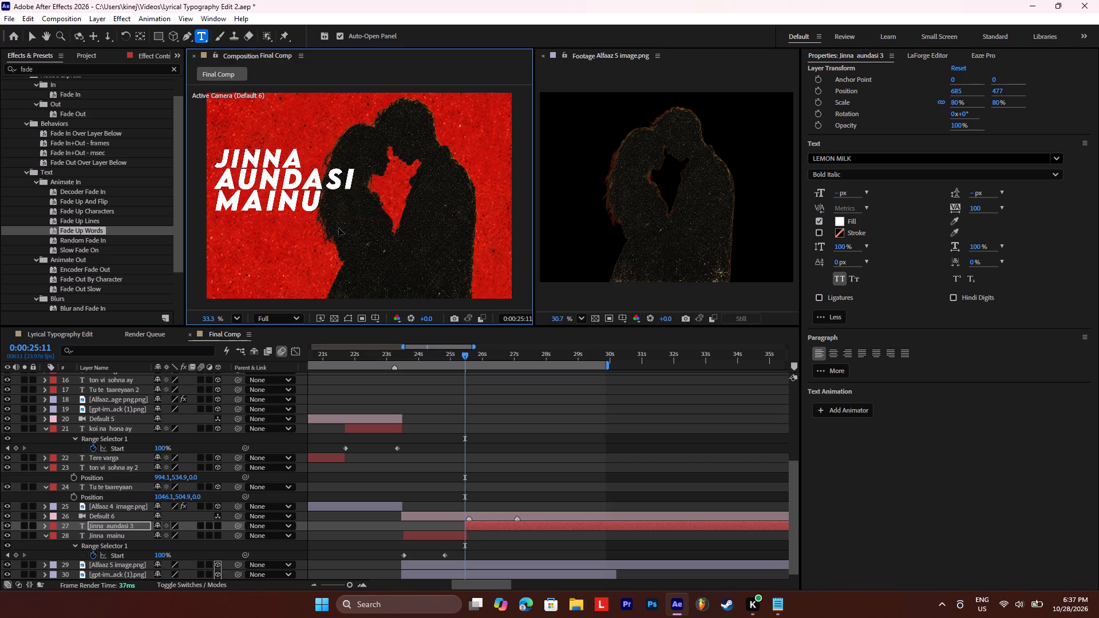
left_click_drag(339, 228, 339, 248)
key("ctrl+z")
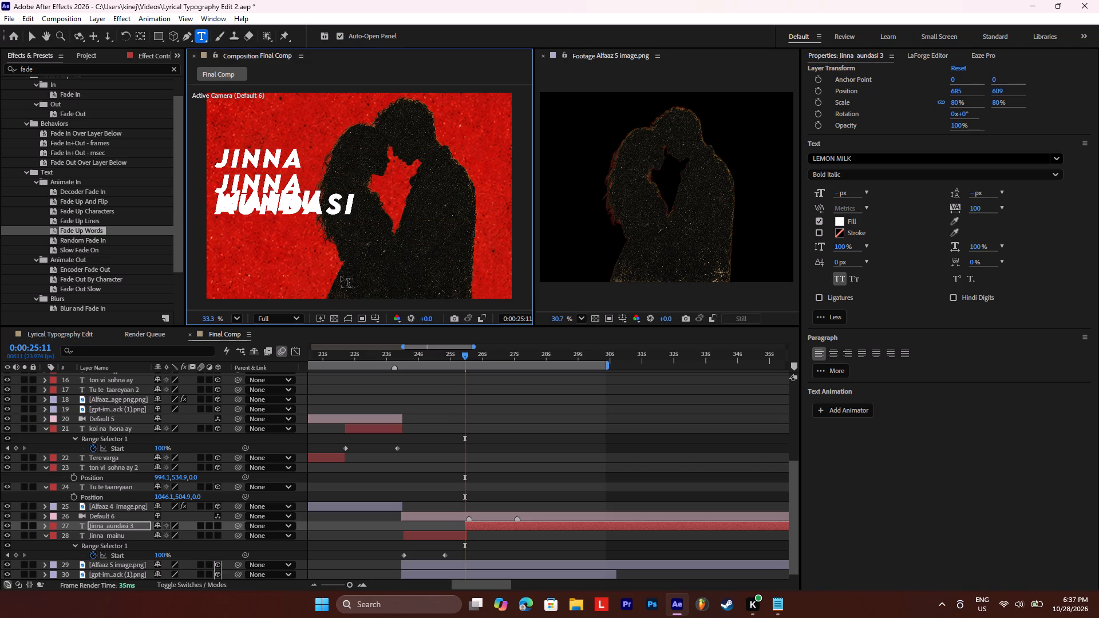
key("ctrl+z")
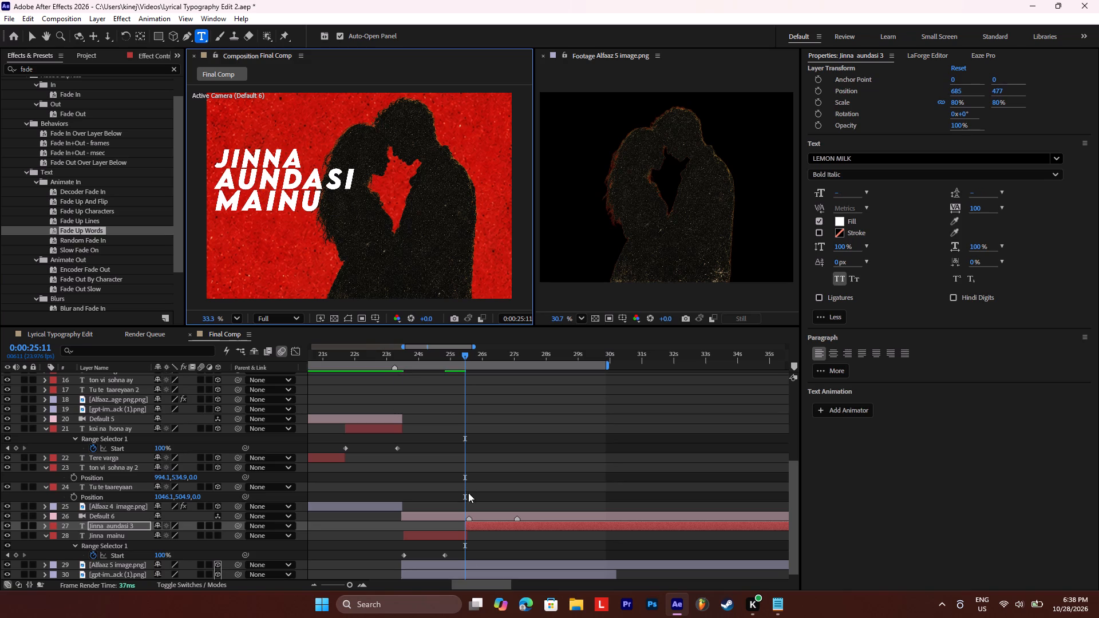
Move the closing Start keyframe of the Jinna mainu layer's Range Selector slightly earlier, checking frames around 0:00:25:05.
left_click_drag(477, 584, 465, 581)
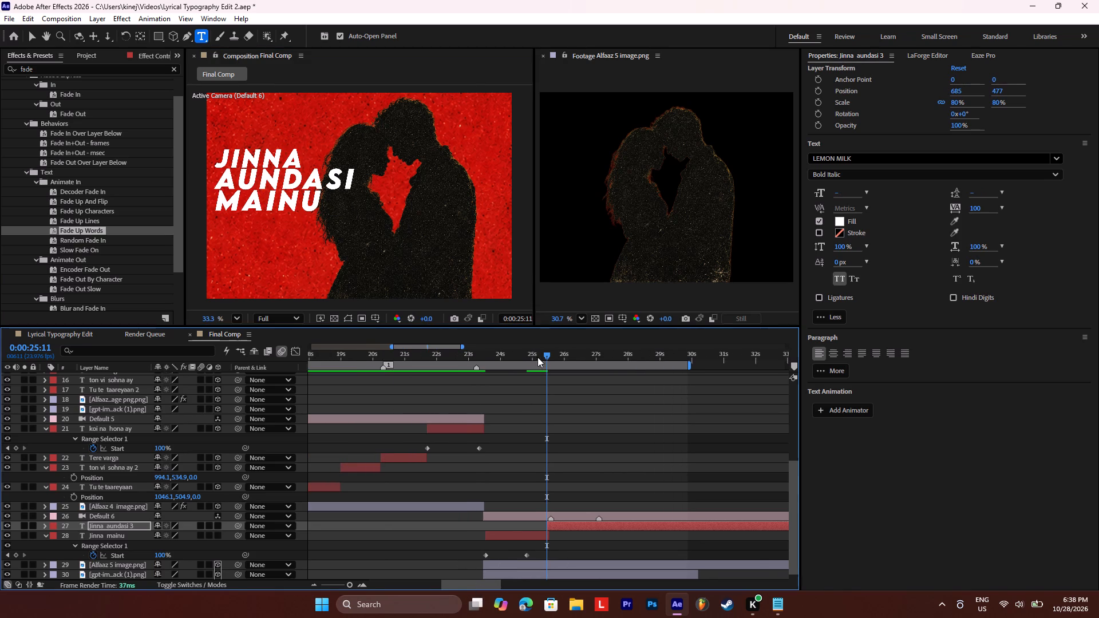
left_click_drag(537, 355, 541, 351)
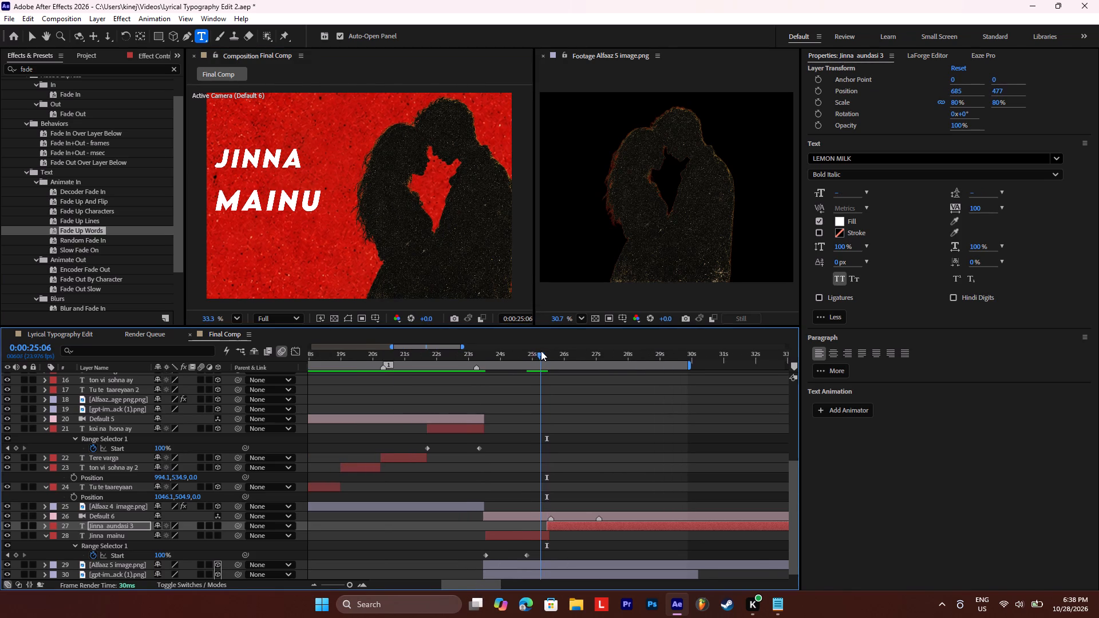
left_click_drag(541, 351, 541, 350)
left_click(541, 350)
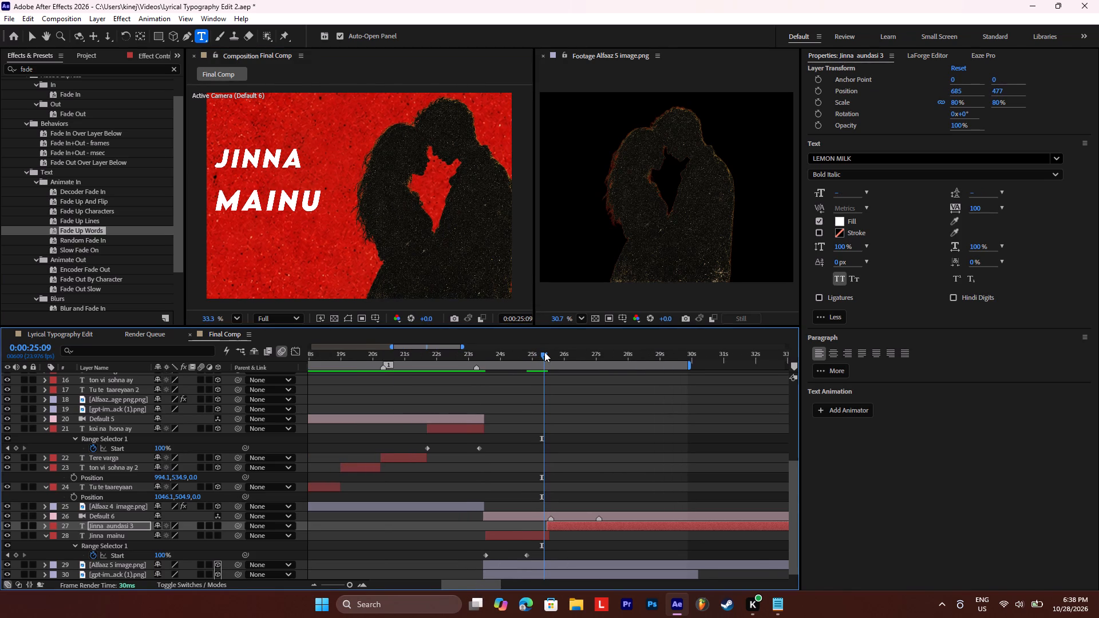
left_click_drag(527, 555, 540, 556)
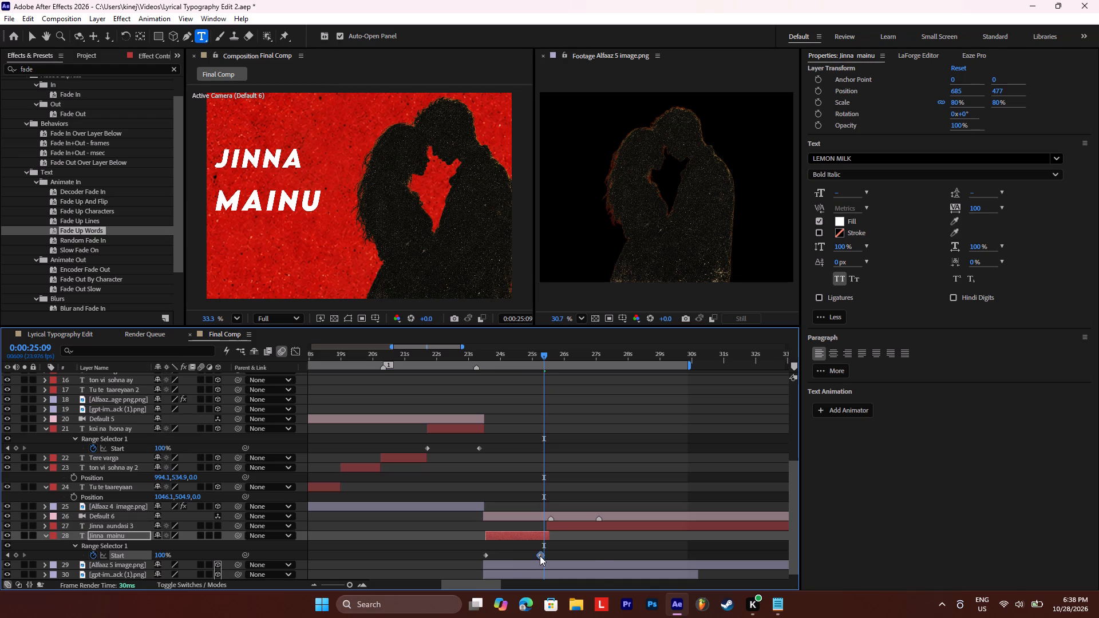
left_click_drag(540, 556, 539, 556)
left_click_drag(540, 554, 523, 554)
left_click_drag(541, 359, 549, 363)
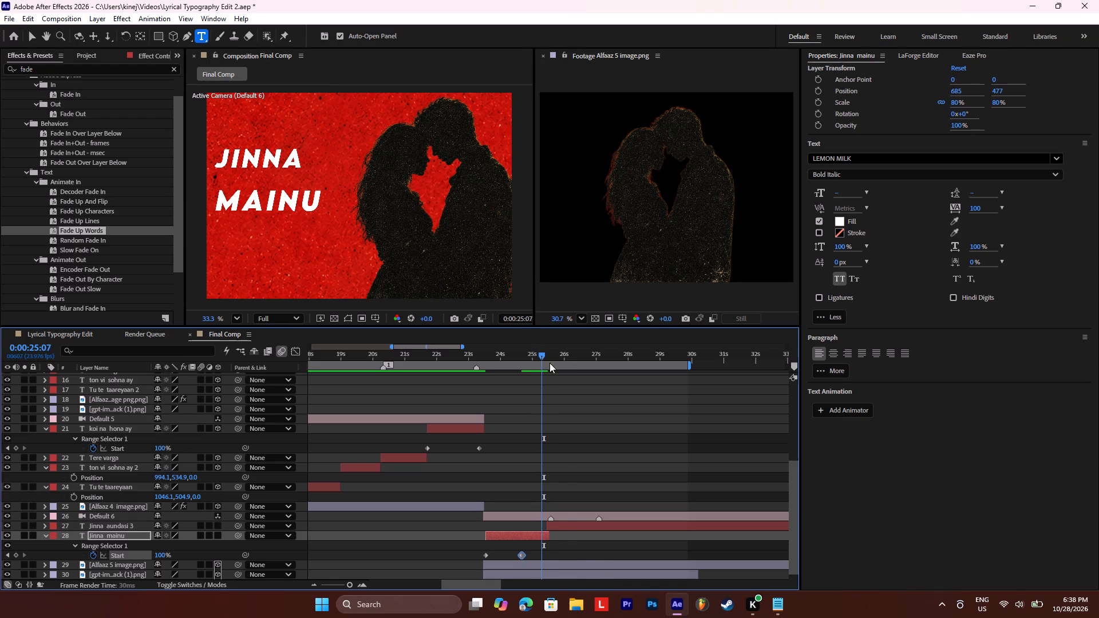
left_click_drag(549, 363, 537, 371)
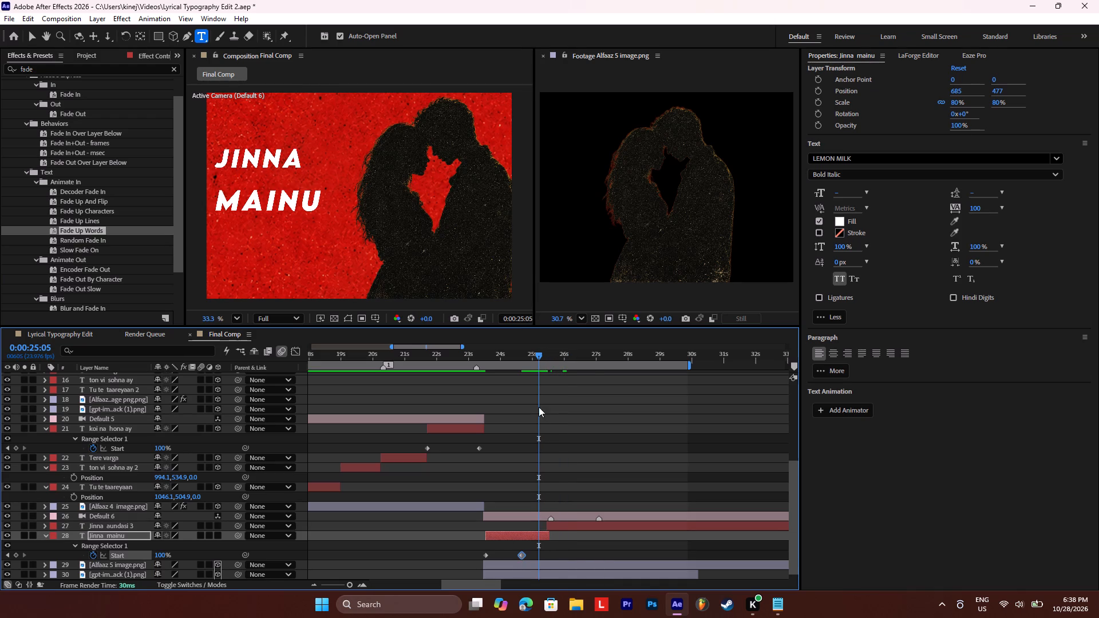
Undo the keyframe shift, the mainu replacement and the earlier line edits, back to before the Jinna aundasi 2 piece was deleted.
double_click(528, 538)
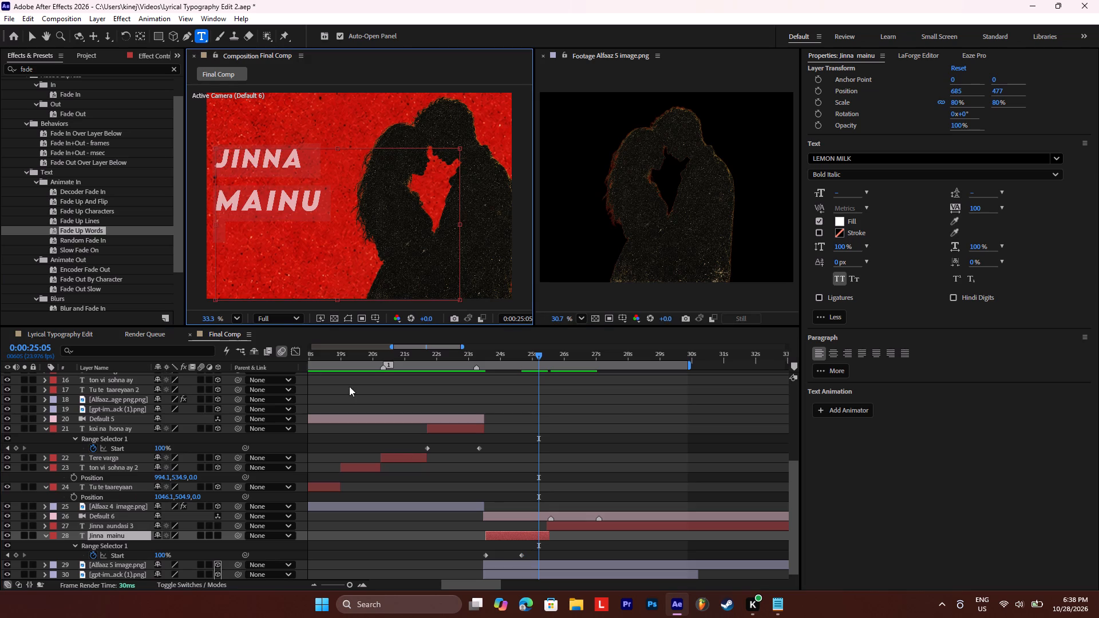
left_click_drag(321, 196, 228, 204)
key("ctrl+z")
key("ctrl+z")
key("ctrl+z")
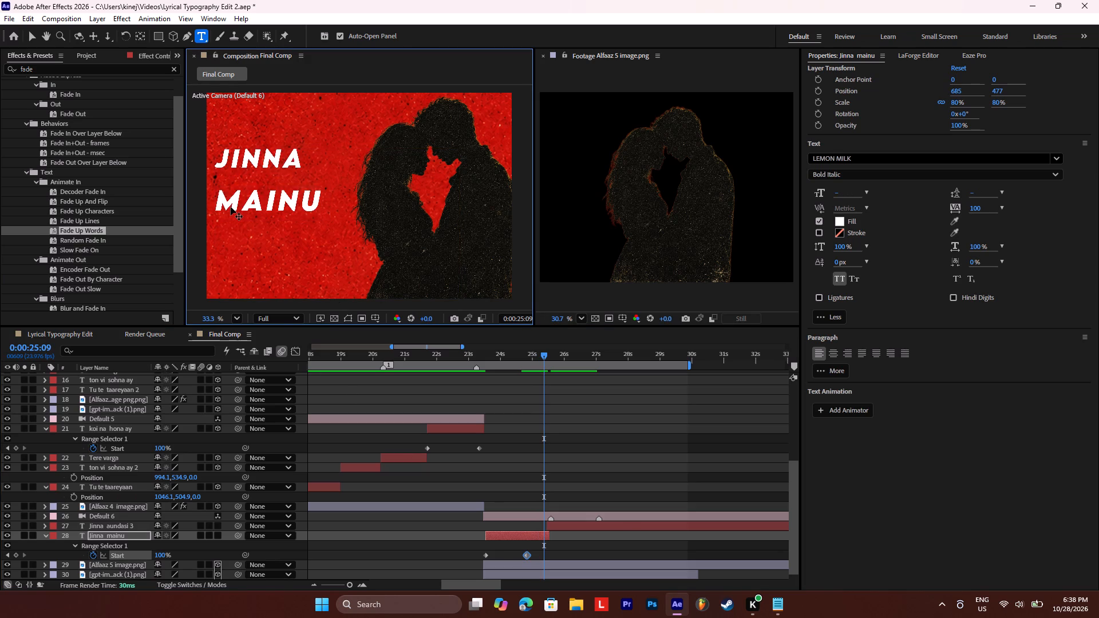
key("ctrl+z")
key("ctrl+z")
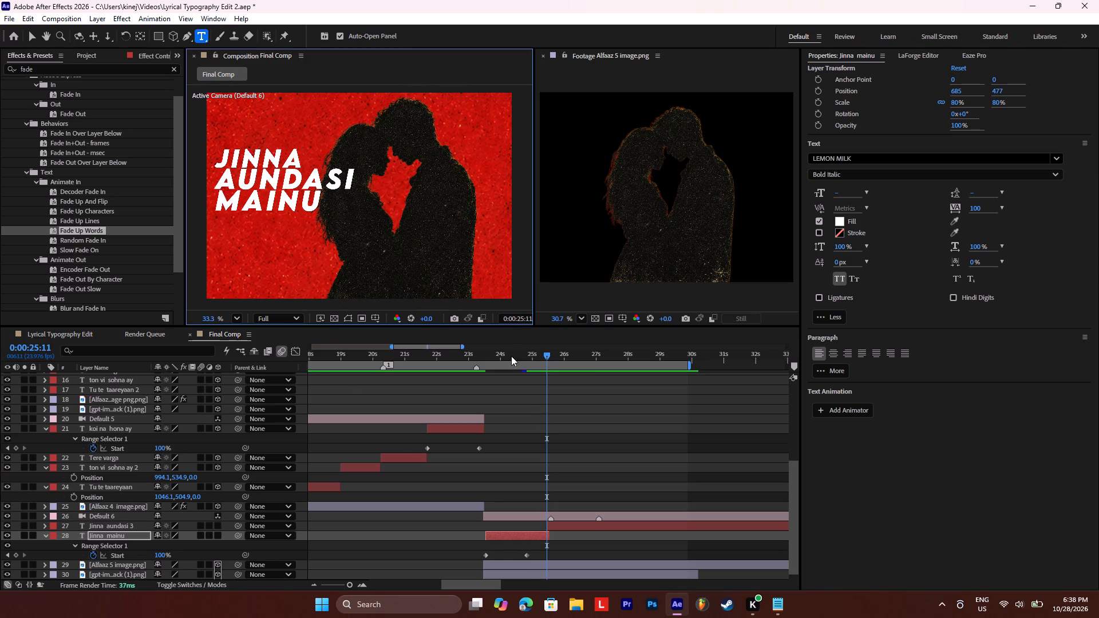
left_click(516, 352)
key("ctrl+z")
key("ctrl+z")
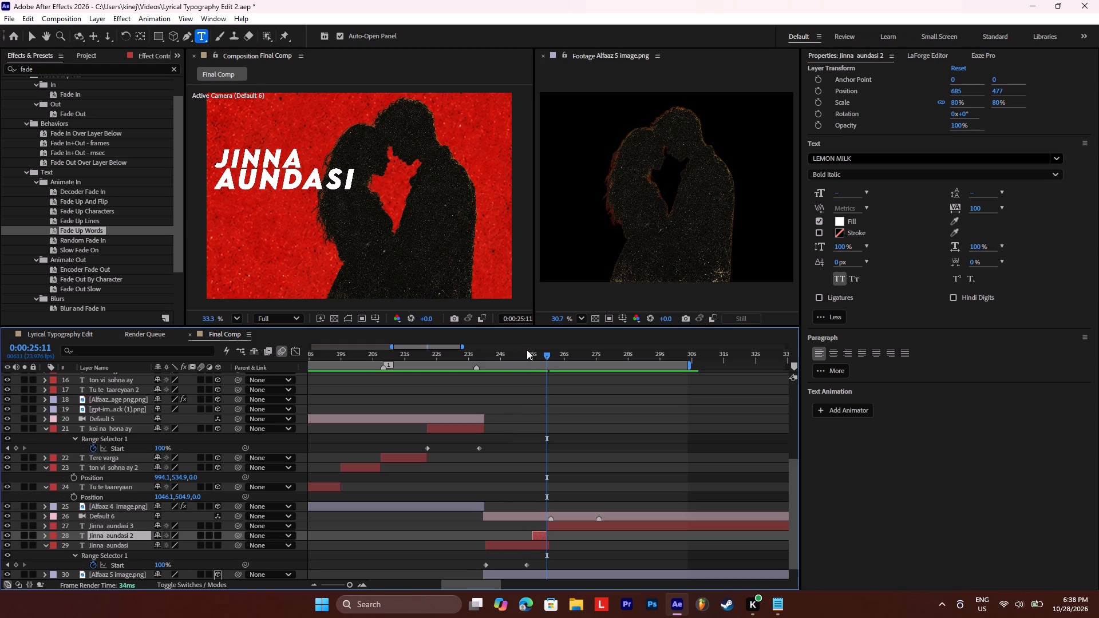
Delete the short Jinna aundasi 2 piece that ends at 0:00:25:11.
left_click(539, 536)
key("BackSpace")
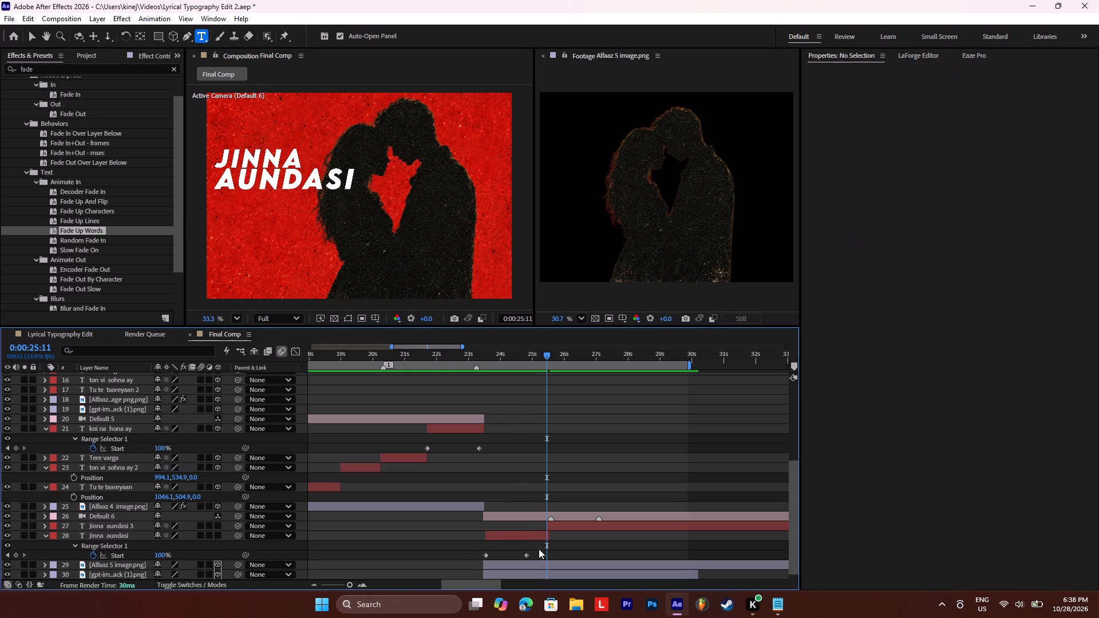
Split the Jinna aundasi 3 layer at 0:00:25:14 and delete the short piece before the cut.
left_click_drag(350, 584, 358, 584)
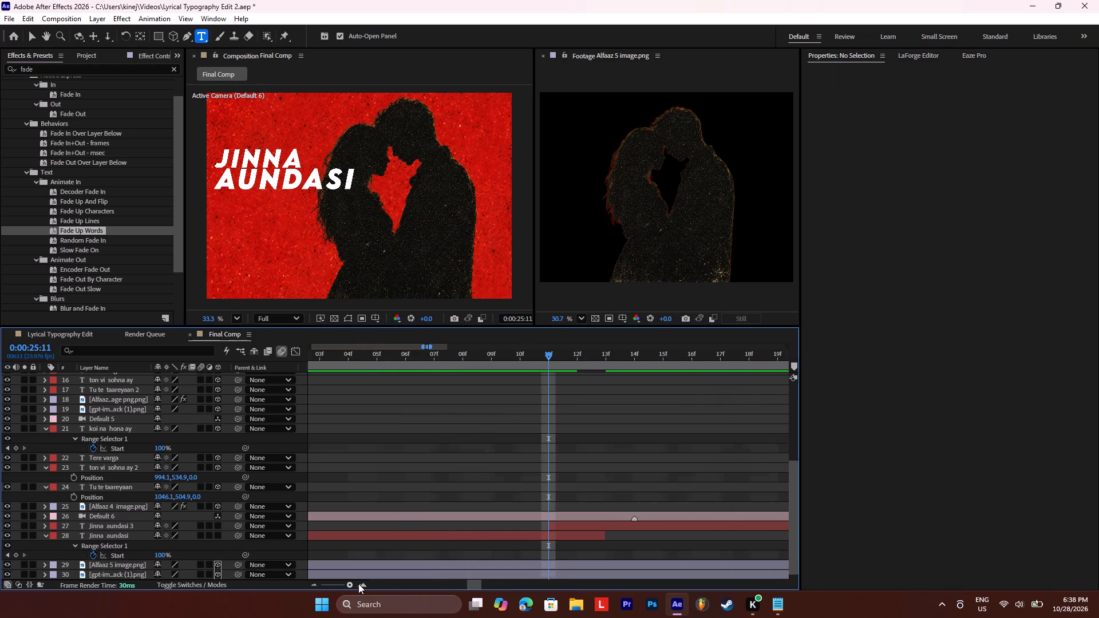
left_click_drag(358, 584, 361, 584)
left_click(563, 524)
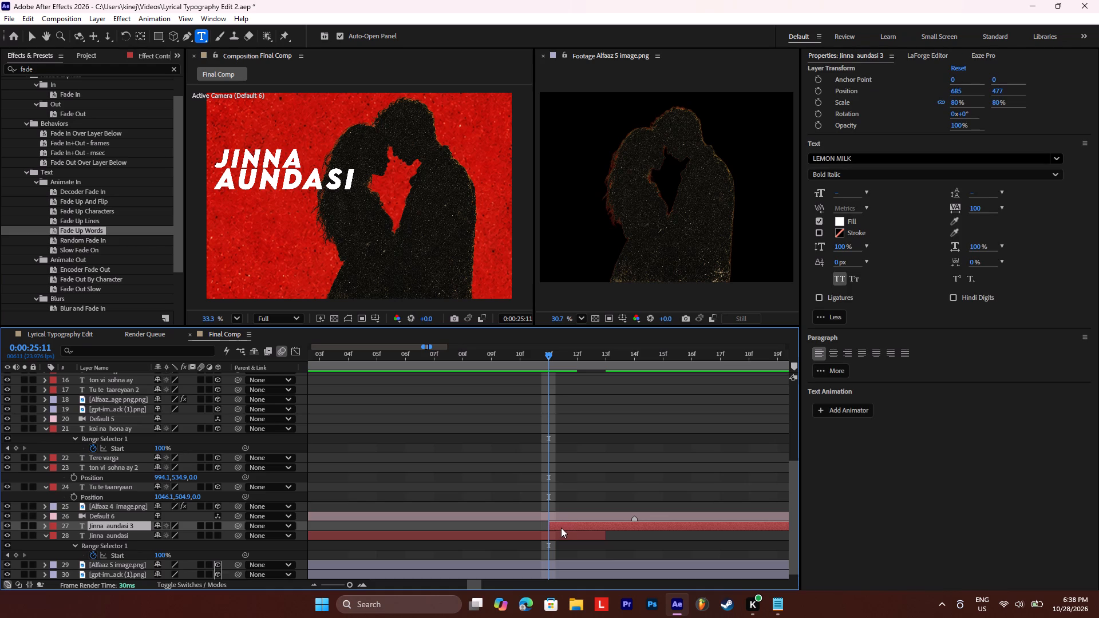
key("space")
key("space")
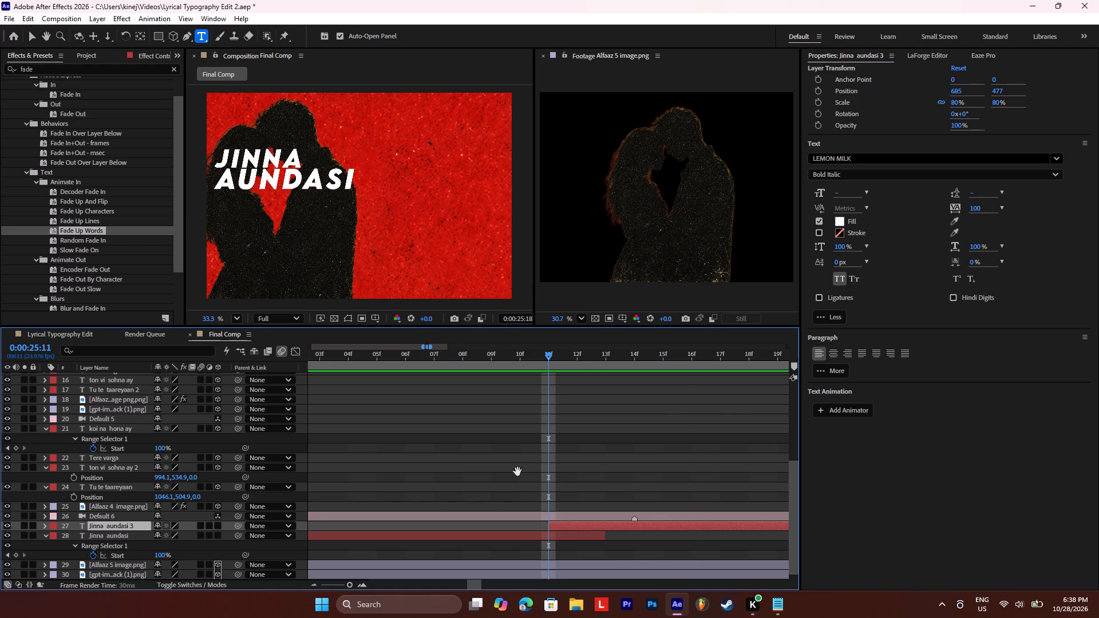
left_click_drag(543, 352, 527, 357)
left_click_drag(346, 581, 338, 587)
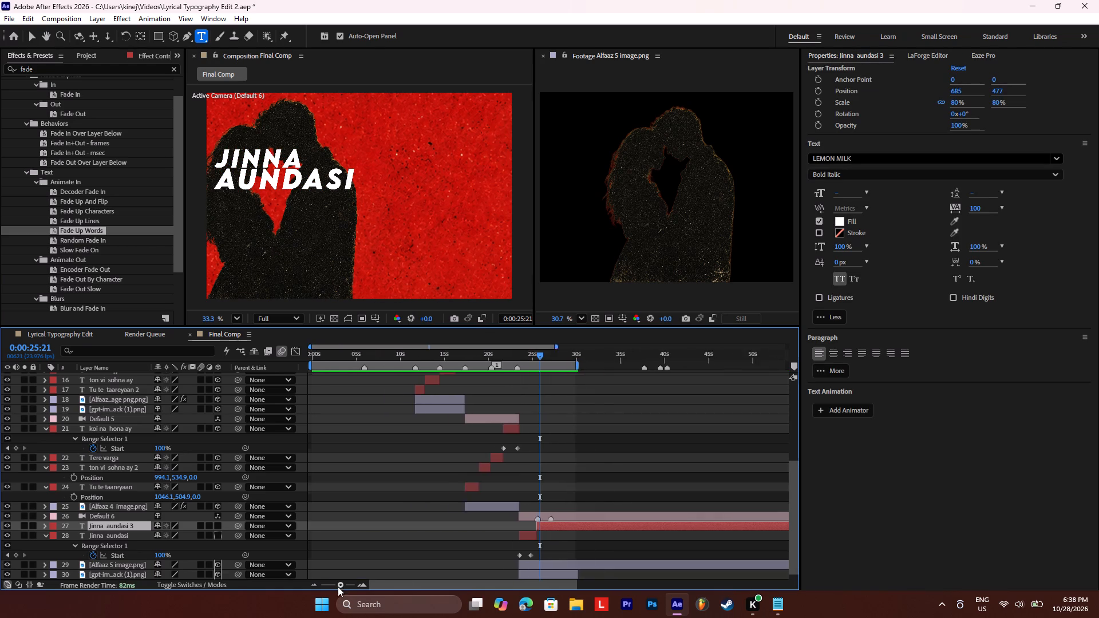
left_click_drag(338, 587, 354, 581)
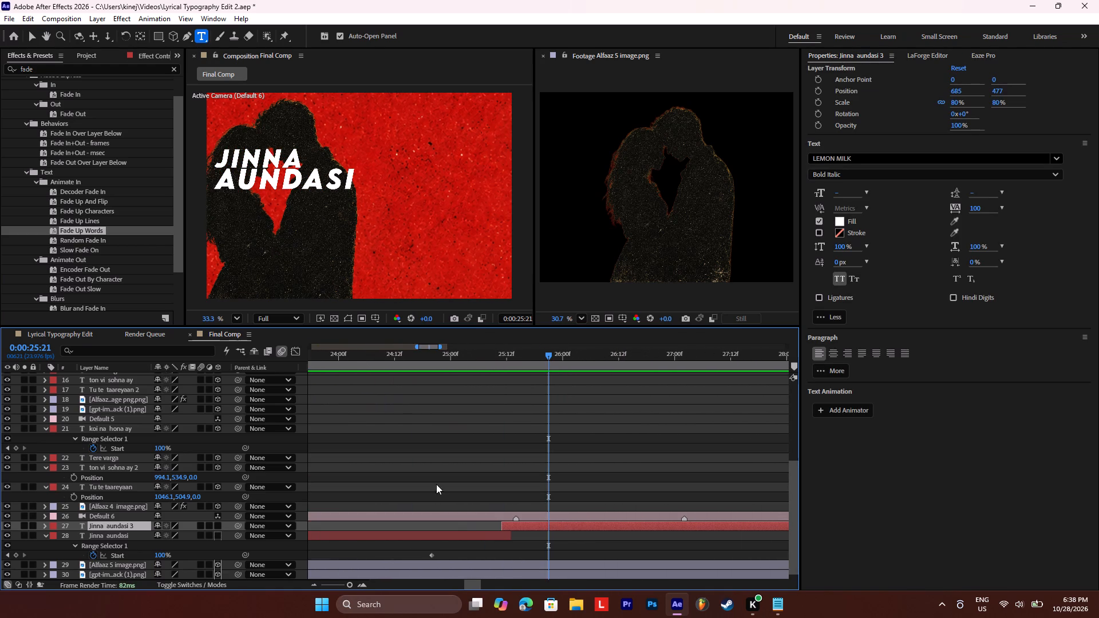
left_click_drag(522, 357, 517, 359)
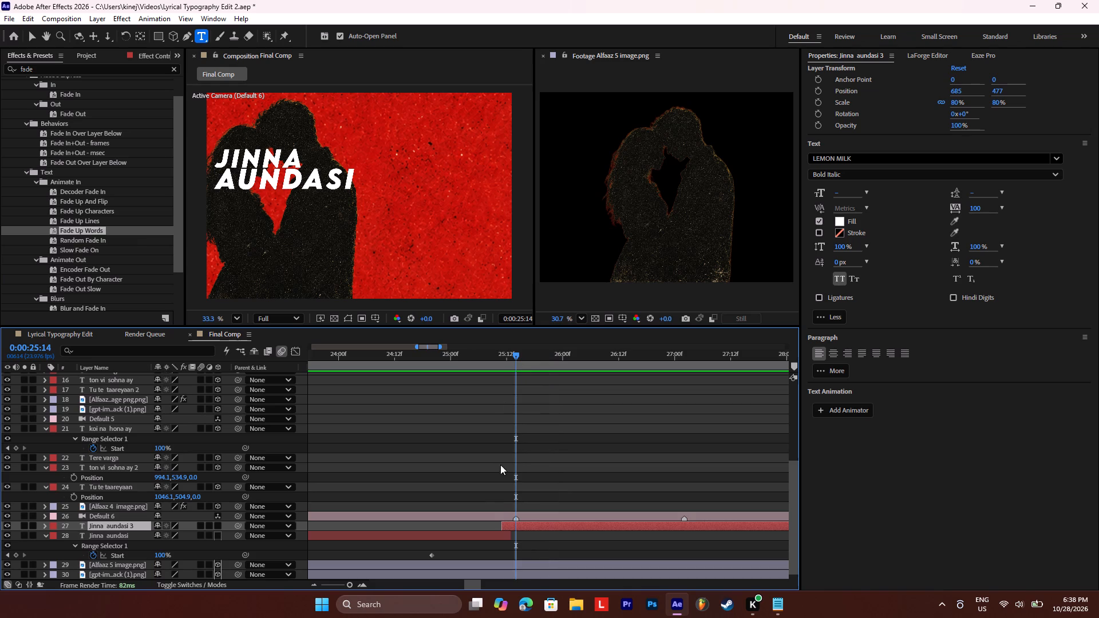
key("ctrl+shift+d")
left_click(507, 534)
key("BackSpace")
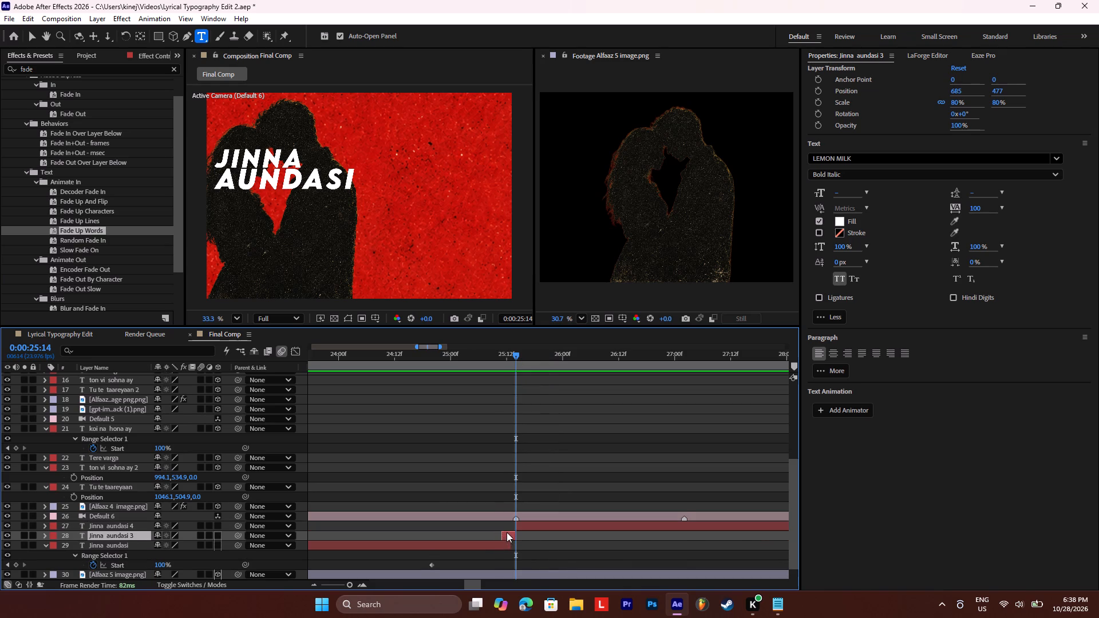
Extend the end of the first Jinna aundasi layer to 0:00:25:14.
left_click(510, 538)
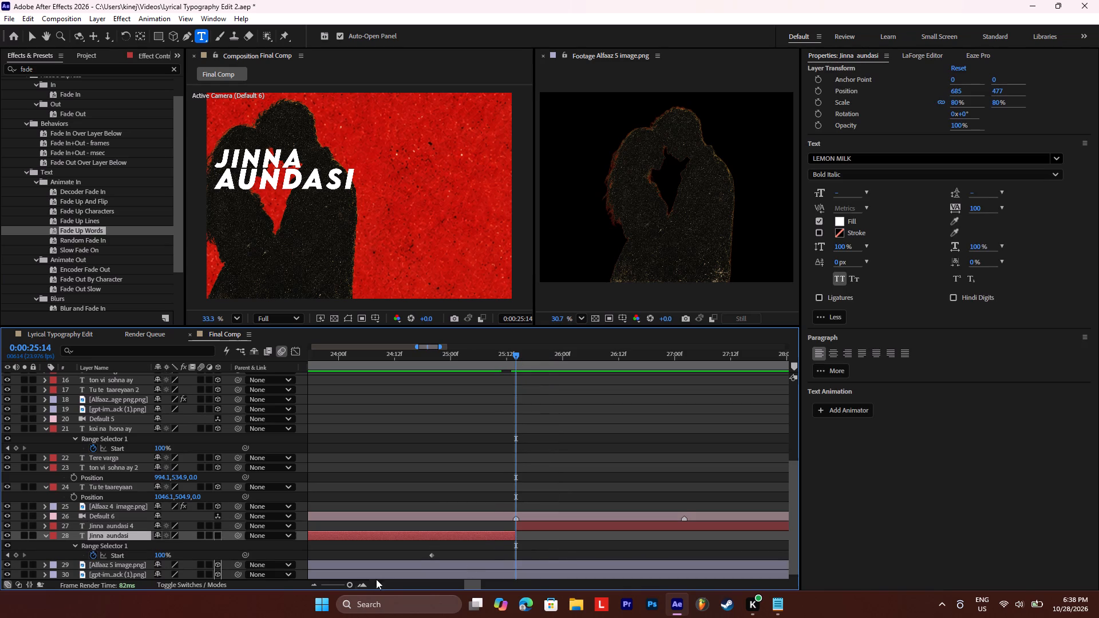
At 0:00:24:14, extend the first Jinna aundasi layer's text box down past the bottom of the frame.
left_click(467, 587)
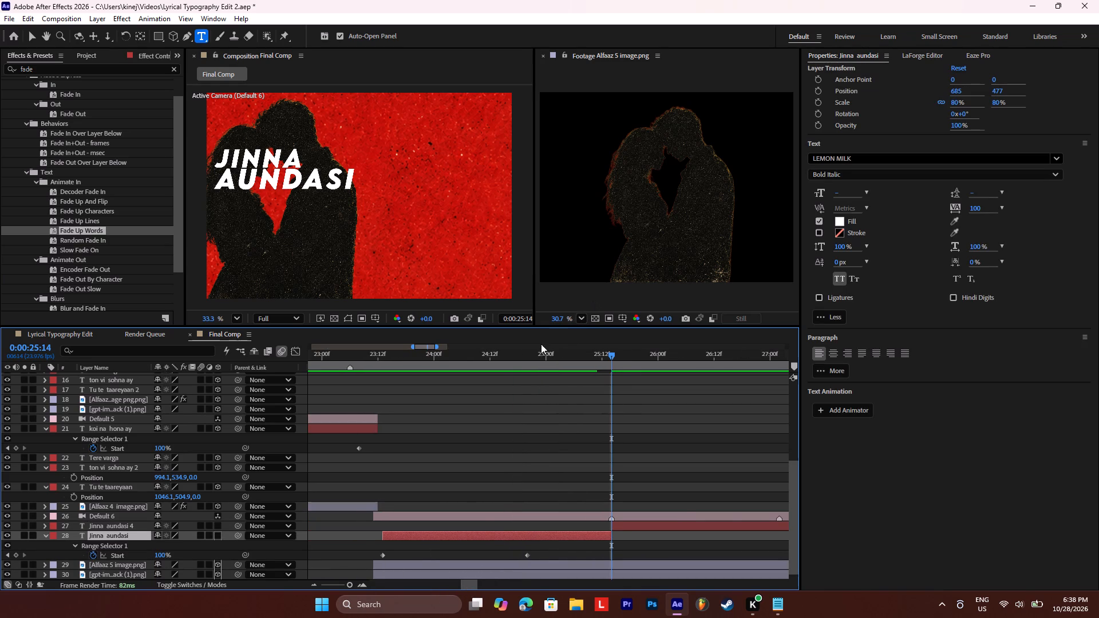
left_click_drag(506, 359, 501, 364)
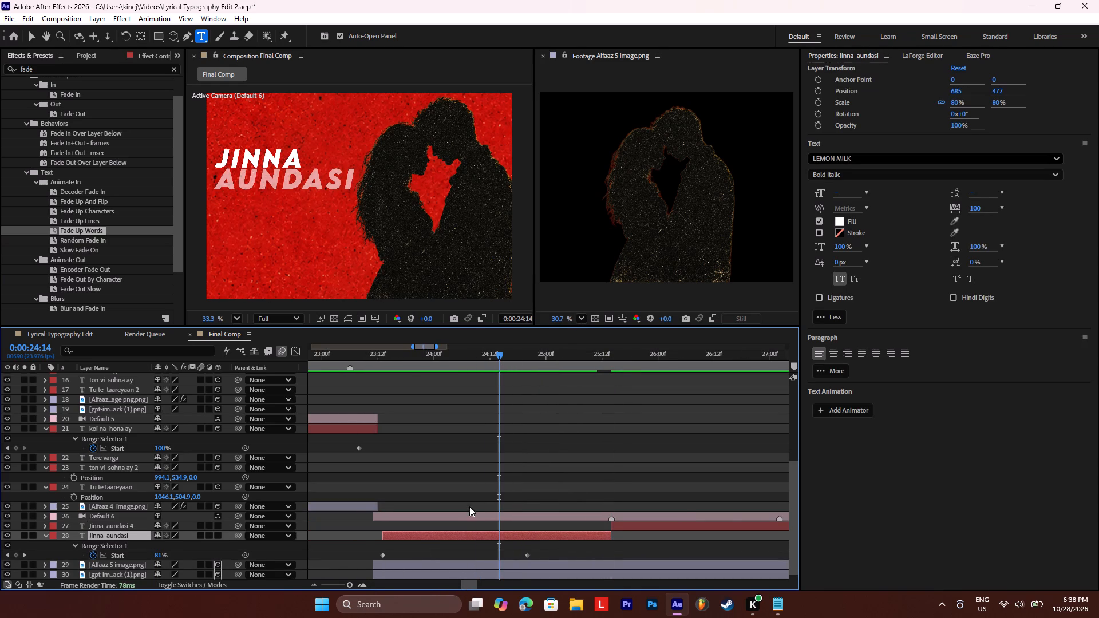
double_click(476, 538)
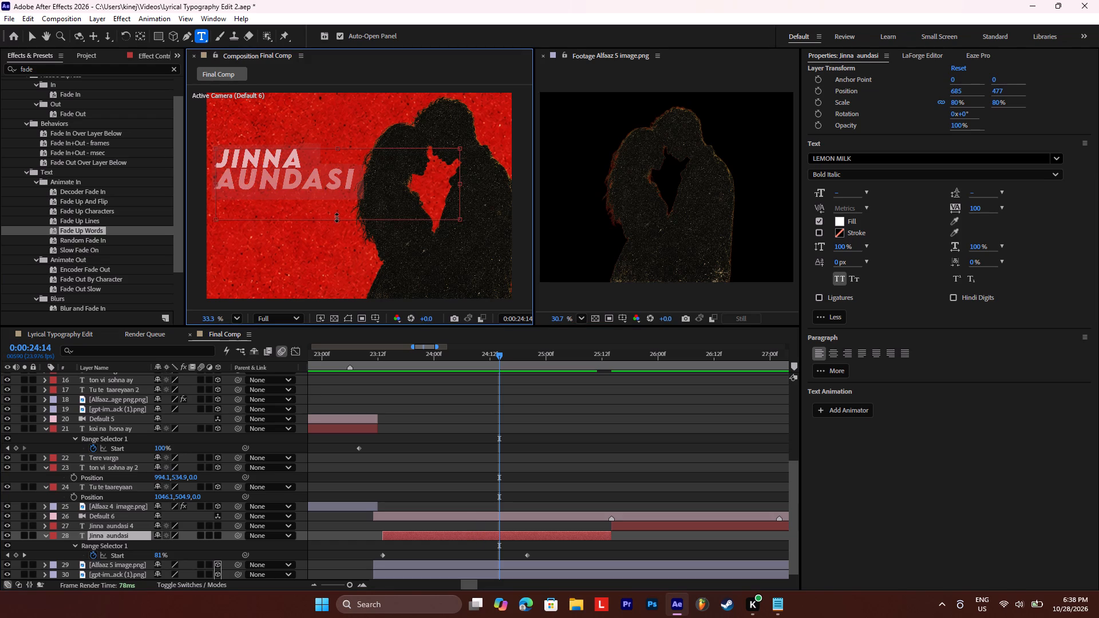
left_click_drag(337, 219, 335, 302)
Copy mainu from the lyrics in Notepad and add it as a new line below AUNDASI in After Effects.
left_click(358, 177)
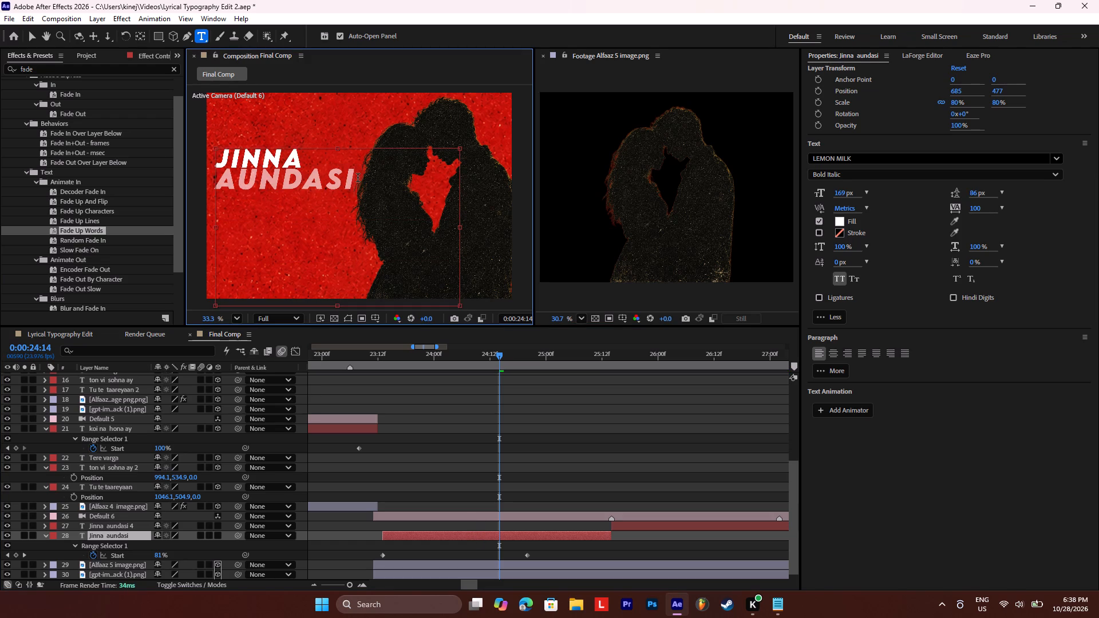
key("Return")
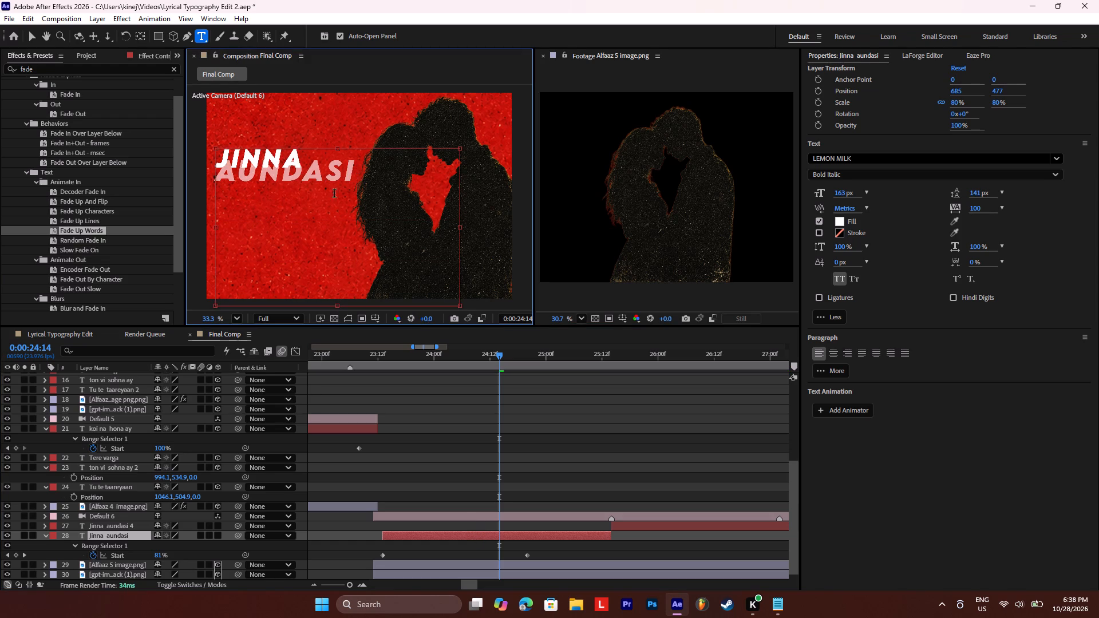
left_click(779, 610)
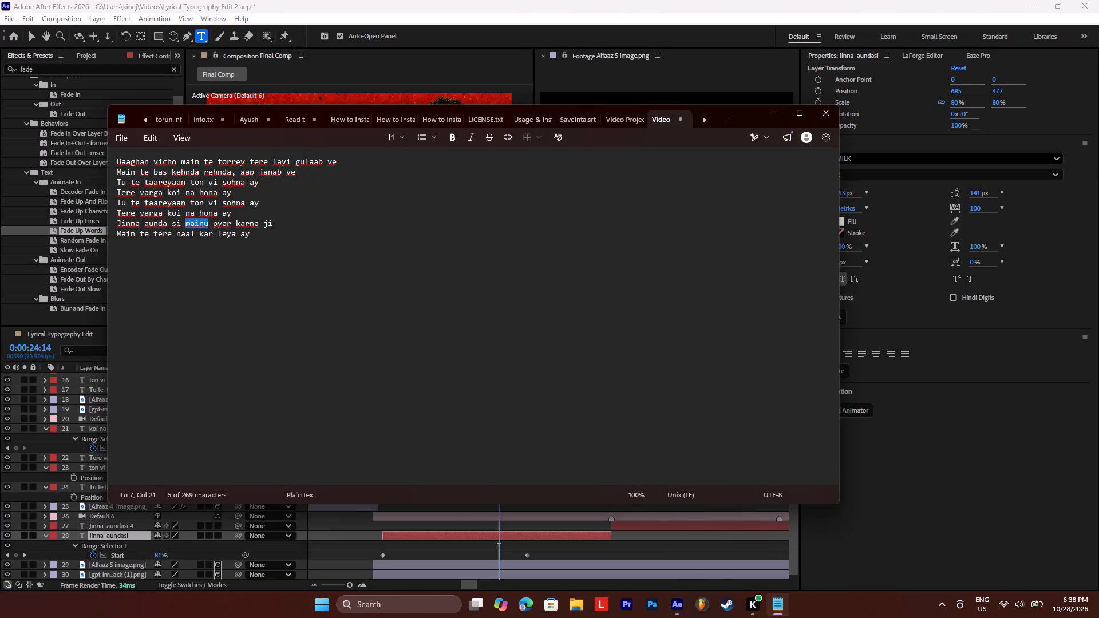
key("ctrl+c")
left_click(777, 112)
key("ctrl+v")
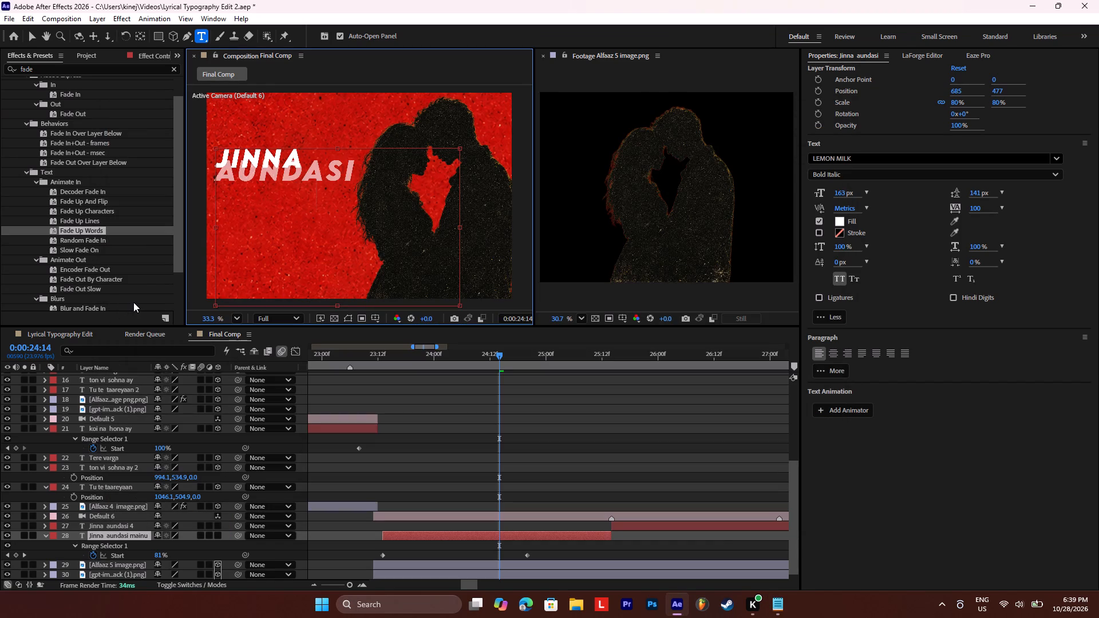
Set the leading of all three Jinna aundasi mainu text lines to 140 px.
left_click_drag(221, 172, 315, 205)
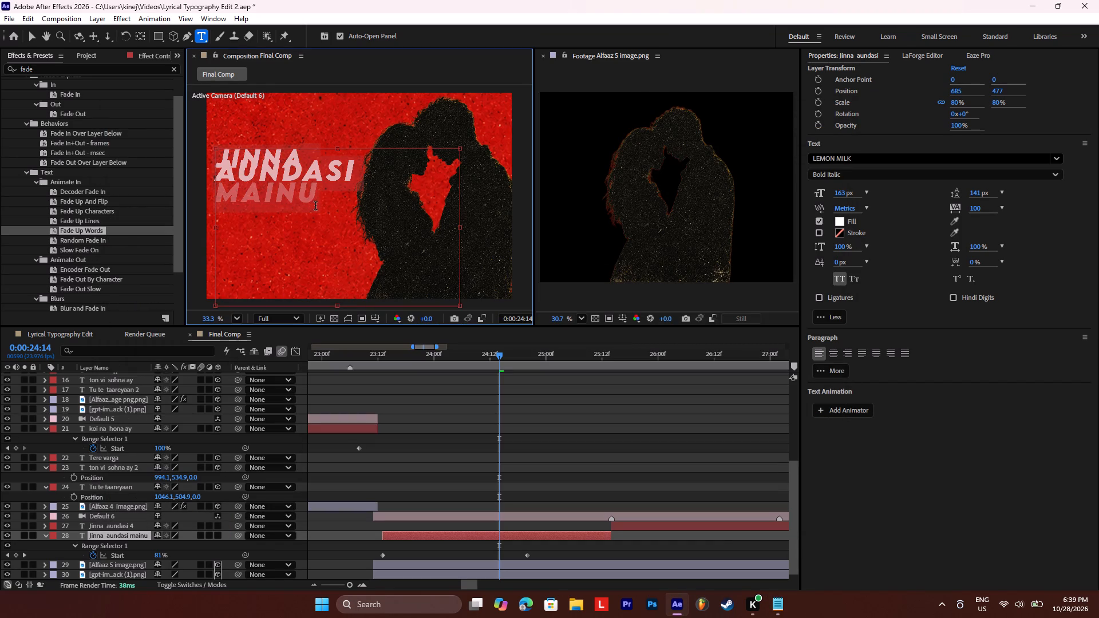
left_click_drag(315, 205, 325, 203)
left_click_drag(972, 193, 1094, 194)
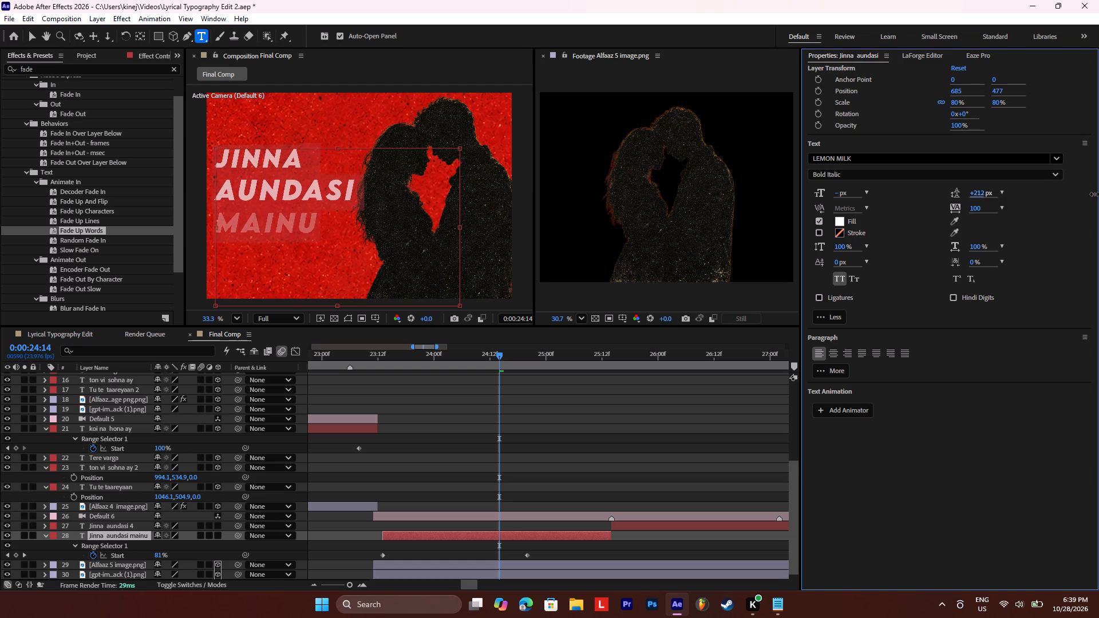
left_click_drag(1094, 194, 1060, 200)
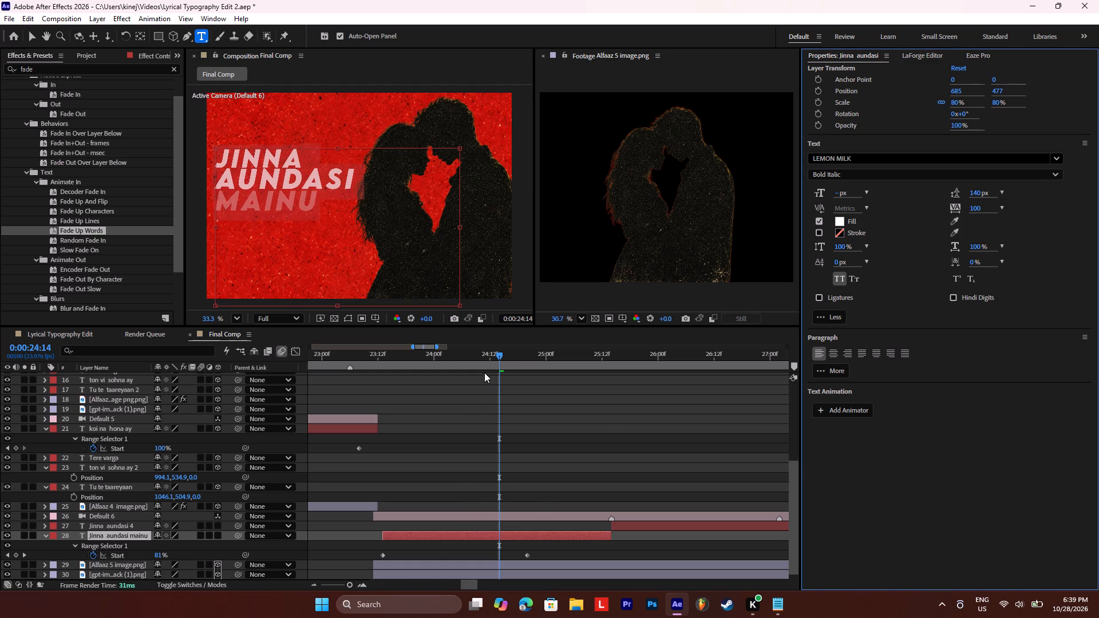
Move the Jinna aundasi mainu layer's closing Range Selector Start keyframe to 0:00:25:11, previewing the word fade before and after.
left_click_drag(480, 358, 387, 385)
key("space")
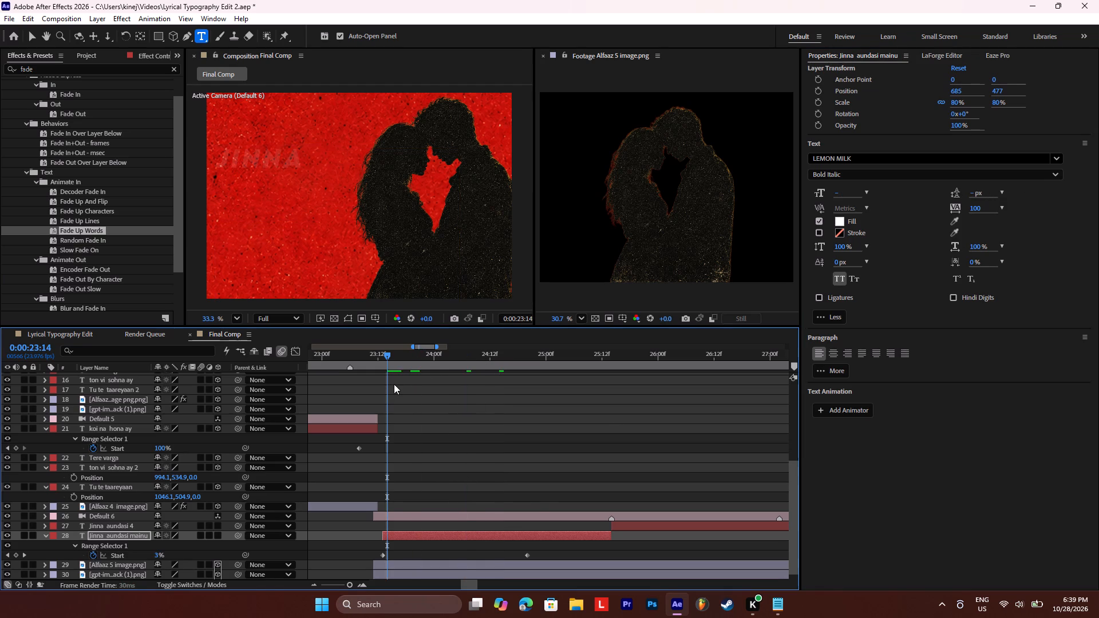
key("space")
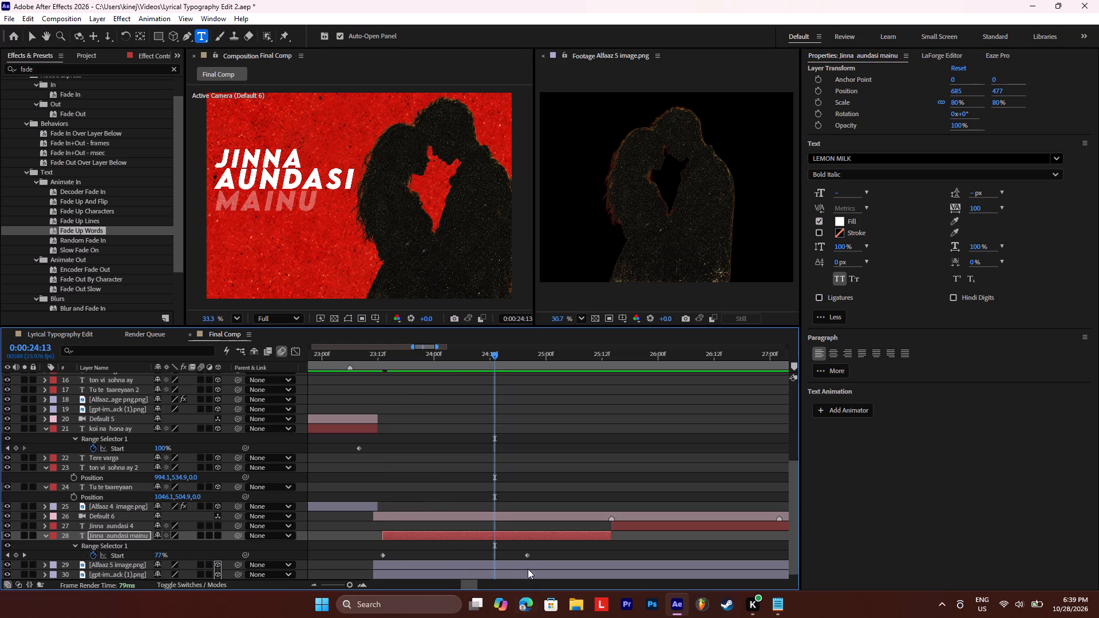
left_click_drag(528, 557, 598, 556)
key("space")
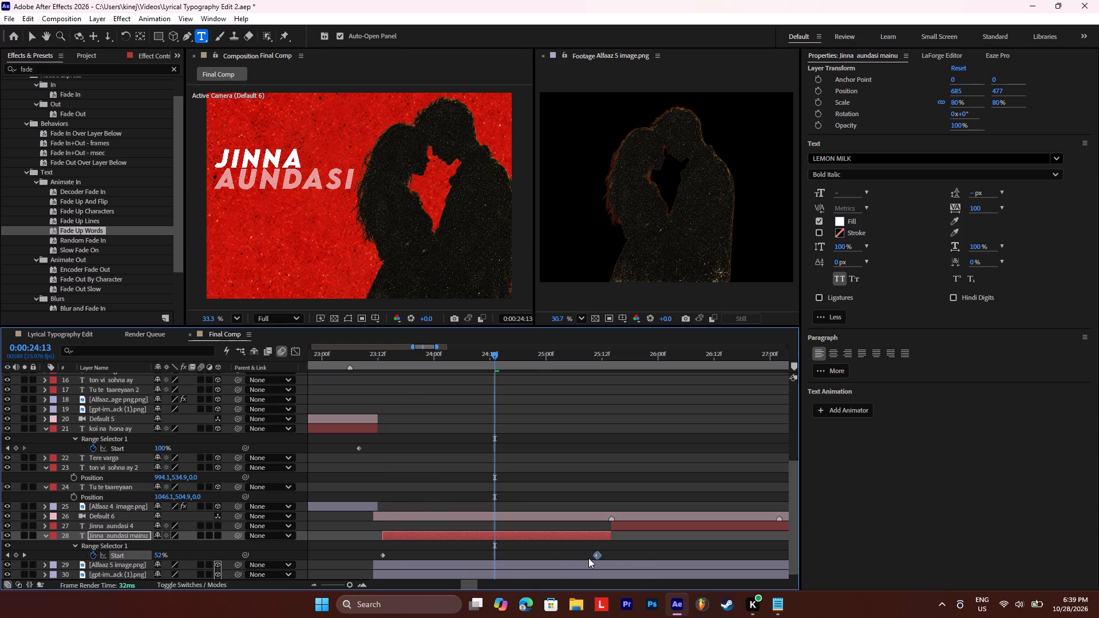
key("space")
key("space")
key("space")
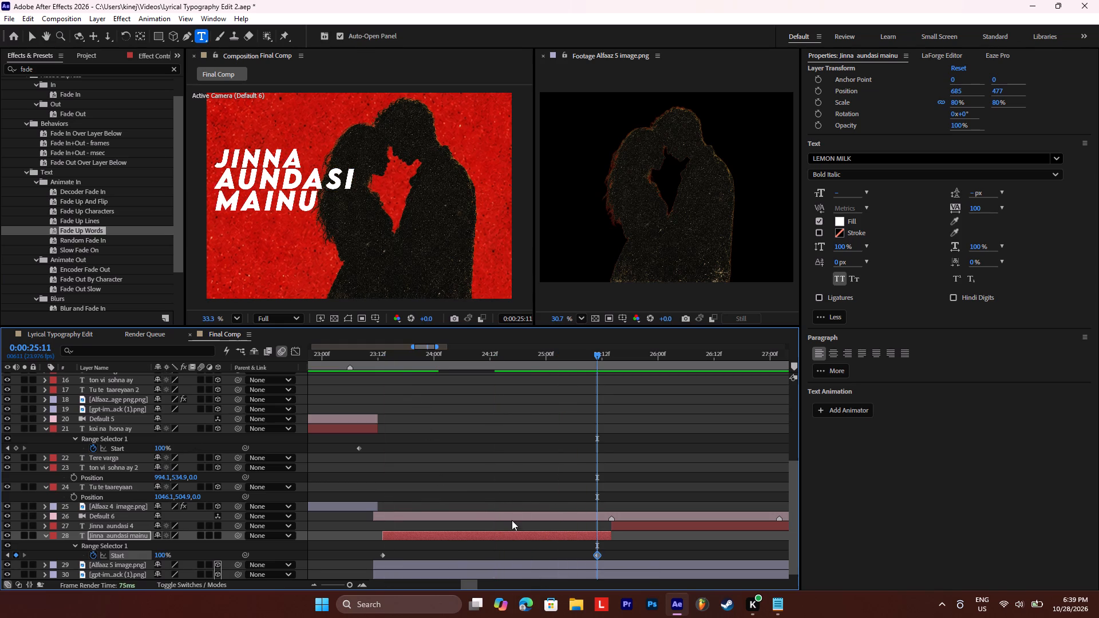
Set the MAINU line's font size to 143 px and its leading to 37 px.
left_click_drag(319, 201, 241, 201)
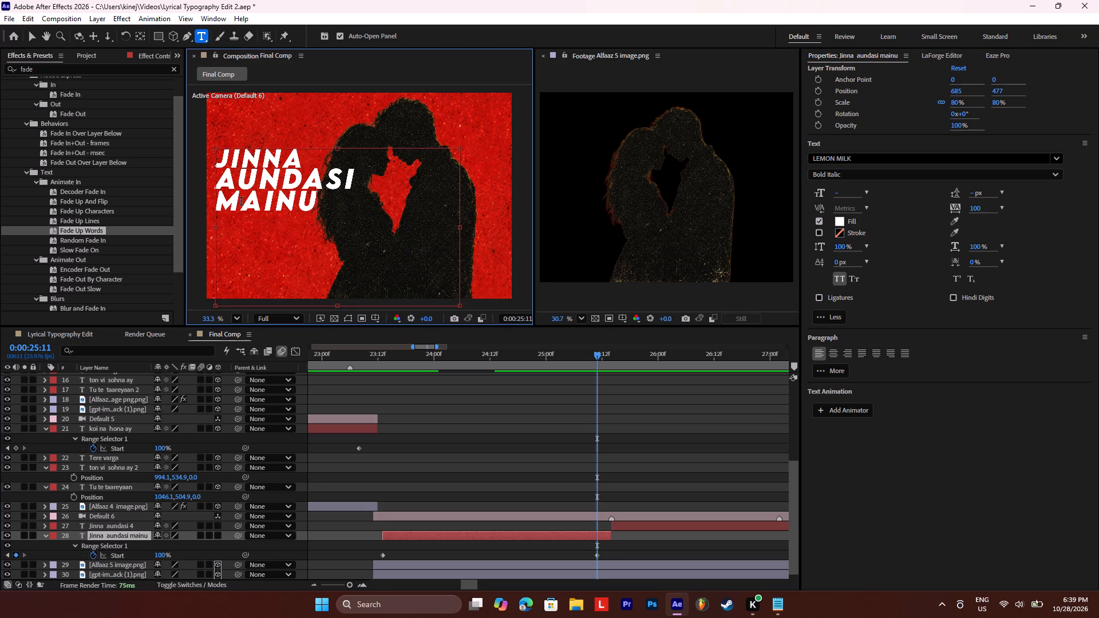
left_click_drag(241, 201, 216, 199)
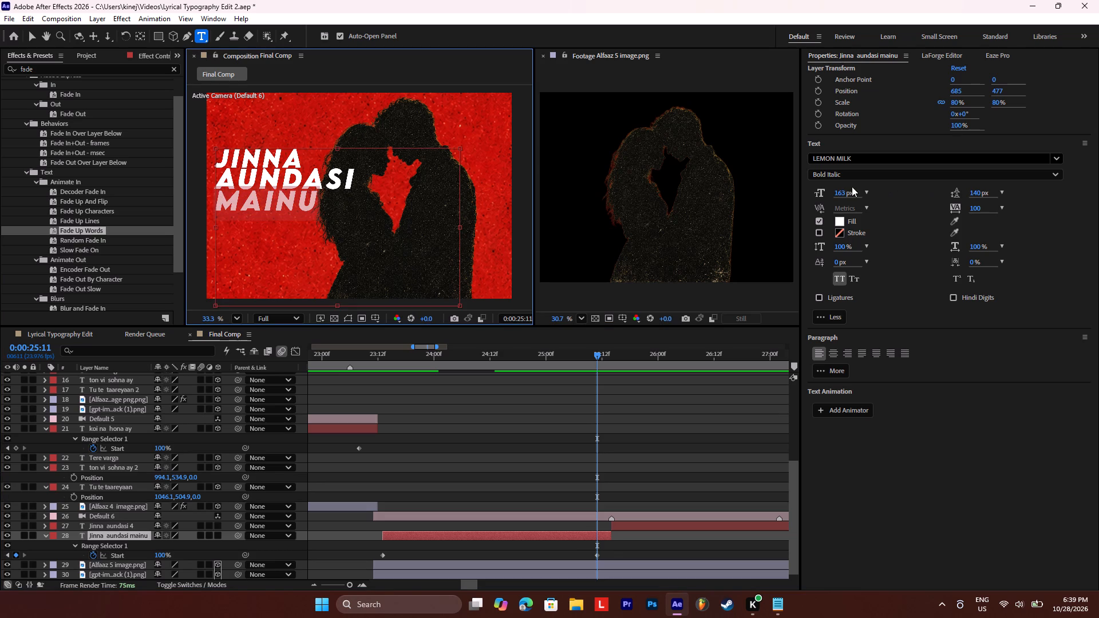
left_click_drag(840, 193, 830, 199)
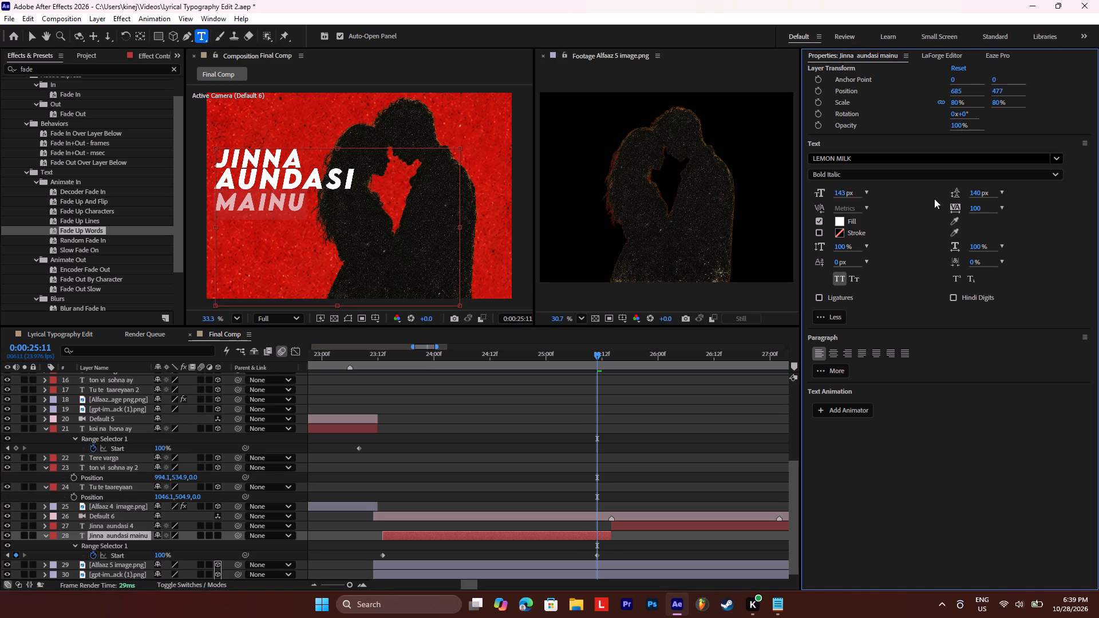
left_click_drag(978, 195, 902, 203)
left_click_drag(902, 203, 923, 203)
Set the AUNDASI line's leading to 150 px.
left_click_drag(359, 176, 200, 178)
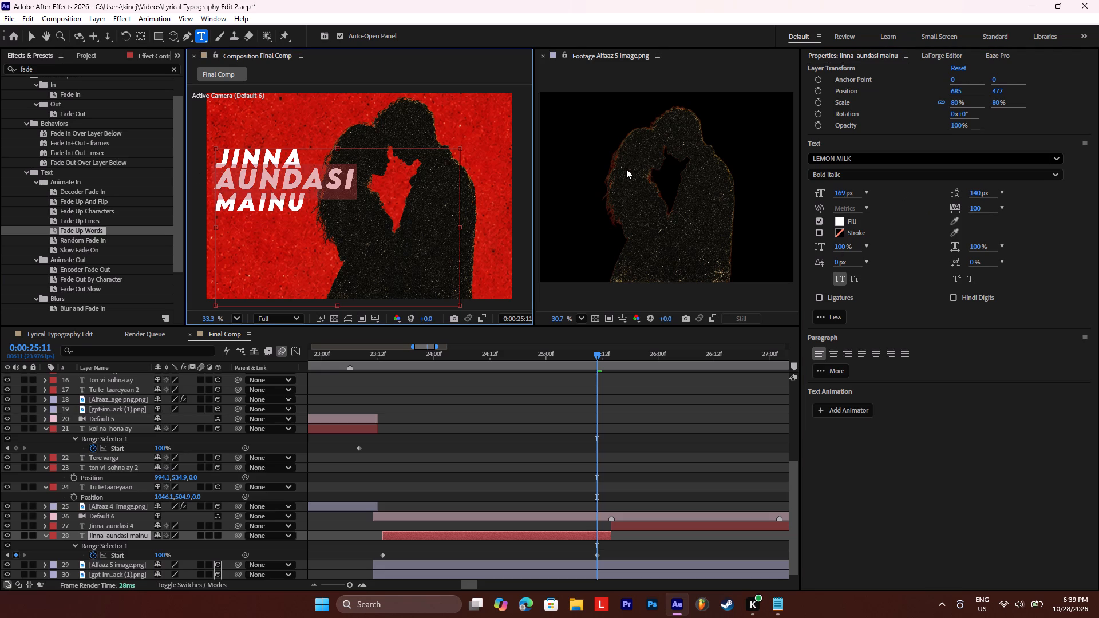
left_click_drag(979, 194, 988, 193)
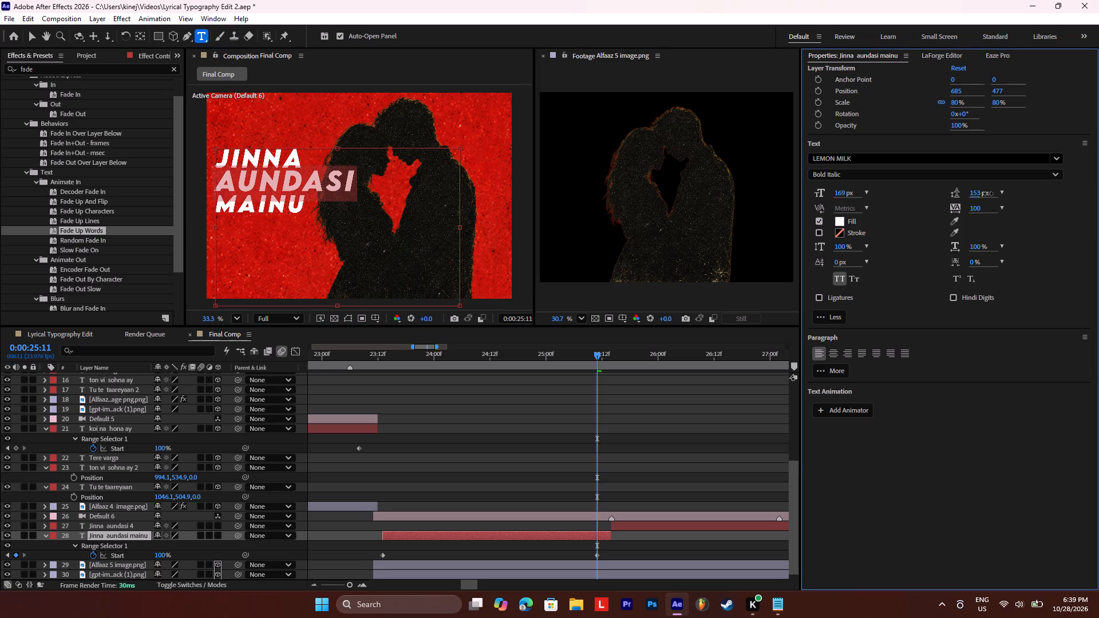
left_click_drag(988, 193, 985, 193)
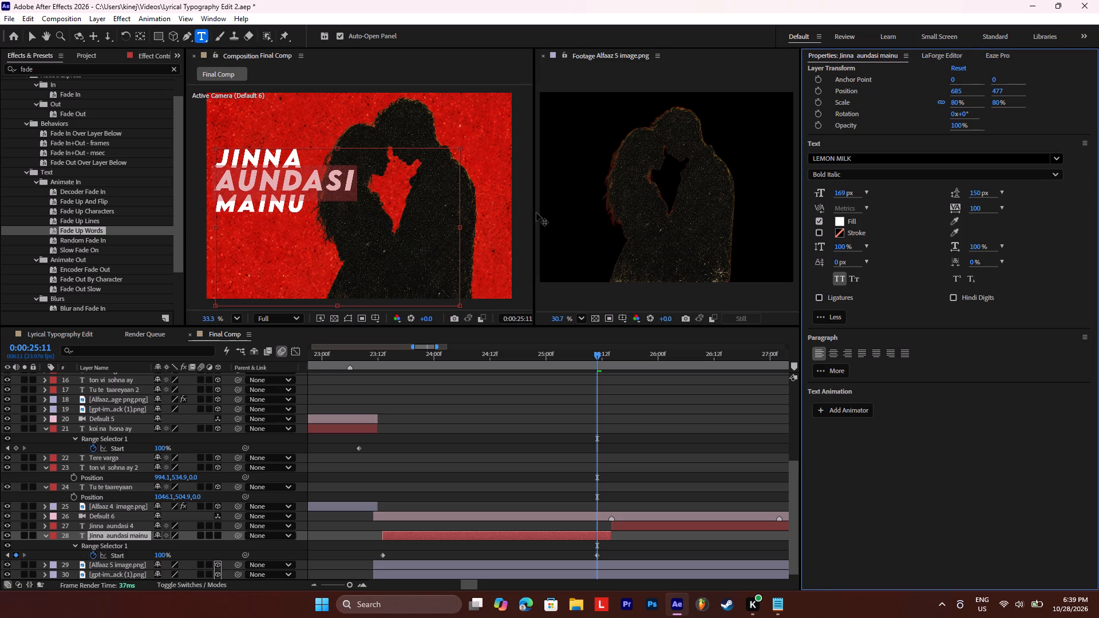
Set the MAINU line's leading to 49 px.
left_click(286, 211)
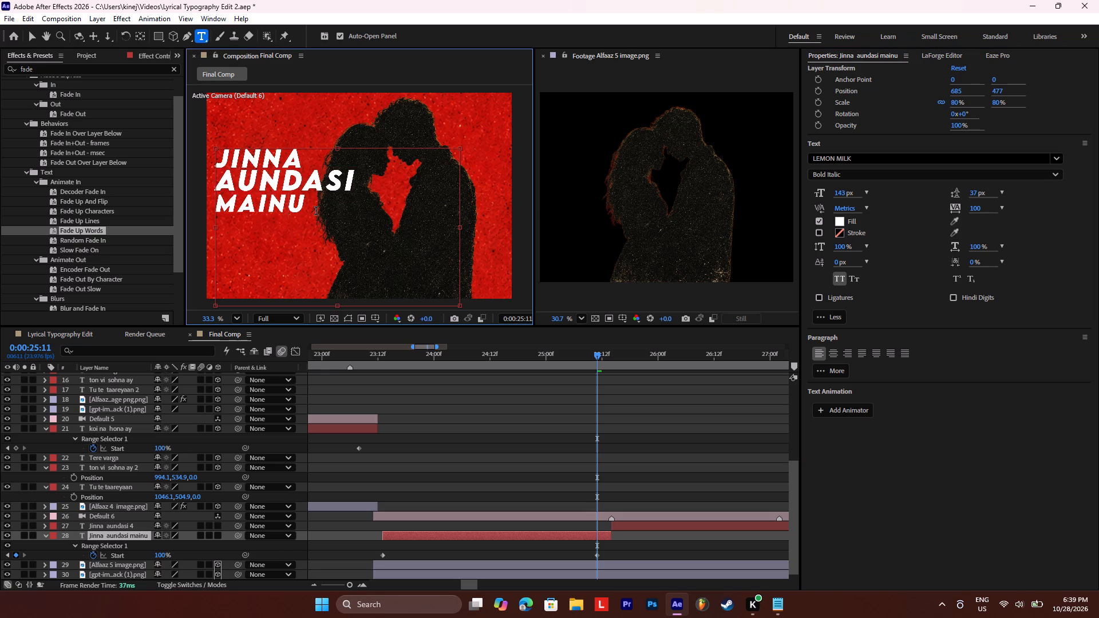
left_click_drag(976, 193, 986, 193)
Set the AUNDASI line's leading to 158 px.
left_click_drag(354, 177, 177, 183)
left_click_drag(177, 183, 178, 183)
left_click_drag(973, 193, 978, 193)
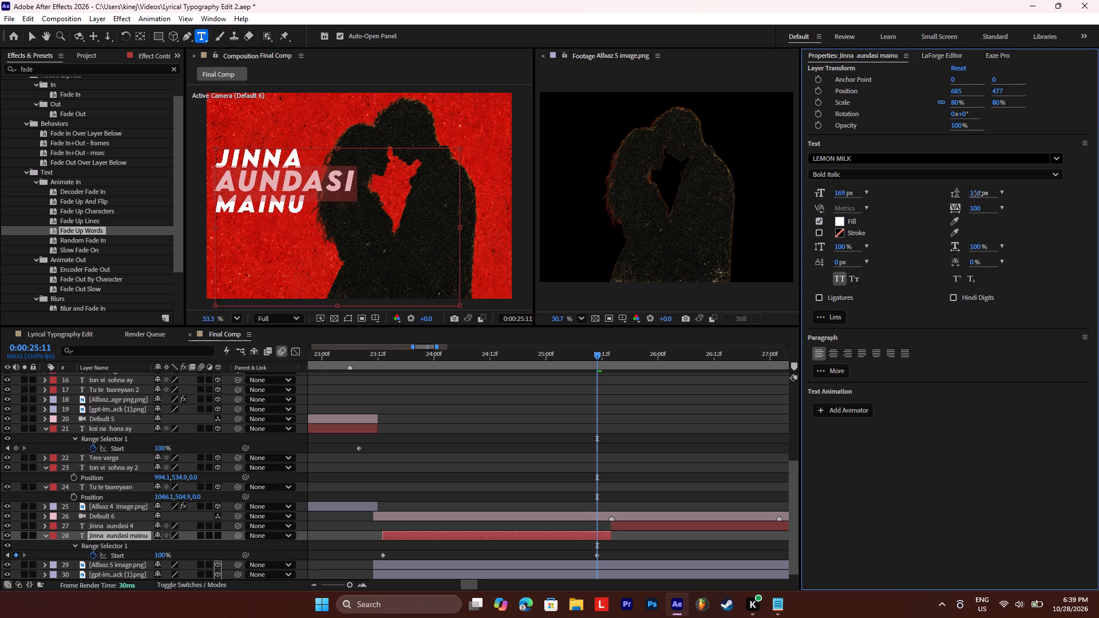
left_click_drag(978, 193, 979, 193)
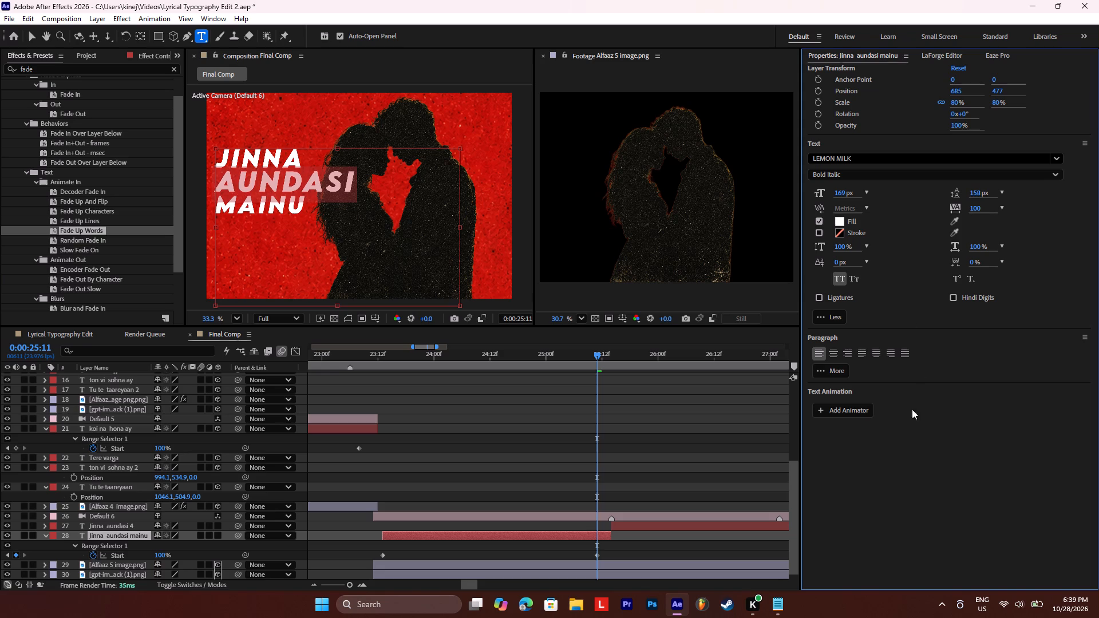
Play back the Jinna aundasi mainu word fade from 0:00:23:13 to check its timing and line spacing.
left_click(380, 355)
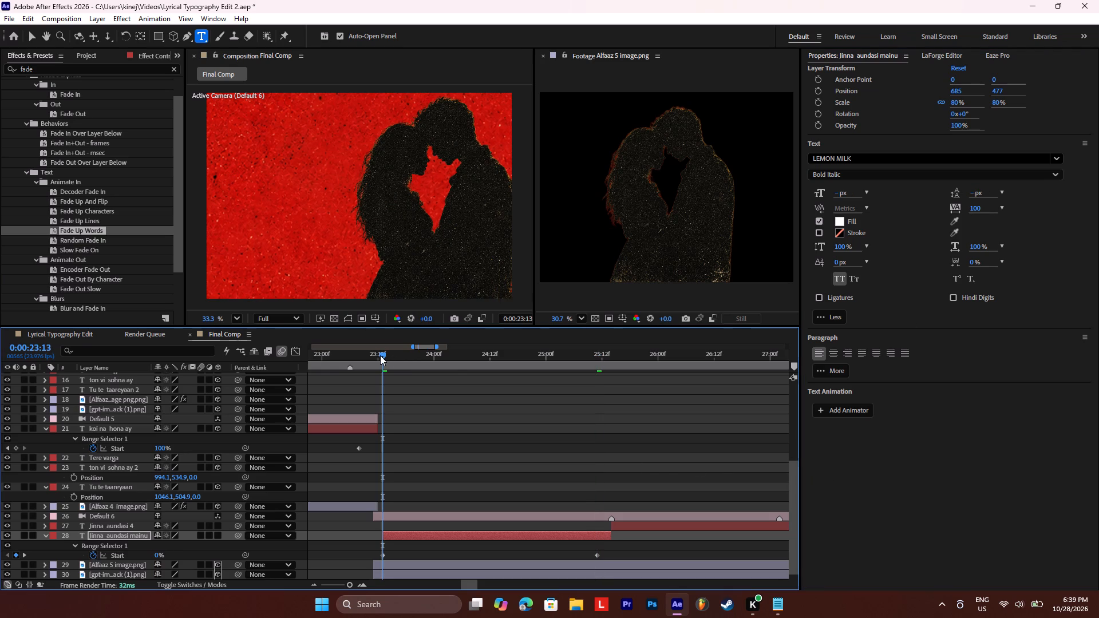
key("space")
key("space")
key("space")
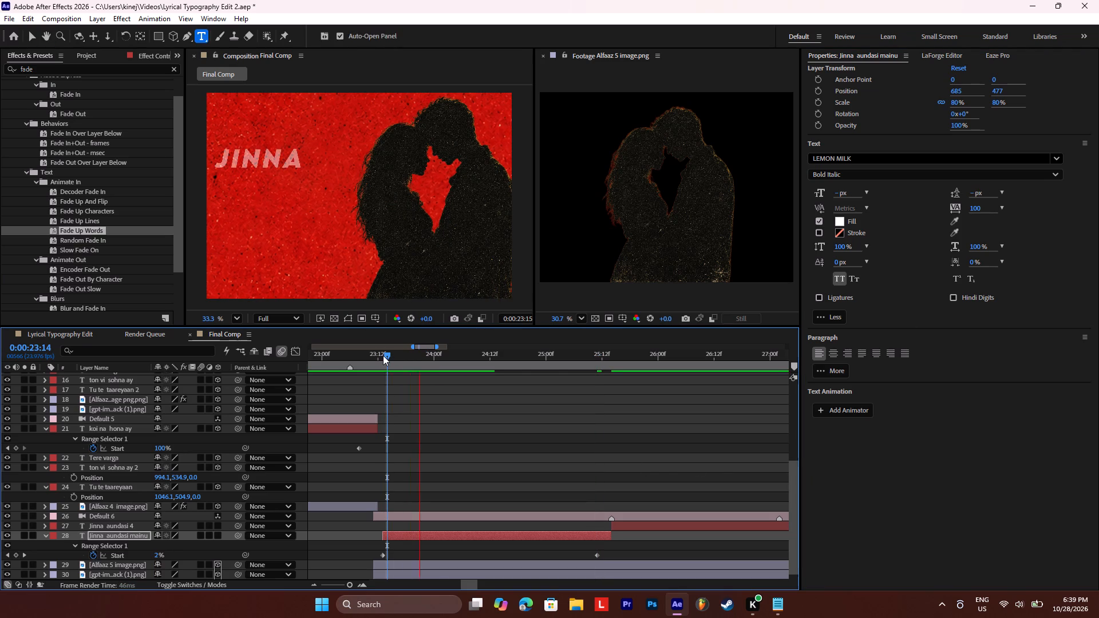
key("space")
key("space")
key("space")
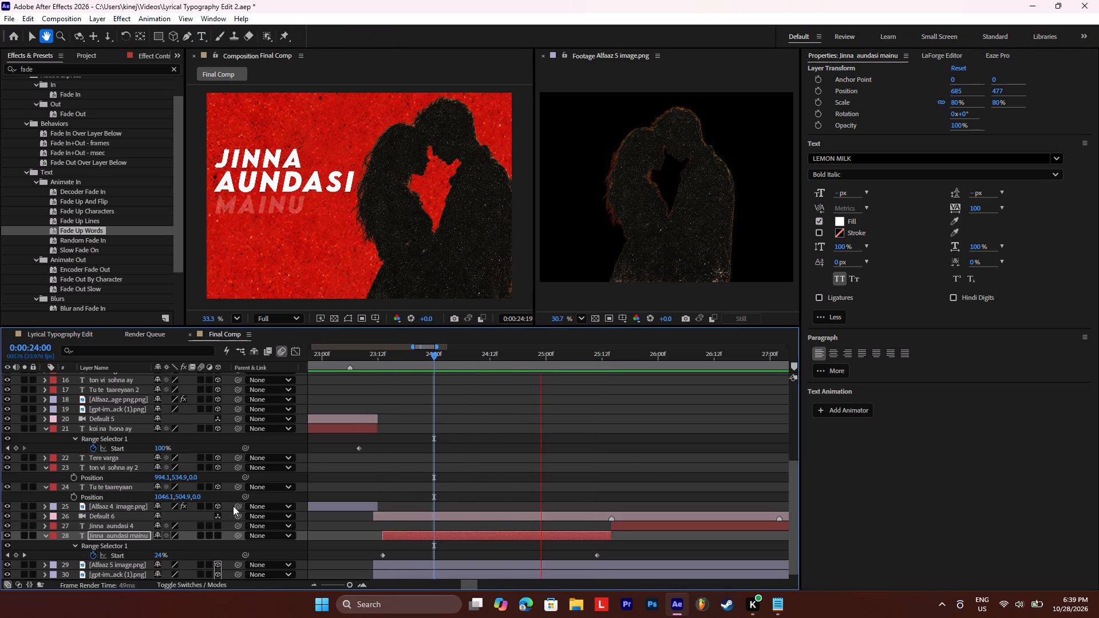
key("space")
key("space")
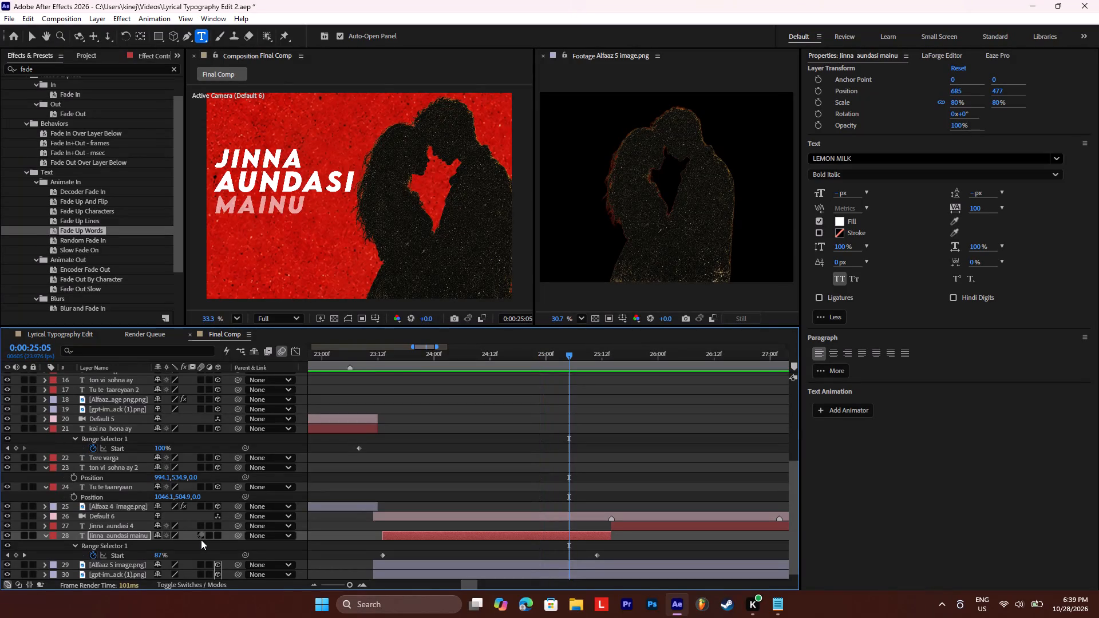
Make the Jinna aundasi mainu layer 3D and set its X position to 308.
left_click(216, 536)
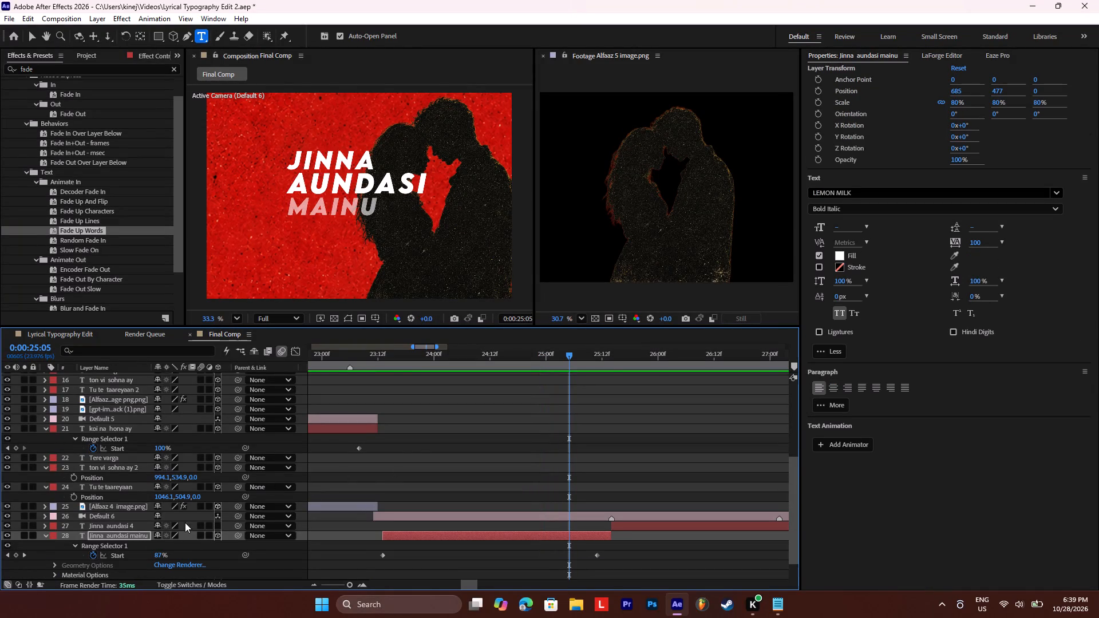
left_click(145, 529)
left_click(135, 534)
key("p")
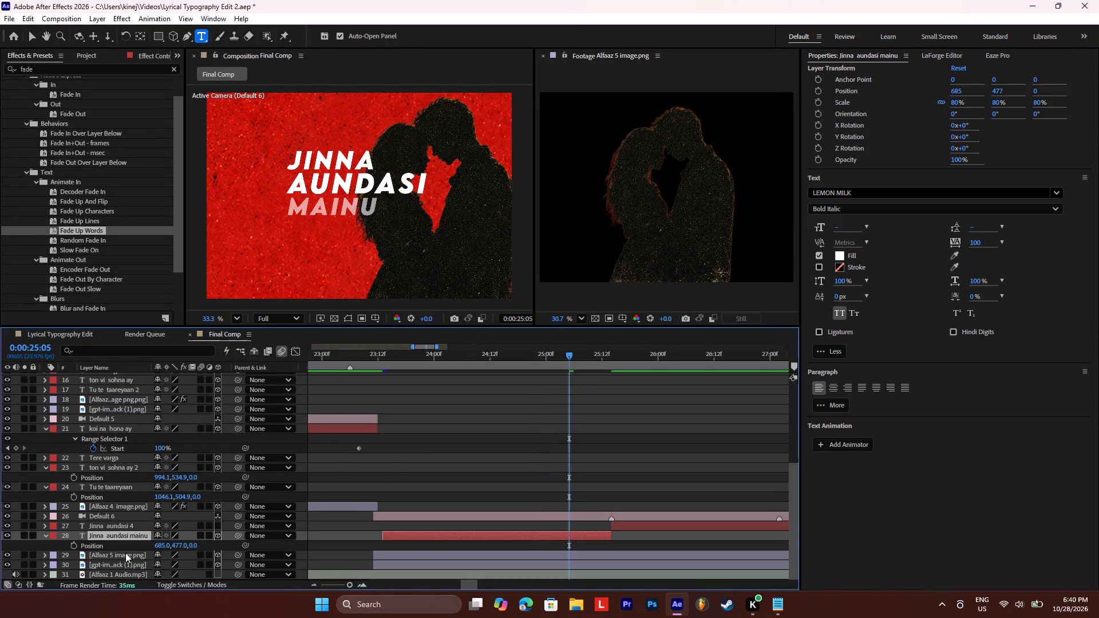
left_click_drag(157, 545, 50, 545)
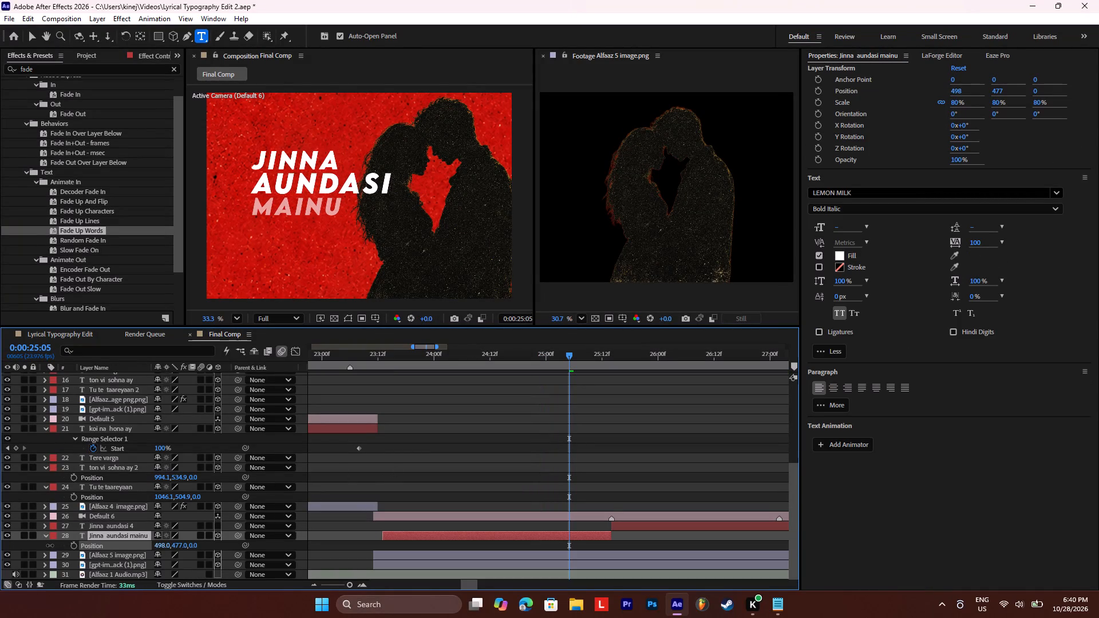
left_click_drag(50, 545, 50, 545)
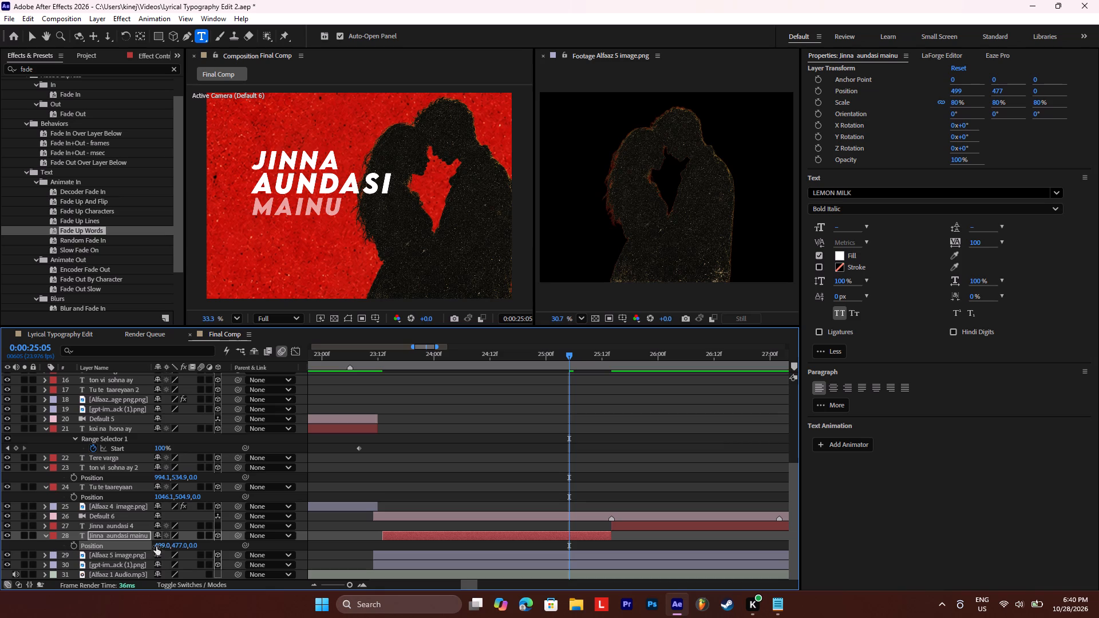
left_click_drag(162, 545, 53, 546)
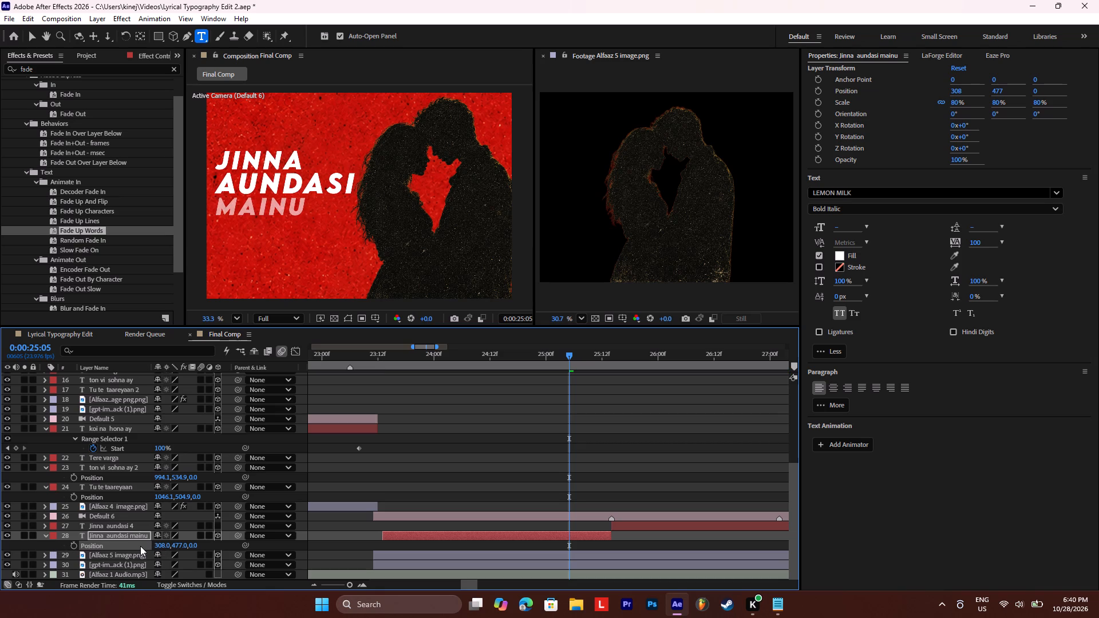
Scrub and play from 0:00:24:02 to about 0:00:27:02 to review the lyric against the camera moves.
left_click(444, 356)
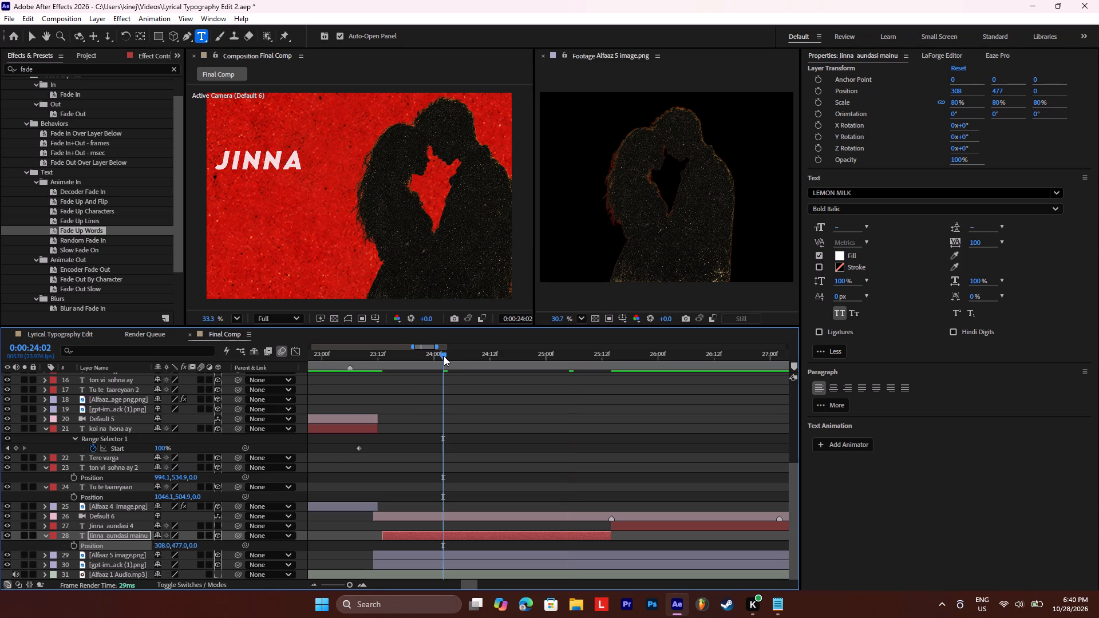
left_click_drag(563, 356, 553, 358)
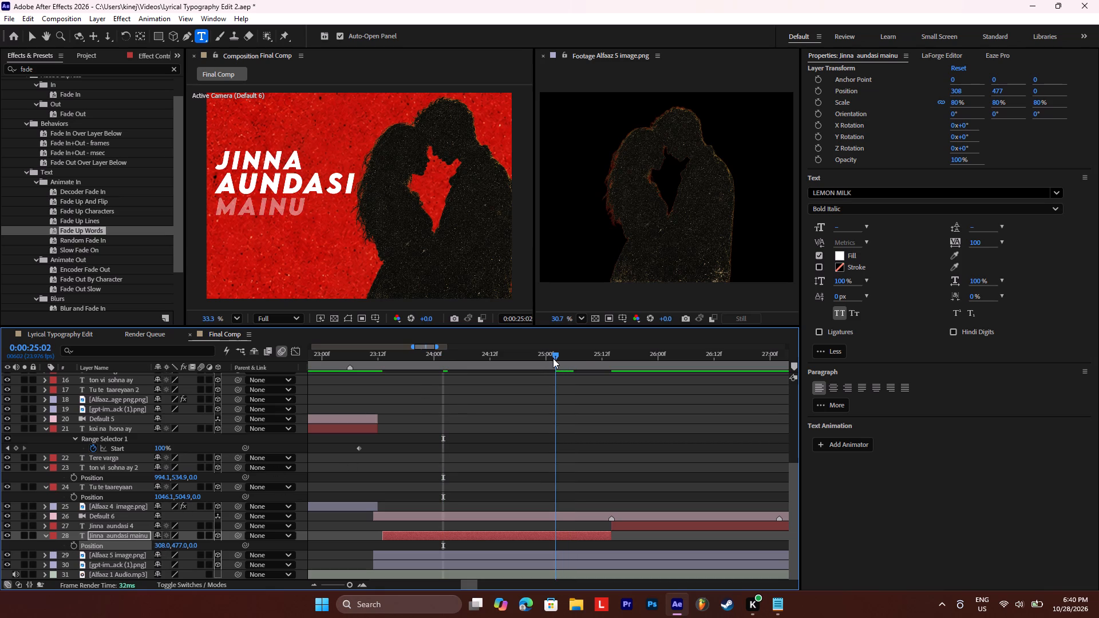
left_click_drag(553, 358, 600, 357)
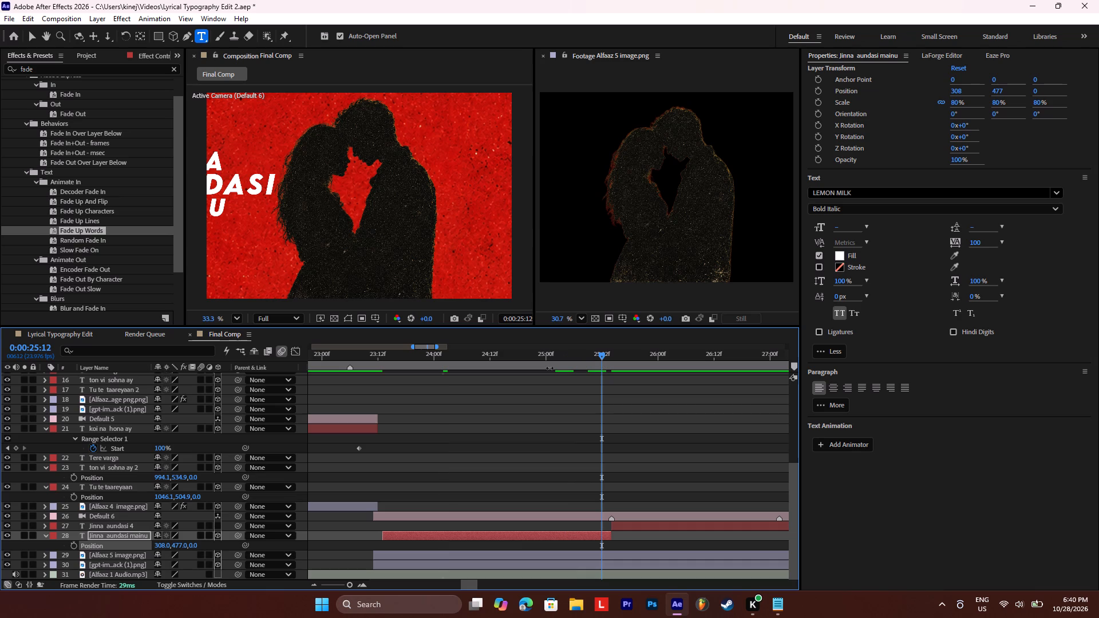
key("space")
key("space")
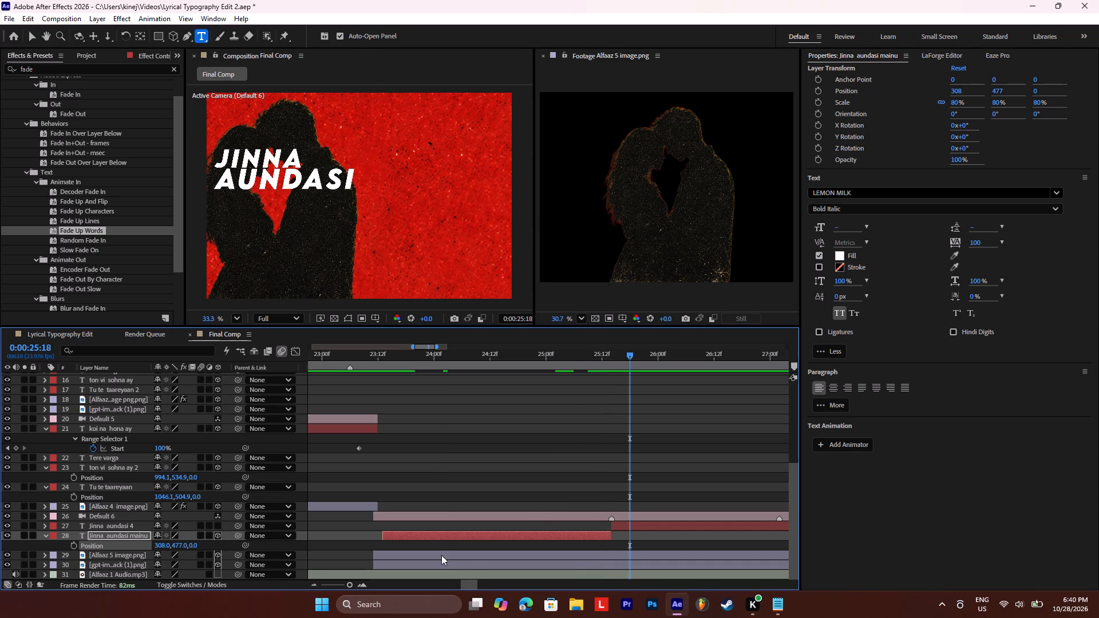
left_click(347, 585)
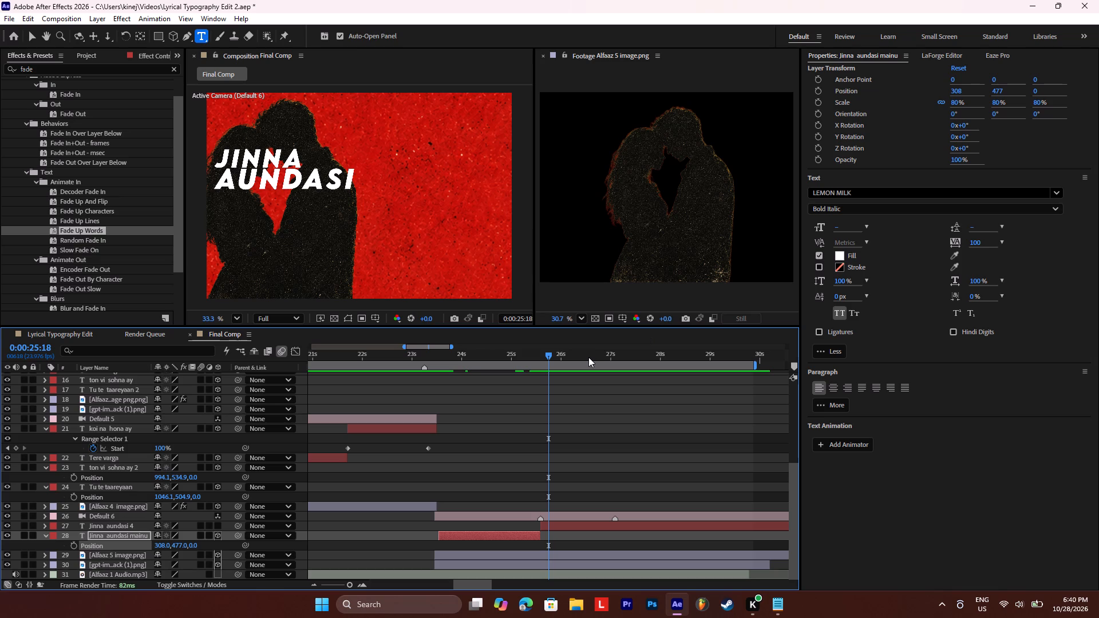
key("space")
key("space")
key("space")
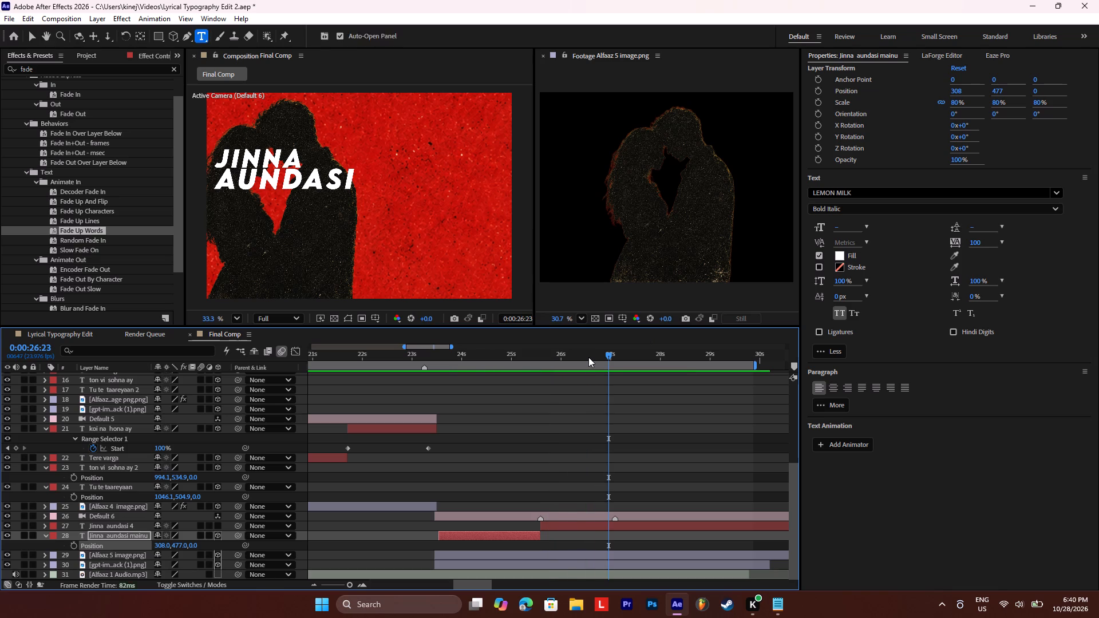
key("space")
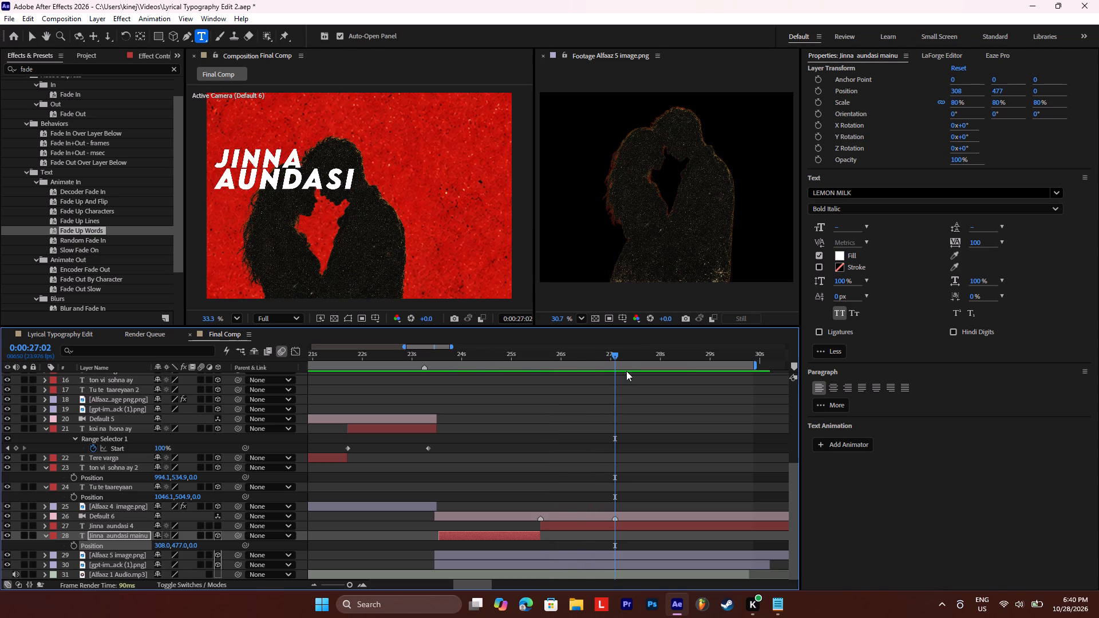
Split the Jinna aundasi 4 layer at 0:00:27:01, just before the second camera marker.
left_click(616, 354)
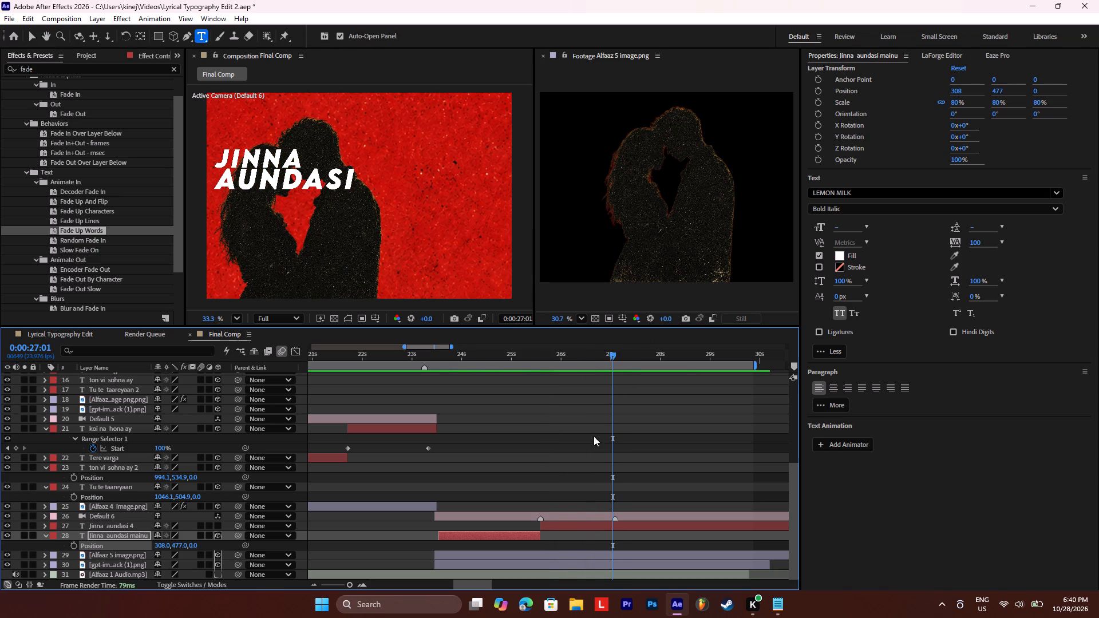
left_click(591, 525)
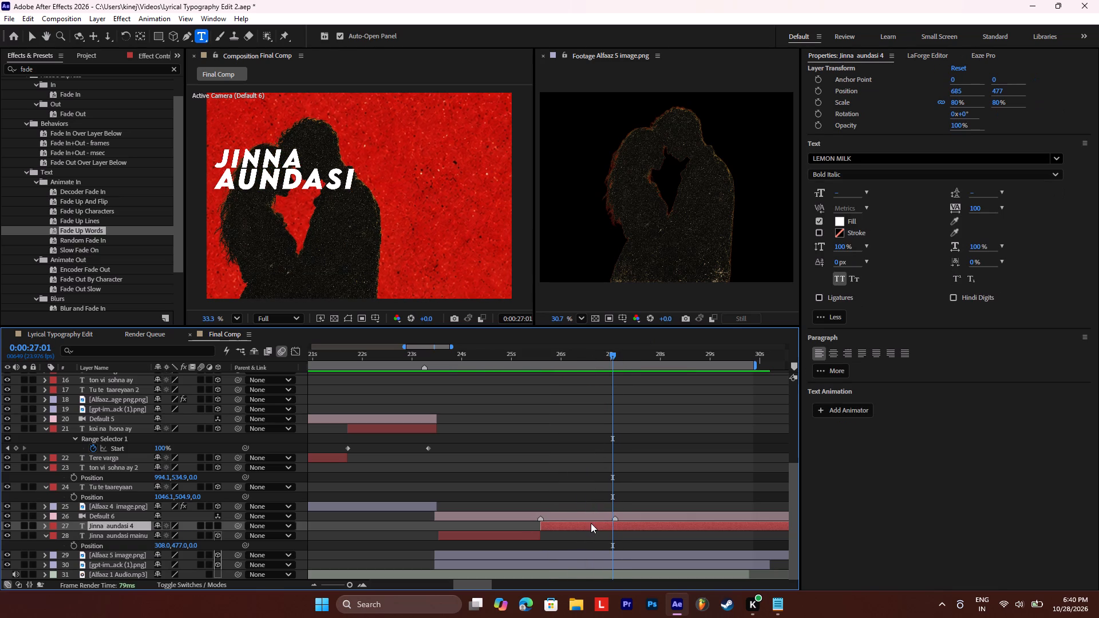
key("ctrl+shift+d")
Make the Jinna aundasi 4 layer 3D and set its X position to 1935, viewing it at 0:00:26:06.
left_click_drag(568, 353, 570, 353)
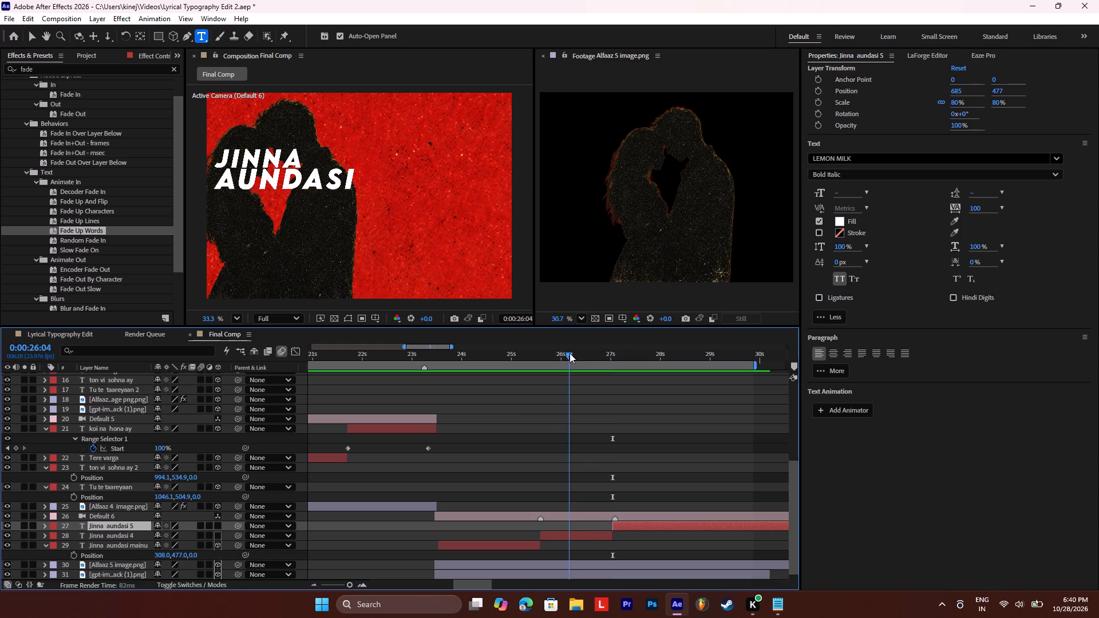
left_click_drag(570, 353, 573, 353)
left_click(564, 537)
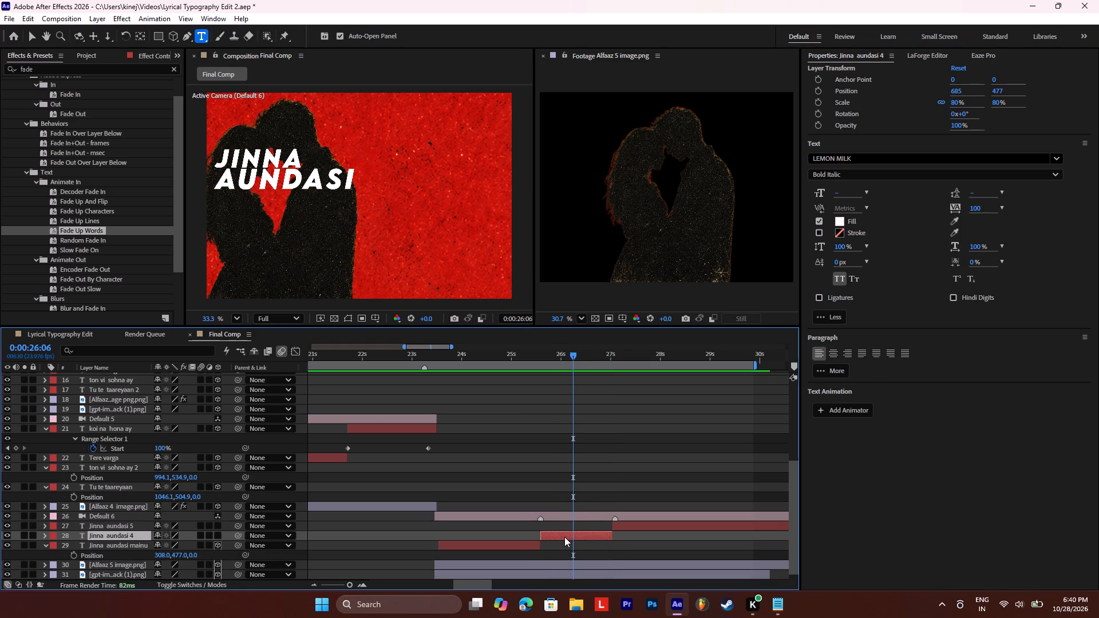
left_click(123, 536)
left_click(218, 534)
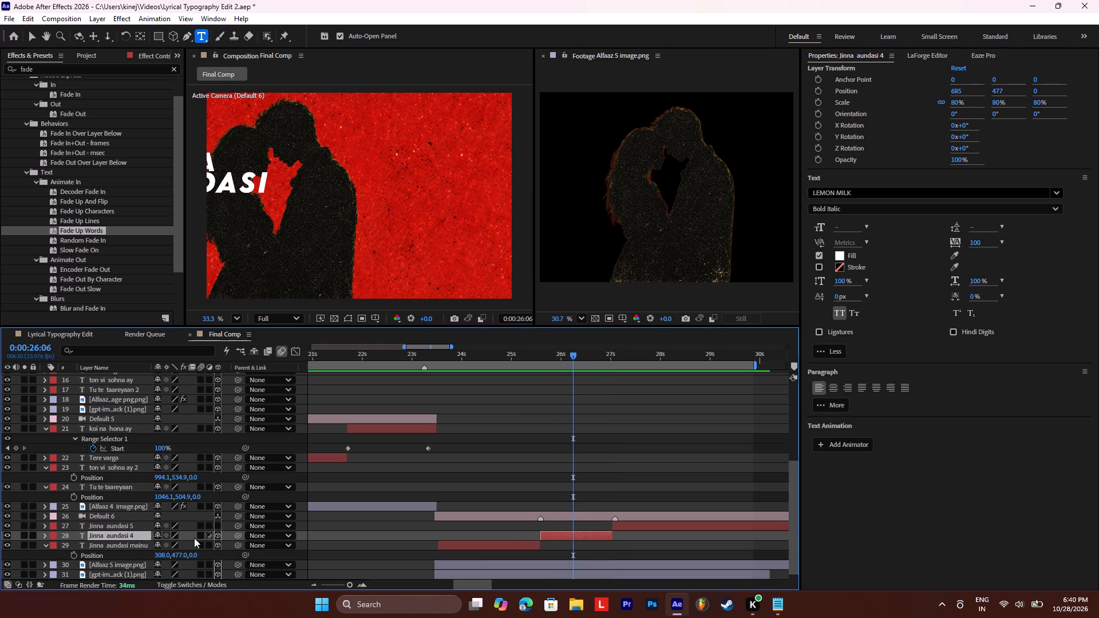
key("p")
left_click_drag(156, 546, 175, 546)
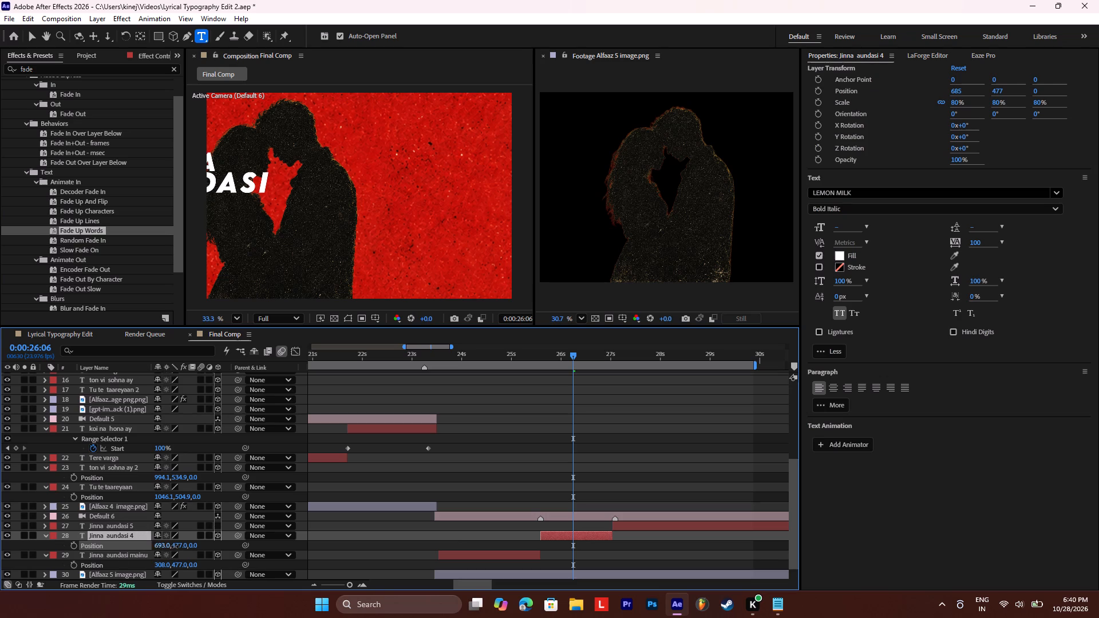
left_click_drag(175, 546, 483, 512)
left_click_drag(159, 546, 522, 534)
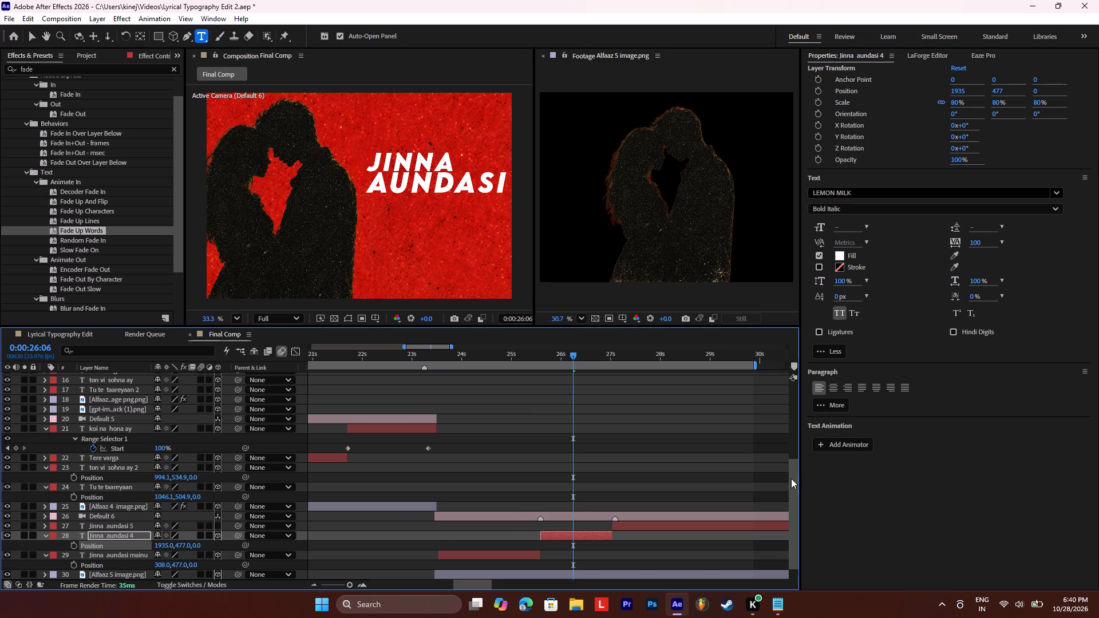
Center-align the Jinna aundasi 4 text and set its X position to 1660.
left_click(840, 385)
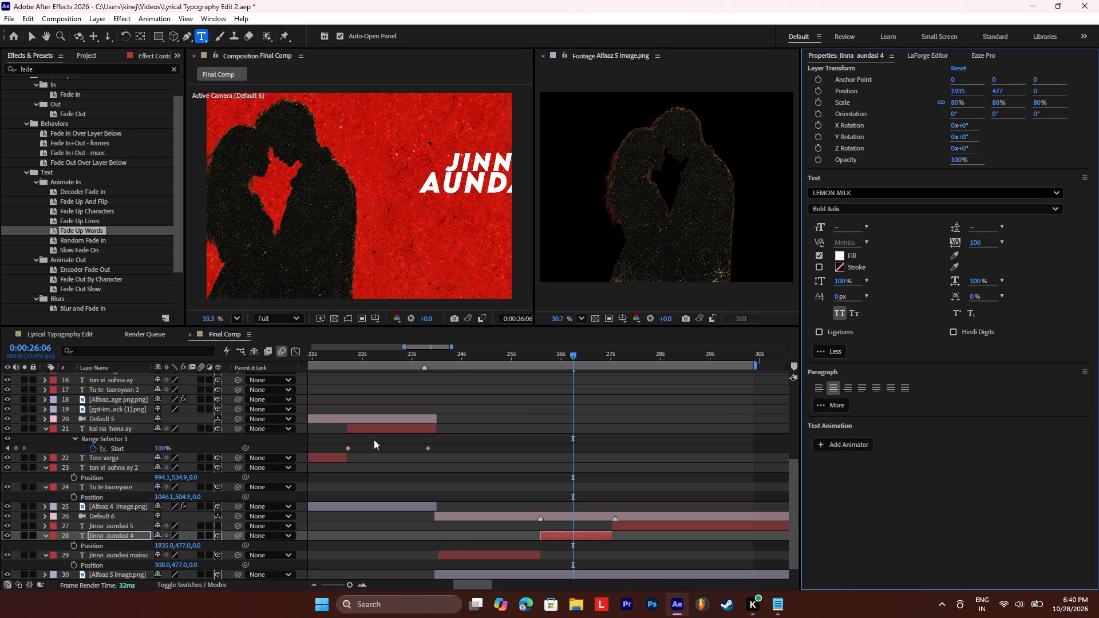
left_click_drag(168, 549, 22, 549)
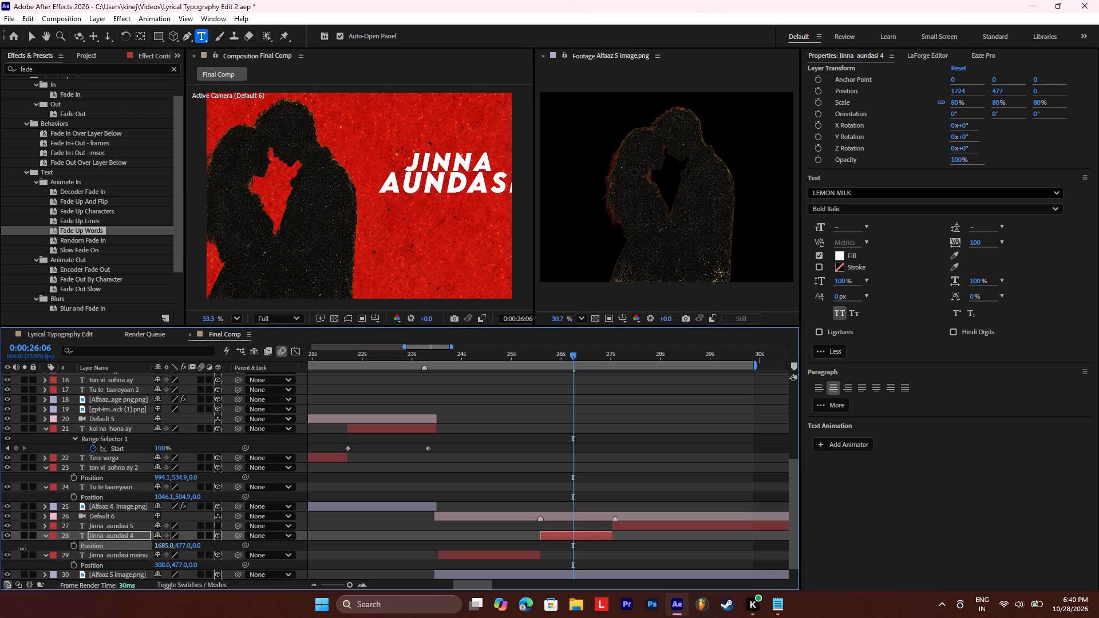
left_click_drag(22, 549, 16, 549)
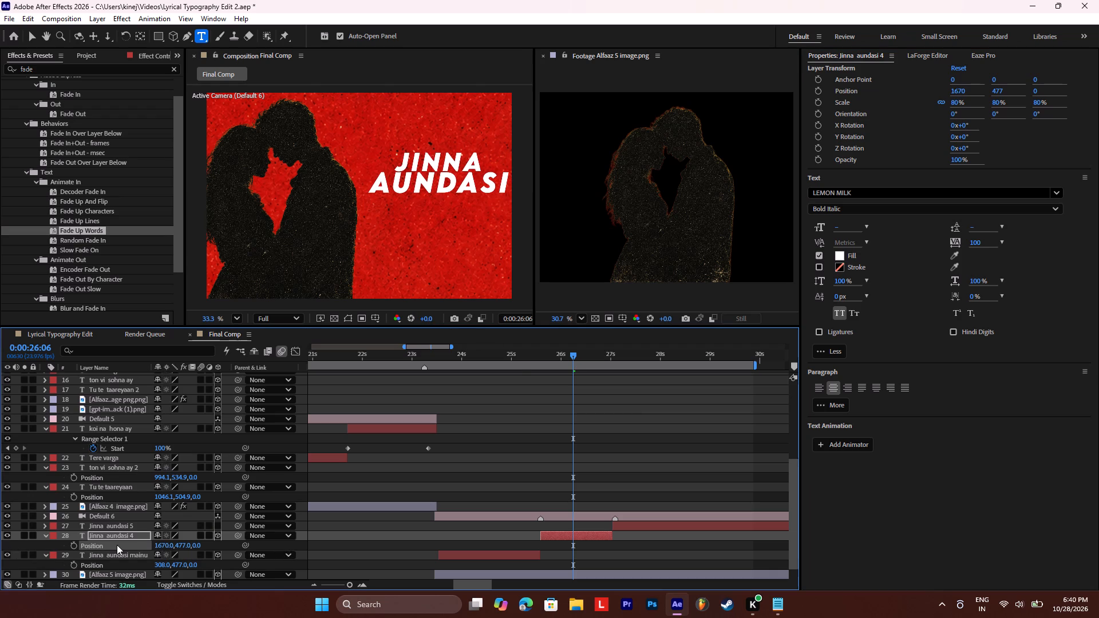
left_click_drag(159, 544, 133, 545)
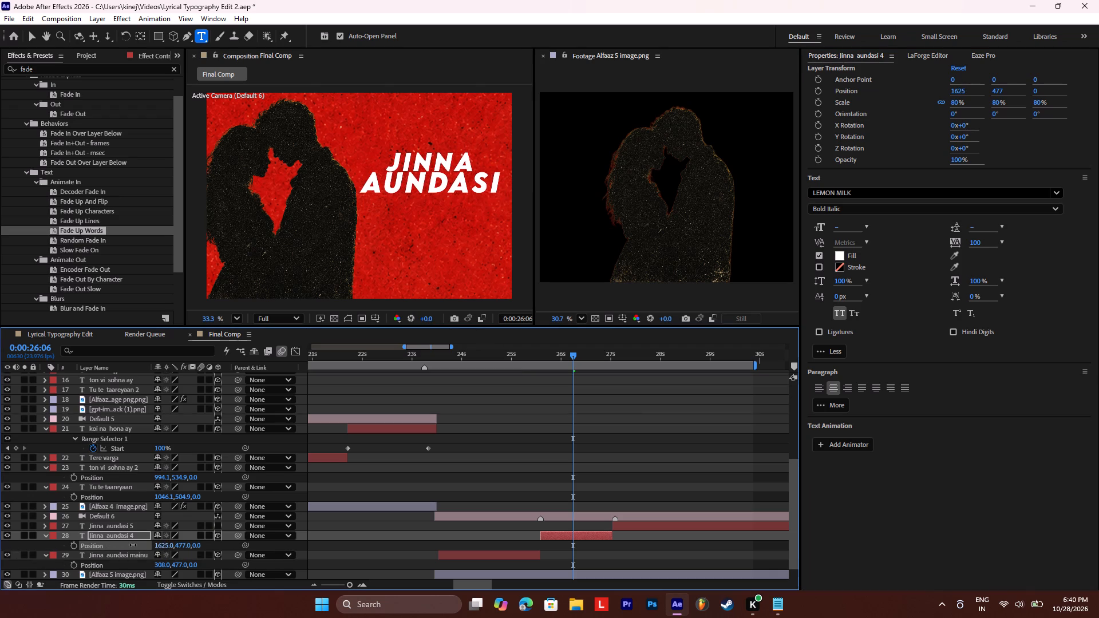
left_click_drag(133, 545, 151, 543)
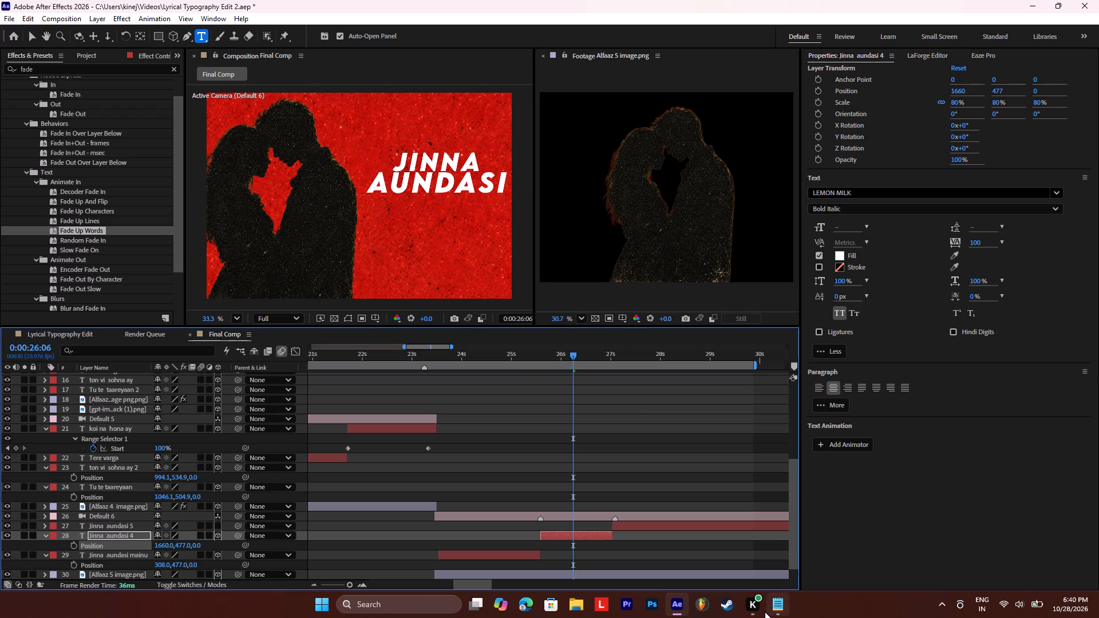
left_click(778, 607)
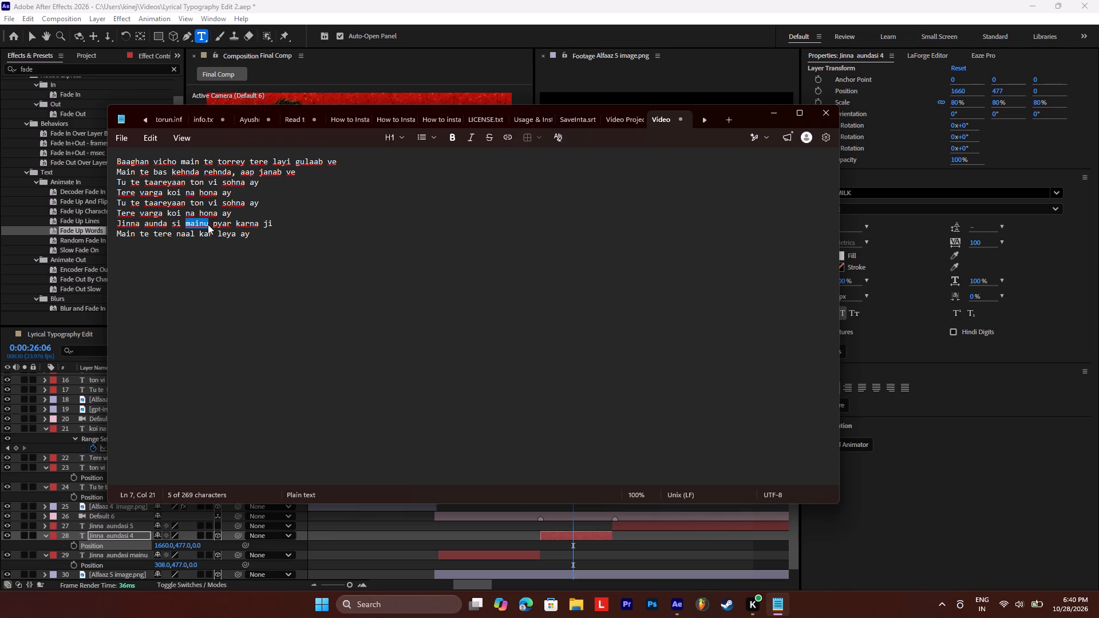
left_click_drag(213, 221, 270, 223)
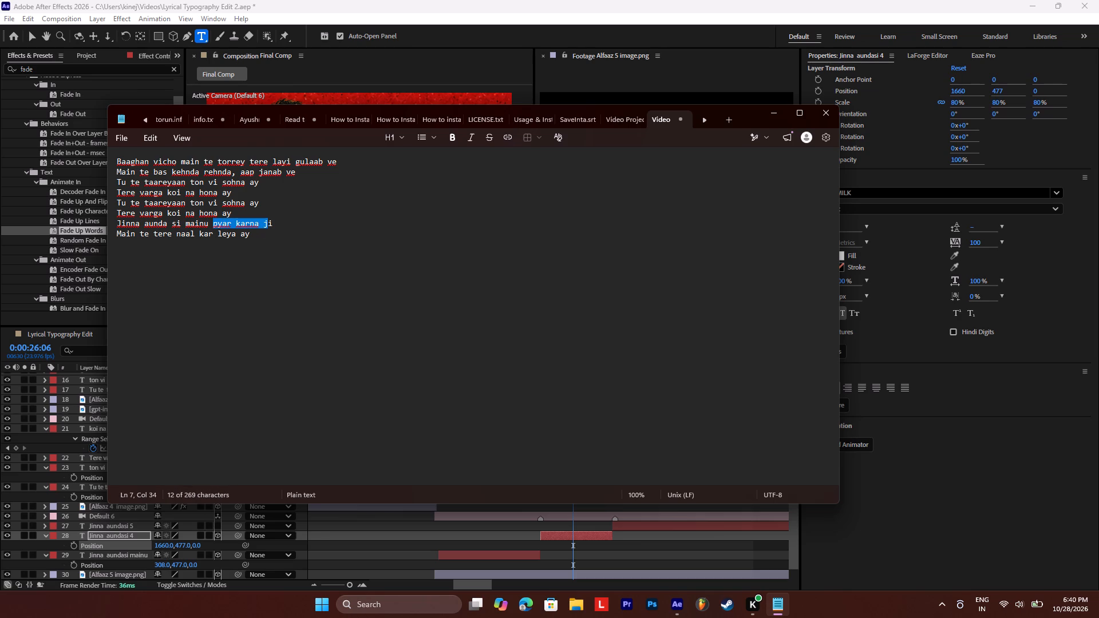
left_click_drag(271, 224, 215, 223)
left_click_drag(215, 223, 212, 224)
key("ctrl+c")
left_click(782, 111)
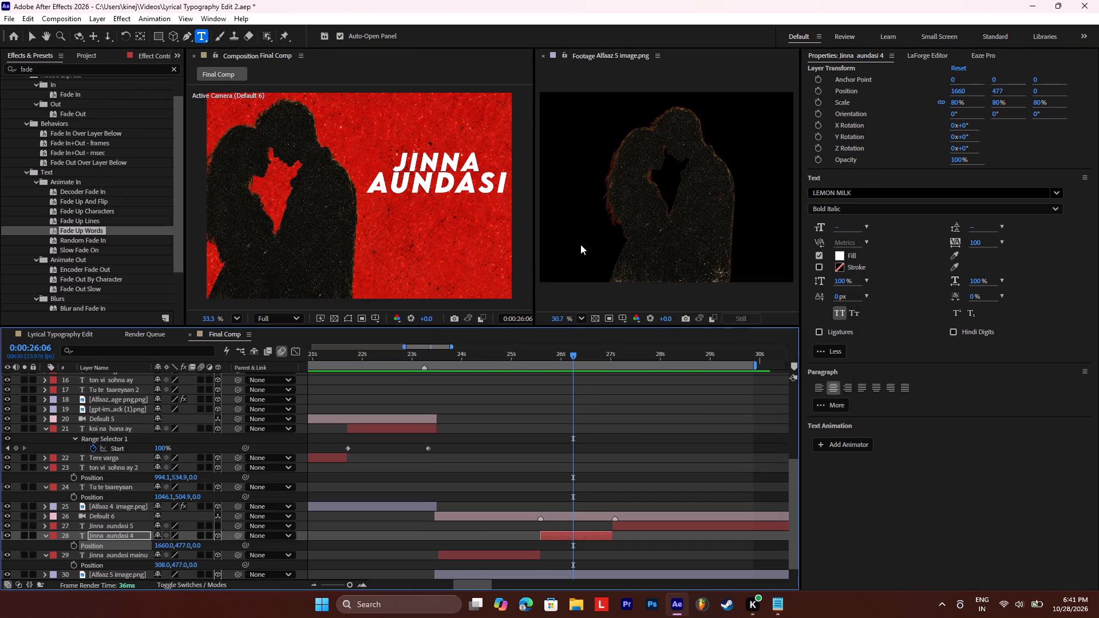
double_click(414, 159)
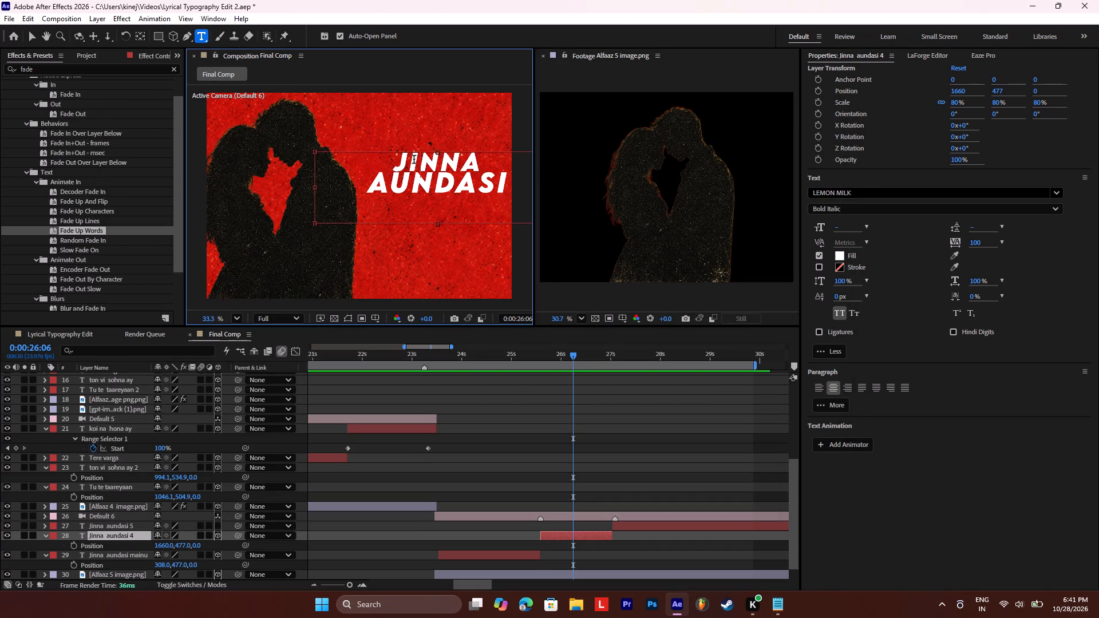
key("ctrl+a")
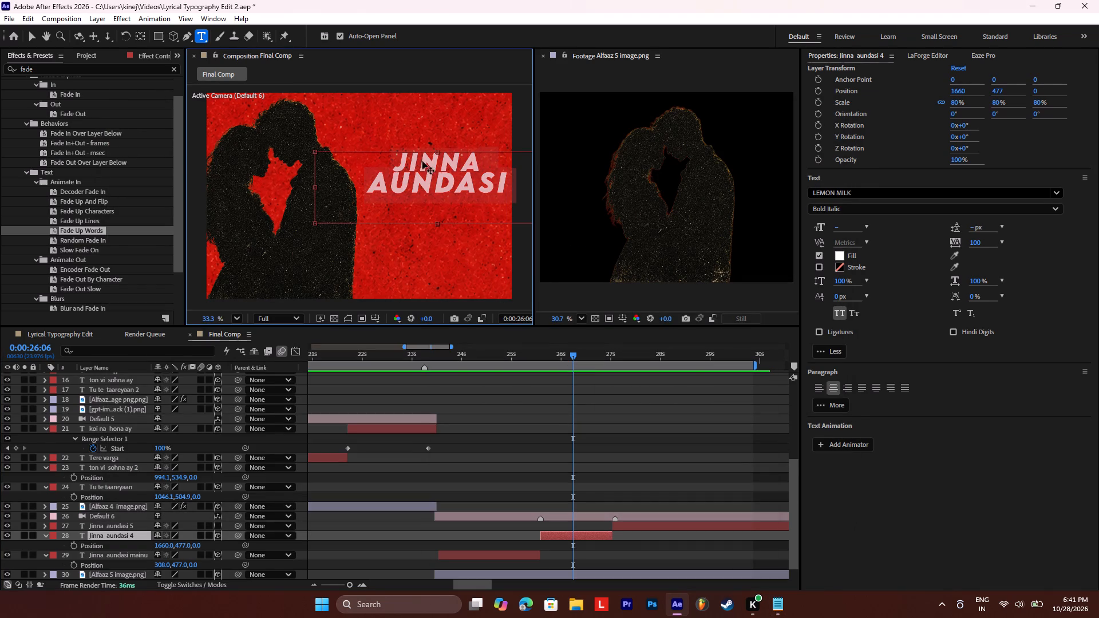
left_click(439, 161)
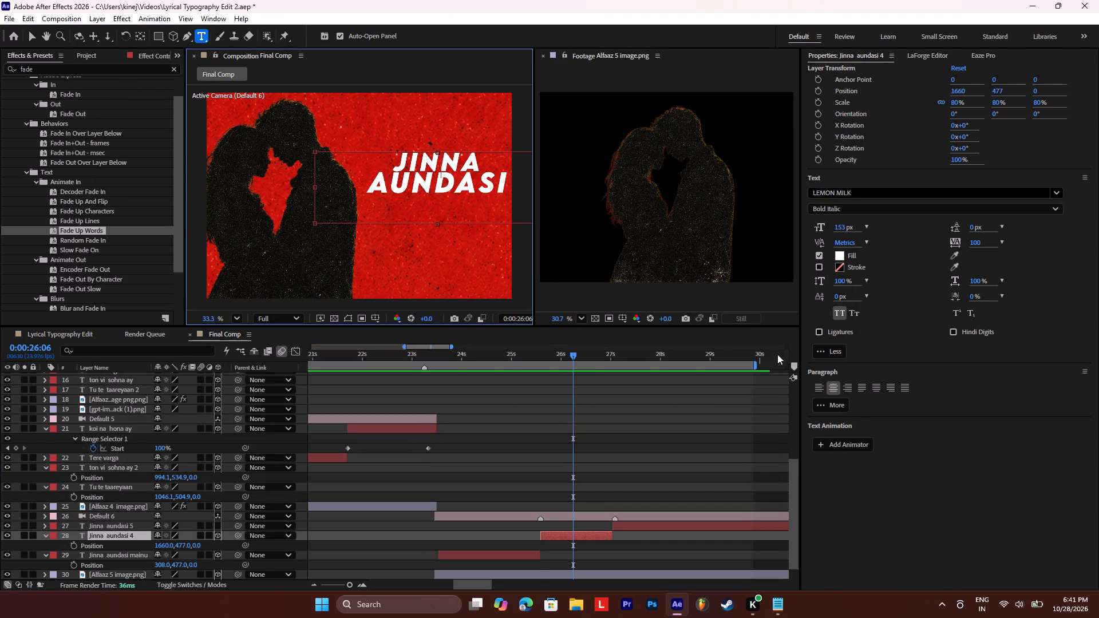
Copy "pyar" from the lyrics in Notepad and replace JINNA with it in the Jinna aundasi 4 text, keeping AUNDASI on a second line.
left_click(779, 600)
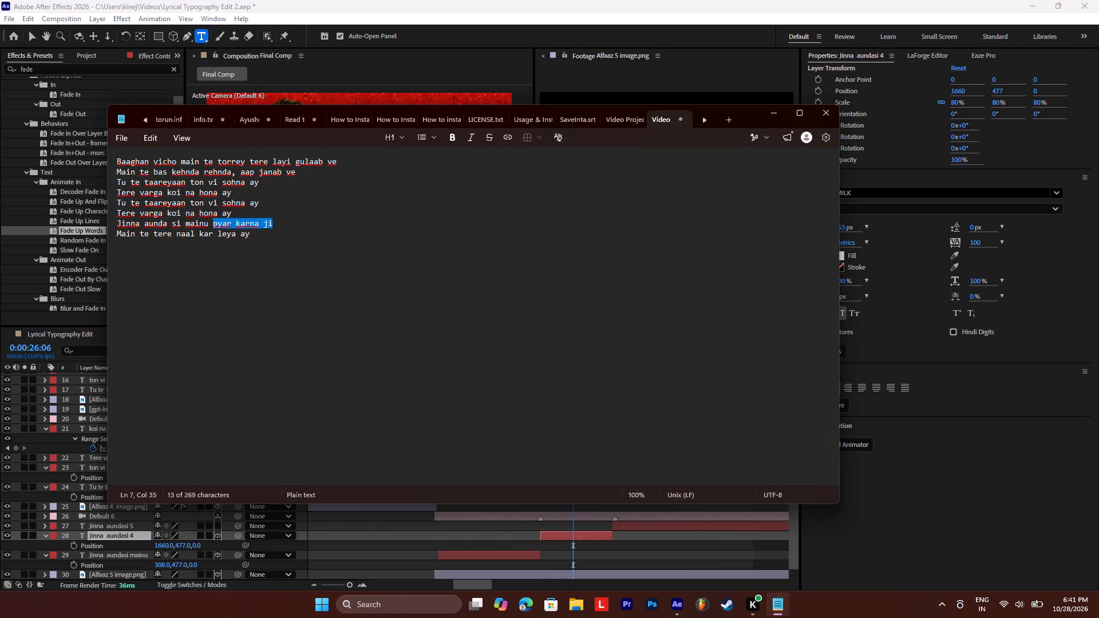
left_click(209, 226)
left_click_drag(212, 225, 231, 225)
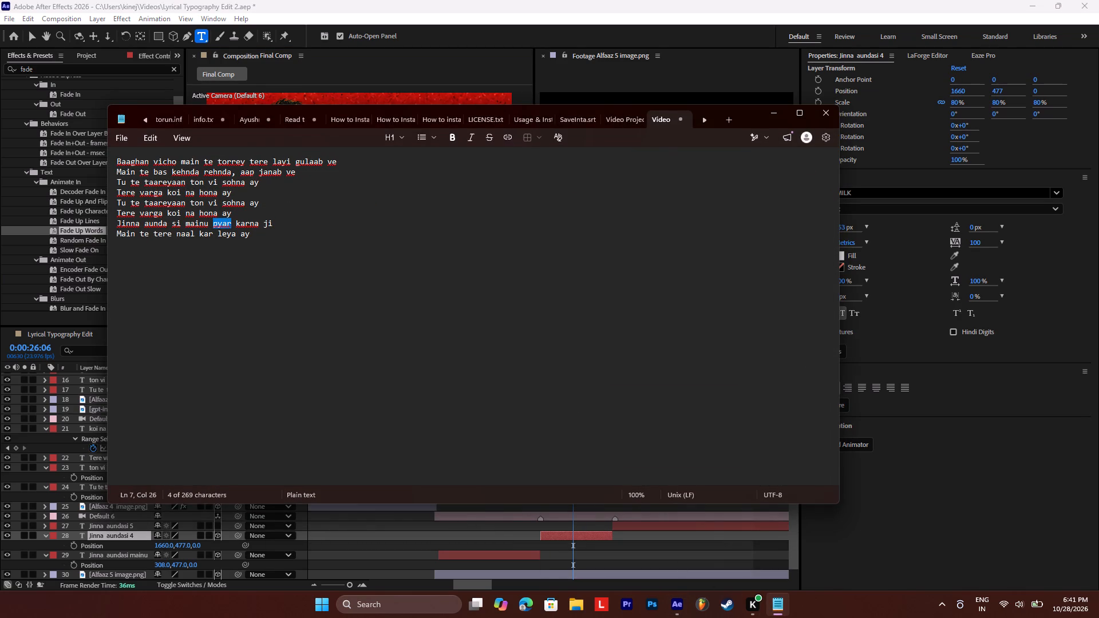
key("ctrl+c")
left_click(774, 113)
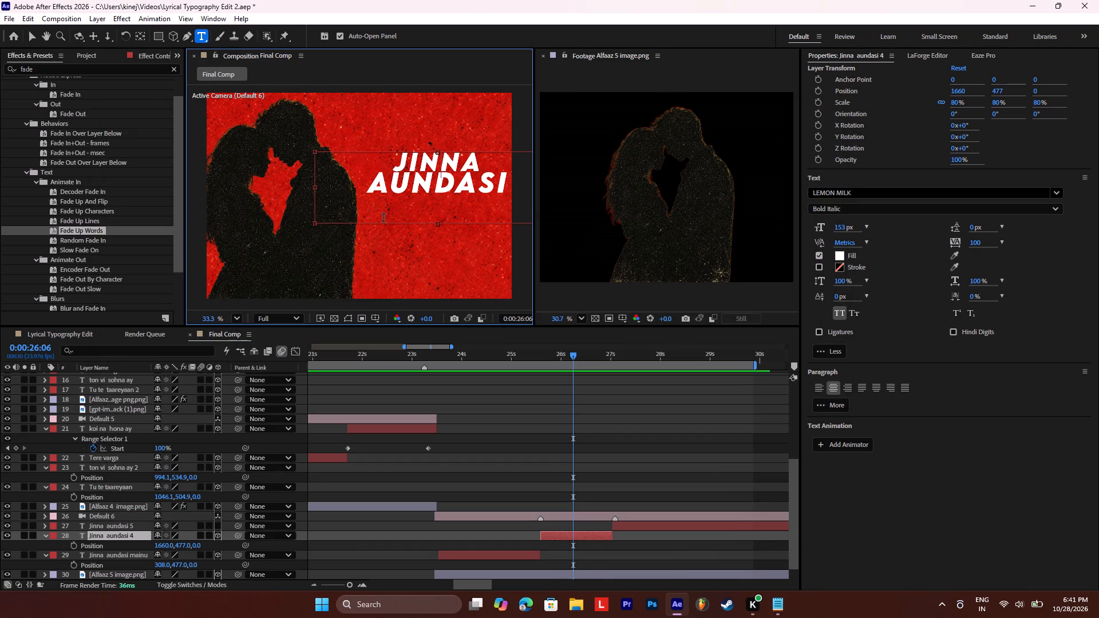
left_click_drag(398, 163, 489, 163)
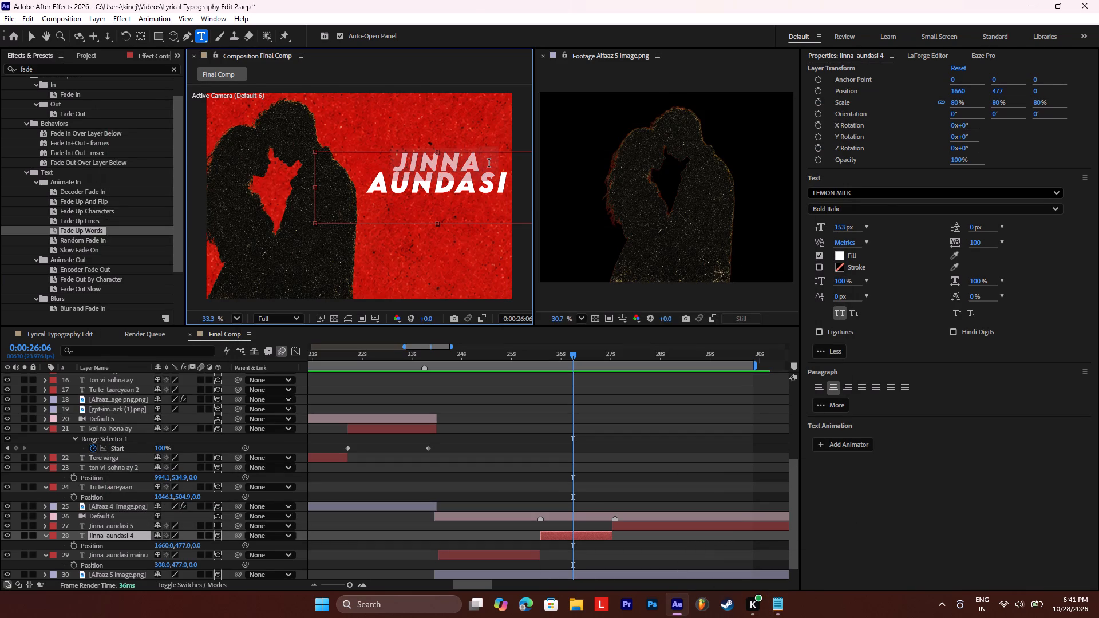
left_click_drag(489, 163, 488, 163)
key("ctrl+v")
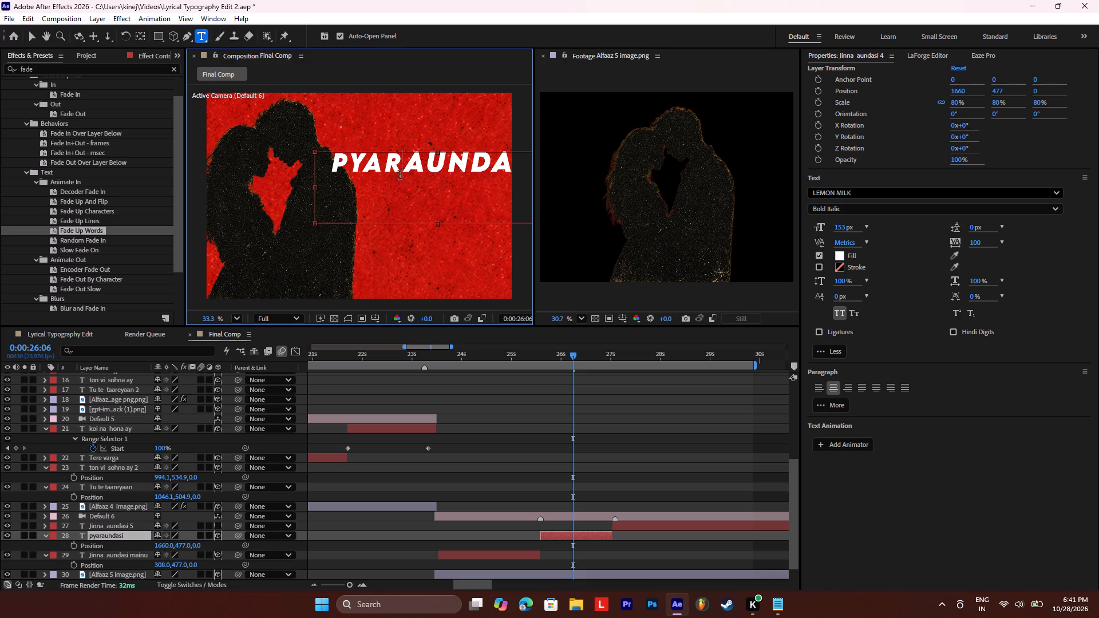
left_click(406, 161)
key("Return")
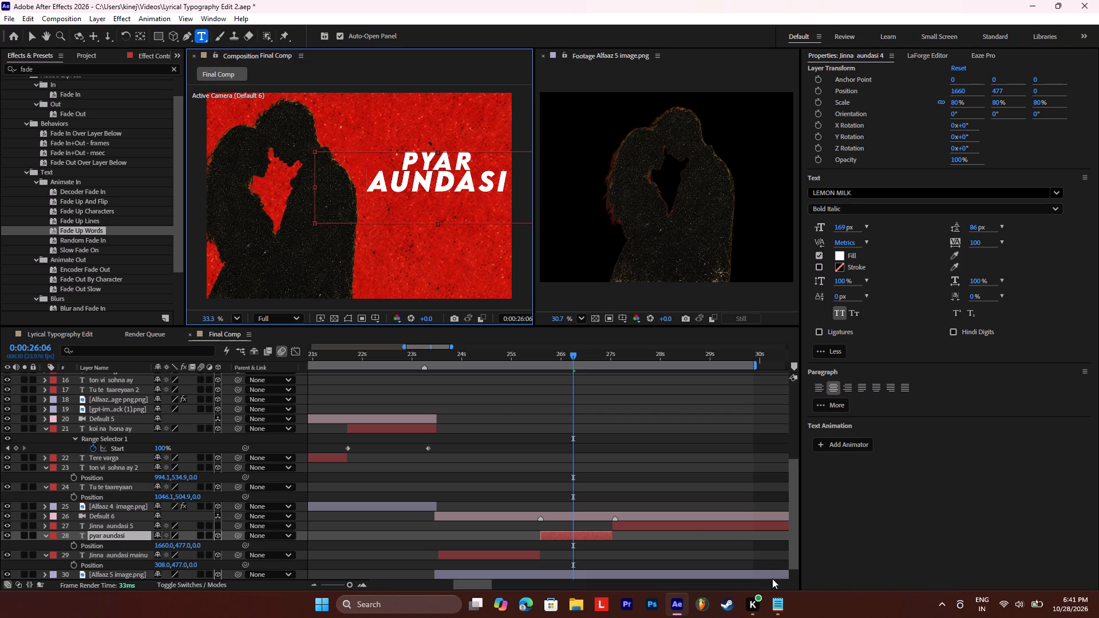
Copy "karna ji" from the Notepad lyrics and replace AUNDASI with it on the second line of the text.
left_click(774, 598)
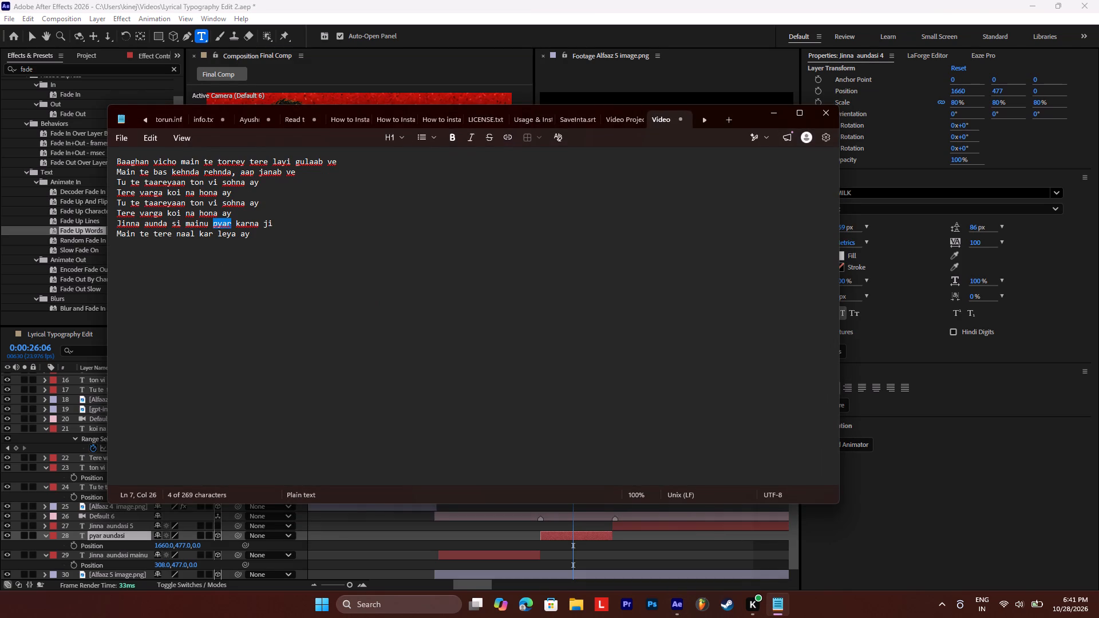
left_click_drag(235, 222, 270, 225)
key("ctrl+c")
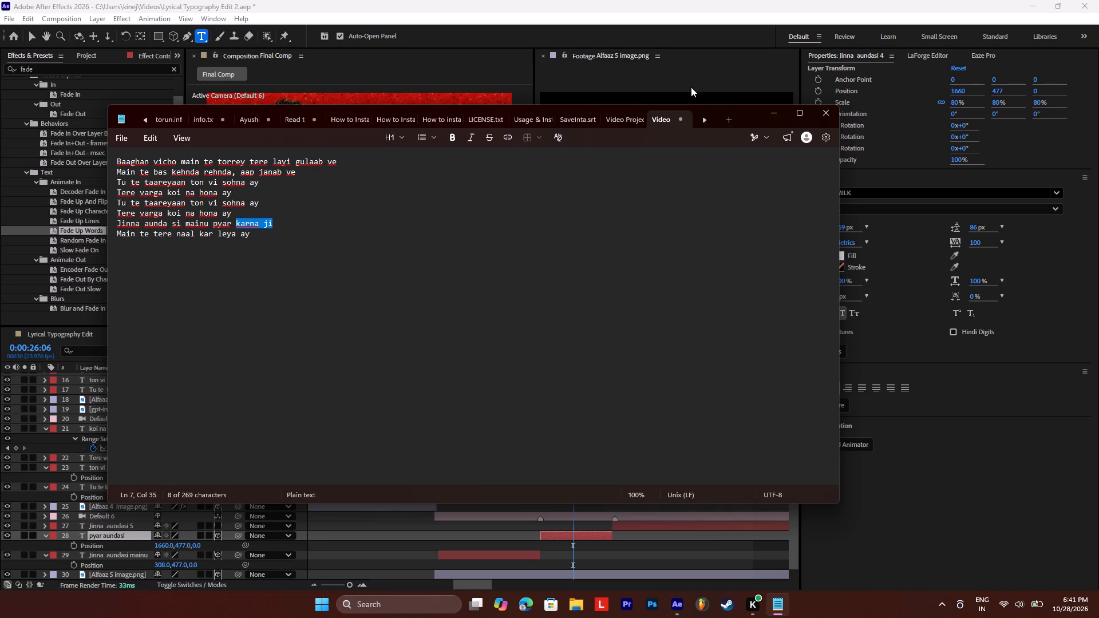
left_click(774, 116)
left_click_drag(371, 183, 507, 184)
key("ctrl+v")
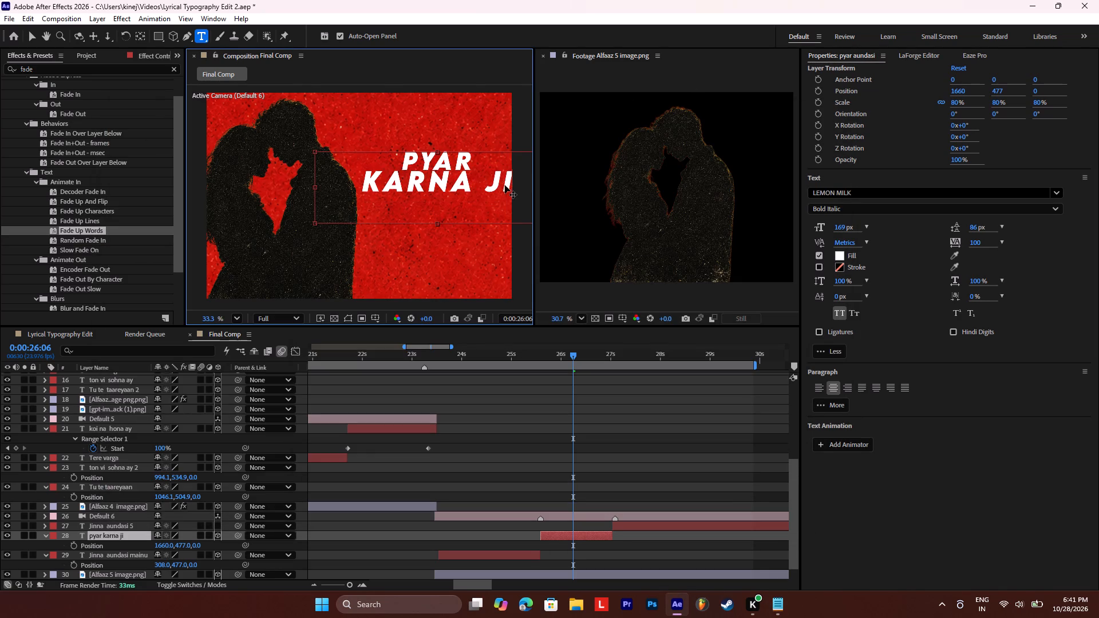
Right-align both lines of the pyar karna ji text and set the layer's X position to 1395.
left_click(845, 386)
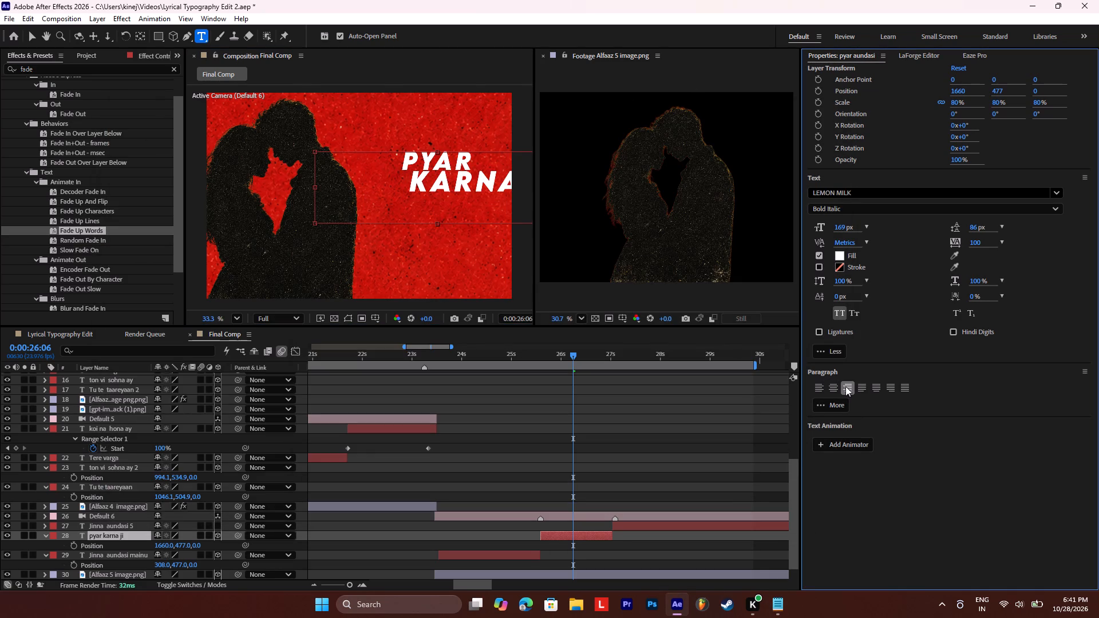
key("ctrl+a")
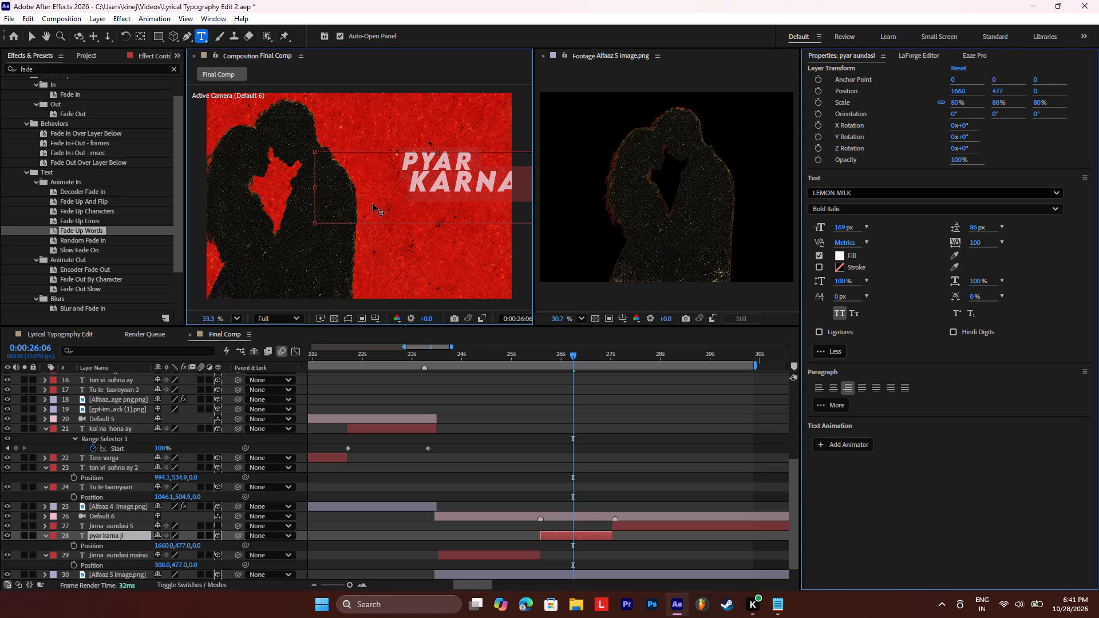
left_click(851, 386)
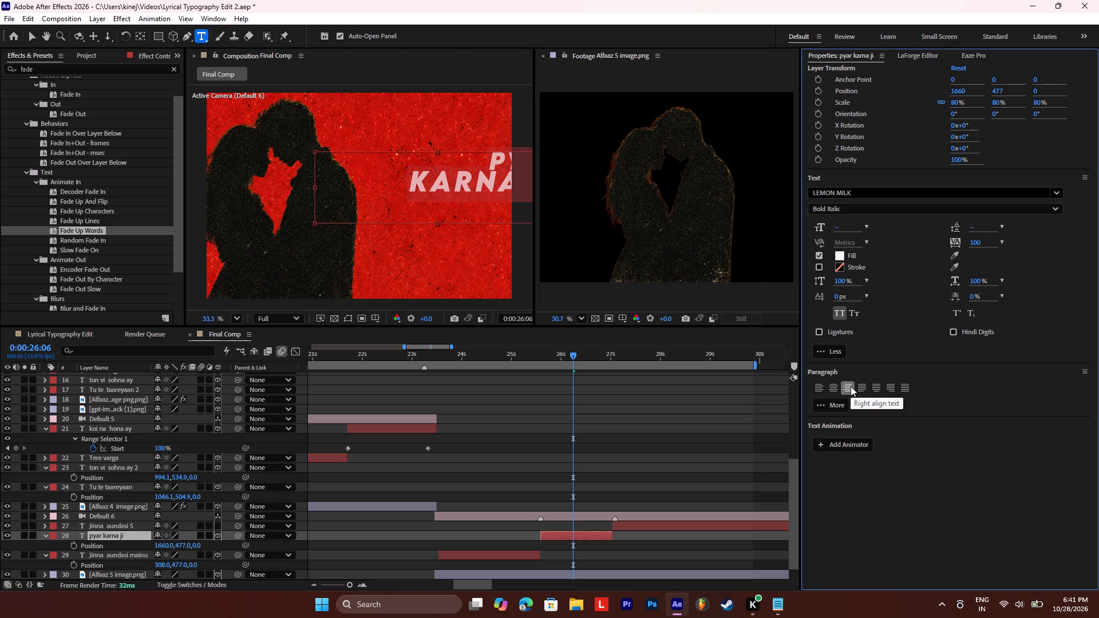
scroll(170, 389, "down", 1)
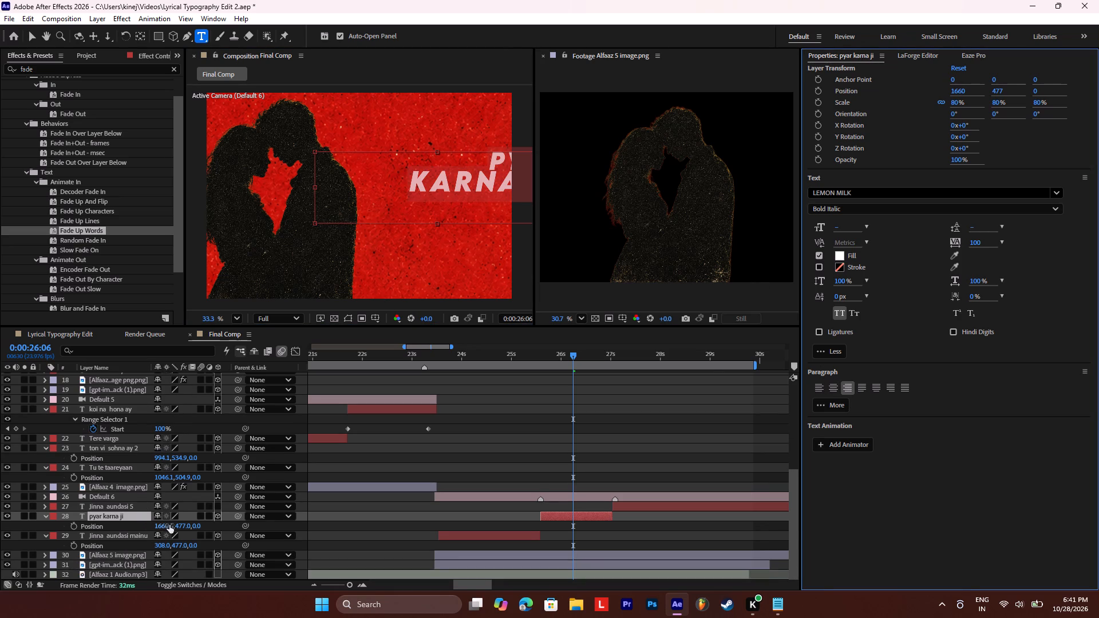
left_click_drag(170, 525, 16, 521)
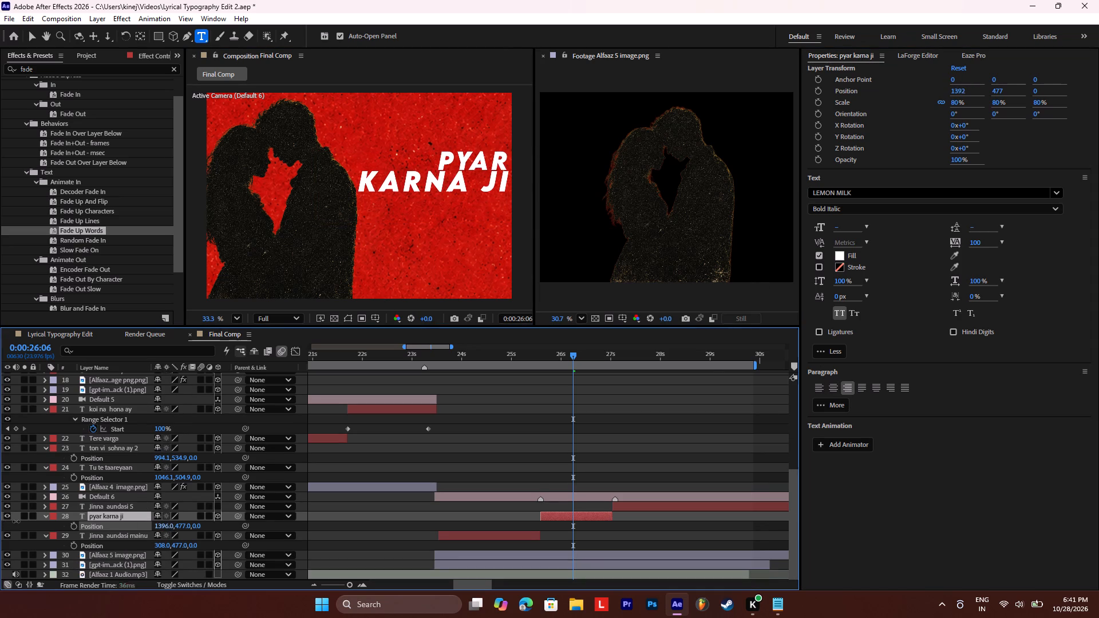
left_click_drag(16, 521, 15, 521)
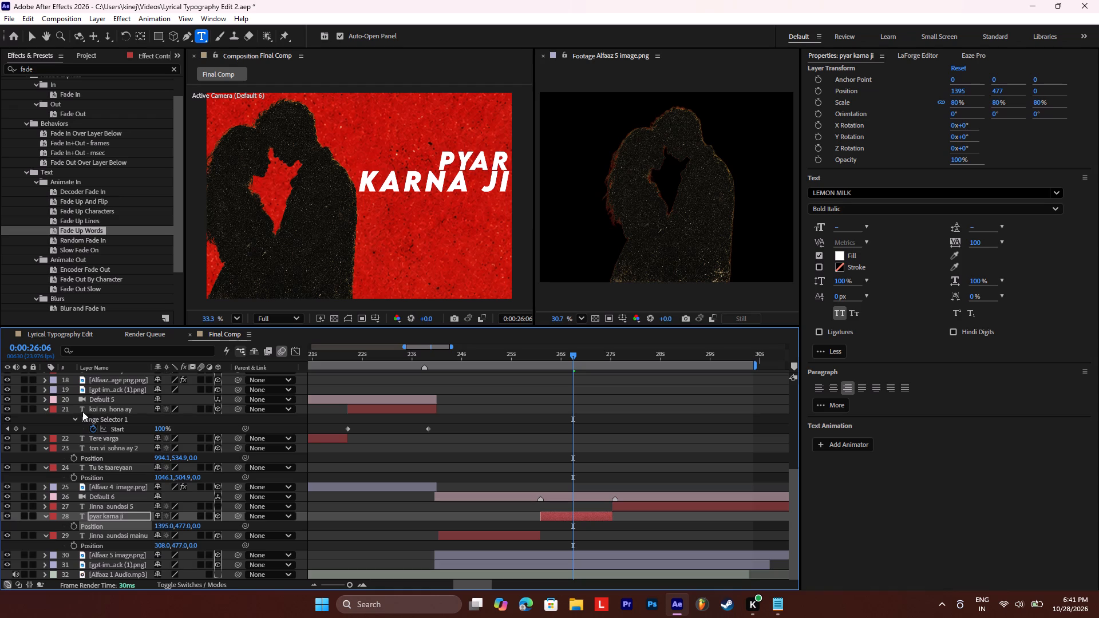
Enlarge only the word PYAR to a font size of 222 px.
double_click(429, 187)
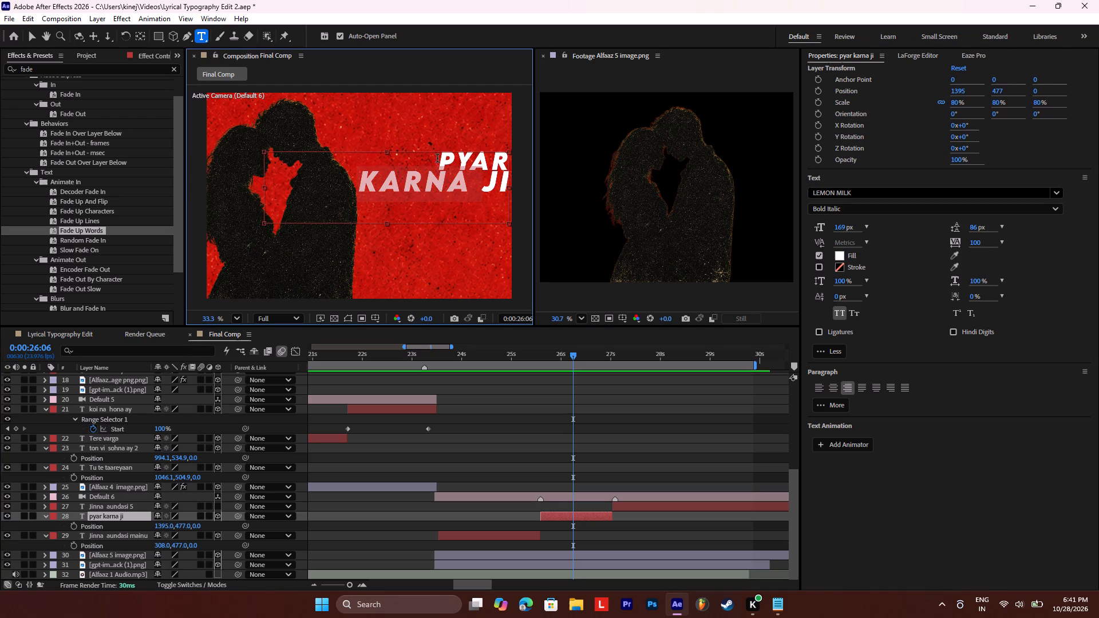
left_click_drag(437, 158, 516, 160)
left_click_drag(841, 228, 846, 228)
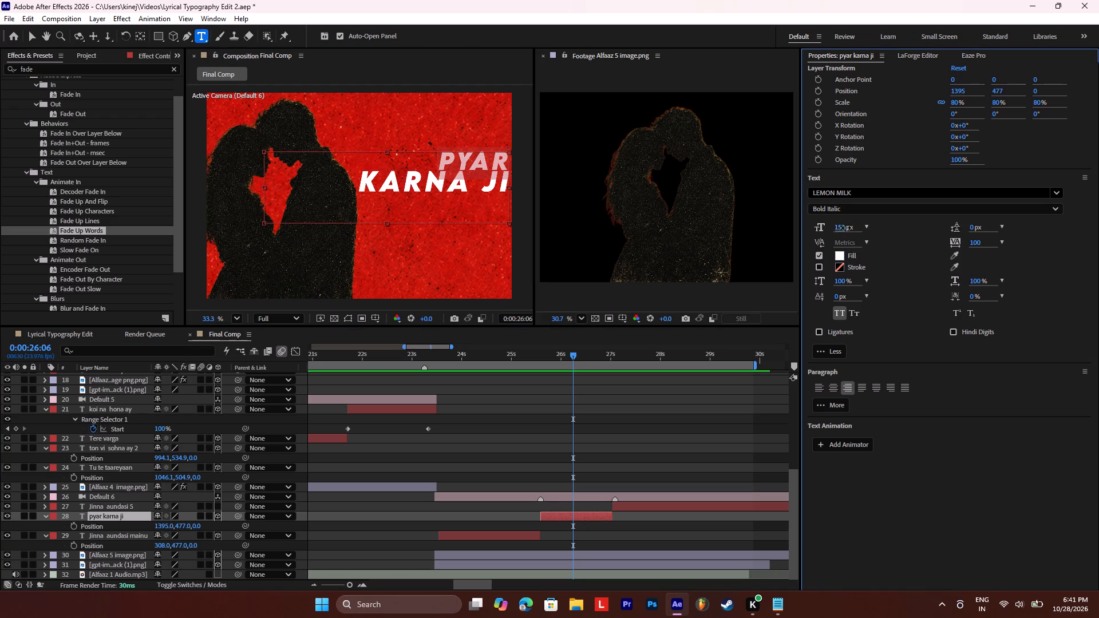
left_click_drag(846, 228, 868, 228)
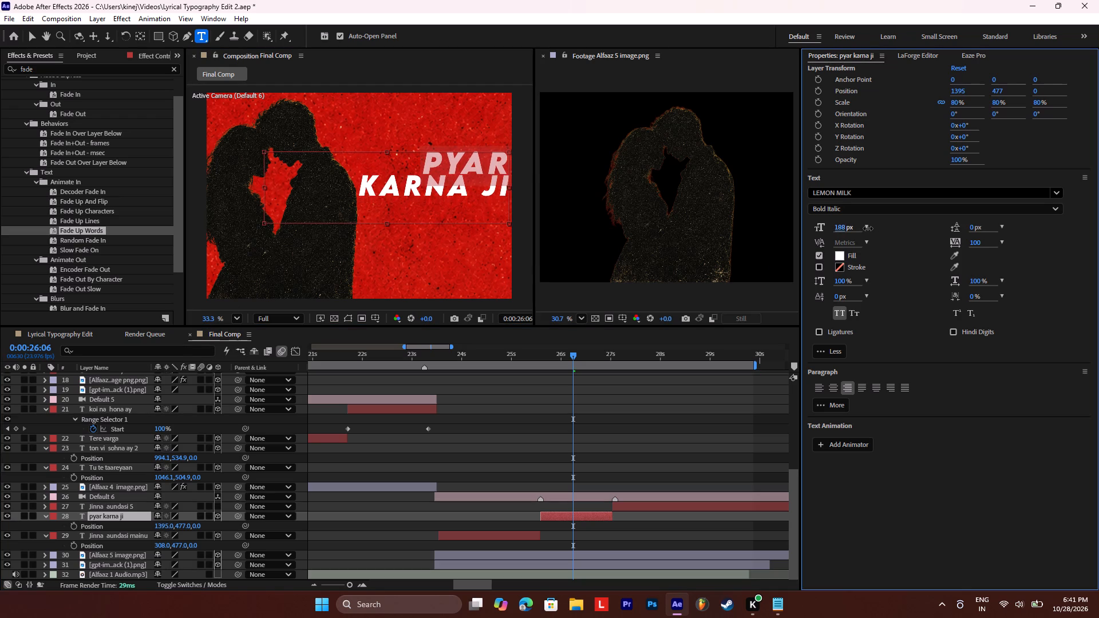
left_click_drag(868, 228, 881, 228)
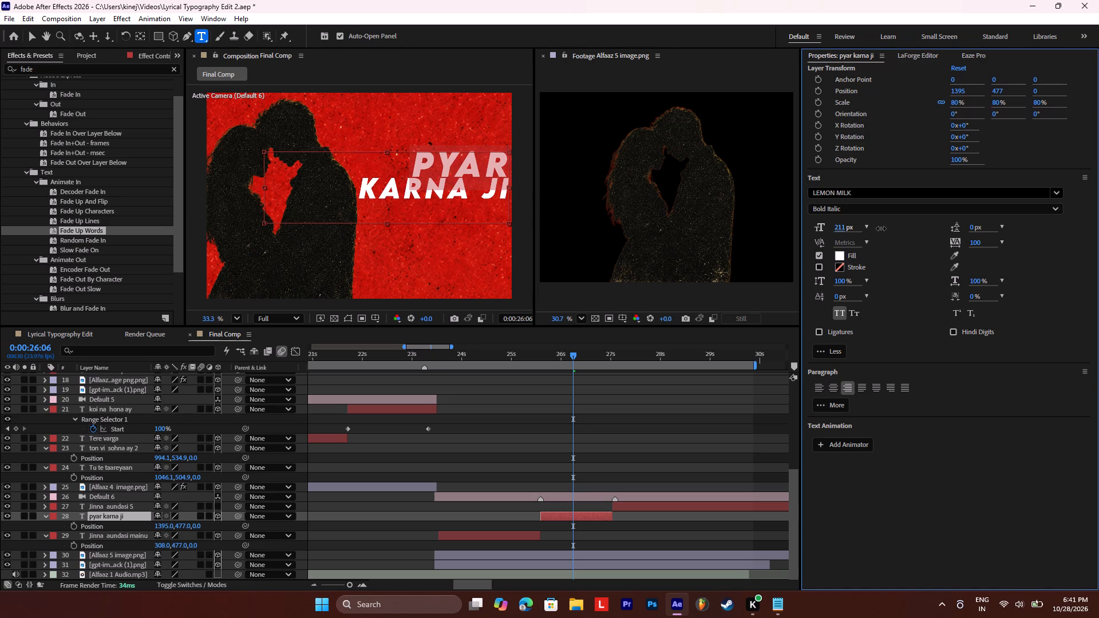
left_click_drag(881, 228, 888, 229)
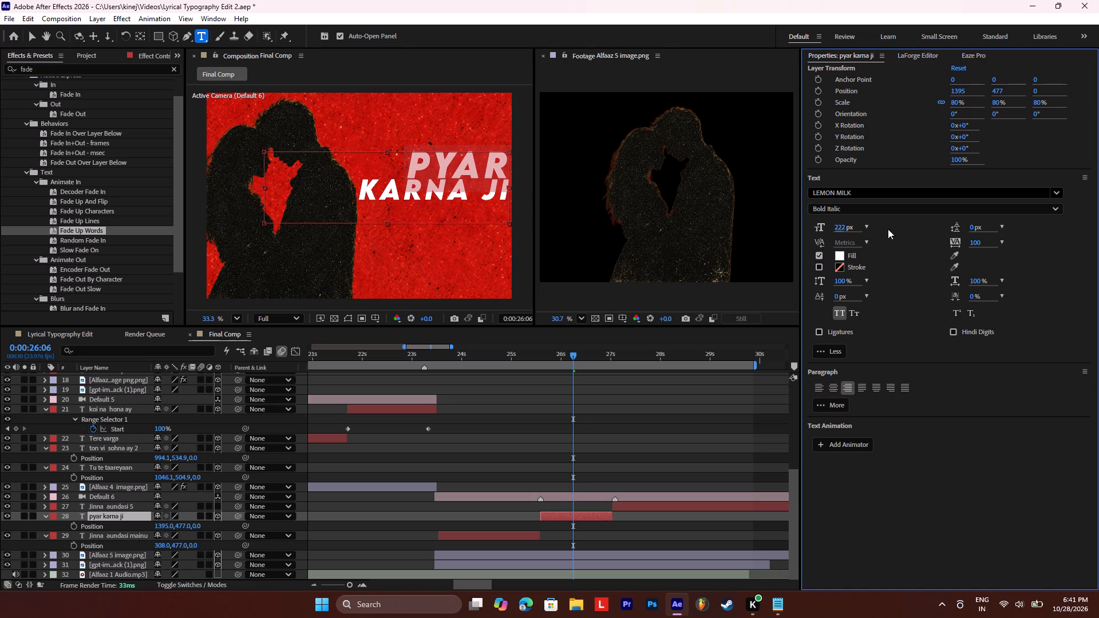
Set the pyar karna ji layer's position to X 1386 and Y 444.
left_click(110, 516)
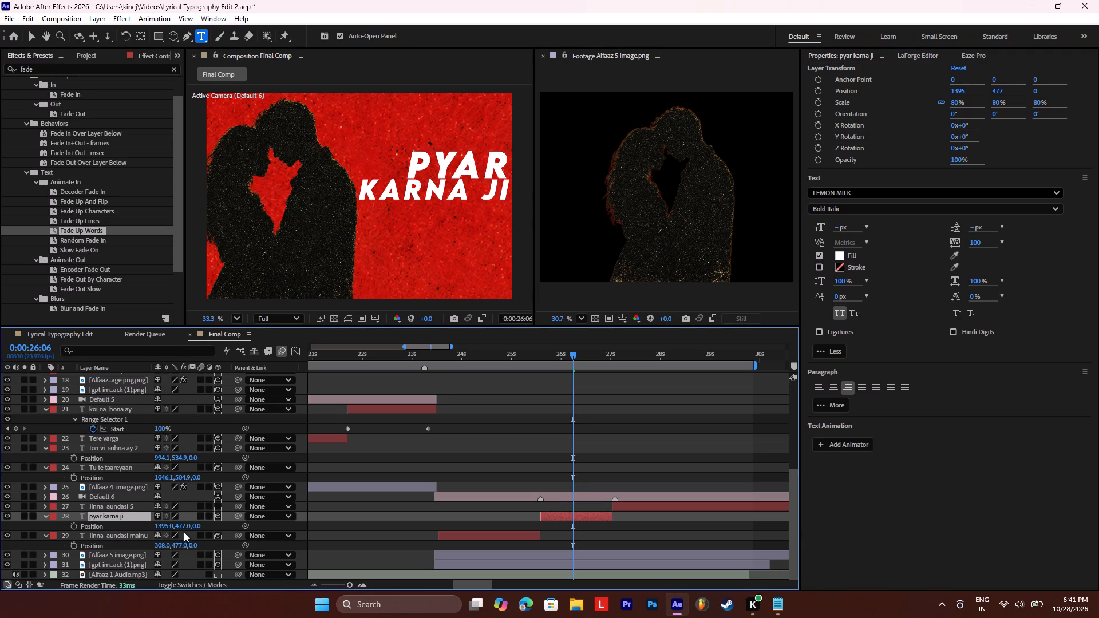
left_click_drag(185, 528, 169, 525)
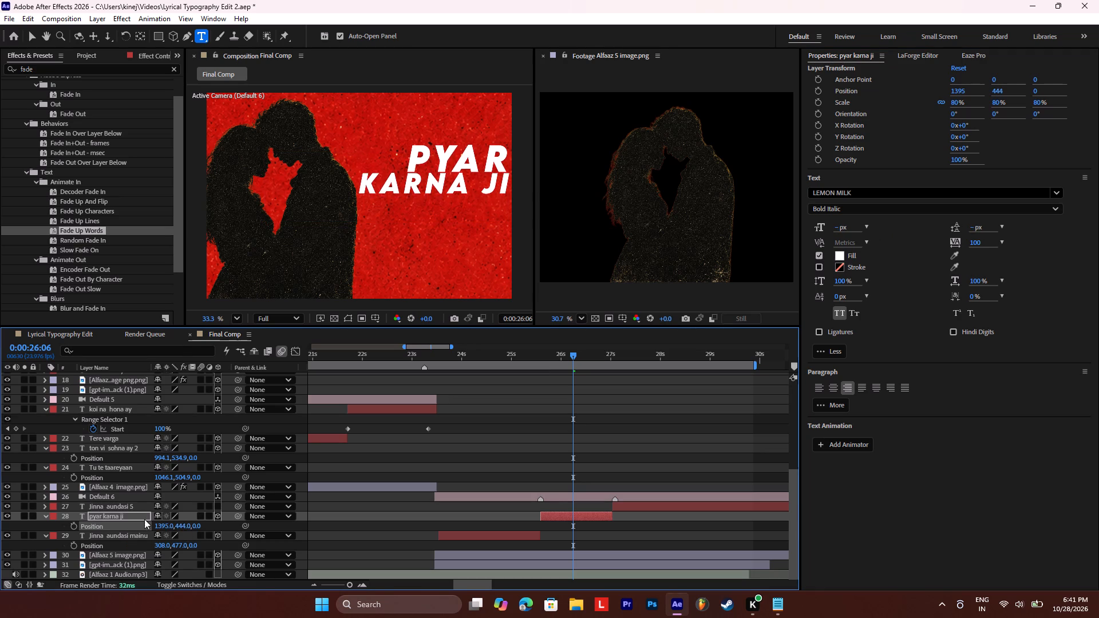
left_click(161, 525)
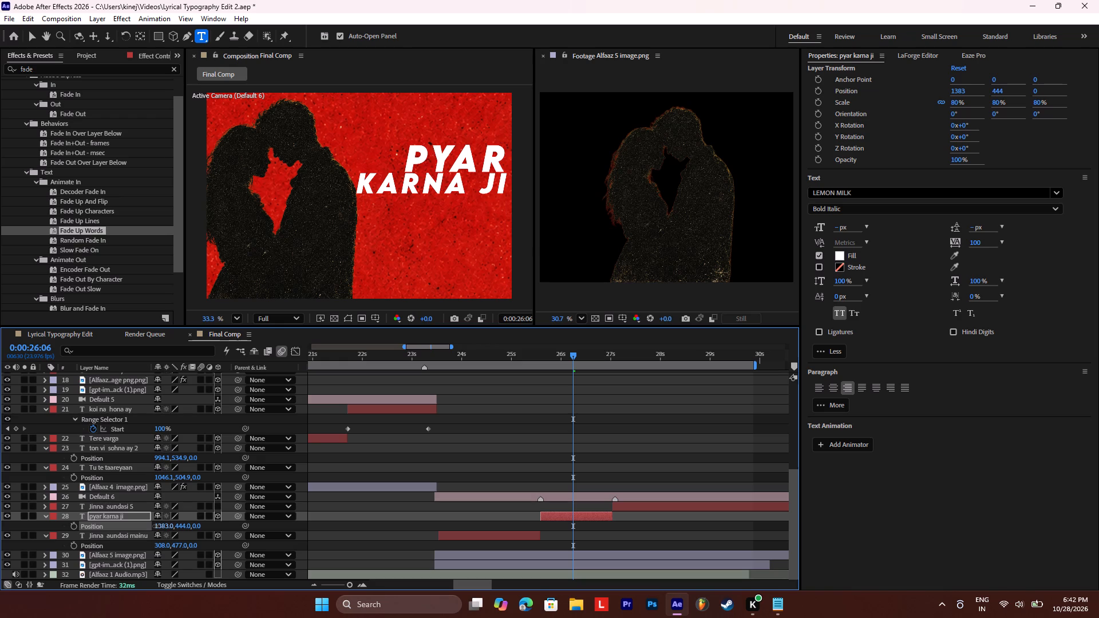
Preview from 0:00:25:13, and apply the Fade Up Words preset to the pyar karna ji layer at 0:00:25:14.
left_click(539, 353)
key("space")
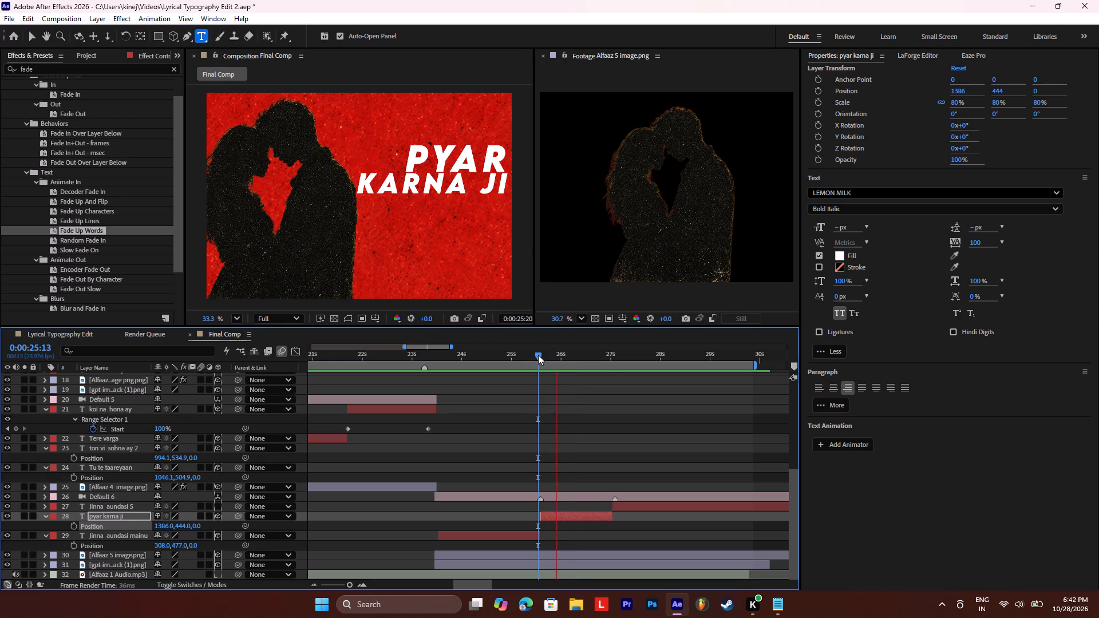
key("space")
left_click(538, 355)
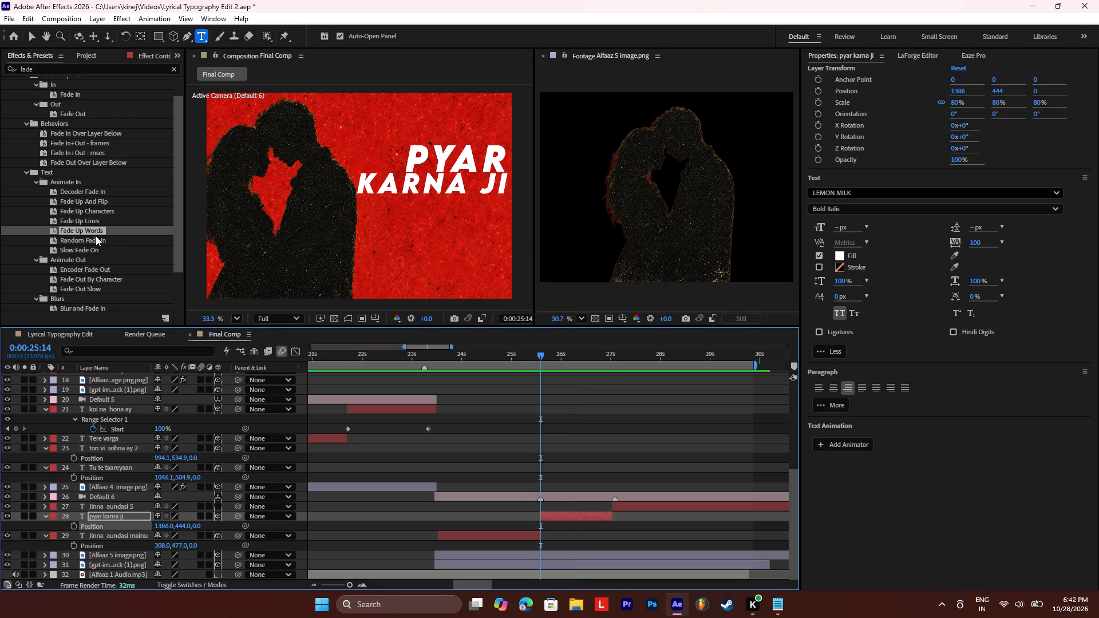
left_click_drag(86, 229, 562, 513)
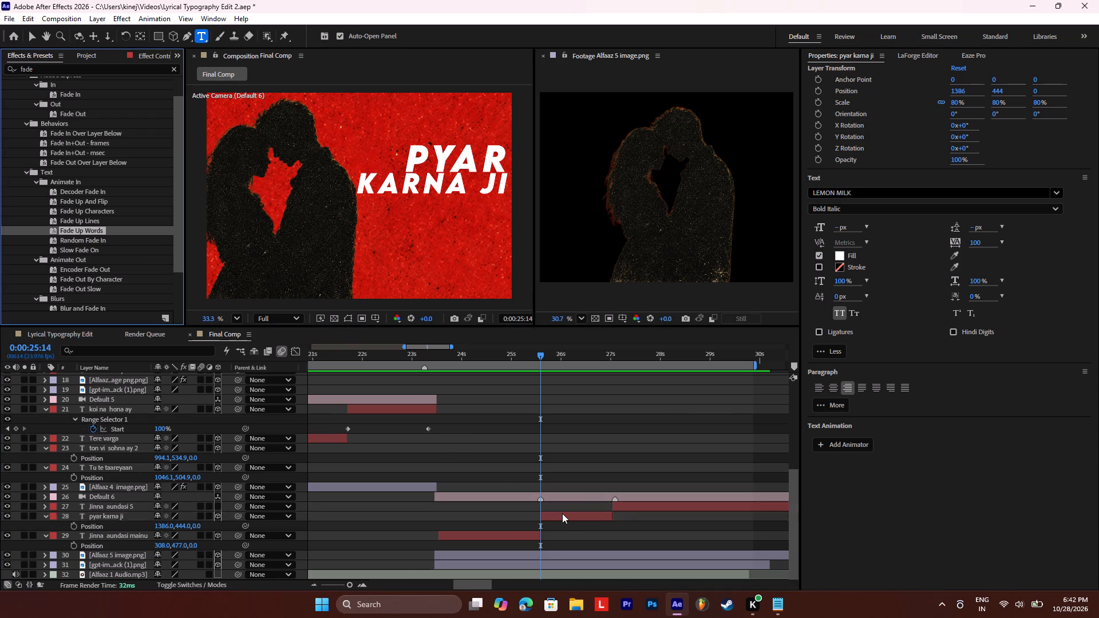
Reveal the pyar karna ji layer's keyframes and move its ending Range Selector Start keyframe slightly later, close to the layer's end.
left_click(562, 513)
key("u")
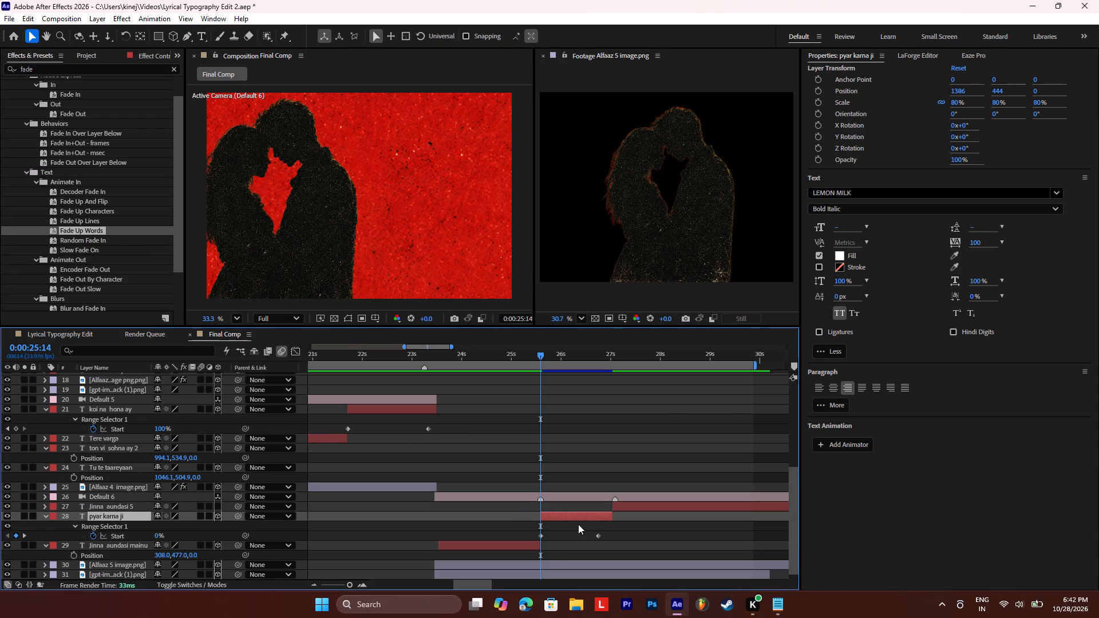
left_click(602, 536)
left_click_drag(599, 536, 605, 536)
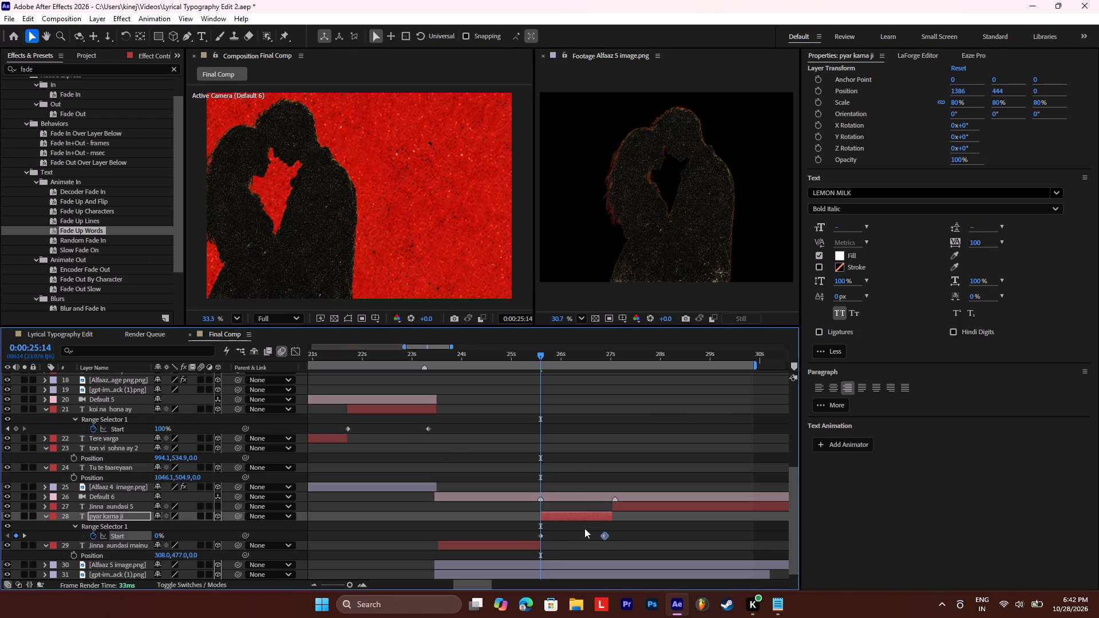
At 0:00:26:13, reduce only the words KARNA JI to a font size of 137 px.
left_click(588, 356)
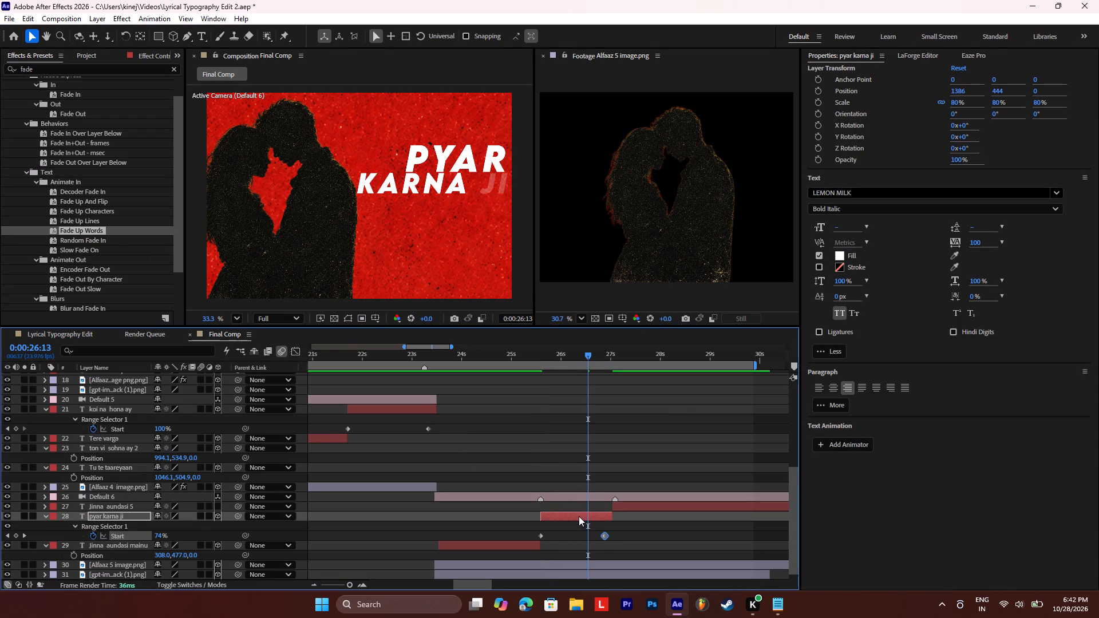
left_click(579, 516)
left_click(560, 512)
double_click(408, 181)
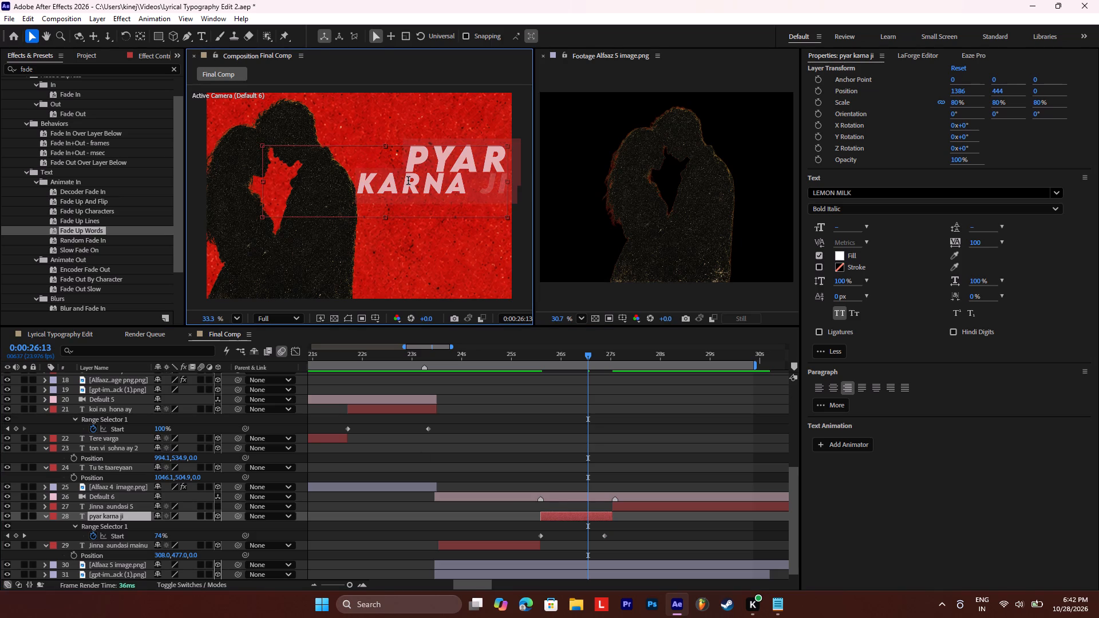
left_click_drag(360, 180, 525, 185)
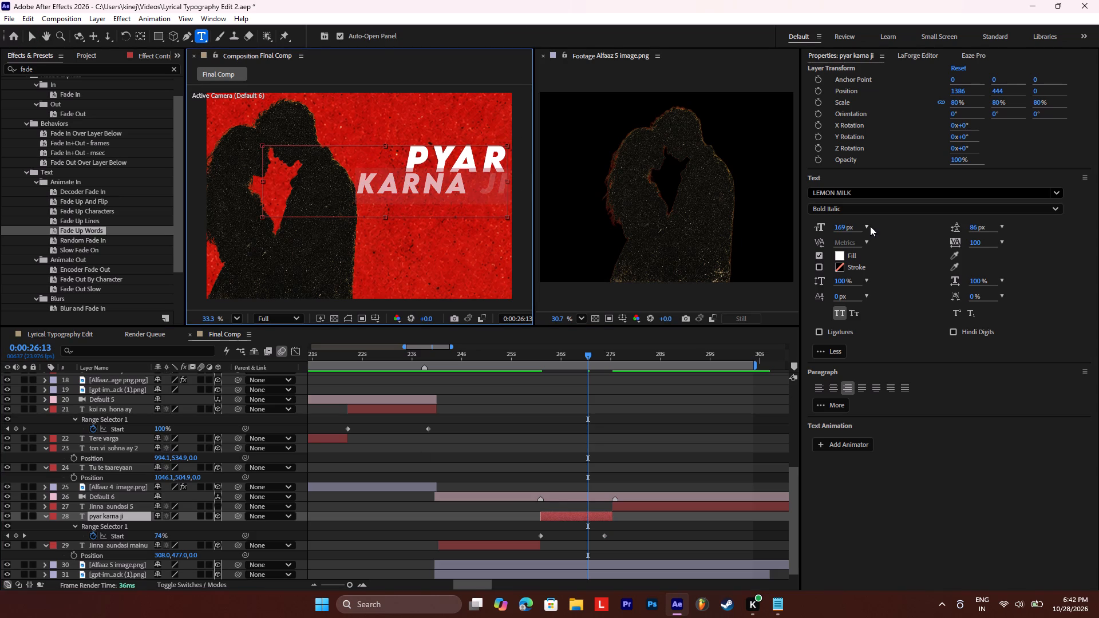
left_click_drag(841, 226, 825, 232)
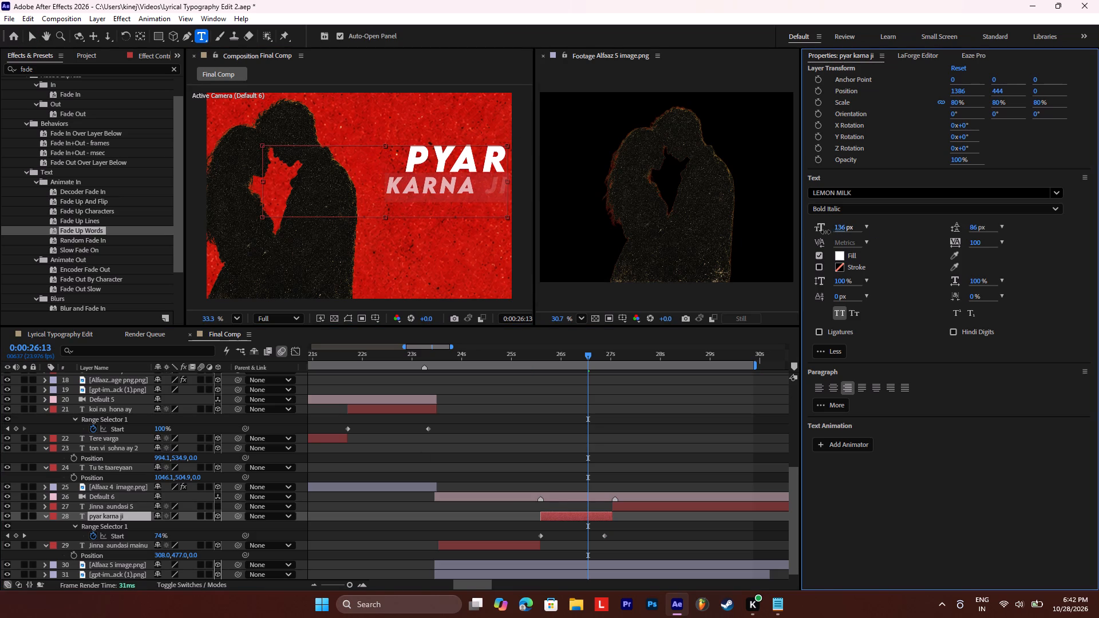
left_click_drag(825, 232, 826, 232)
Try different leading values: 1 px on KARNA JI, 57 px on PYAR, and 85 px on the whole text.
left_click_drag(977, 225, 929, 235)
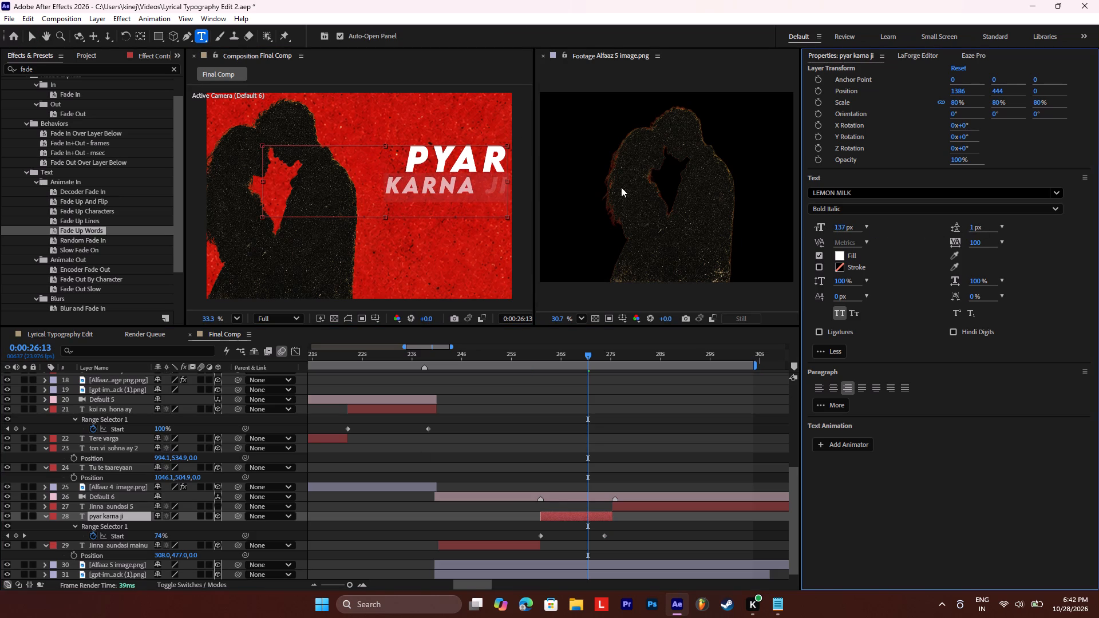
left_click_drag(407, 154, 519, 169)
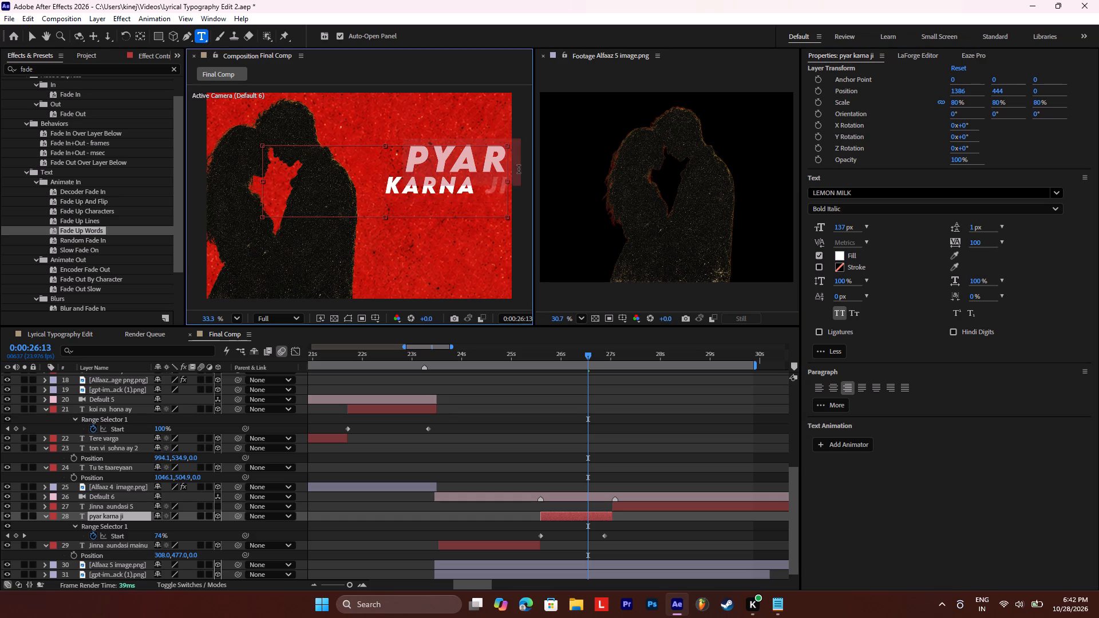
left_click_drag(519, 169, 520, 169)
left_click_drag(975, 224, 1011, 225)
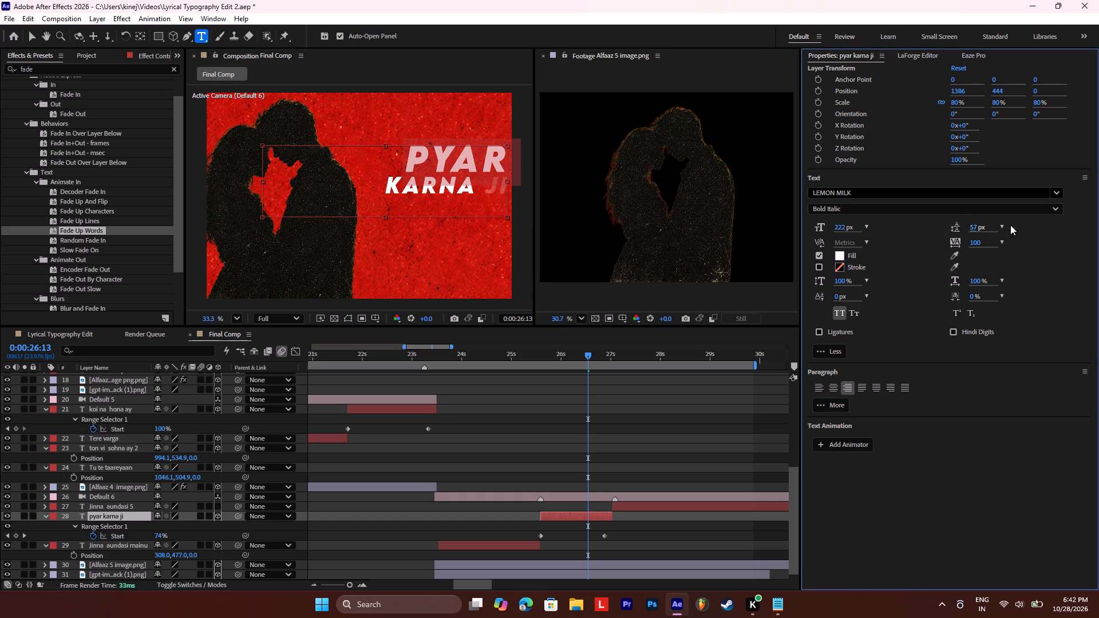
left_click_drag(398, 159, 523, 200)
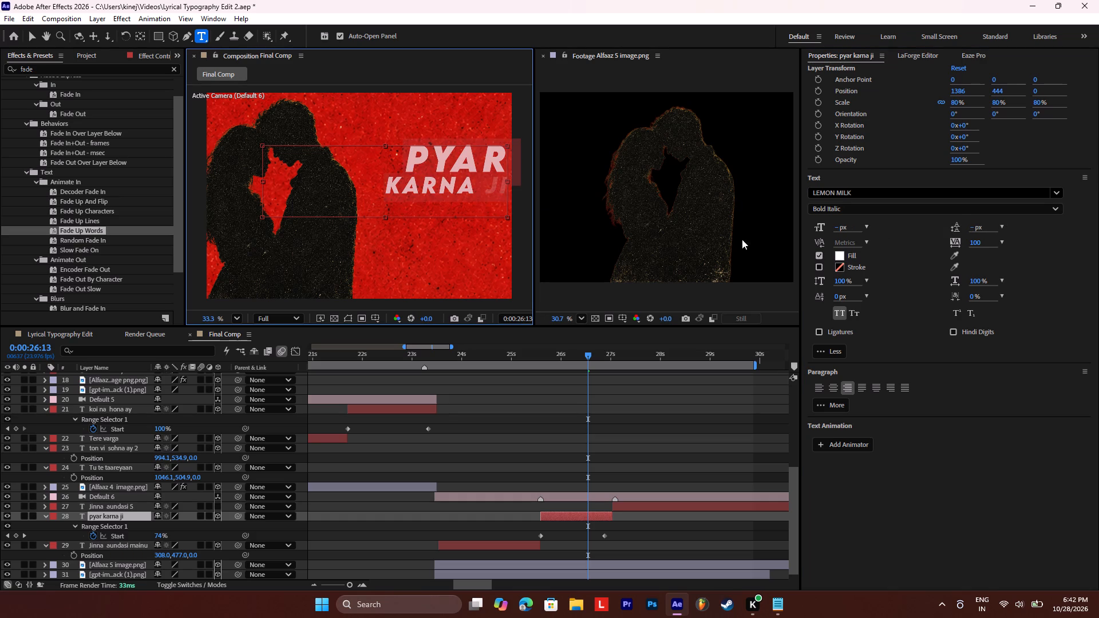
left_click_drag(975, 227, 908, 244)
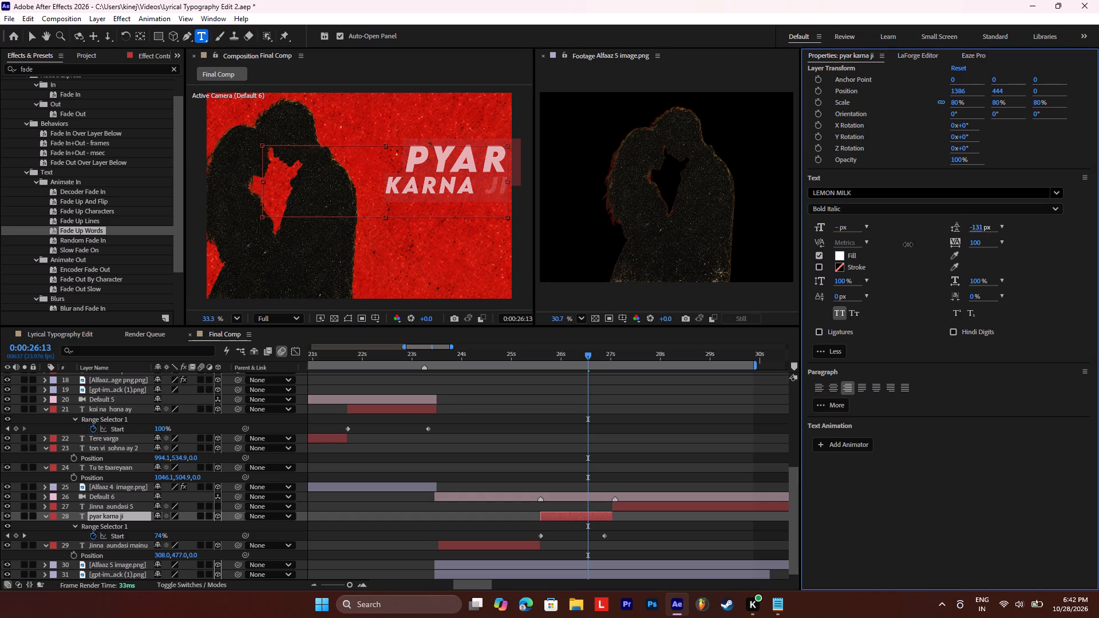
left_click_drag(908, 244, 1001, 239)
Set the leading of the whole pyar karna ji text to 117 px, checking it at 0:00:26:19.
key("ctrl+a")
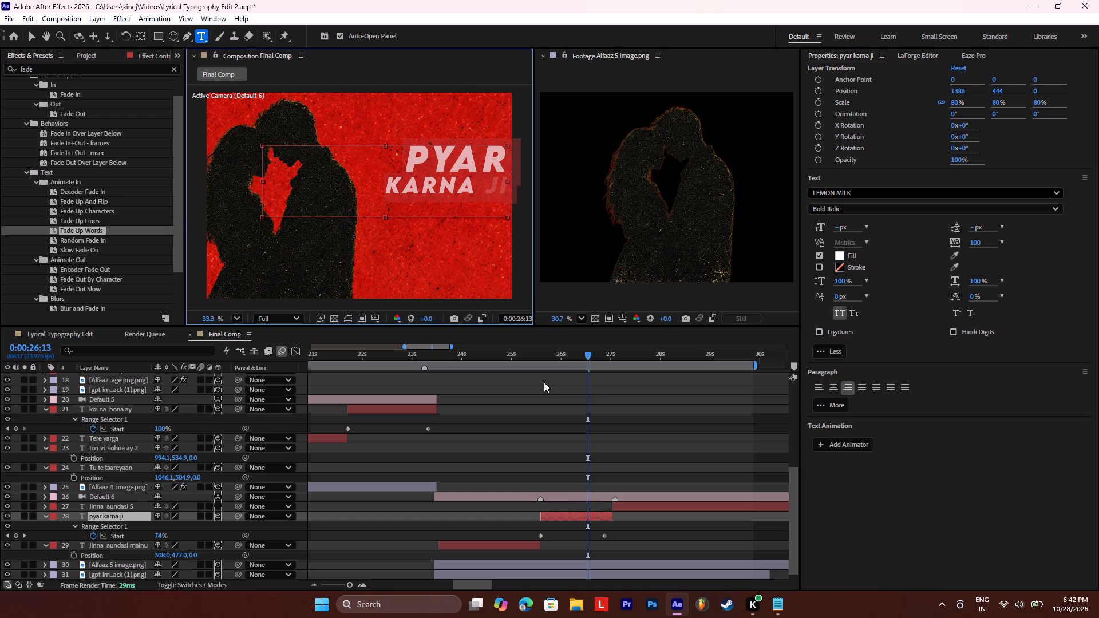
left_click_drag(594, 357, 599, 355)
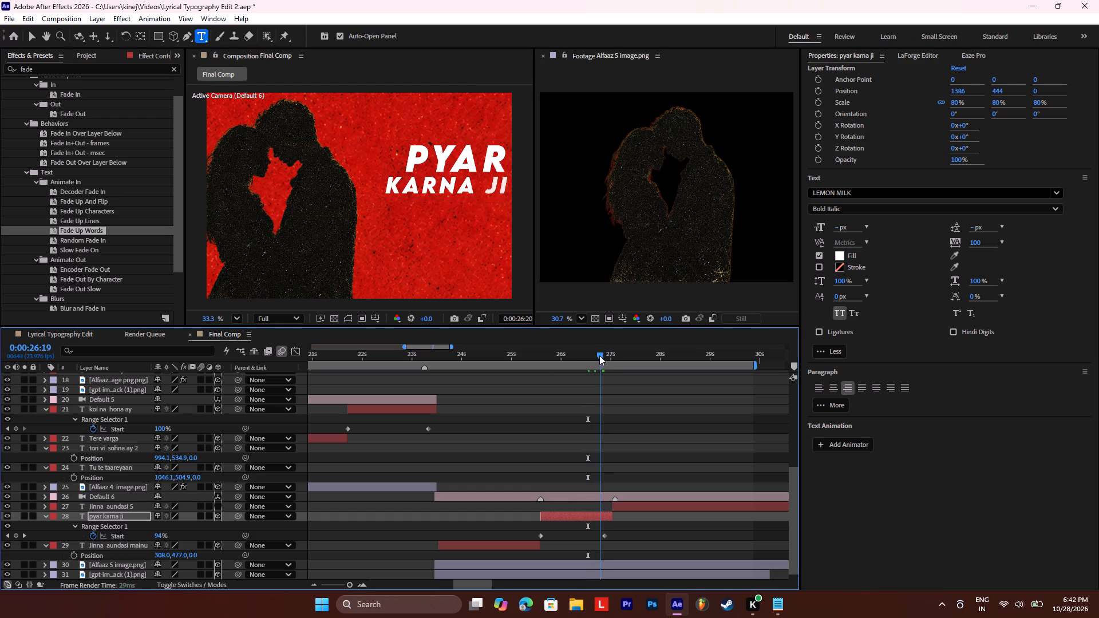
left_click_drag(599, 355, 600, 356)
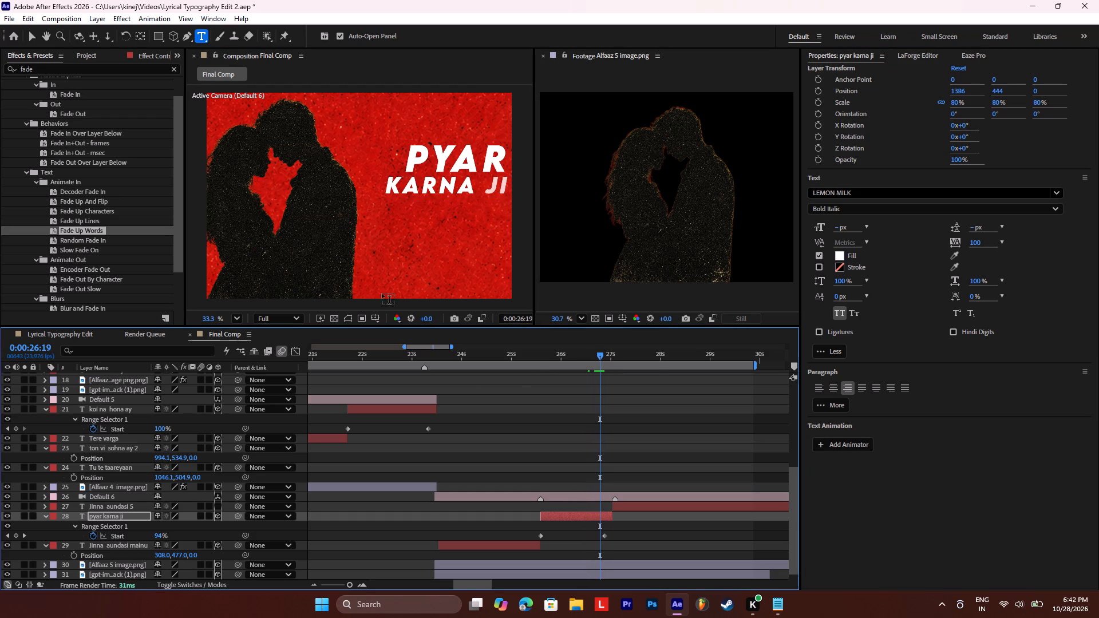
double_click(569, 516)
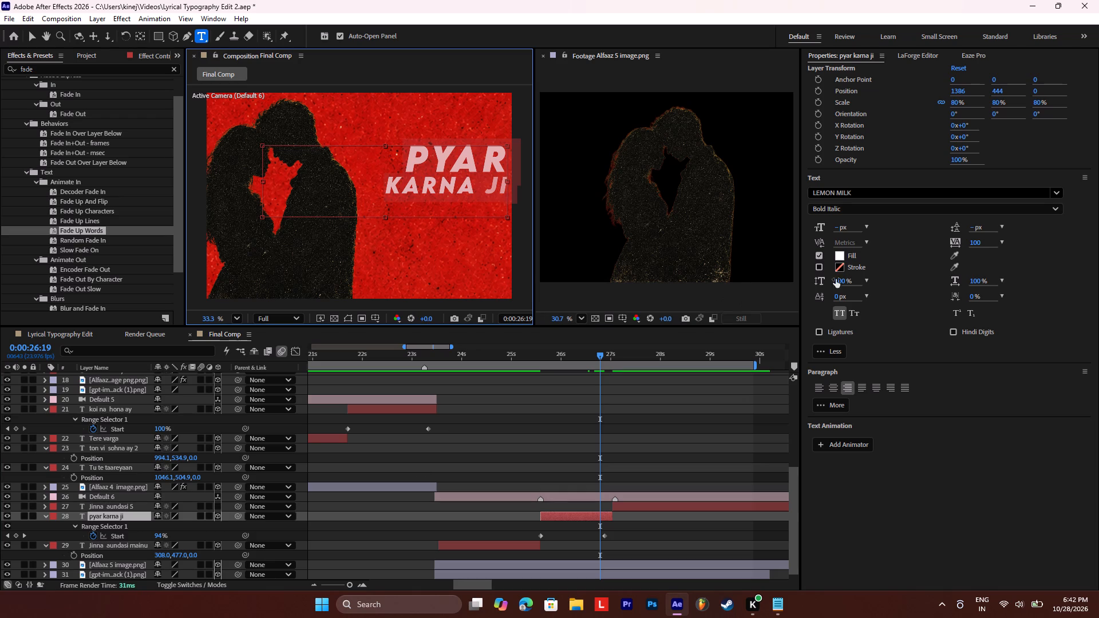
left_click_drag(970, 227, 1005, 226)
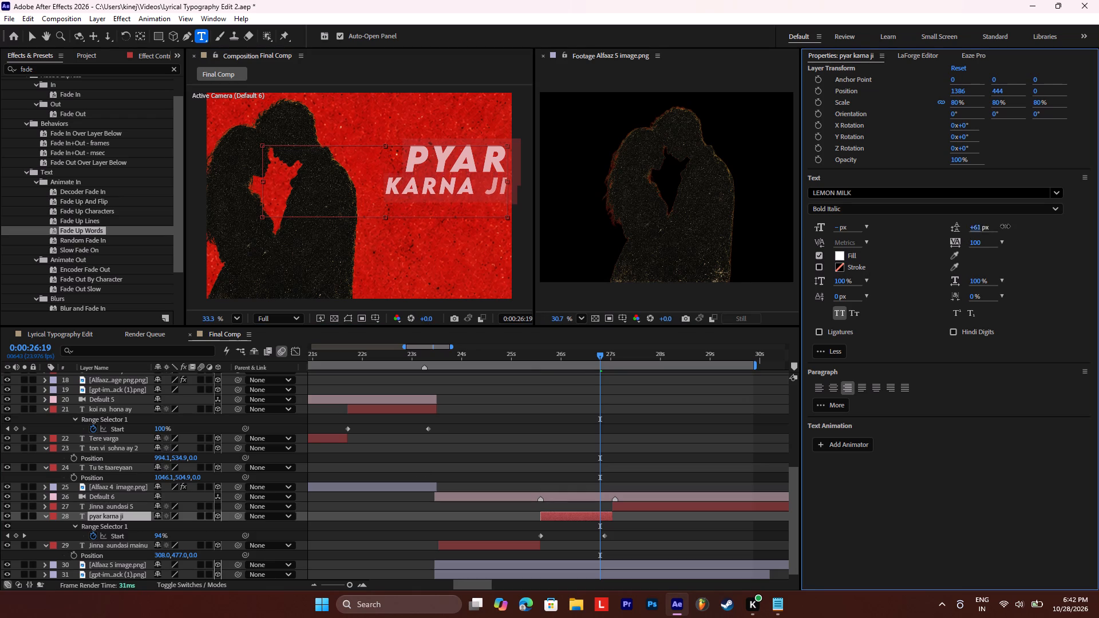
left_click_drag(1005, 226, 991, 229)
left_click_drag(527, 352, 540, 352)
key("space")
key("space")
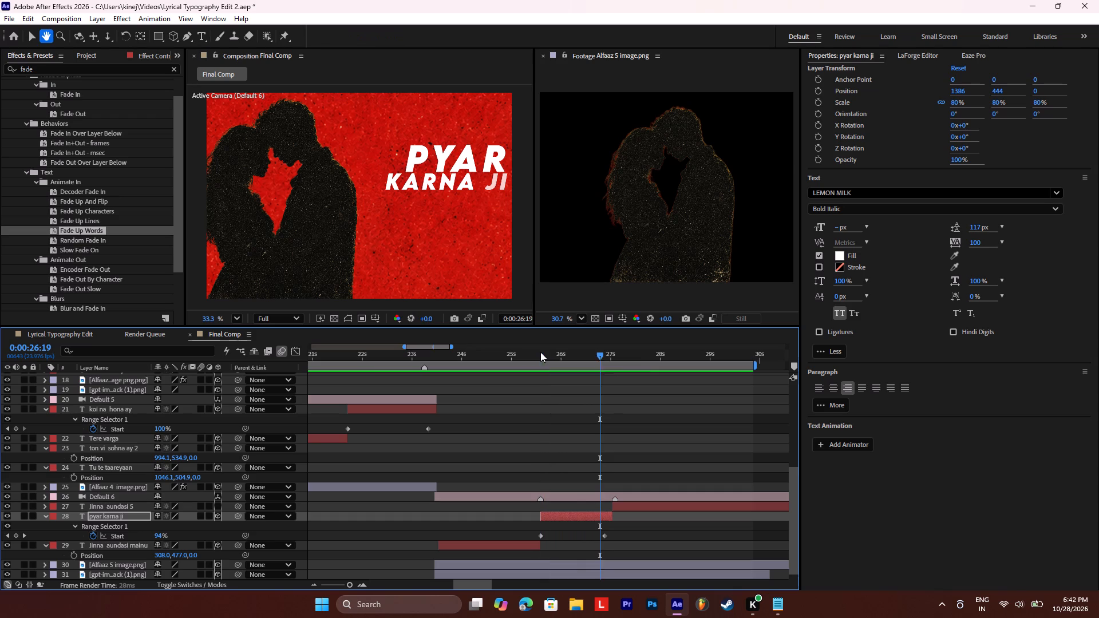
Set KARNA JI to a 167 px font size with 145 px leading, and preview the text animation from 0:00:25:17.
left_click(578, 519)
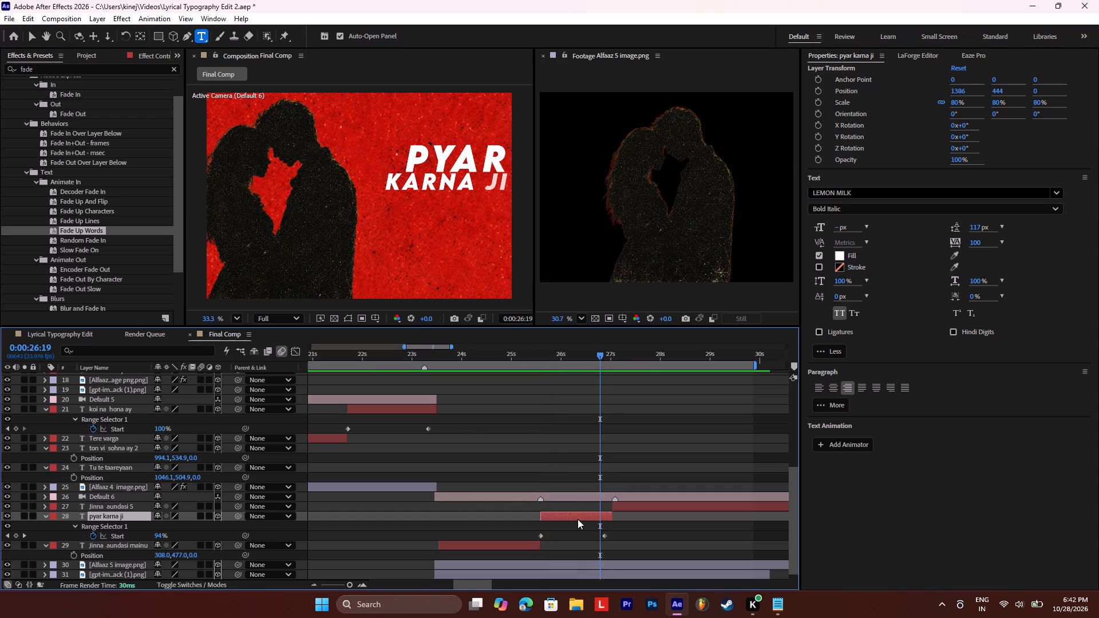
left_click(592, 518)
left_click(588, 516)
double_click(397, 184)
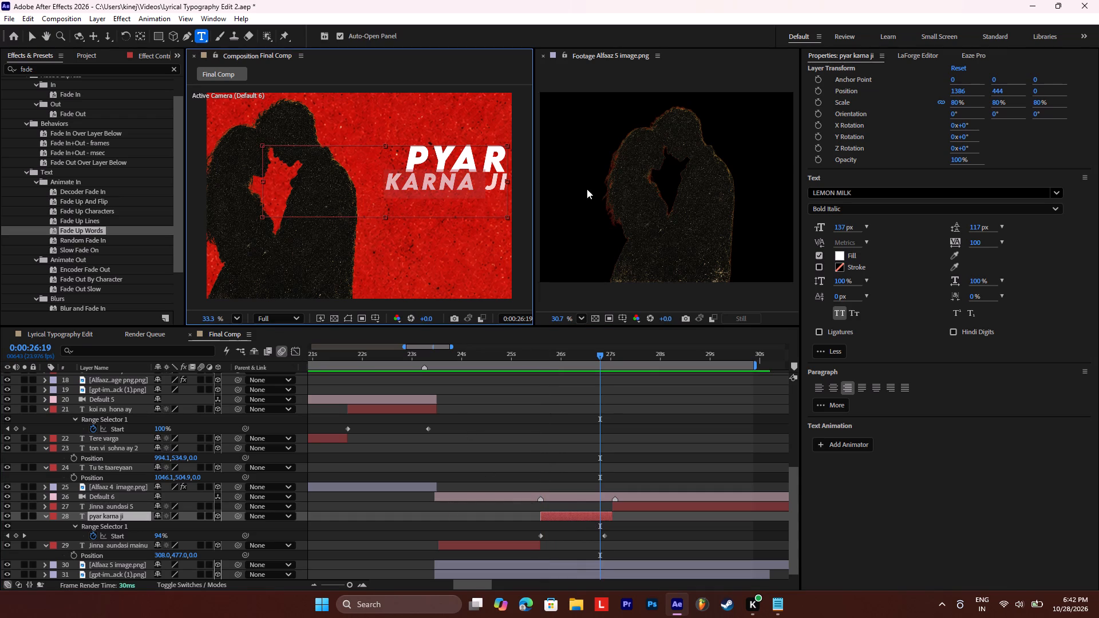
left_click_drag(389, 183, 544, 185)
left_click_drag(837, 227, 857, 225)
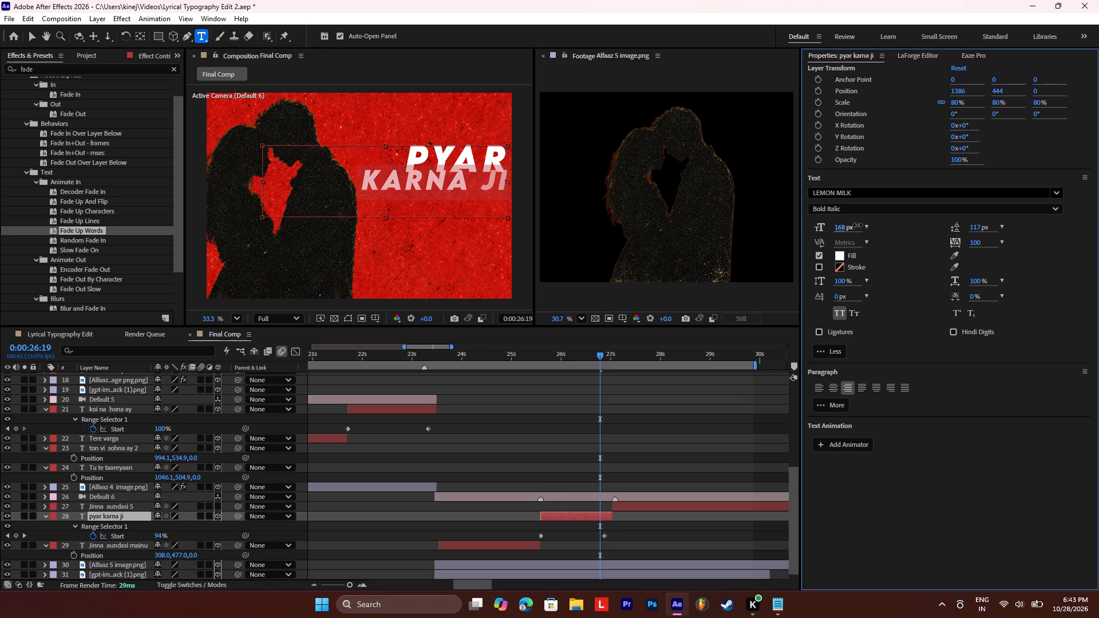
left_click_drag(857, 225, 859, 226)
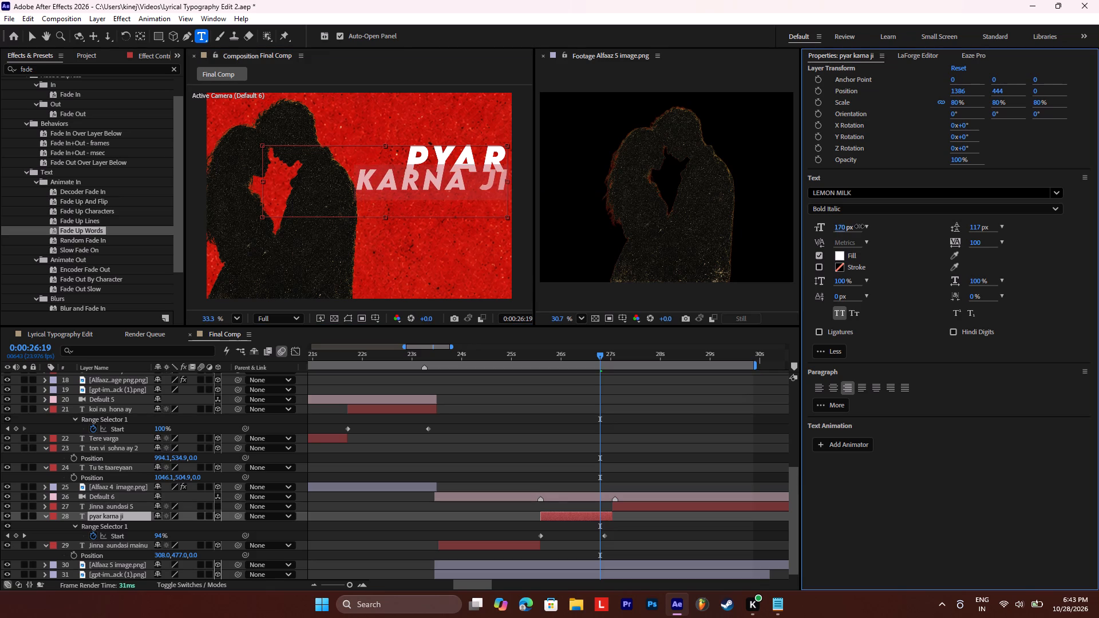
left_click_drag(859, 226, 858, 227)
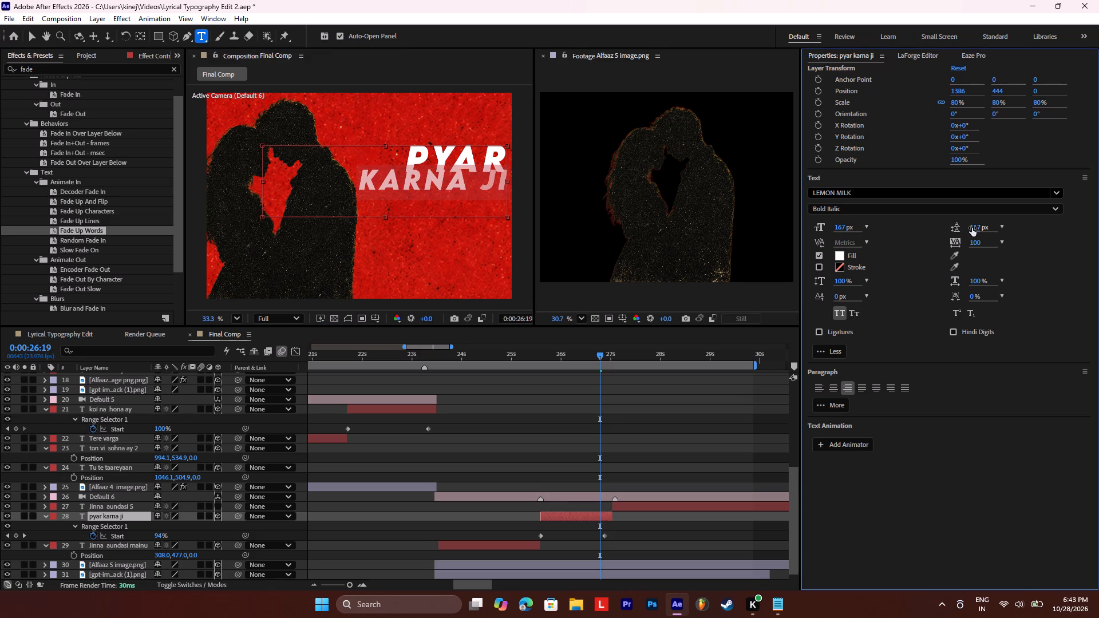
left_click_drag(972, 228, 990, 228)
left_click(545, 356)
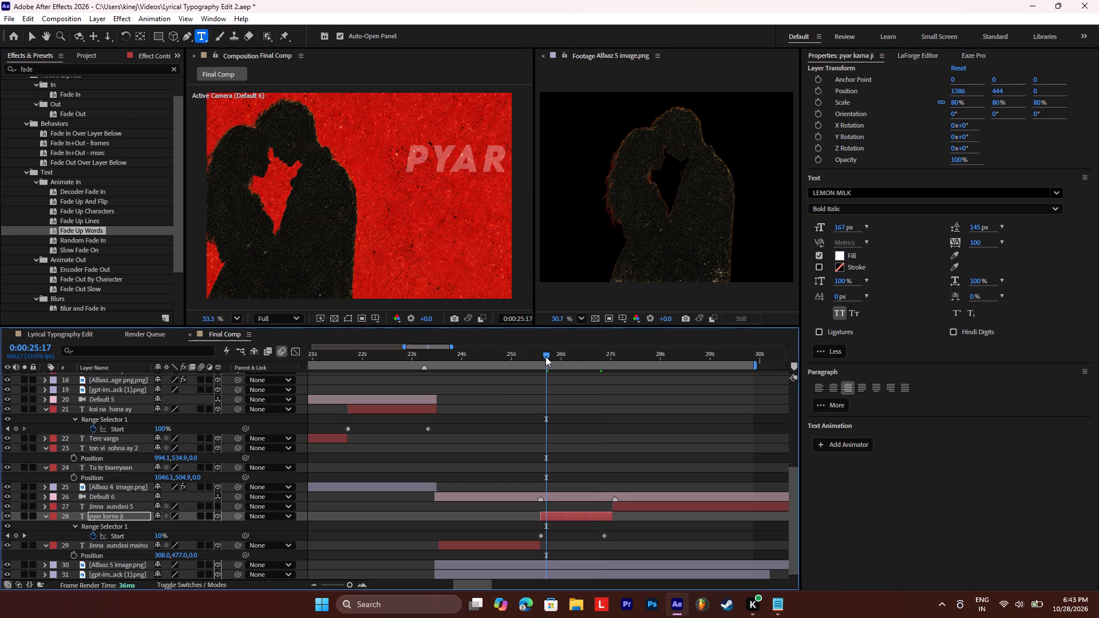
key("space")
key("space")
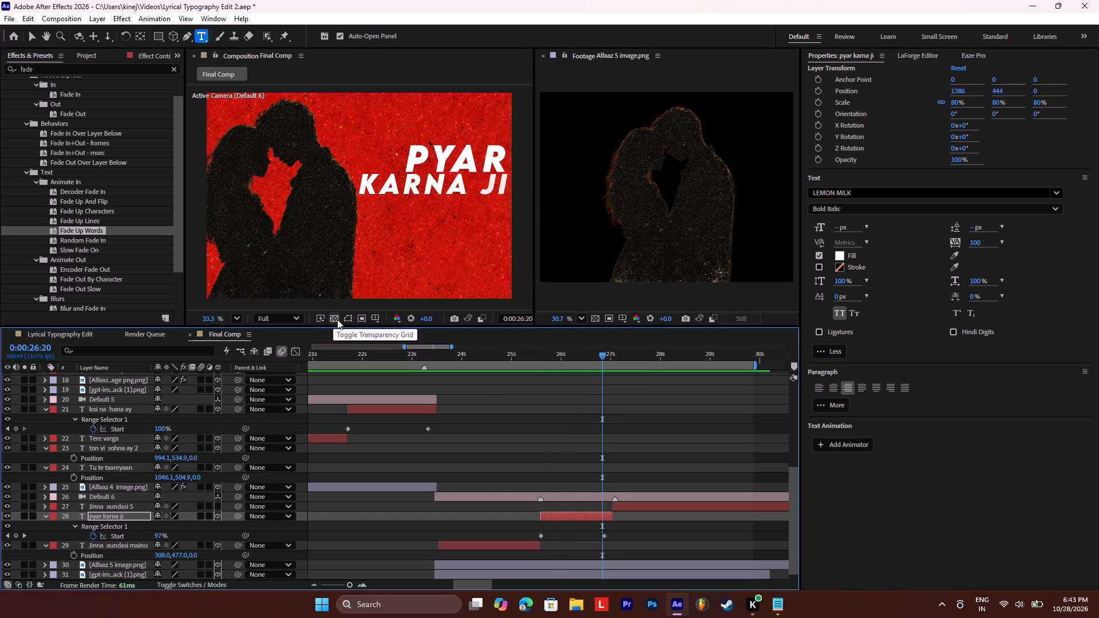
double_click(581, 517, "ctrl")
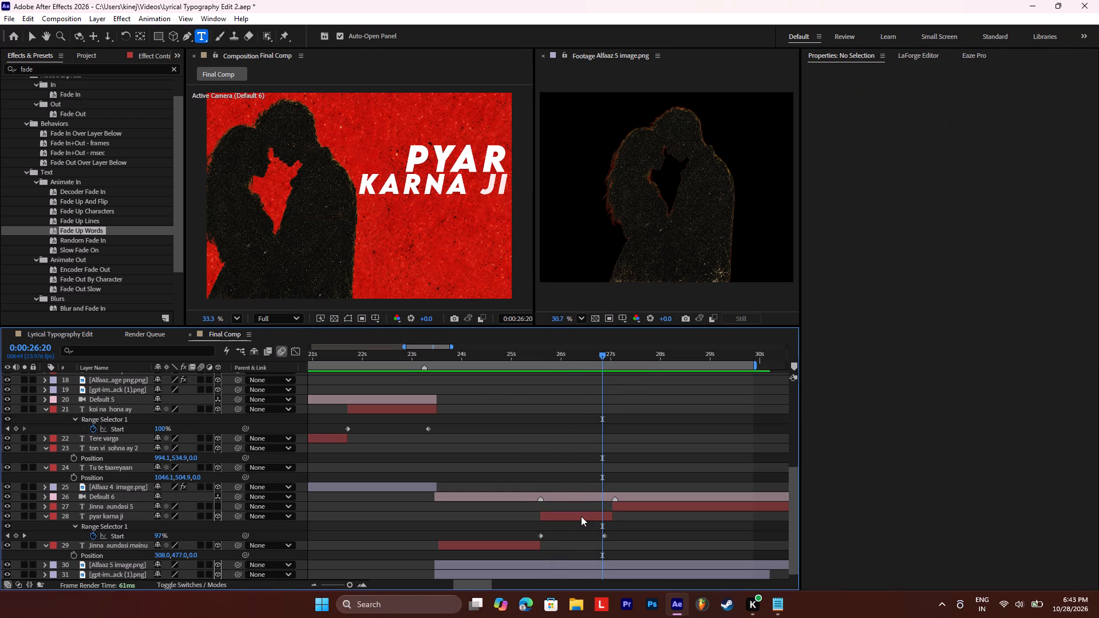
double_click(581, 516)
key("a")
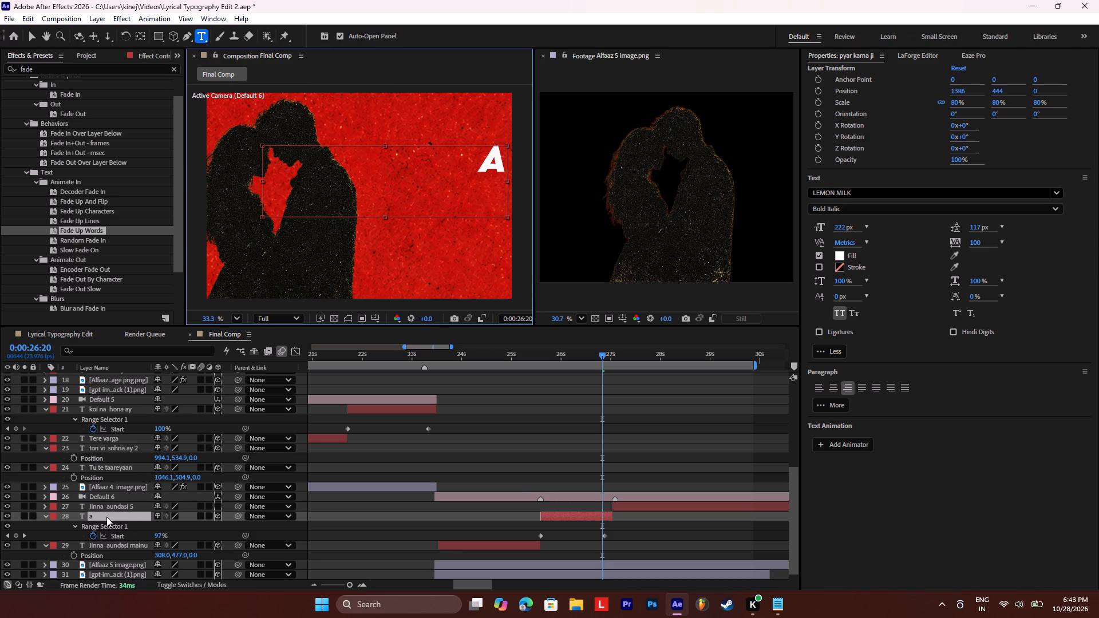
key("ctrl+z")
Set the pyar karna ji layer's scale to 78% and preview the composition from 0:00:26:20 to about 0:00:29:11.
left_click(107, 517)
key("s")
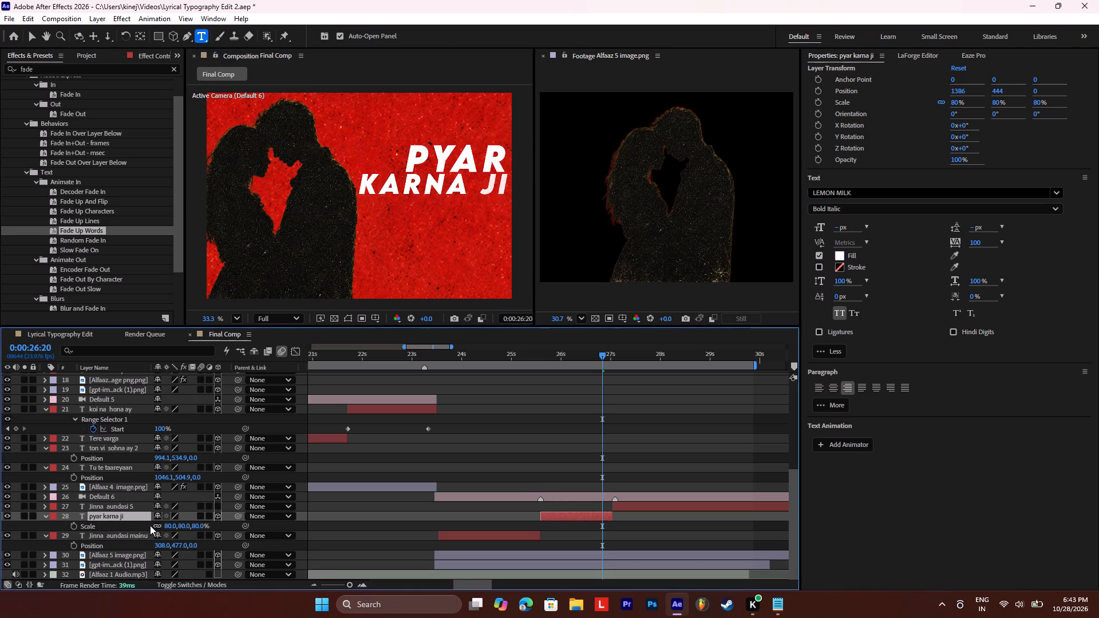
left_click(170, 524)
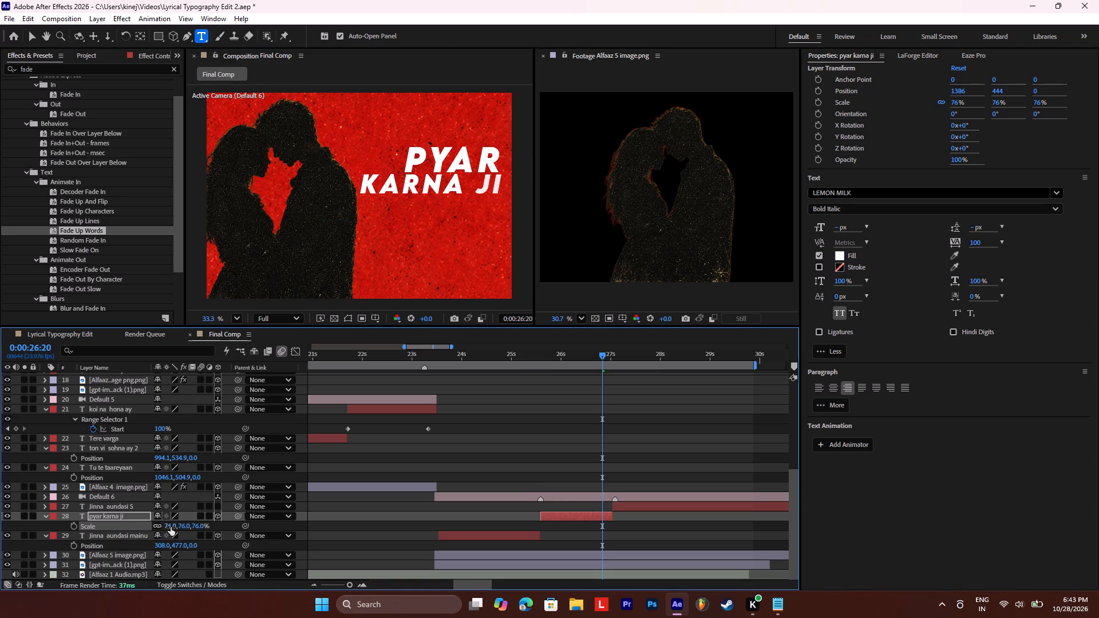
left_click(171, 527)
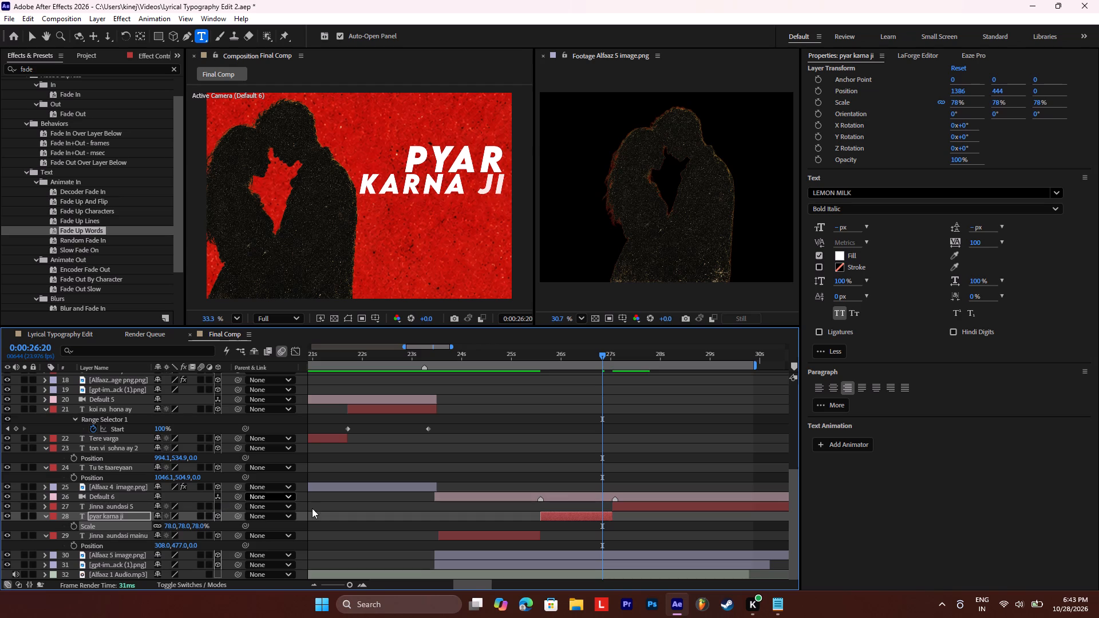
key("space")
key("space")
key("space")
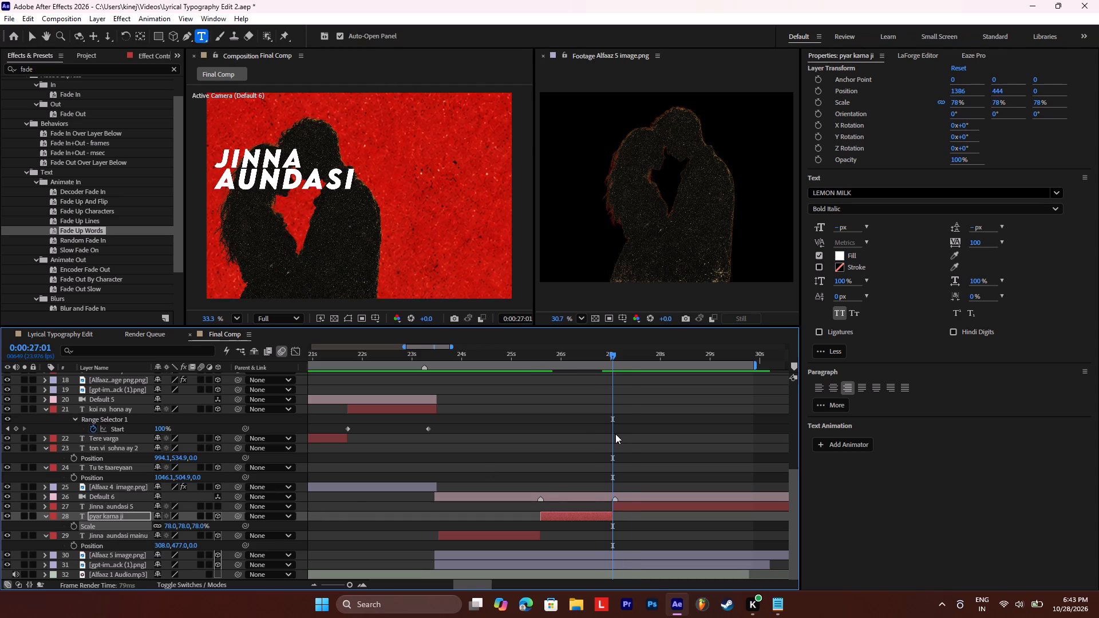
key("space")
key("space")
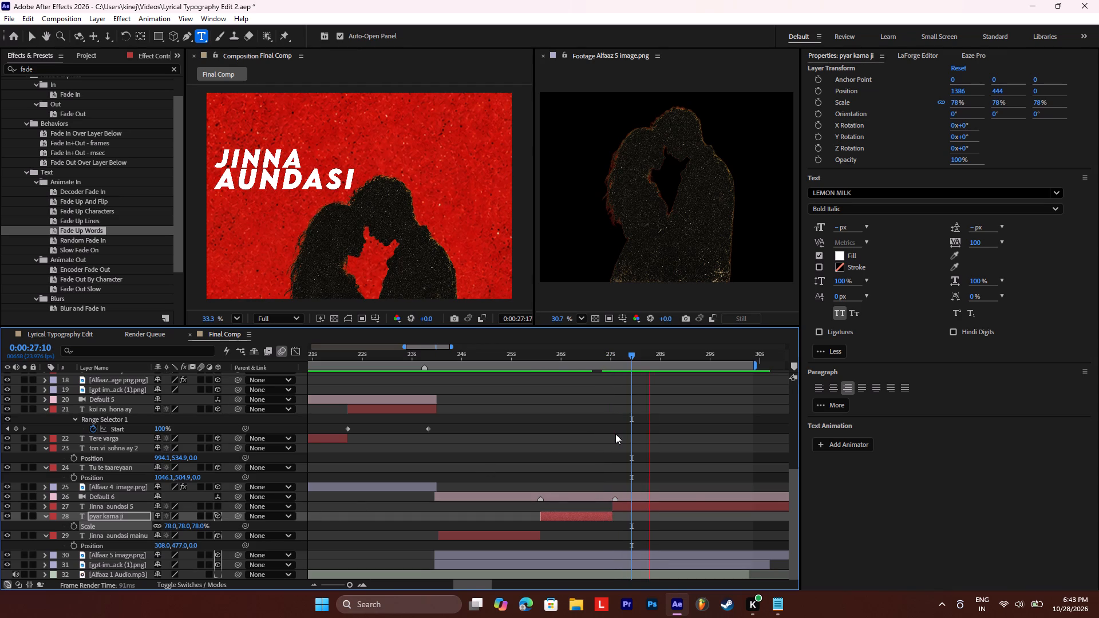
key("space")
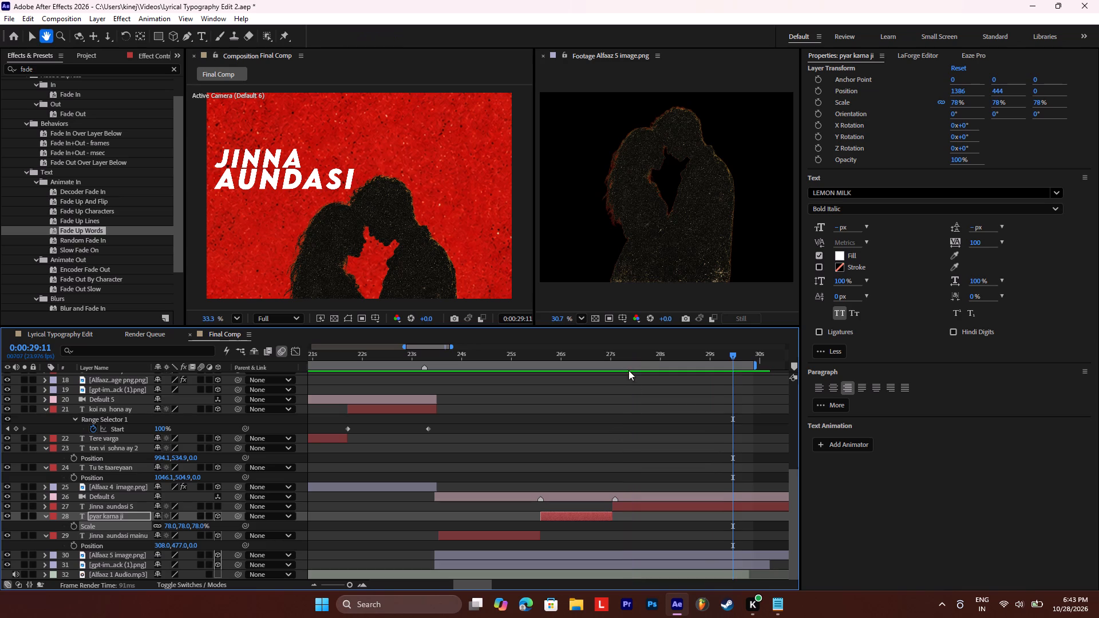
Preview the composition repeatedly from about 0:00:27:00 to 0:00:28:22 to check the lyric timing after pyar karna ji.
left_click(620, 351)
key("space")
key("space")
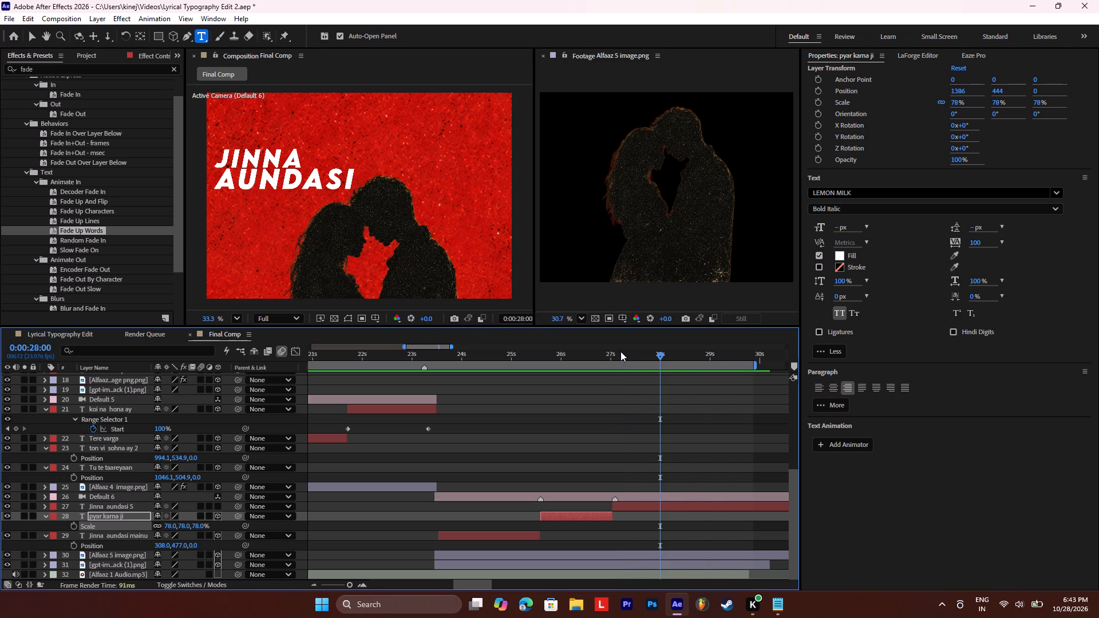
left_click(620, 351)
key("space")
key("space")
left_click_drag(620, 351, 610, 356)
key("space")
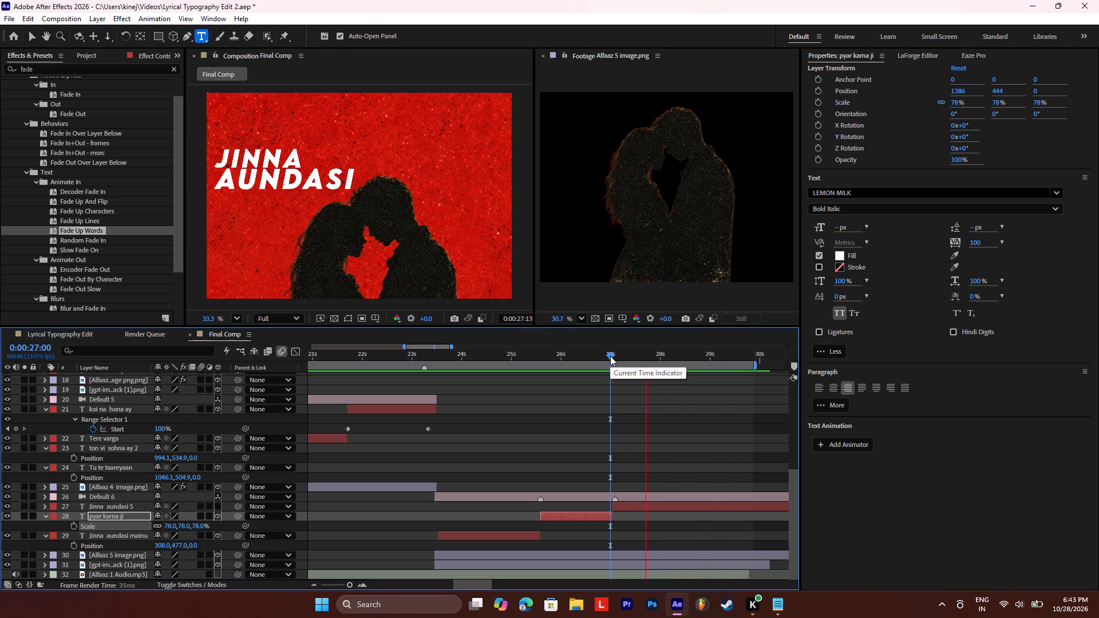
key("space")
key("space")
key("space")
key("space")
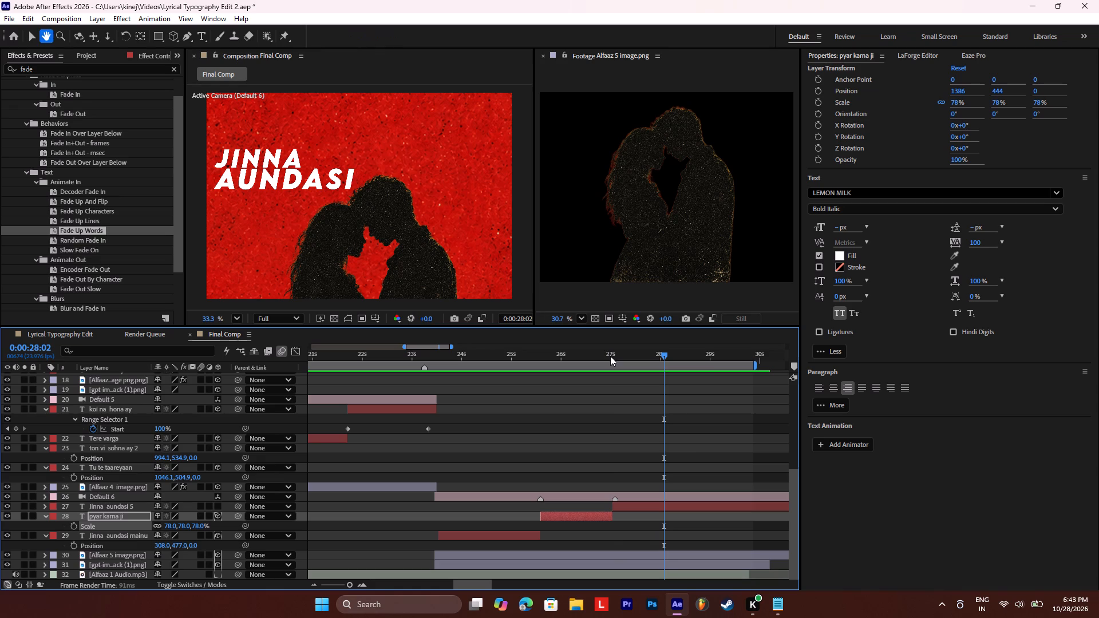
key("space")
key("space")
key("space")
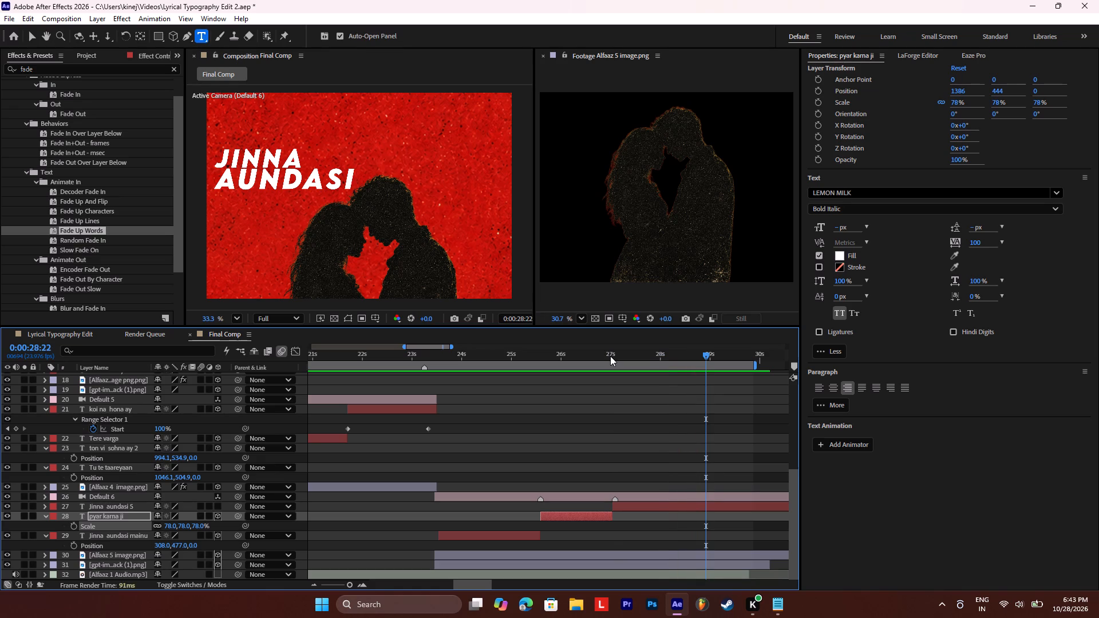
key("space")
key("space")
left_click(610, 356)
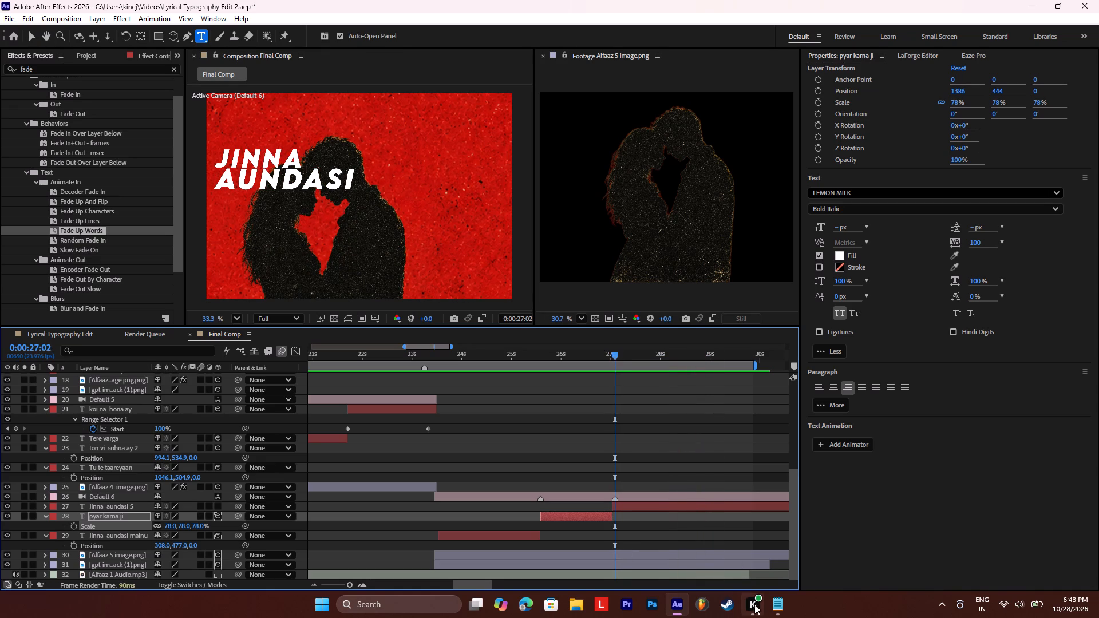
Copy "Main te tere" from the last lyric line in Notepad and replace the whole text of the Jinna aundasi 5 layer with it.
left_click(777, 611)
scroll(169, 311, "down", 1)
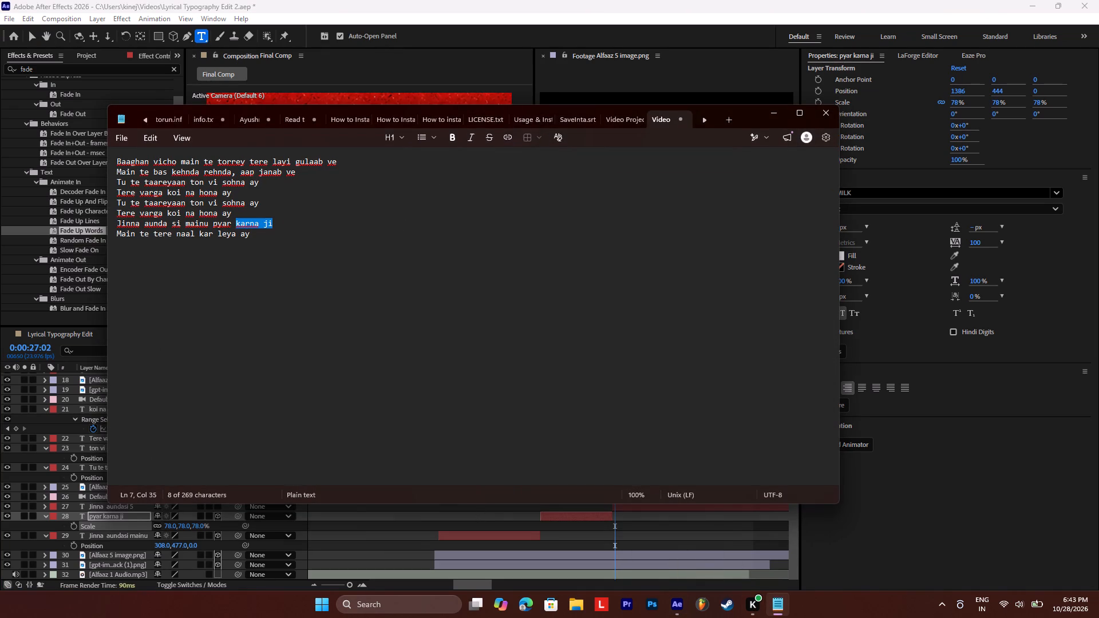
left_click(116, 233)
left_click(169, 232)
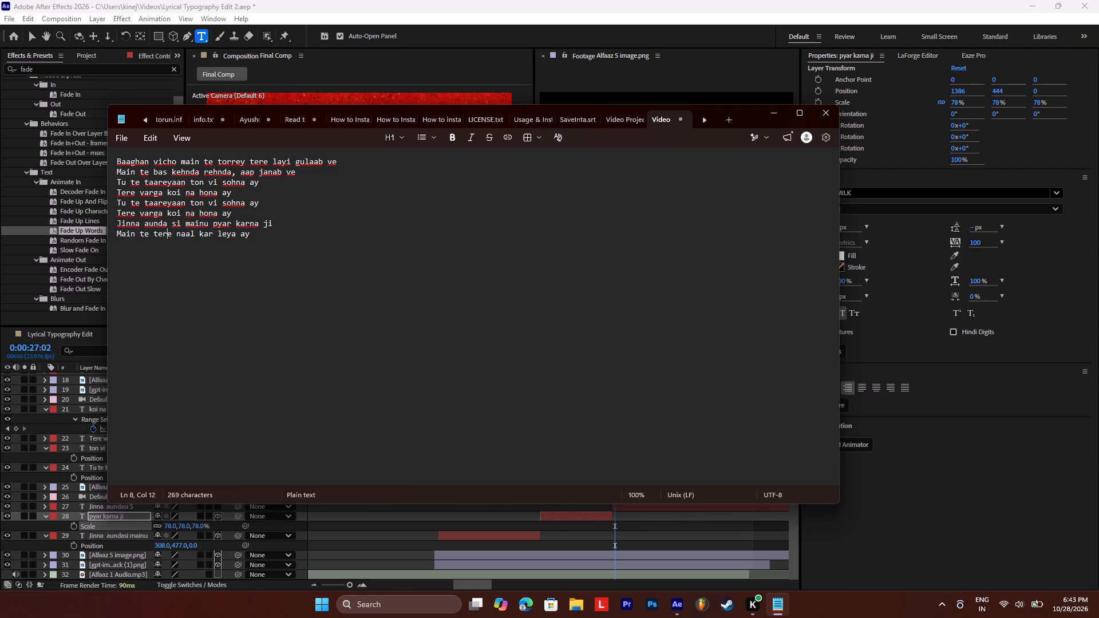
left_click_drag(171, 234, 110, 236)
key("ctrl+c")
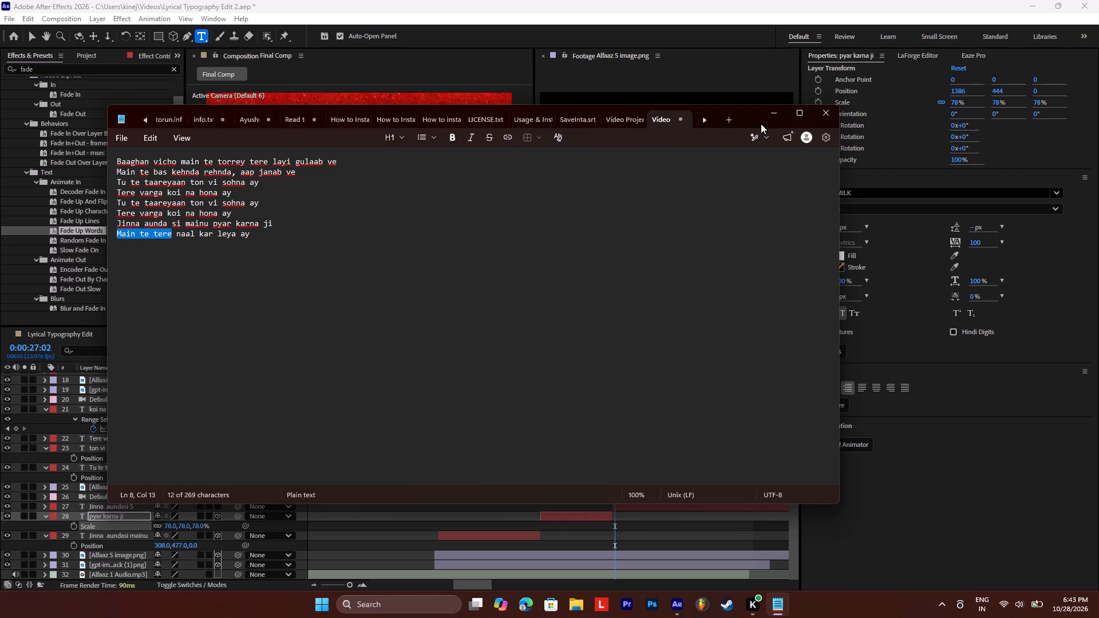
left_click(767, 113)
double_click(295, 191)
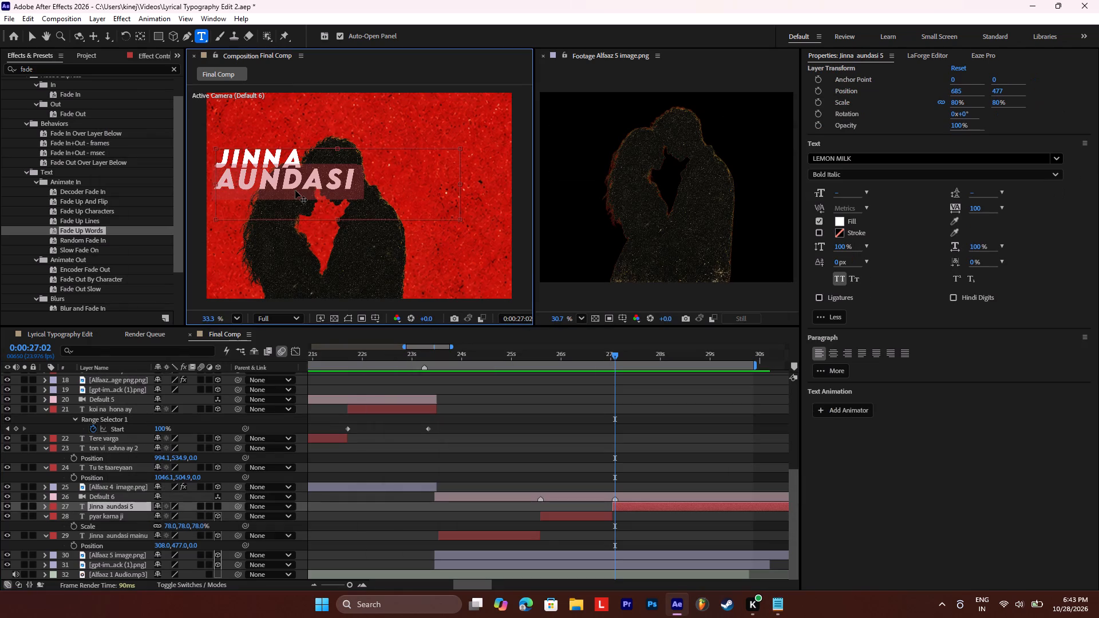
key("ctrl+a")
key("ctrl+v")
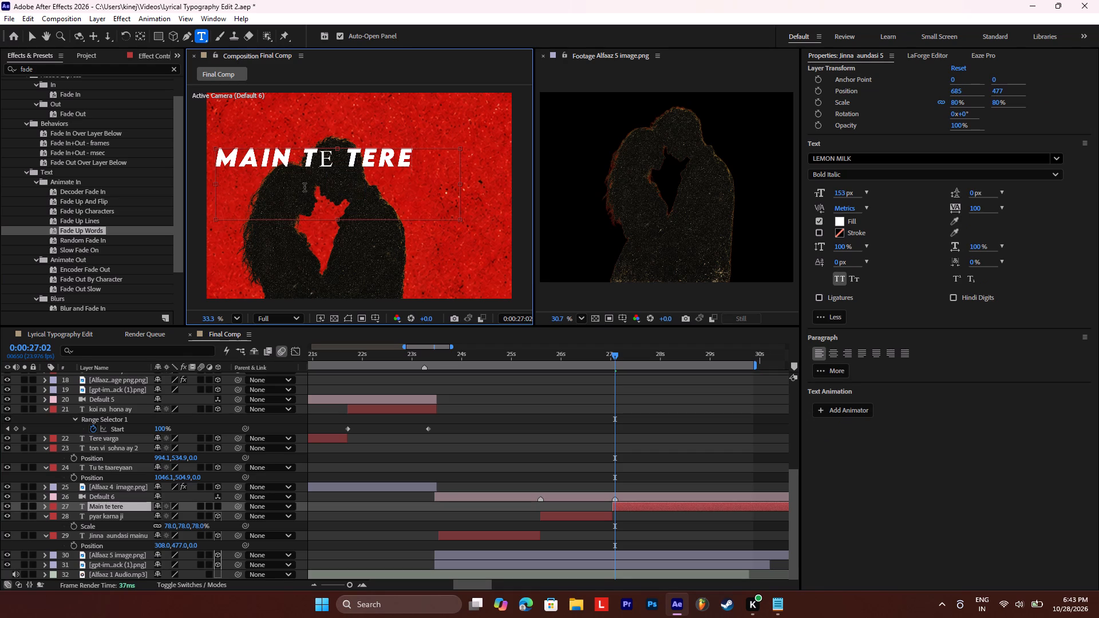
left_click(335, 157)
key("ctrl+z")
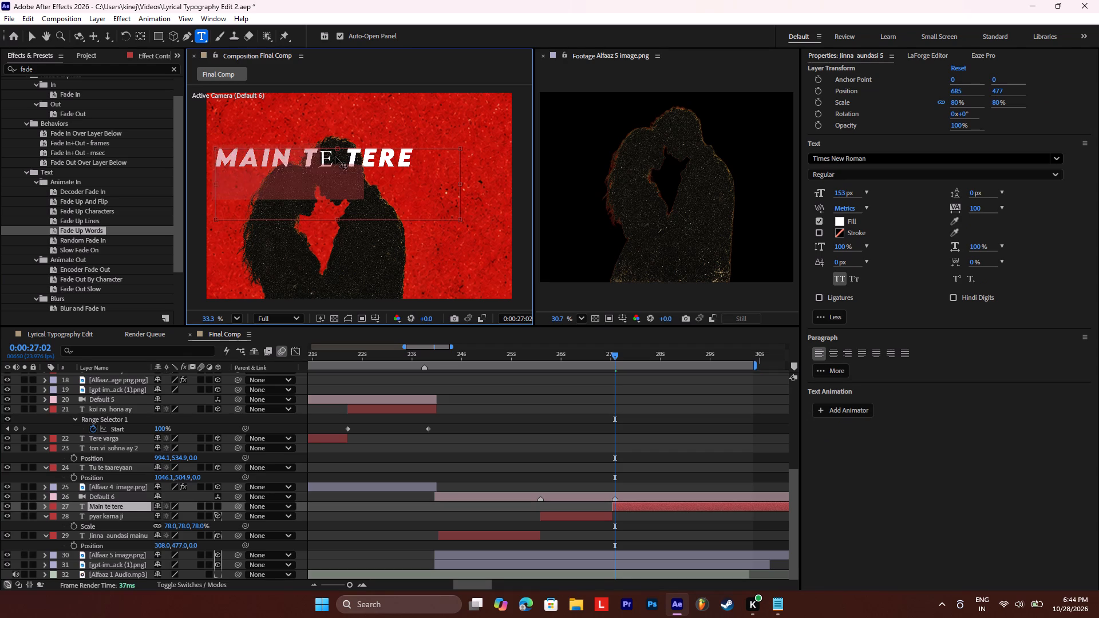
key("ctrl+v")
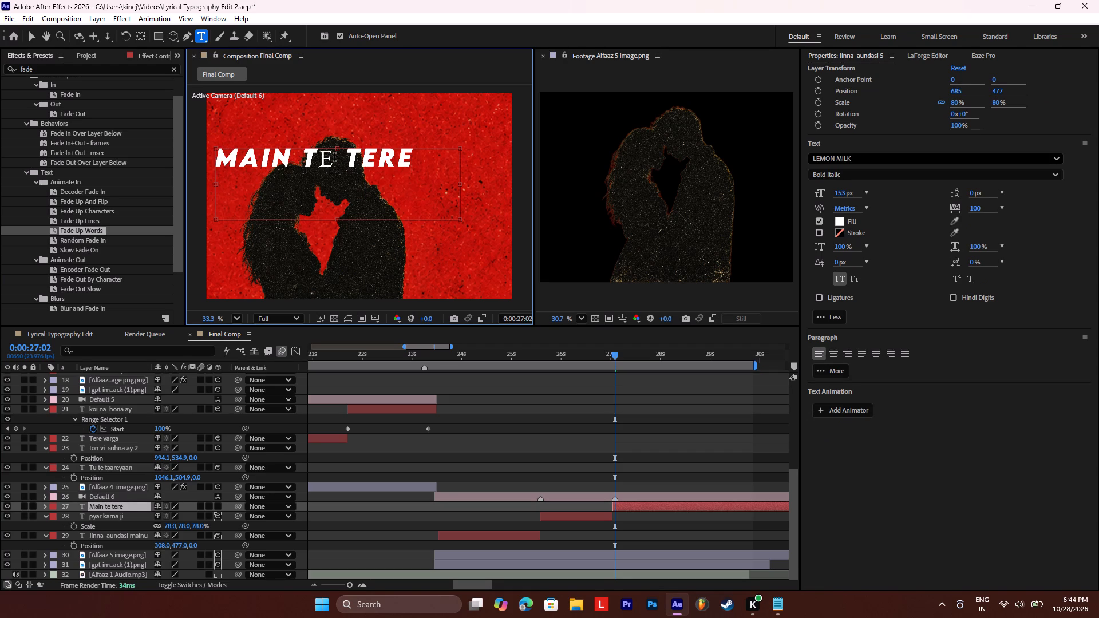
Retype the word TE in the Main te tere text so its E uses LEMON MILK Bold Italic like the rest.
left_click(334, 157)
key("BackSpace")
key("e")
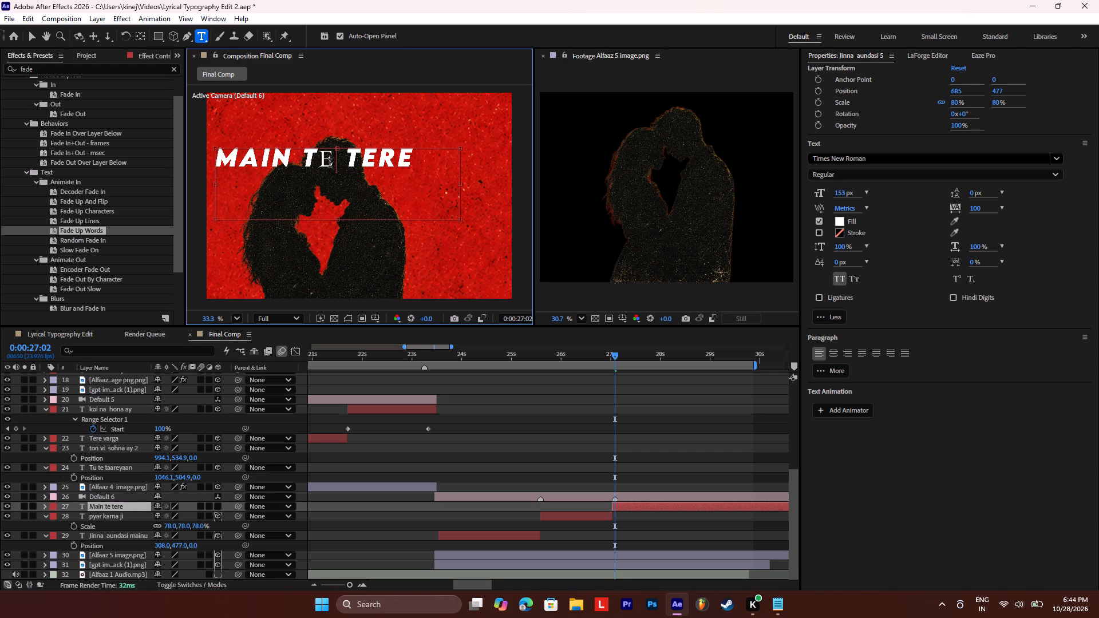
key("BackSpace")
key("e")
key("BackSpace")
key("BackSpace")
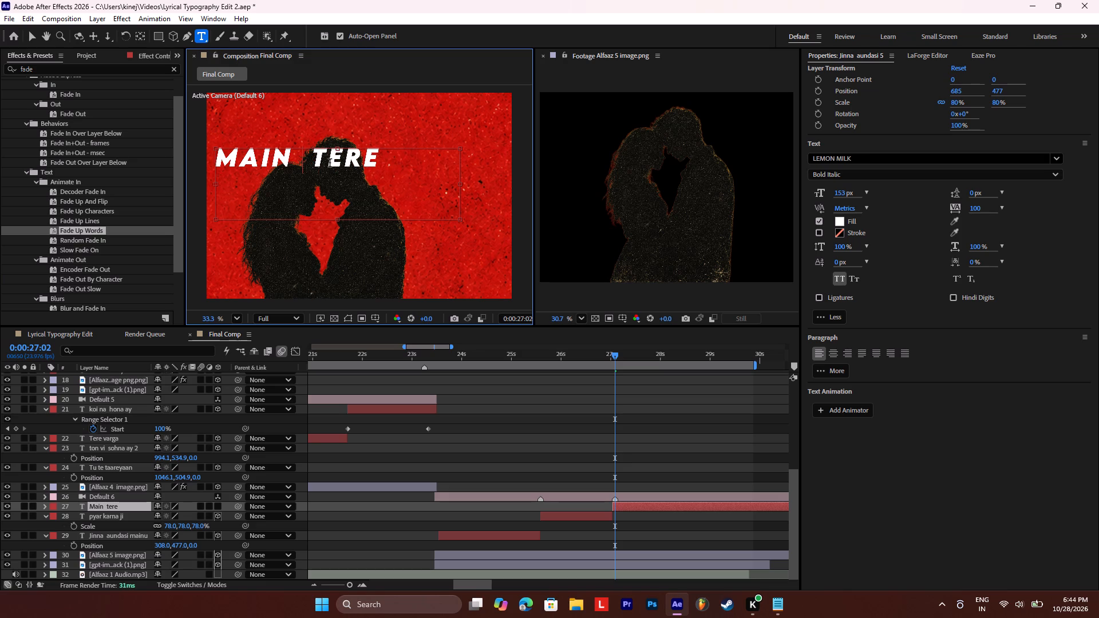
key("t")
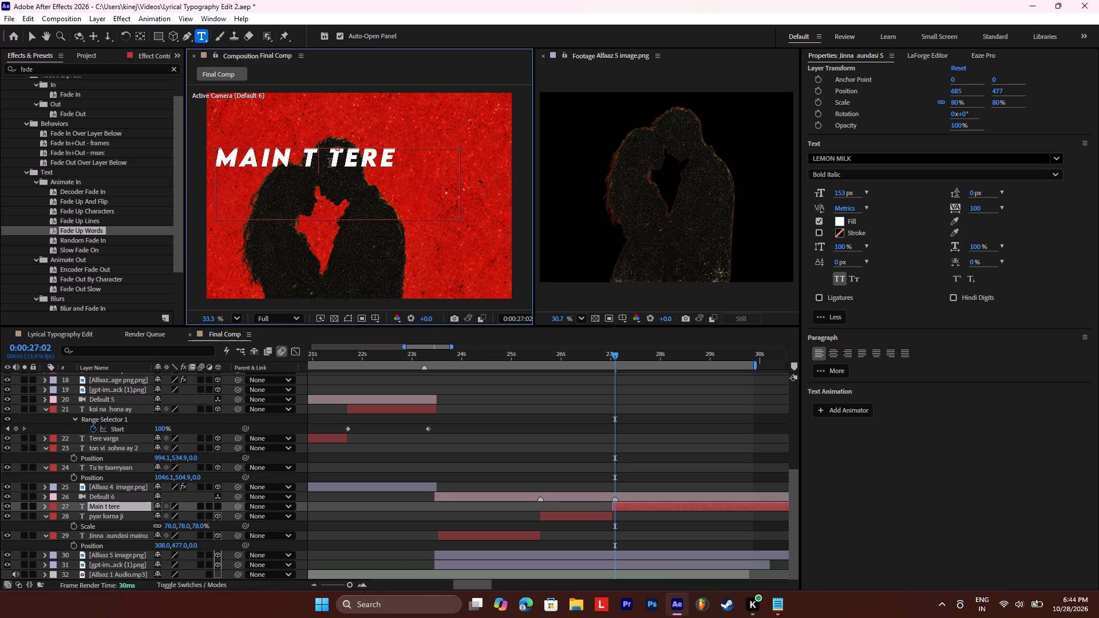
key("e")
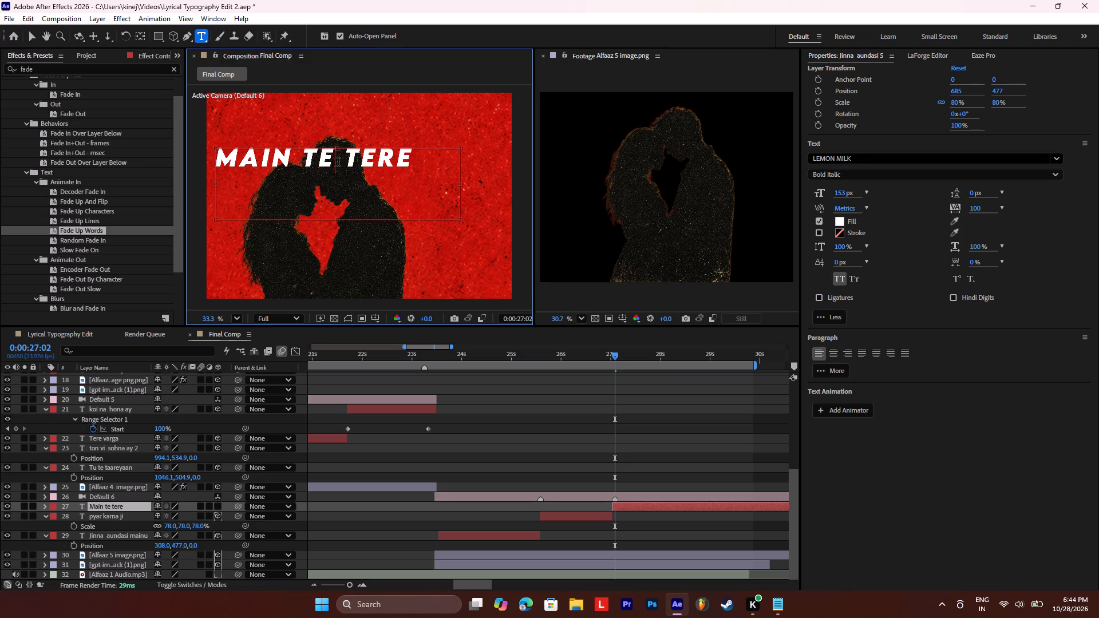
left_click(345, 157)
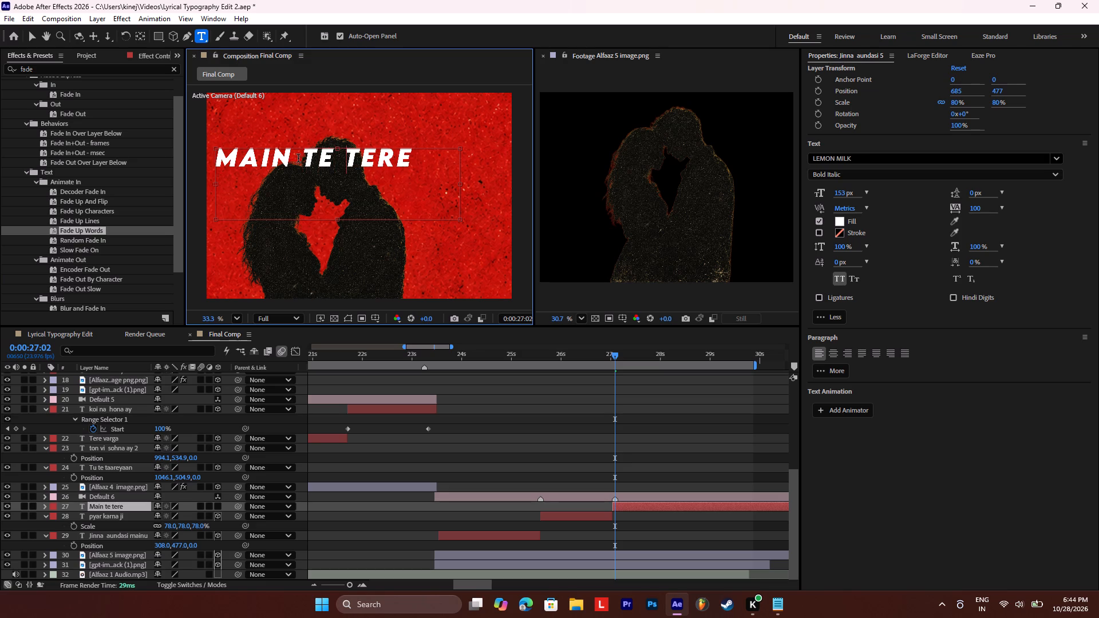
Lay out the lyric on two centred lines, MAIN above TE TERE, with 137 px leading.
left_click(298, 158)
left_click(302, 156)
key("Return")
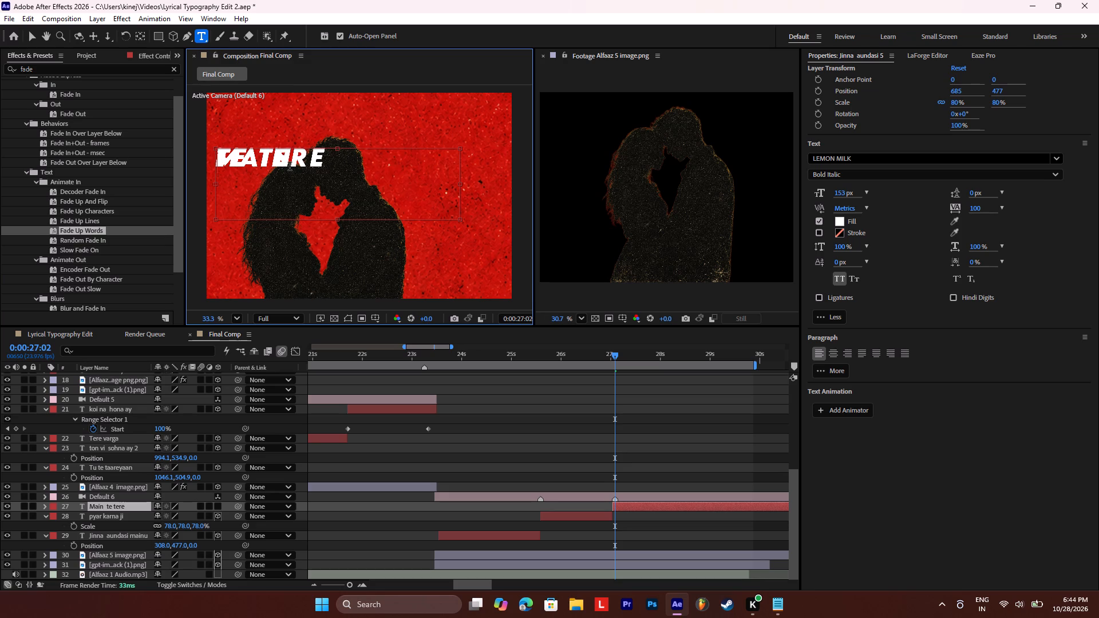
left_click_drag(334, 156, 196, 156)
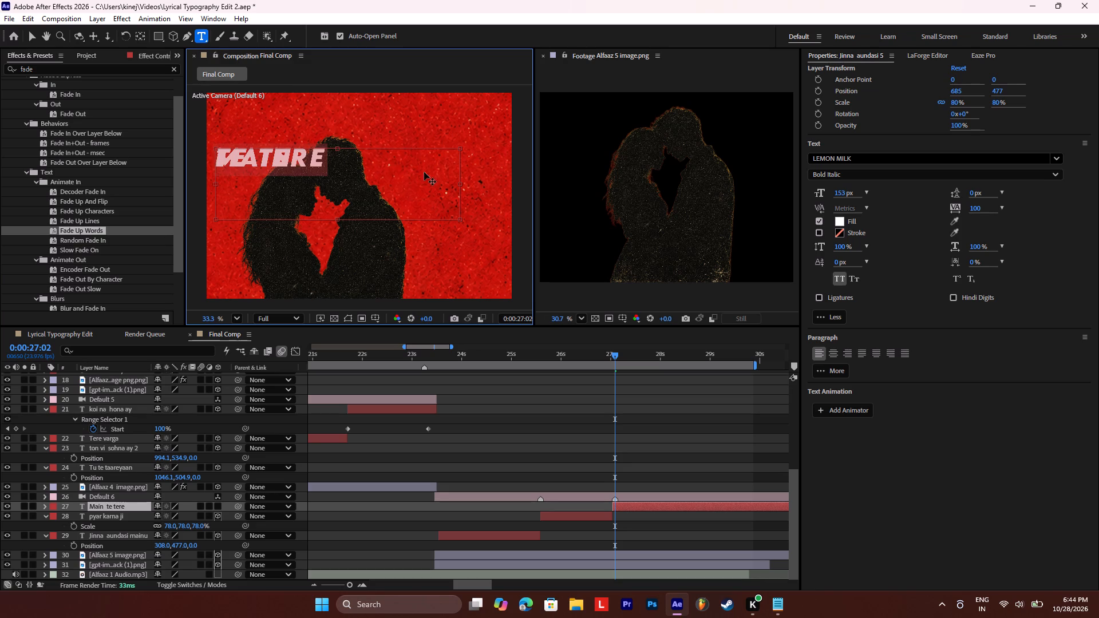
left_click_drag(974, 194, 1052, 200)
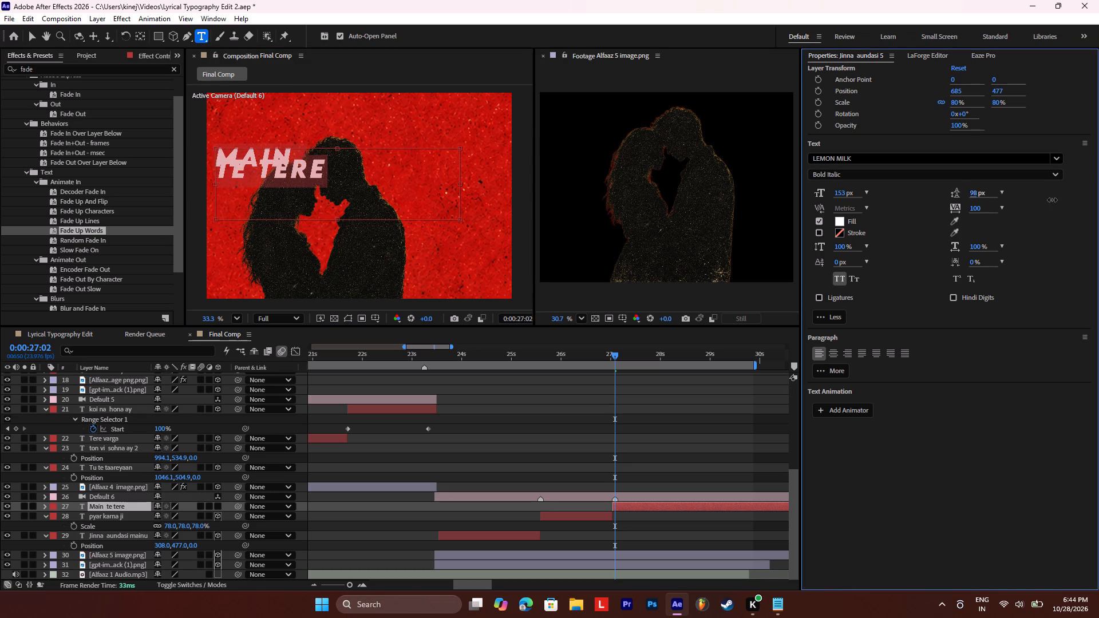
left_click_drag(1052, 200, 1072, 201)
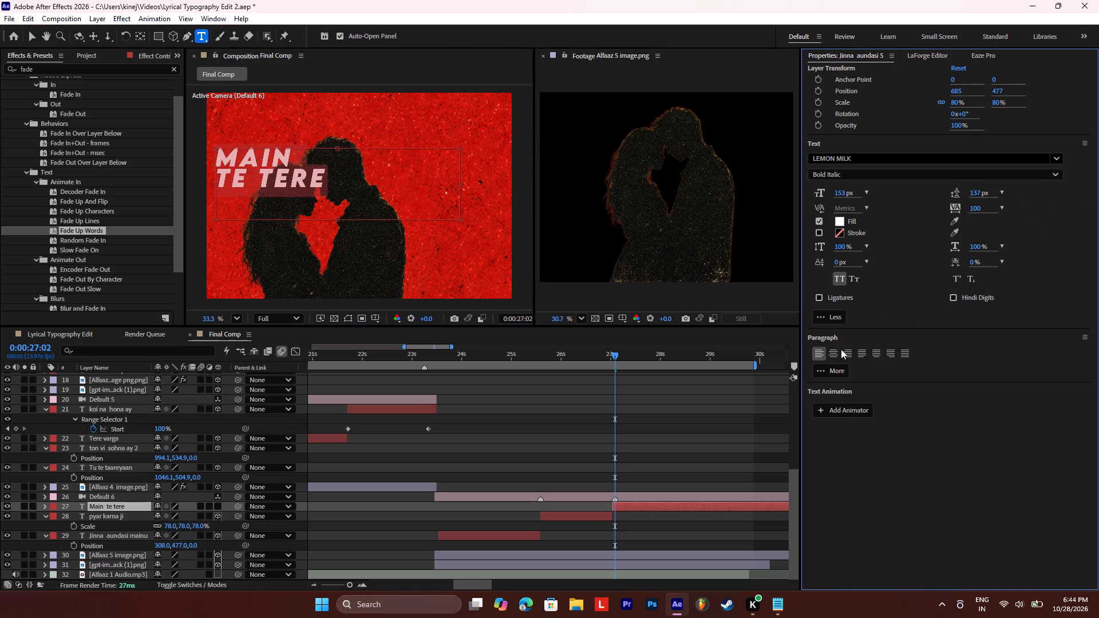
left_click(839, 353)
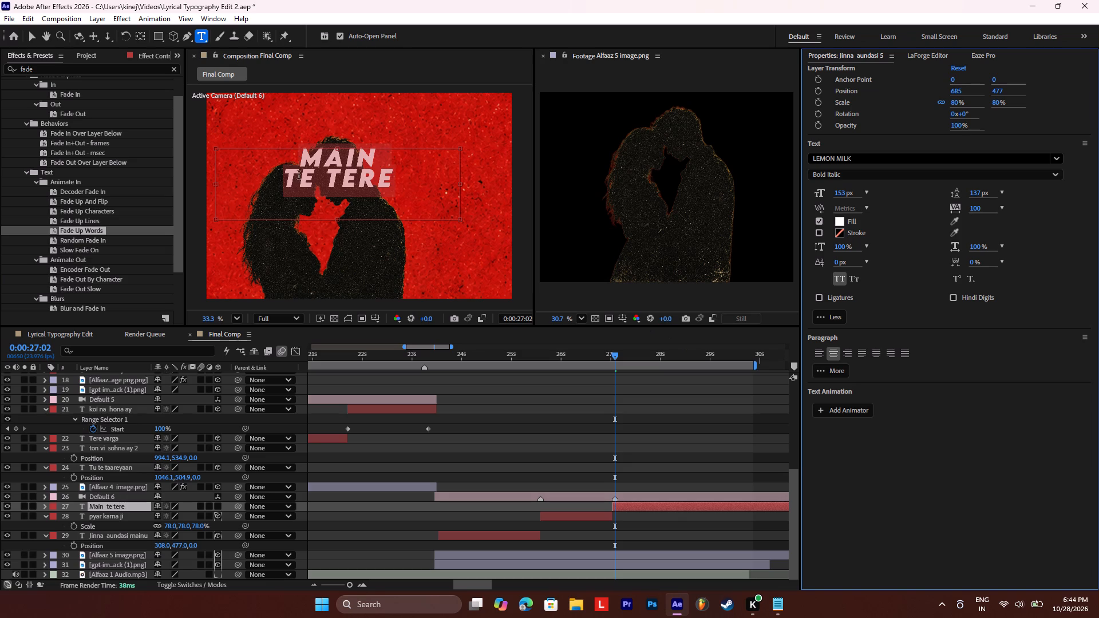
Set the font size of the word MAIN to 222 px.
left_click_drag(302, 159, 377, 156)
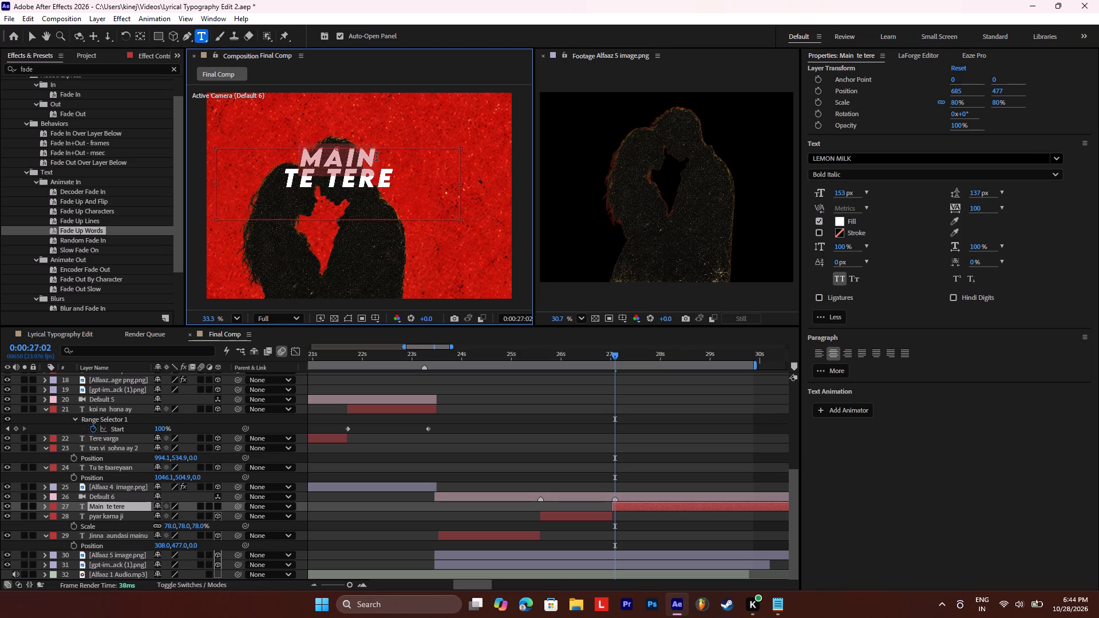
left_click_drag(377, 156, 378, 157)
left_click_drag(839, 195, 887, 199)
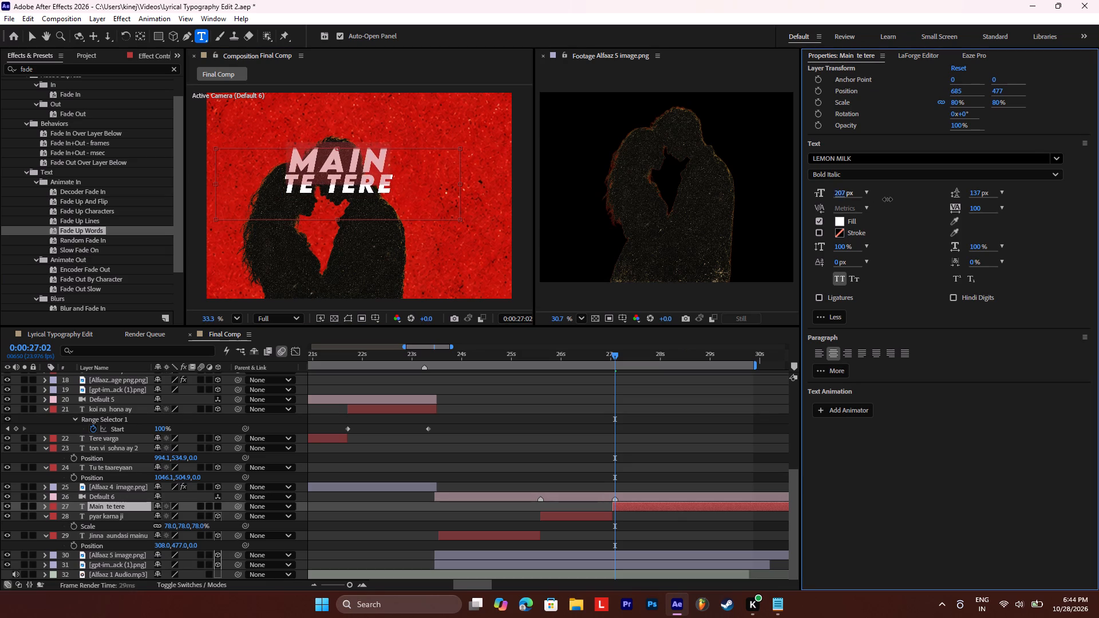
left_click_drag(887, 199, 899, 204)
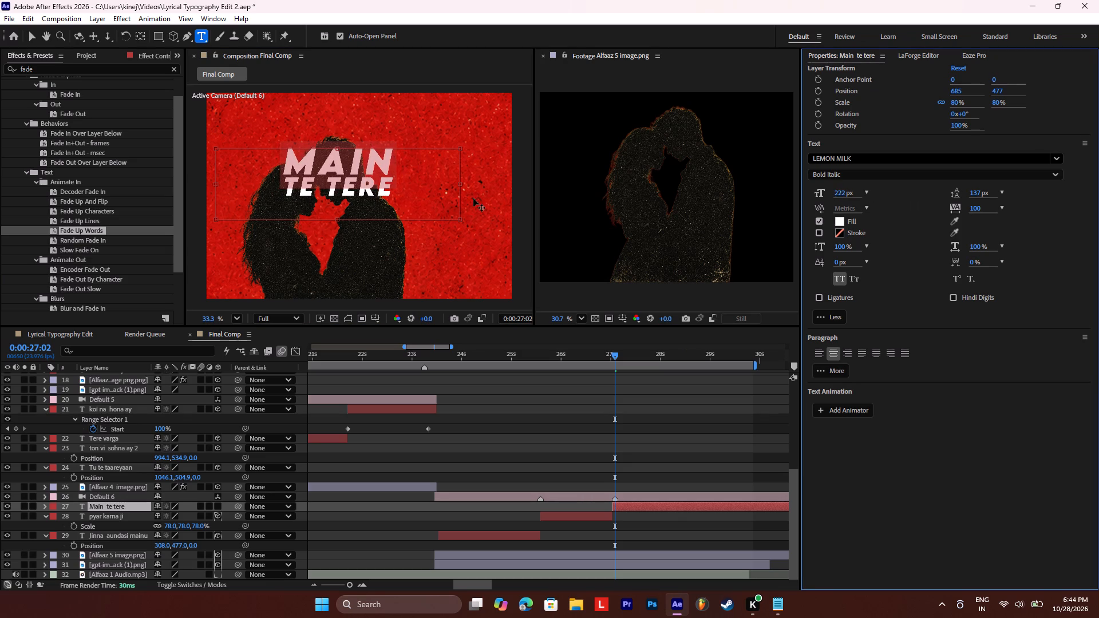
Set the TE TERE line to a 216 px font size with 173 px leading.
left_click_drag(287, 185, 402, 185)
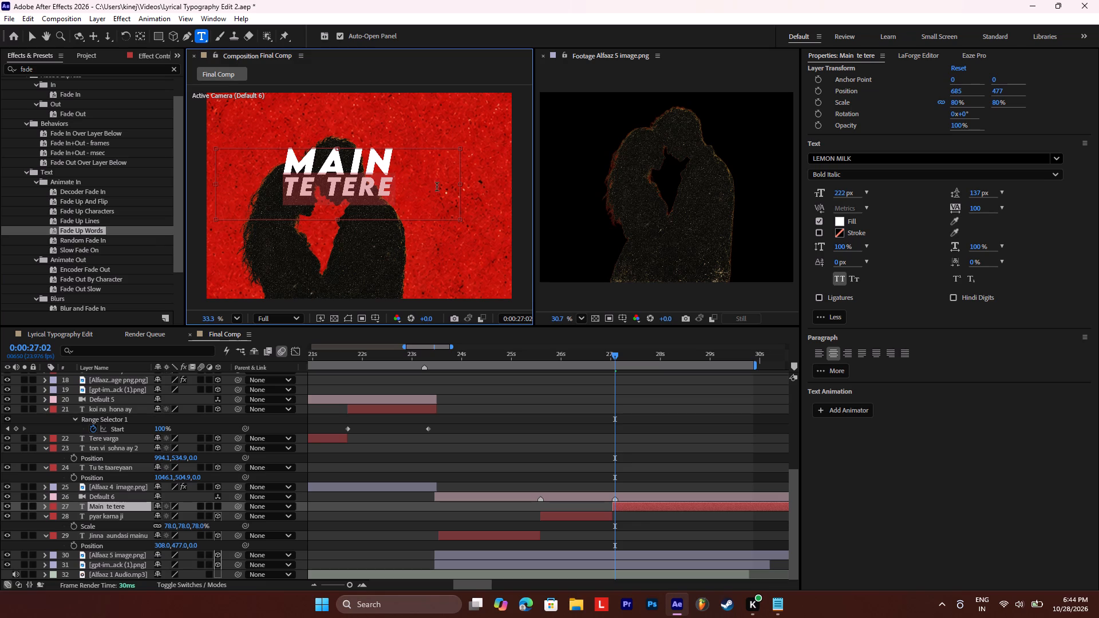
left_click_drag(839, 192, 879, 192)
left_click_drag(978, 192, 1010, 193)
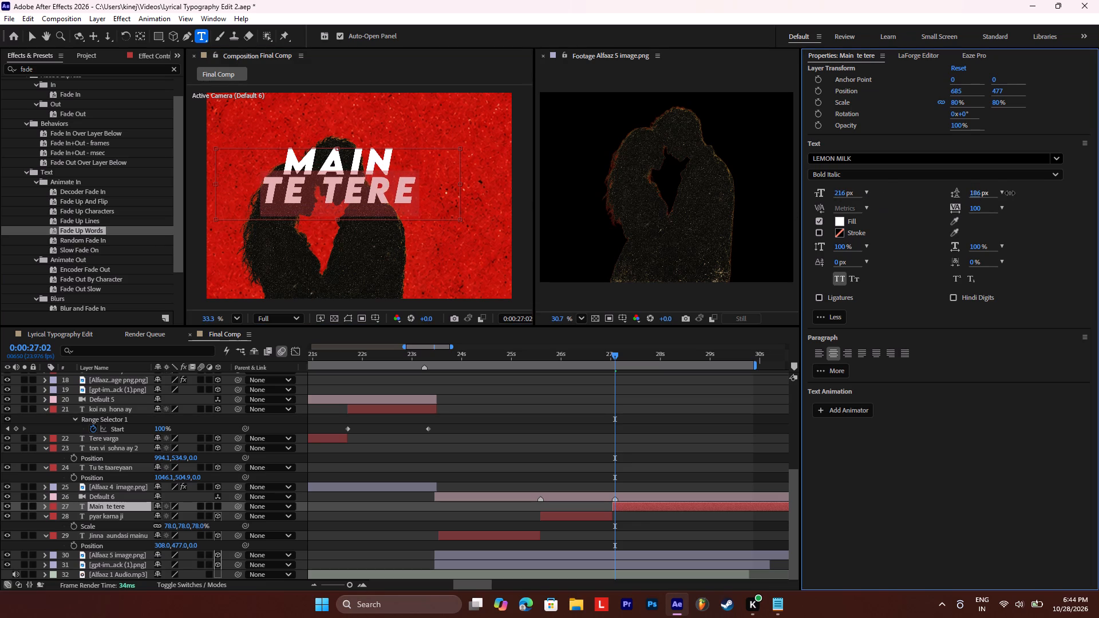
left_click_drag(1010, 193, 1004, 195)
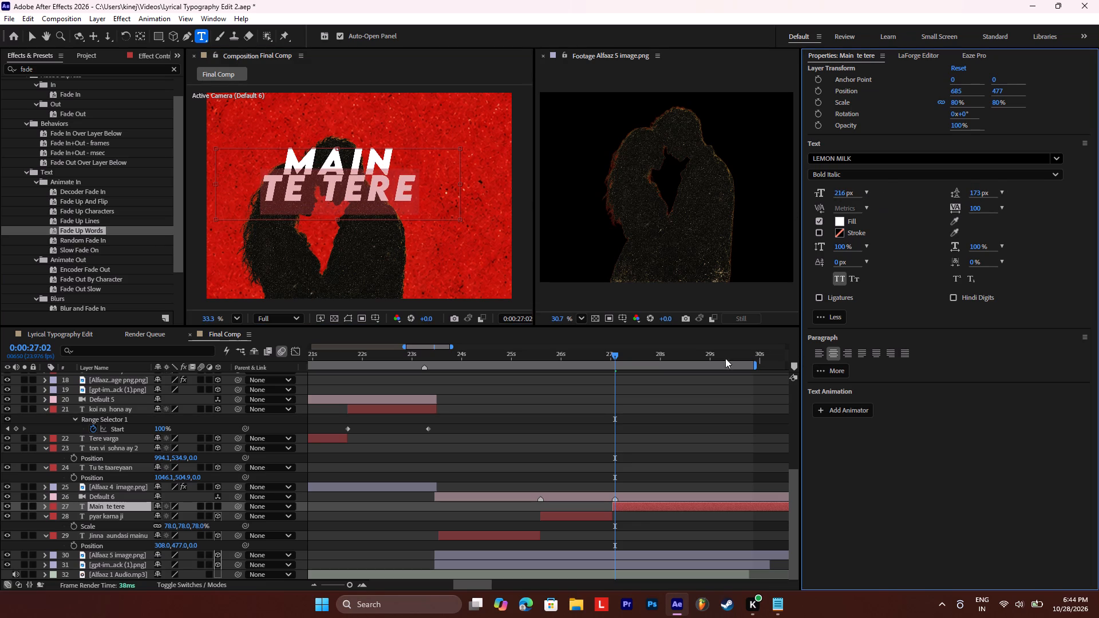
Check the lyric between 0:00:27:02 and 0:00:27:21, and move the Main te tere layer above the couple to position 711, 262.
left_click_drag(615, 355, 656, 355)
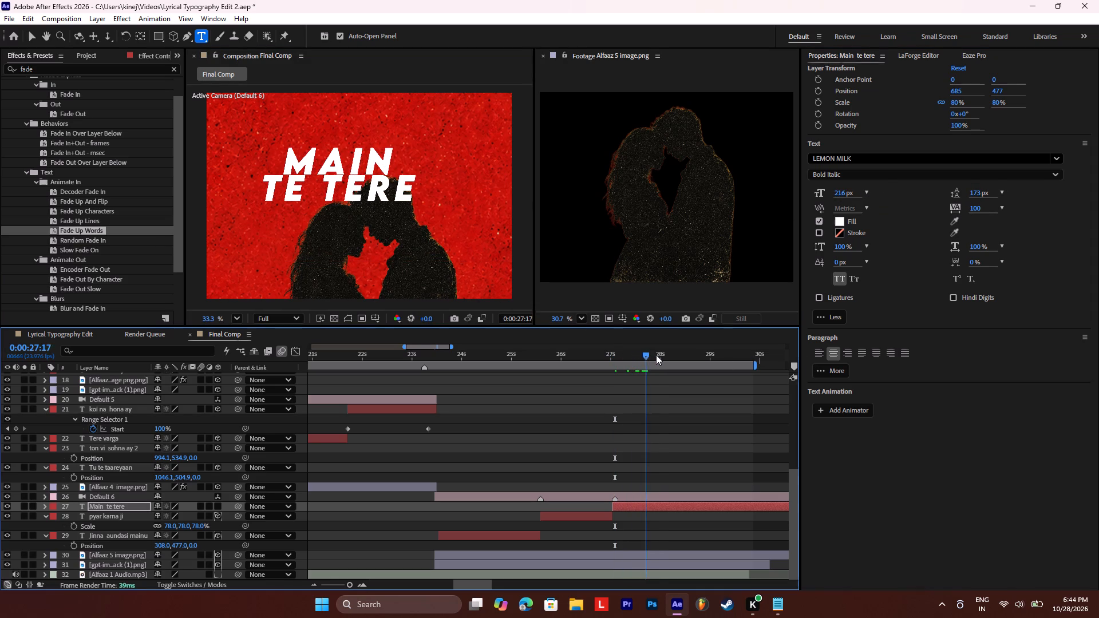
left_click_drag(656, 355, 616, 363)
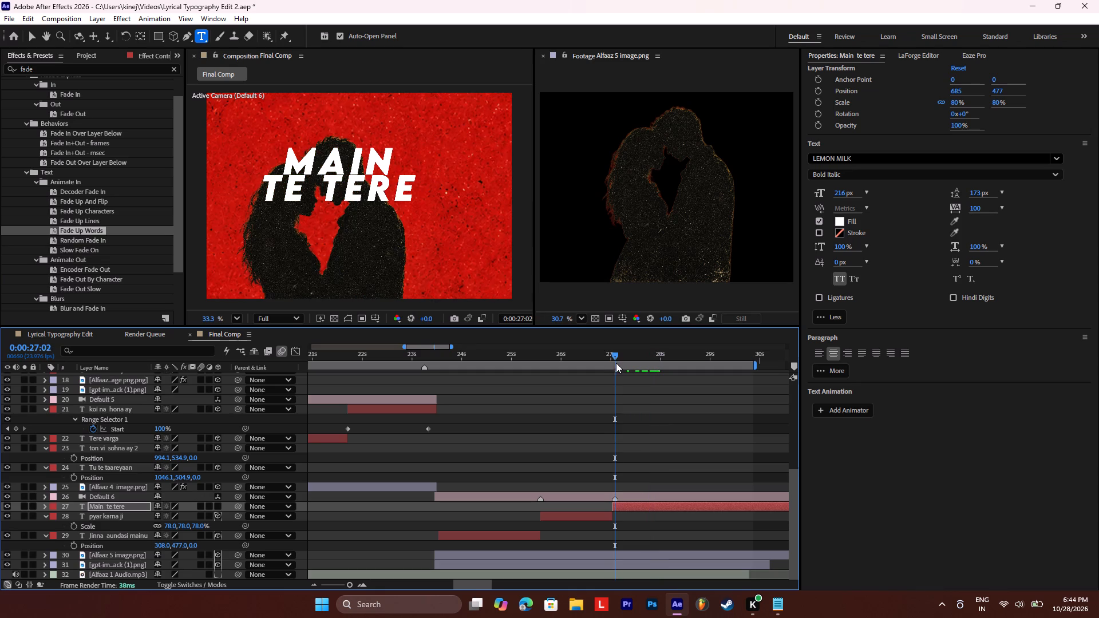
left_click_drag(616, 363, 655, 362)
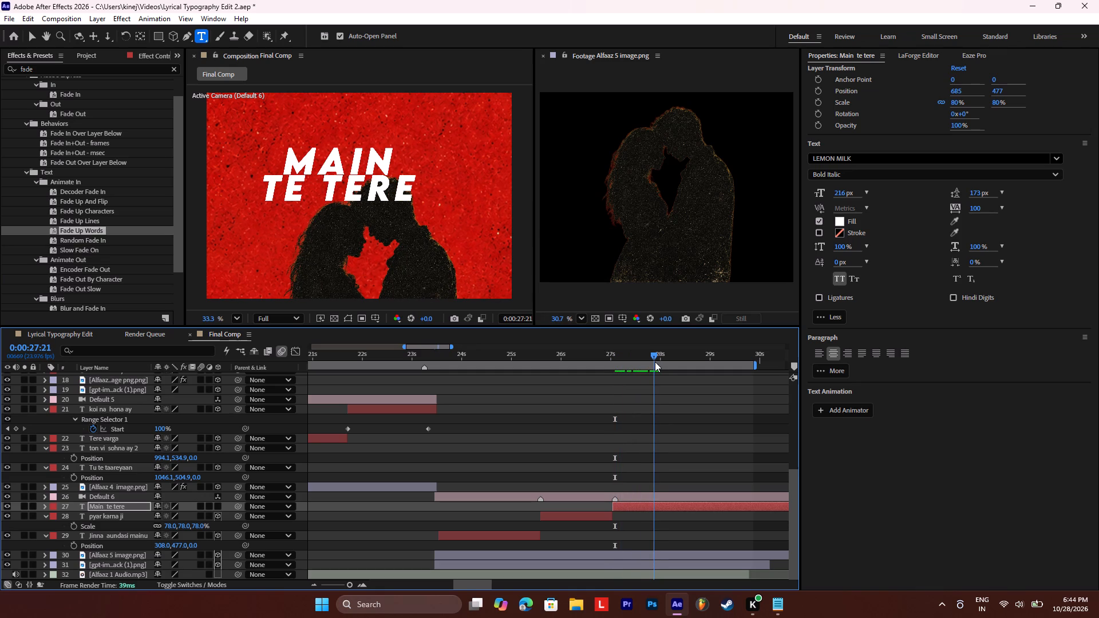
left_click_drag(655, 362, 654, 362)
left_click(104, 502)
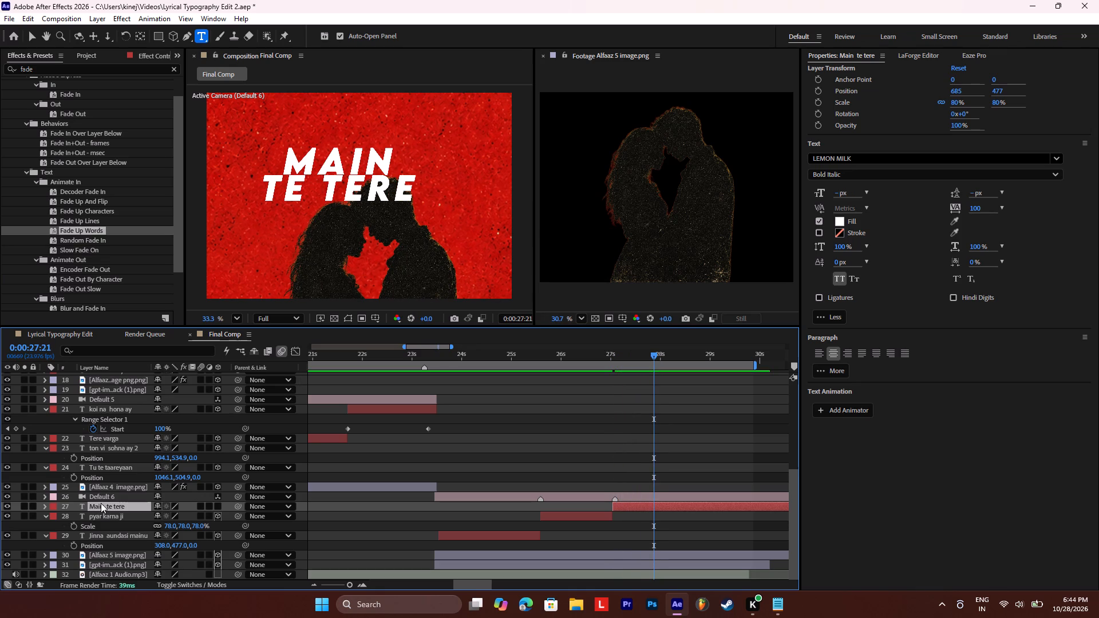
key("p")
left_click_drag(179, 516, 90, 502)
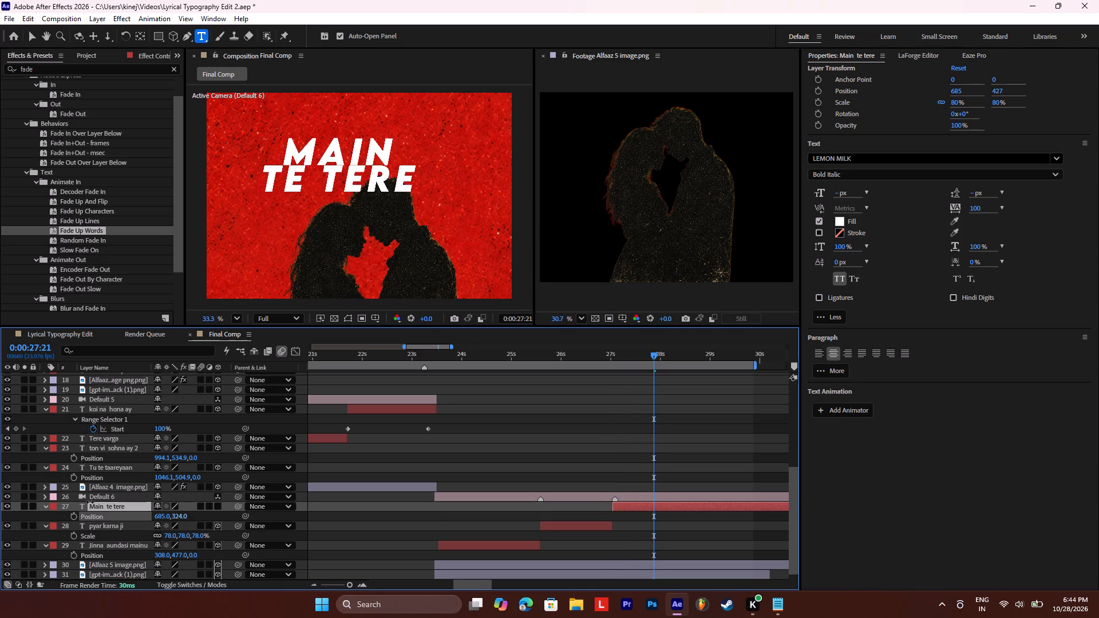
left_click_drag(90, 502, 72, 500)
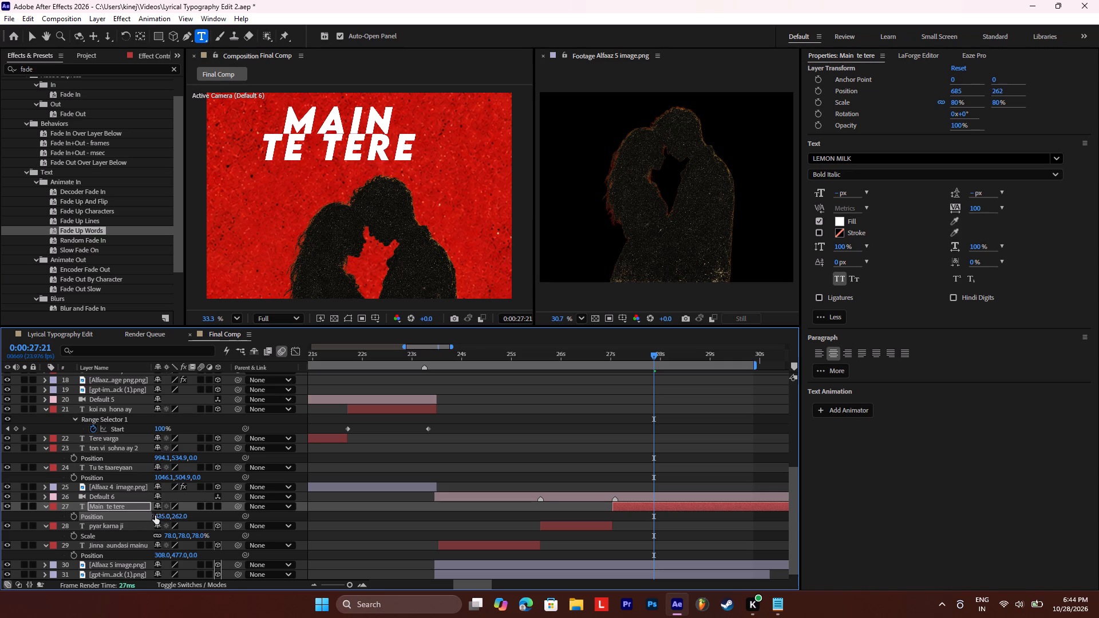
left_click_drag(157, 516, 172, 515)
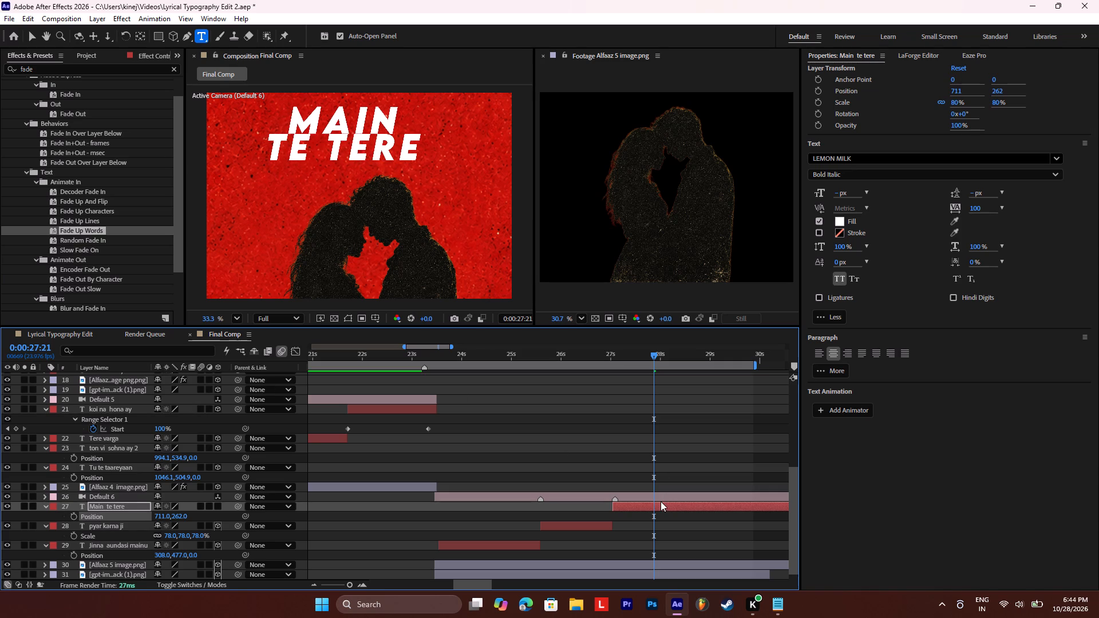
Set the word MAIN in the Main te tere lyric to a 174 px font size with 77 px leading.
double_click(659, 505)
left_click_drag(291, 122, 334, 122)
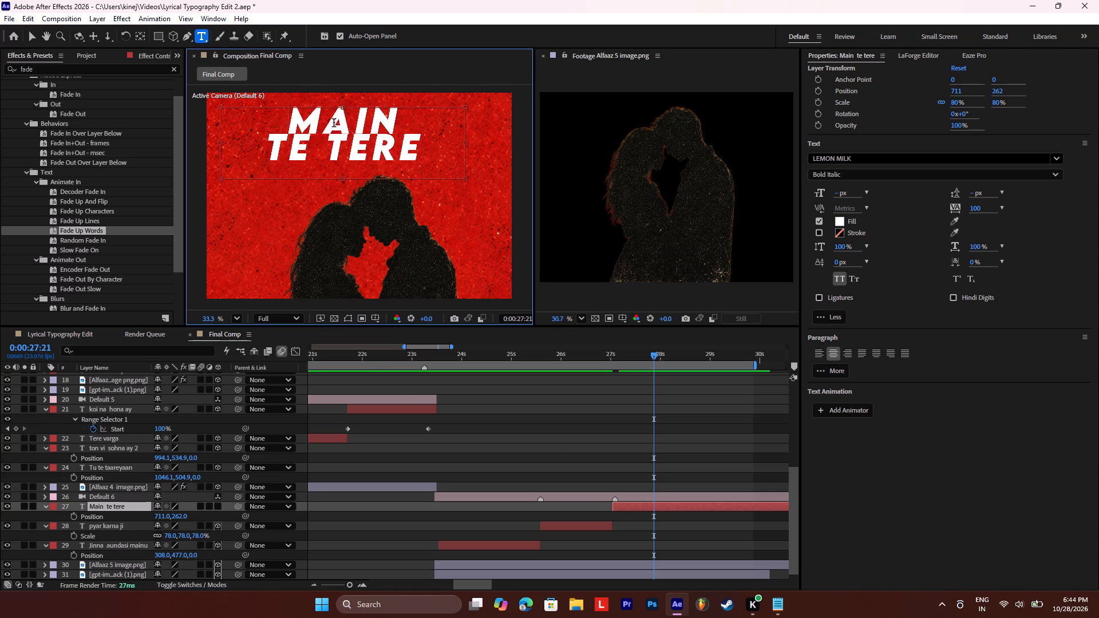
left_click_drag(334, 122, 400, 122)
left_click_drag(843, 192, 843, 192)
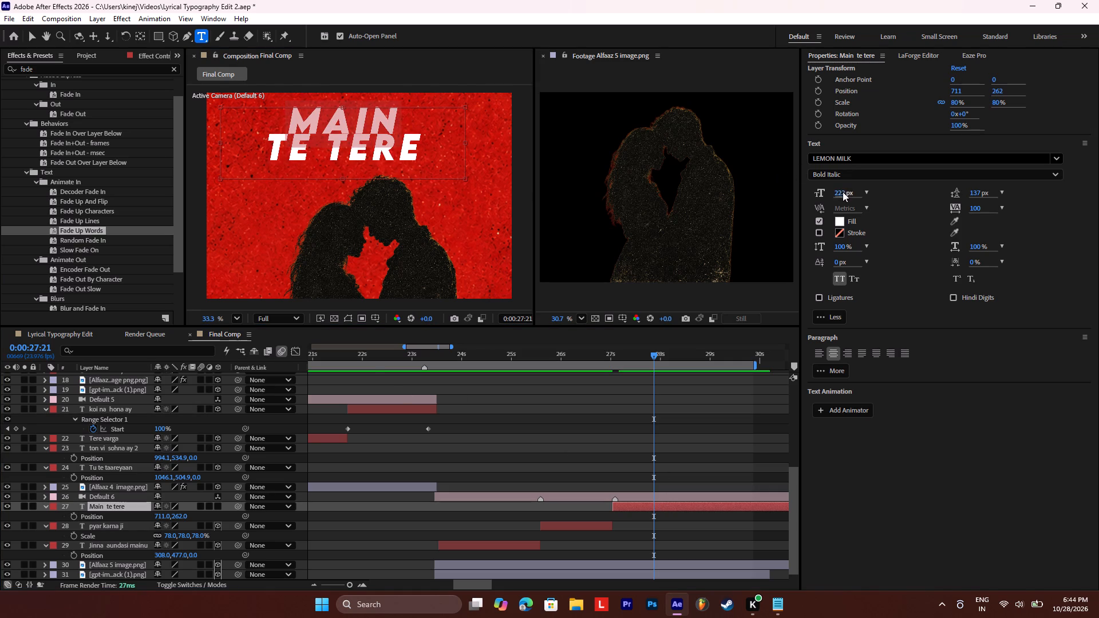
left_click_drag(843, 192, 829, 204)
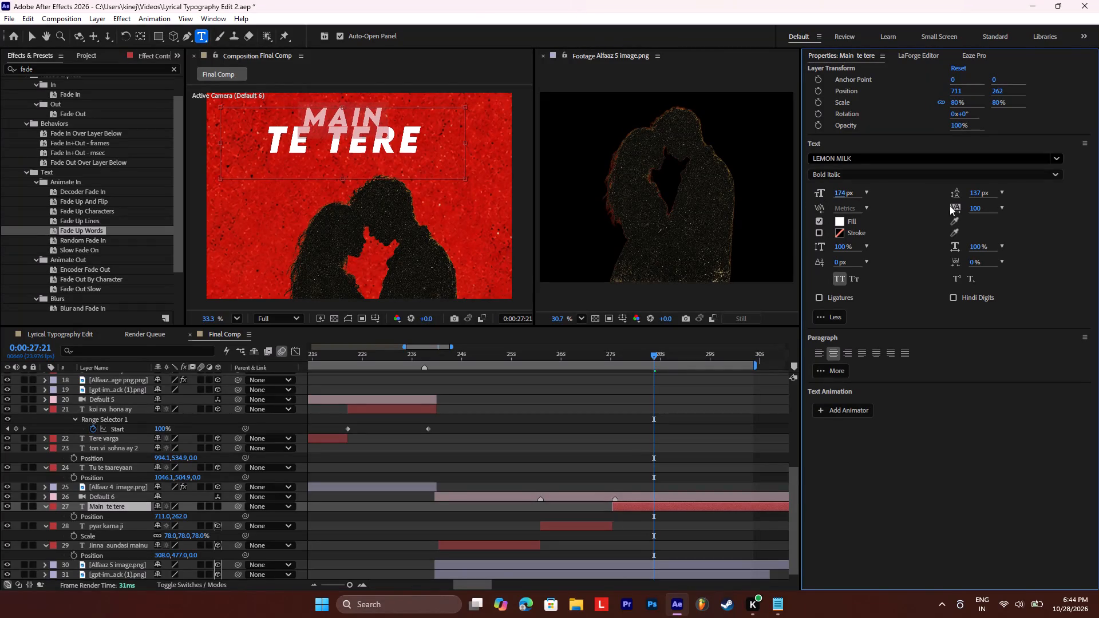
left_click_drag(978, 193, 948, 200)
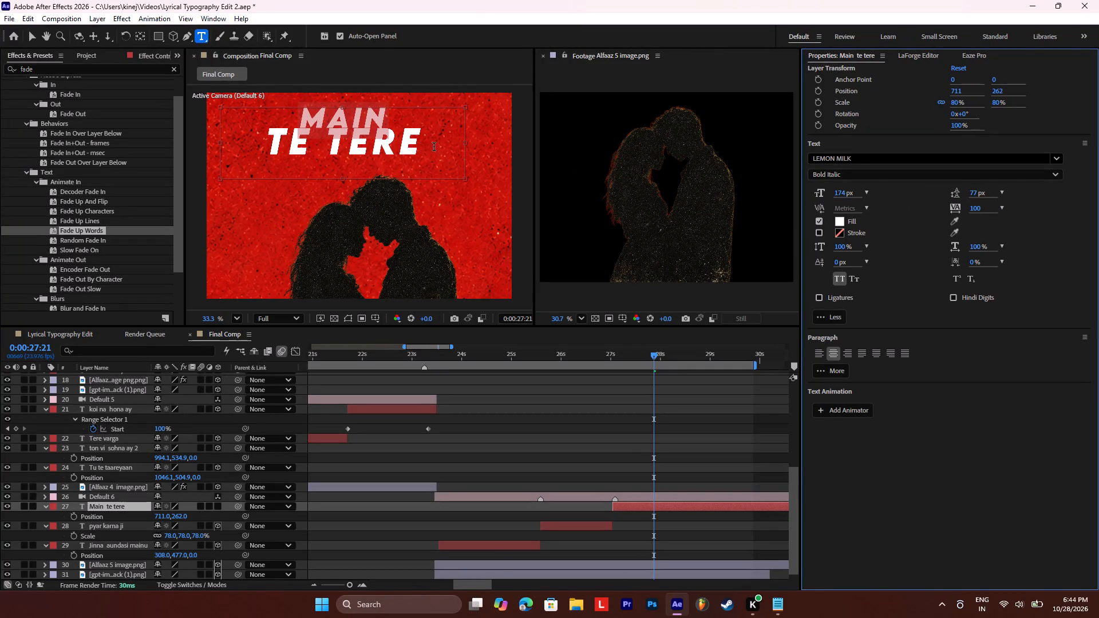
Set the leading of the TE TERE line to 183 px.
left_click_drag(263, 144, 425, 146)
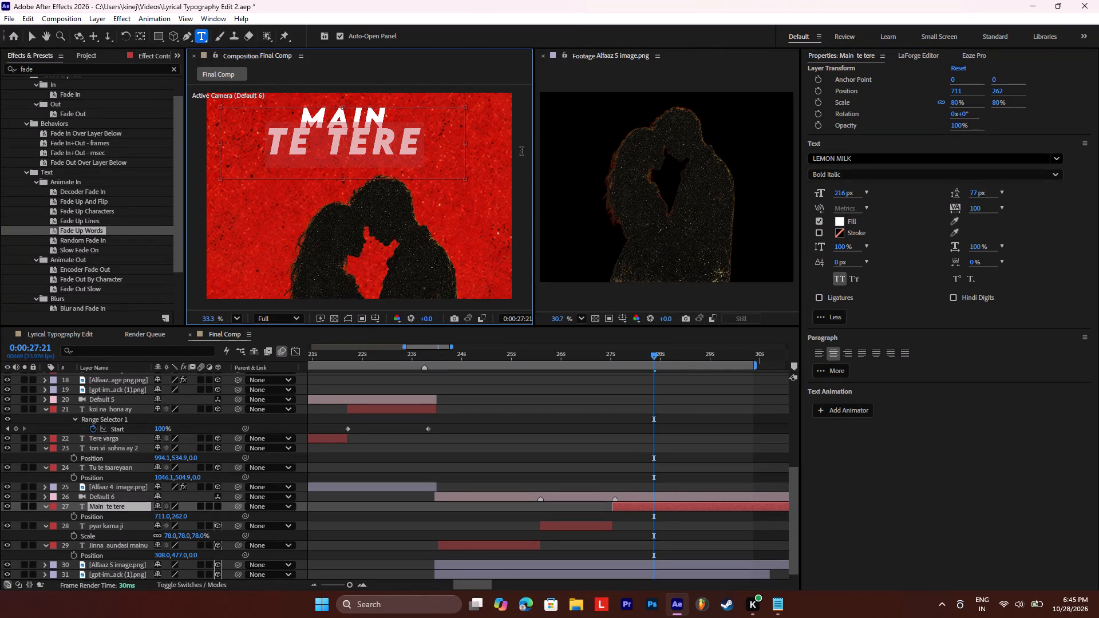
left_click_drag(978, 196, 986, 193)
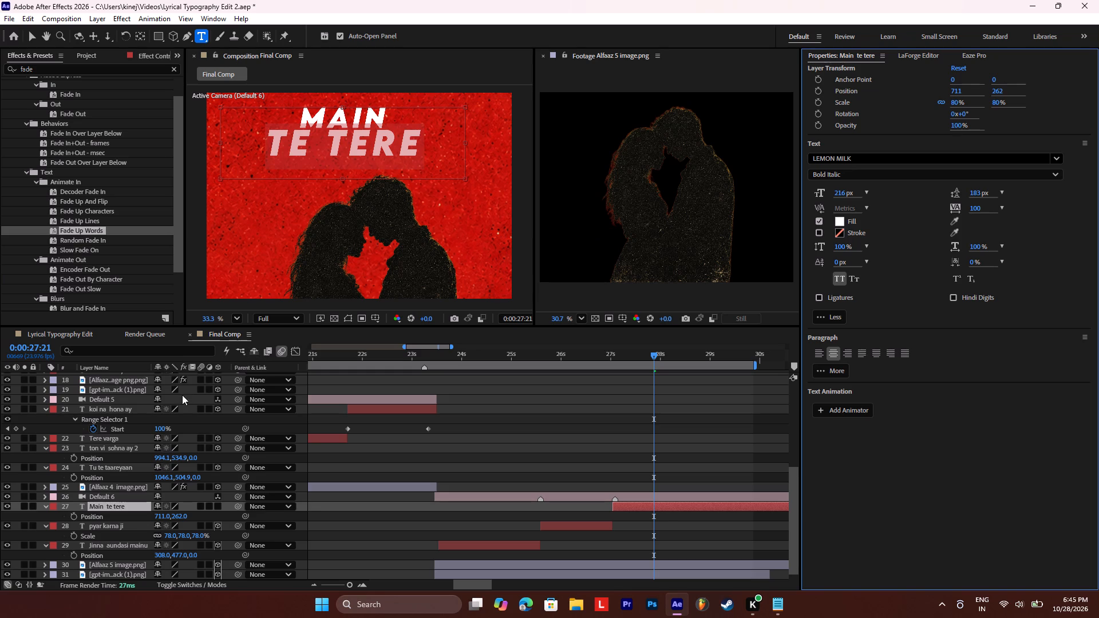
Move the Main te tere layer to position 802, 291 above the couple.
left_click_drag(179, 515, 192, 515)
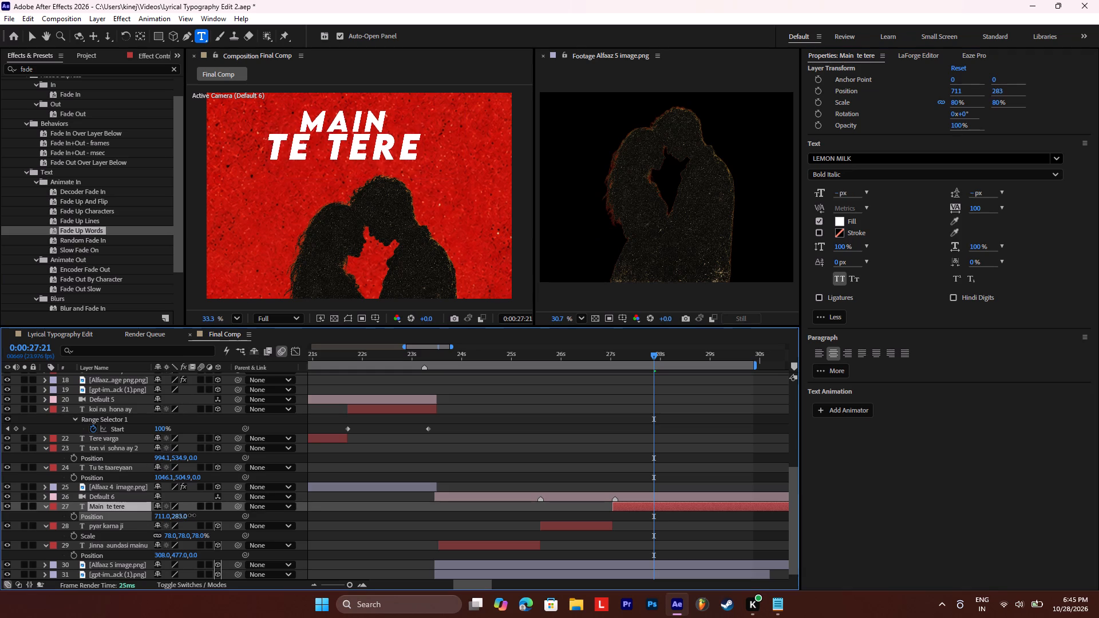
left_click_drag(192, 515, 195, 515)
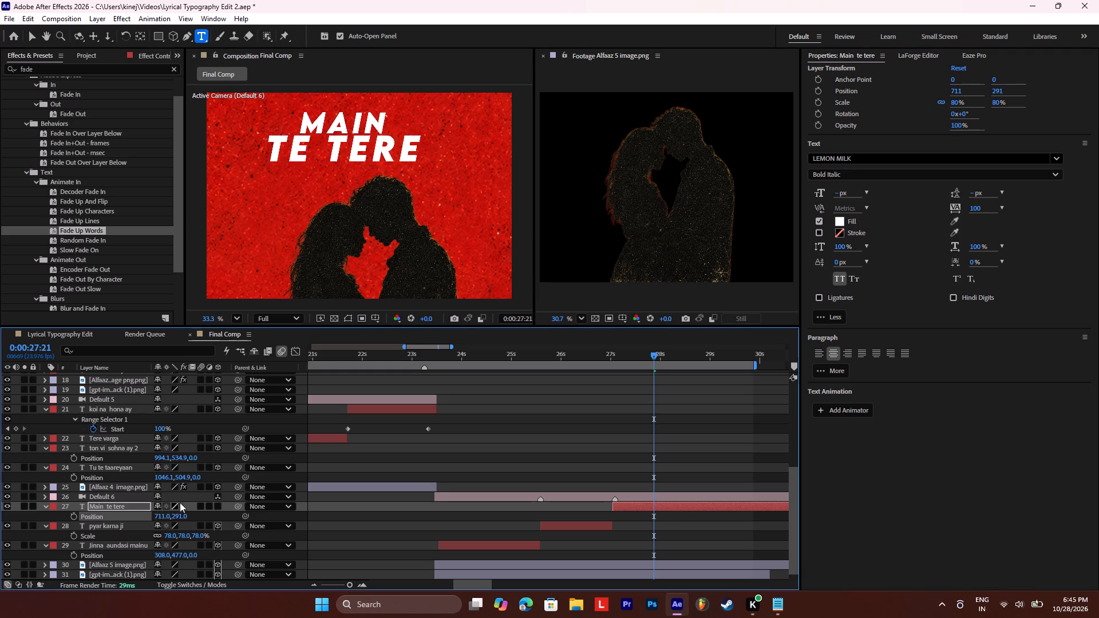
left_click_drag(163, 516, 202, 512)
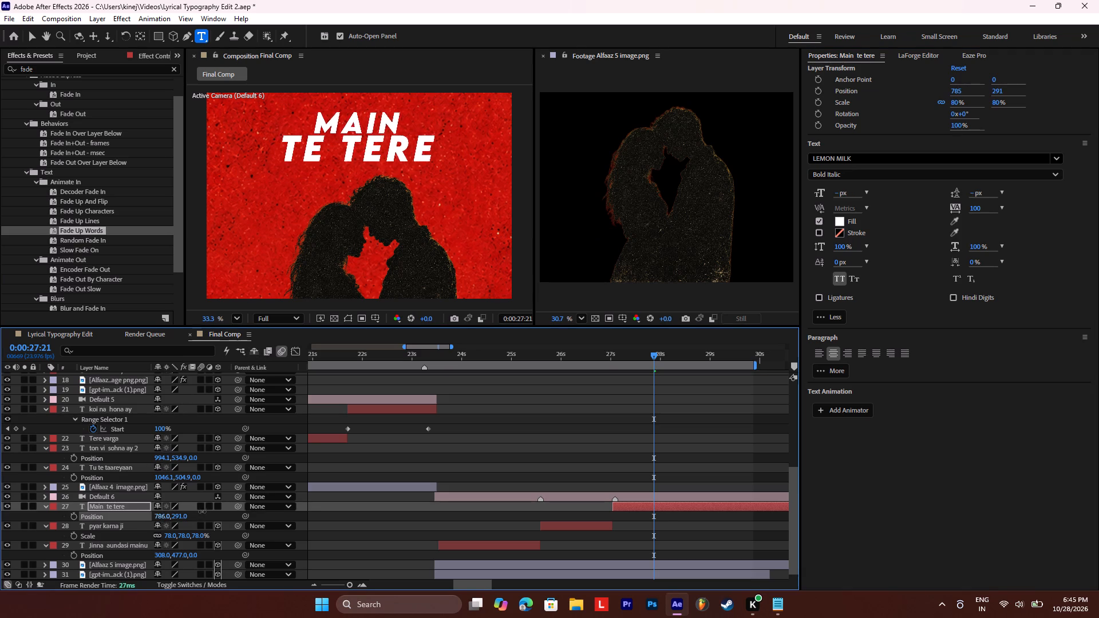
left_click_drag(202, 512, 198, 511)
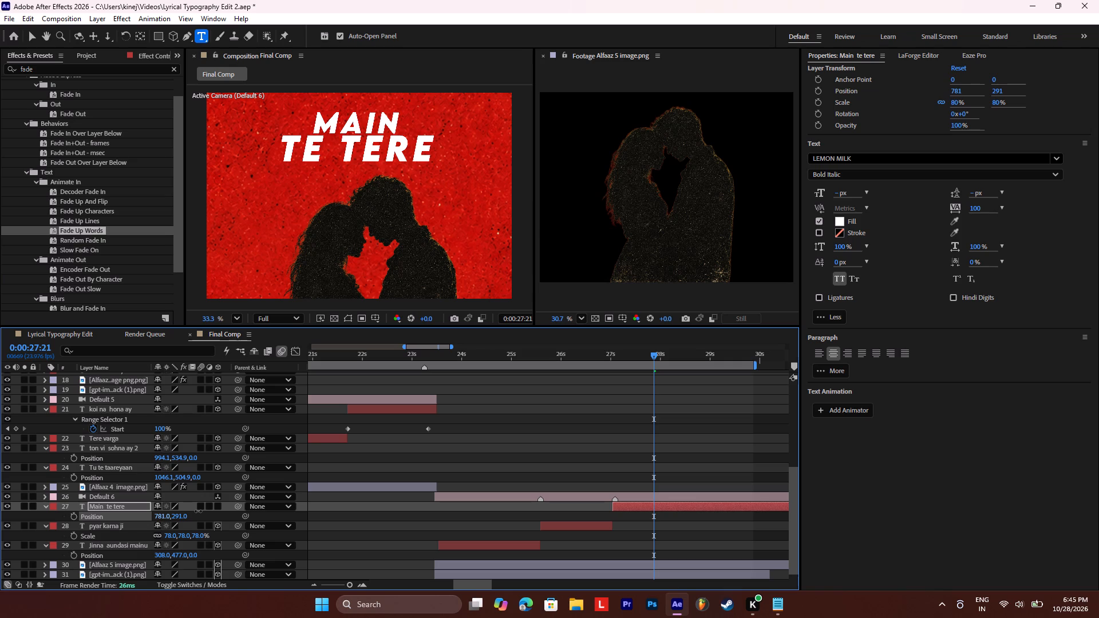
left_click_drag(198, 511, 208, 509)
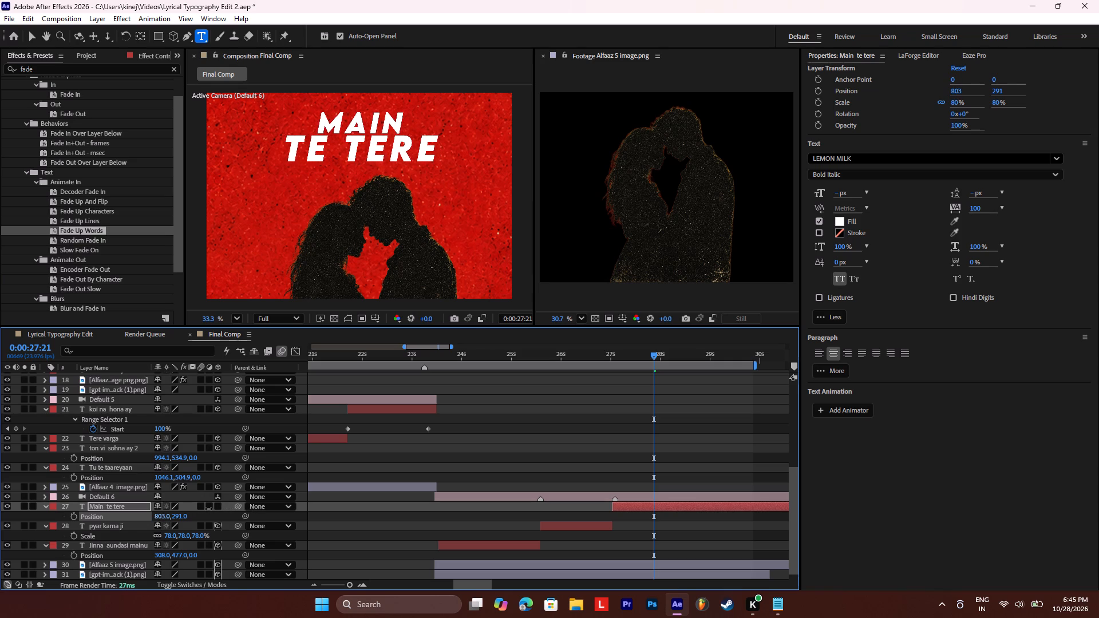
left_click_drag(208, 509, 207, 508)
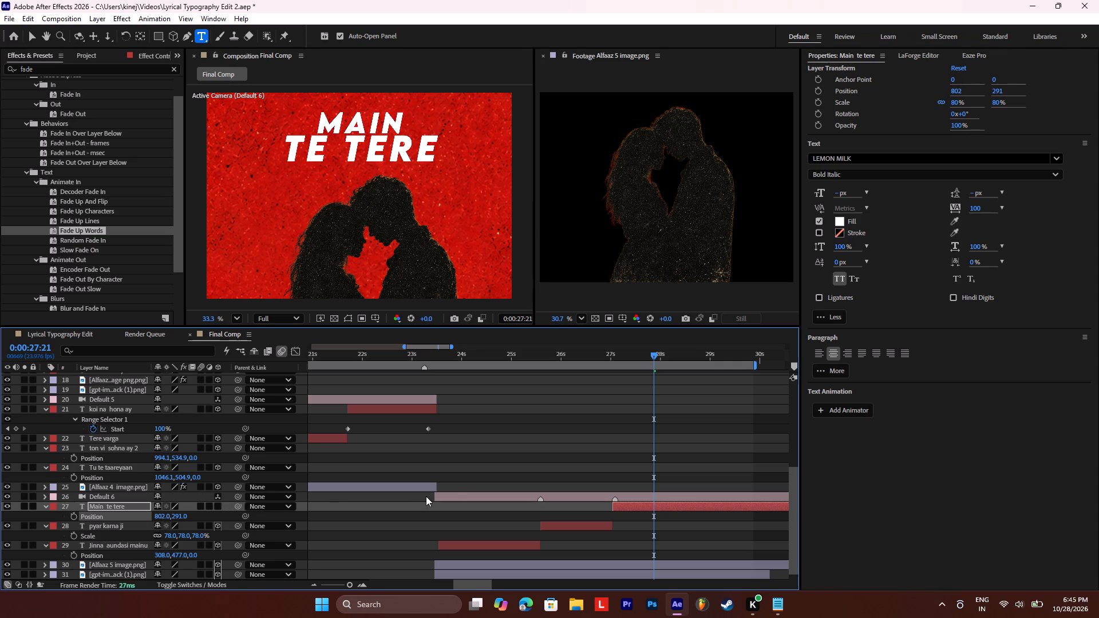
Make the Main te tere text a 3D layer, with the playhead at its start, 0:00:27:01.
left_click(615, 354)
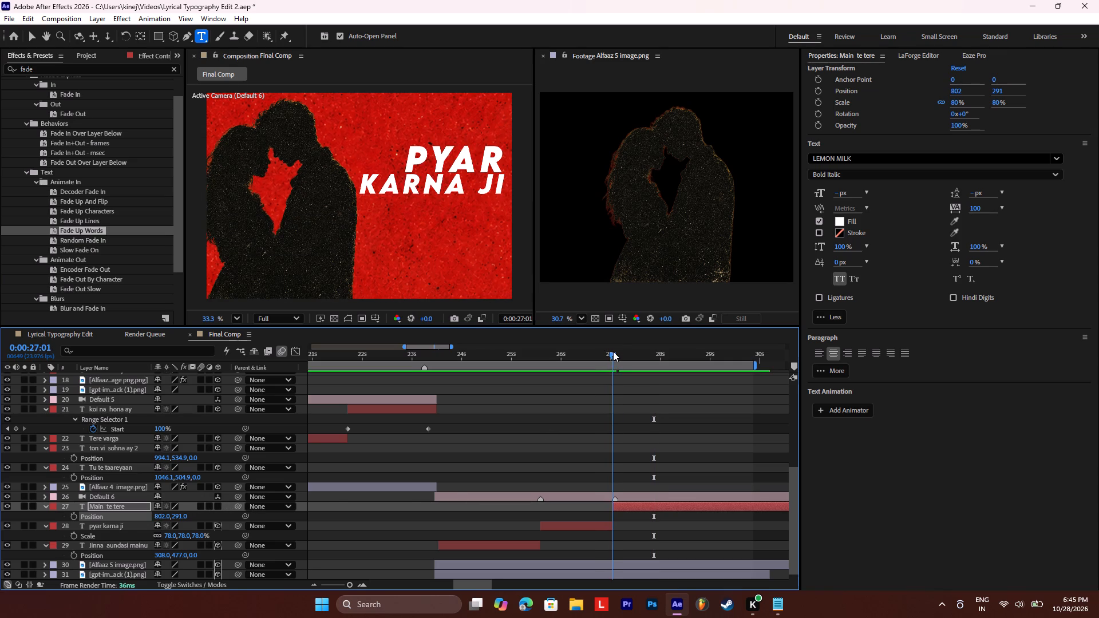
left_click(219, 508)
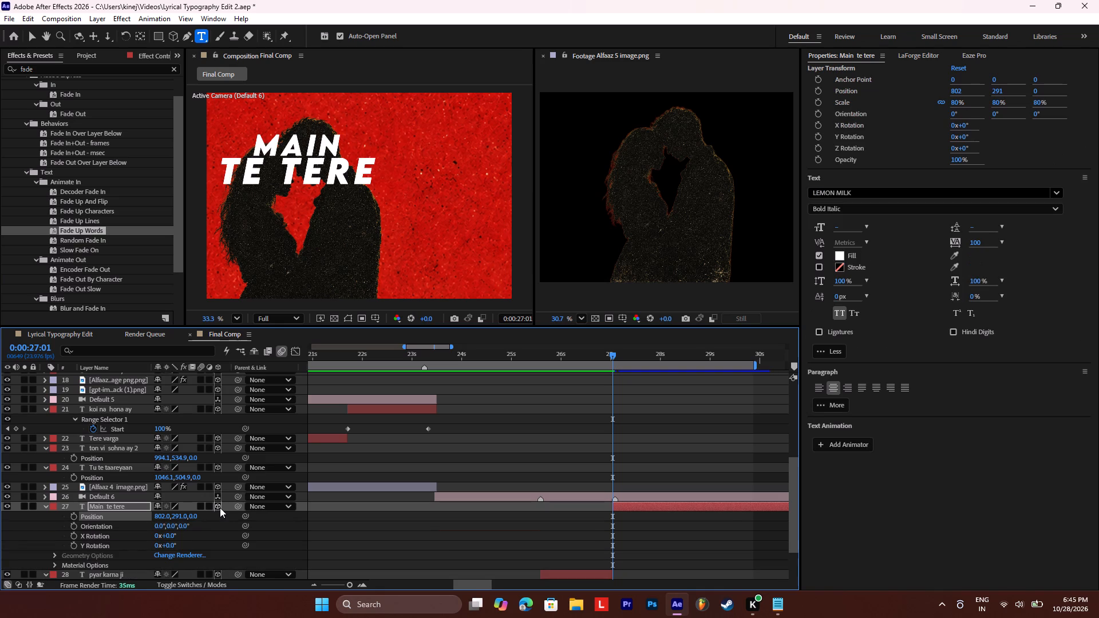
Preview how the 3D Main te tere lyric sits over the couple between 0:00:27:03 and 0:00:27:18.
left_click_drag(638, 355, 647, 355)
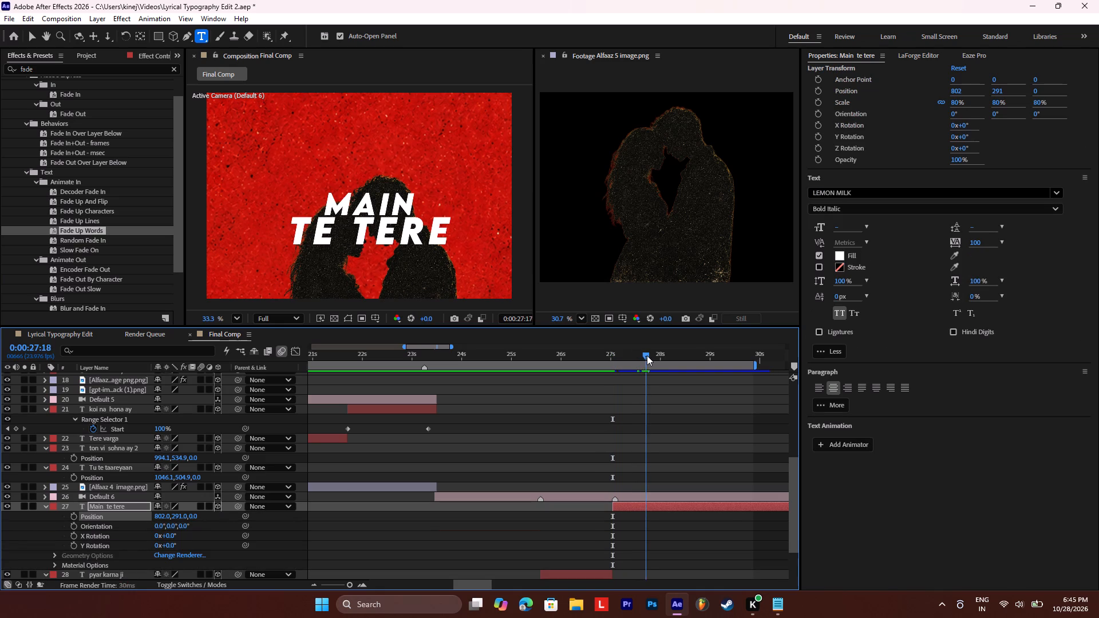
left_click_drag(647, 355, 647, 356)
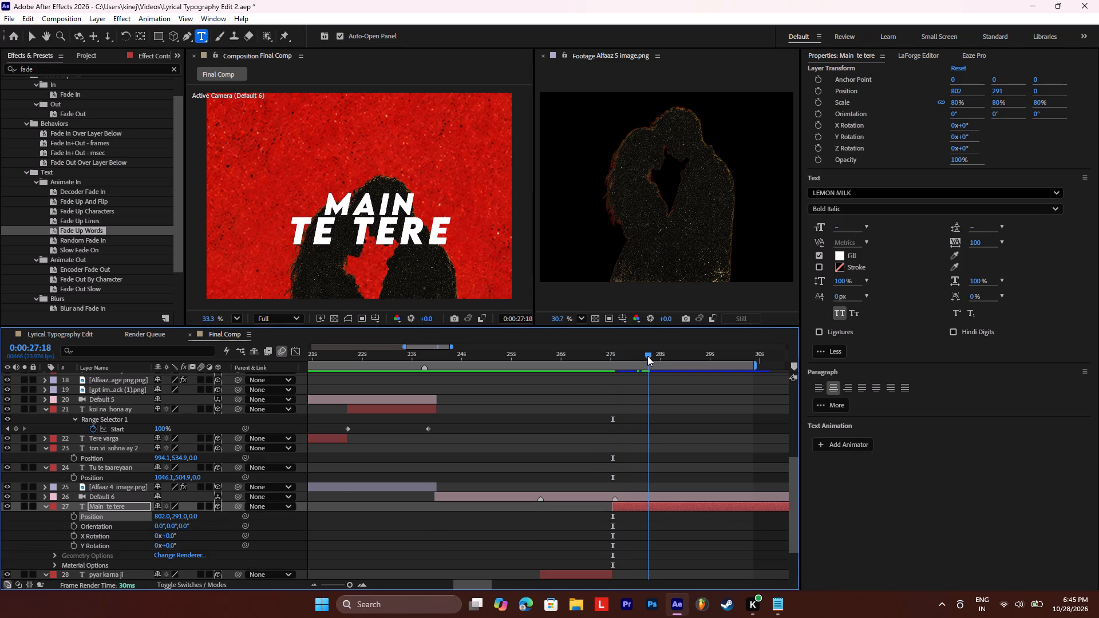
left_click_drag(647, 356, 617, 365)
key("space")
key("space")
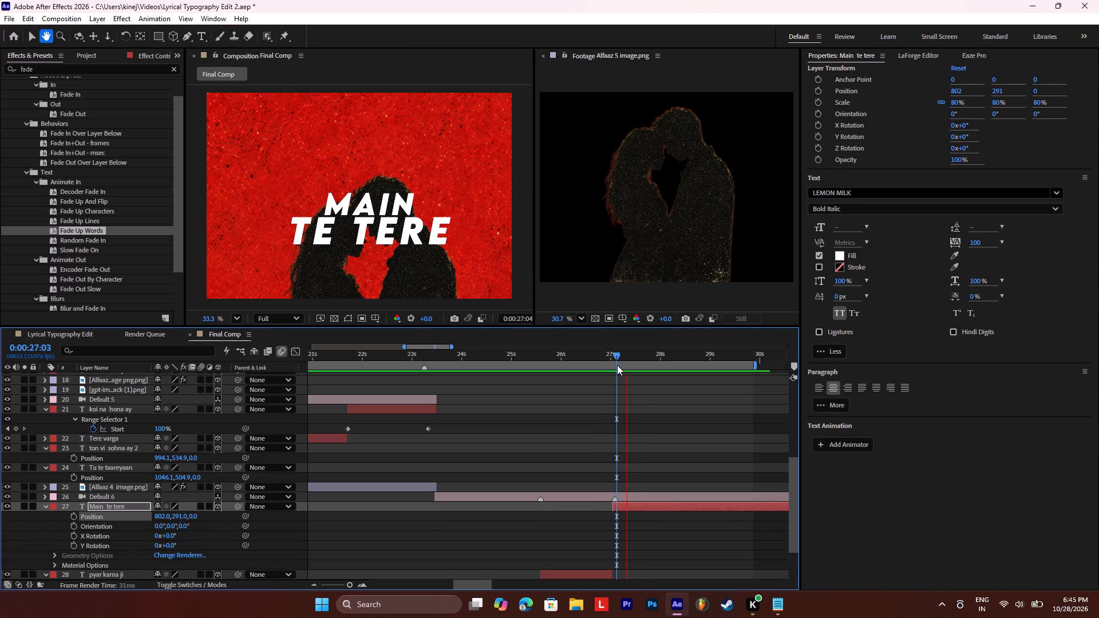
left_click_drag(617, 365, 607, 371)
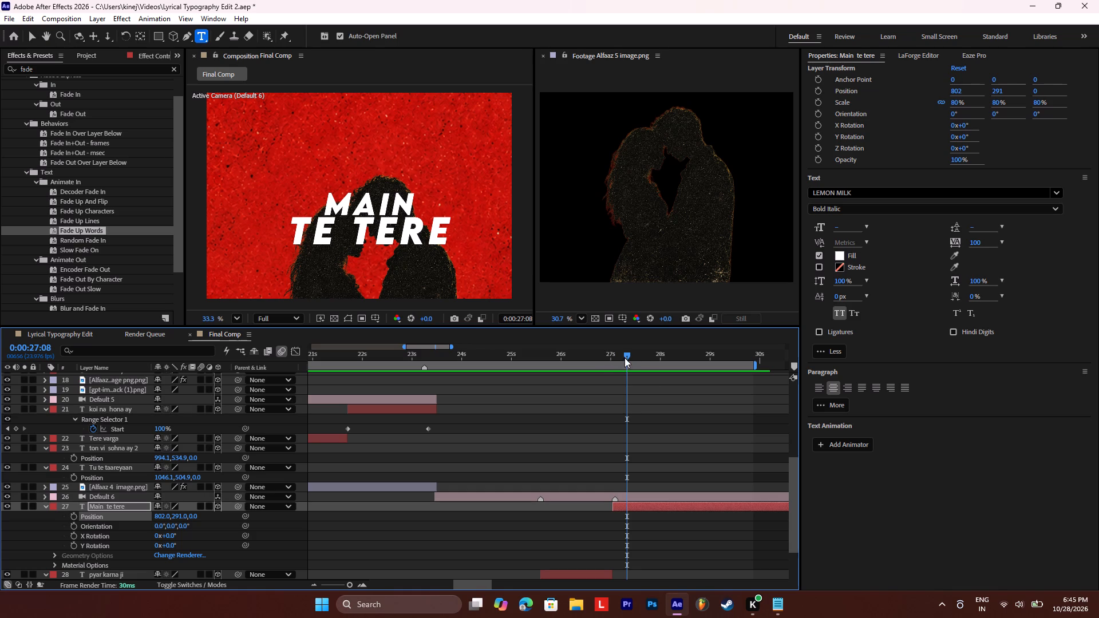
left_click(620, 355)
key("space")
key("space")
left_click(620, 355)
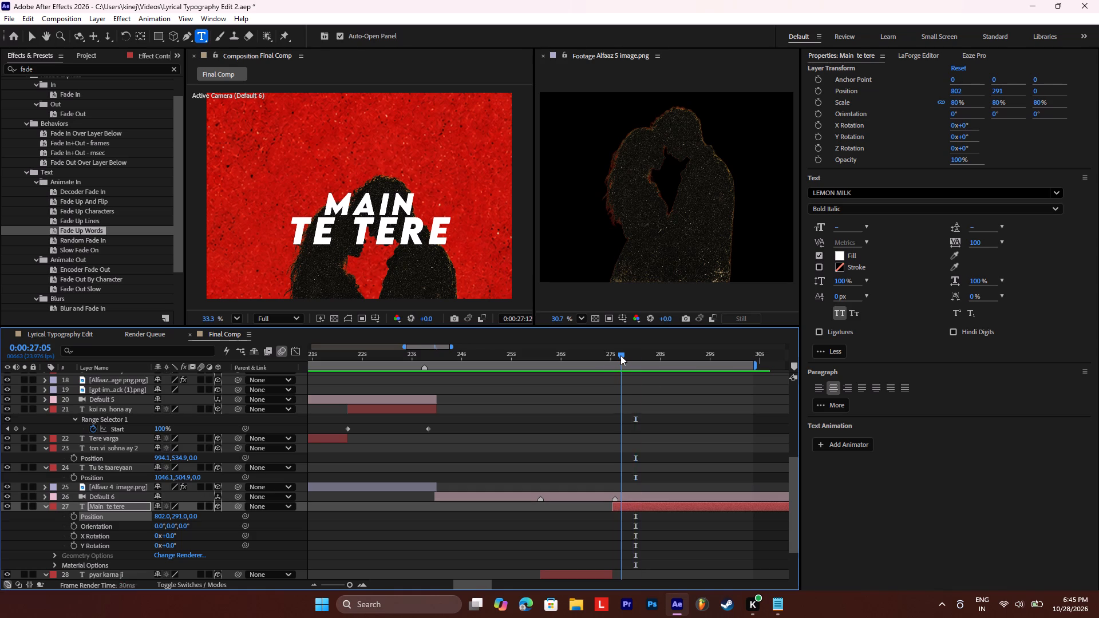
key("space")
key("space")
key("space")
key("space")
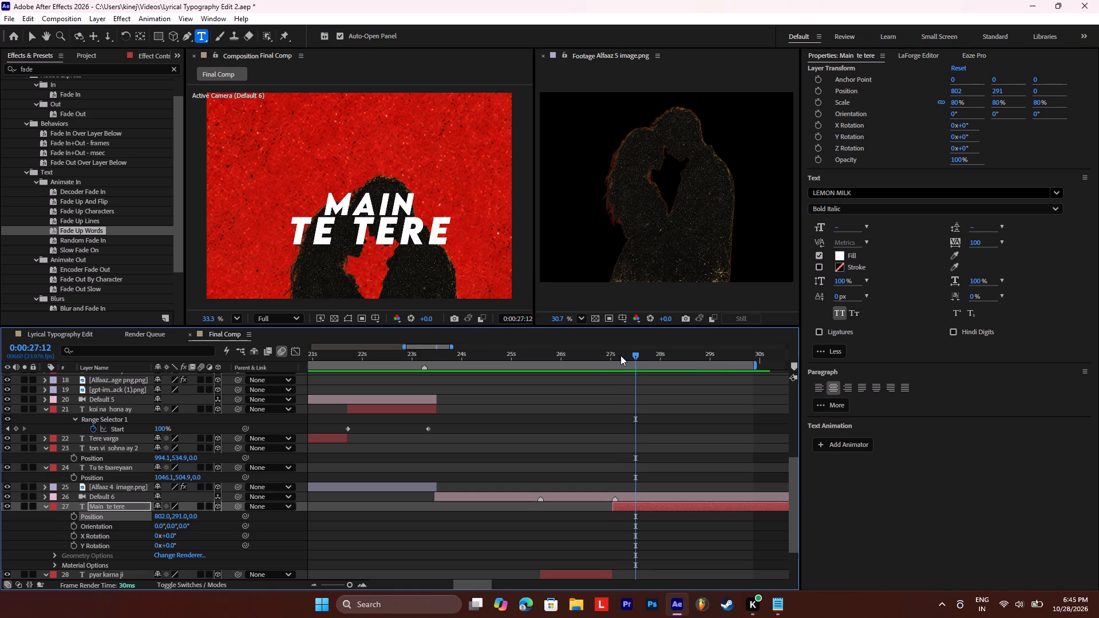
left_click(624, 354)
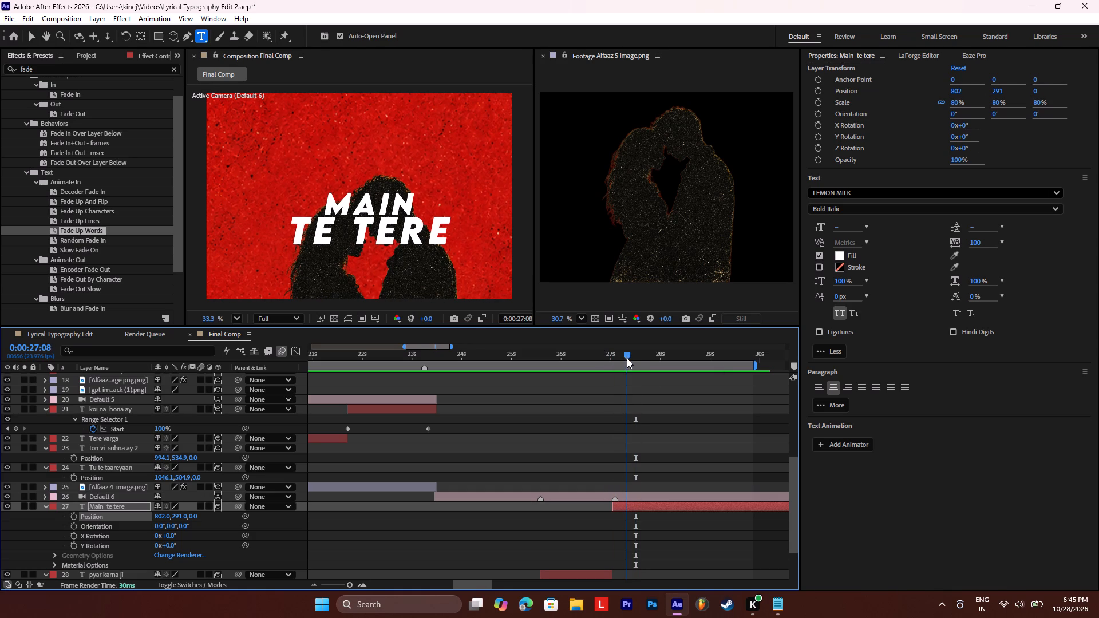
Raise the Main te tere layer above the couple's heads to position 802, -132, 0.
left_click(122, 505)
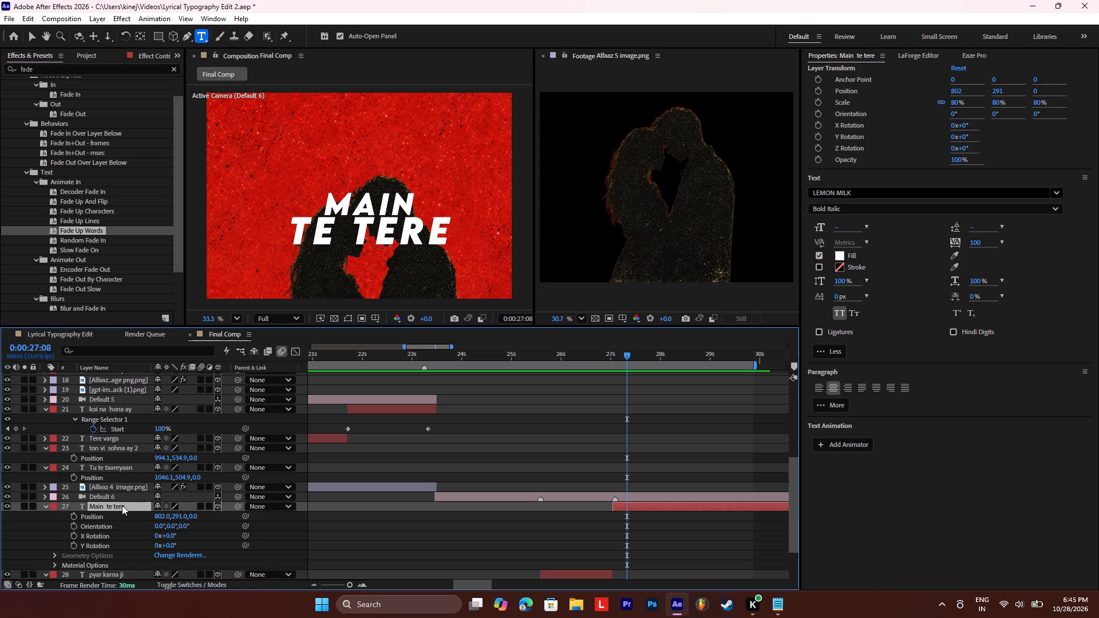
key("p")
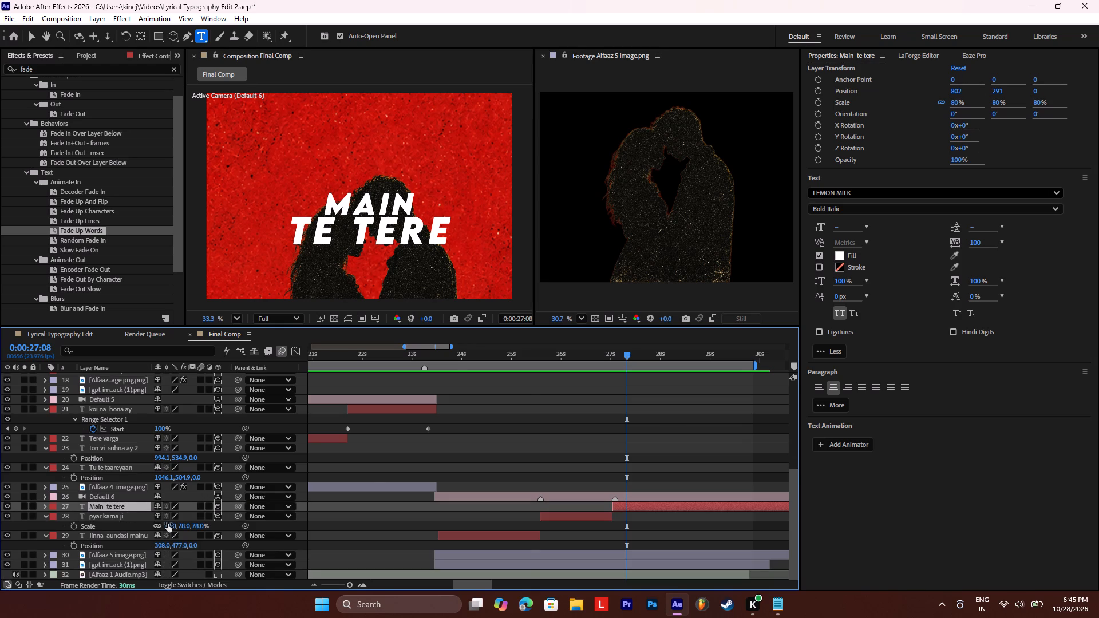
key("minus")
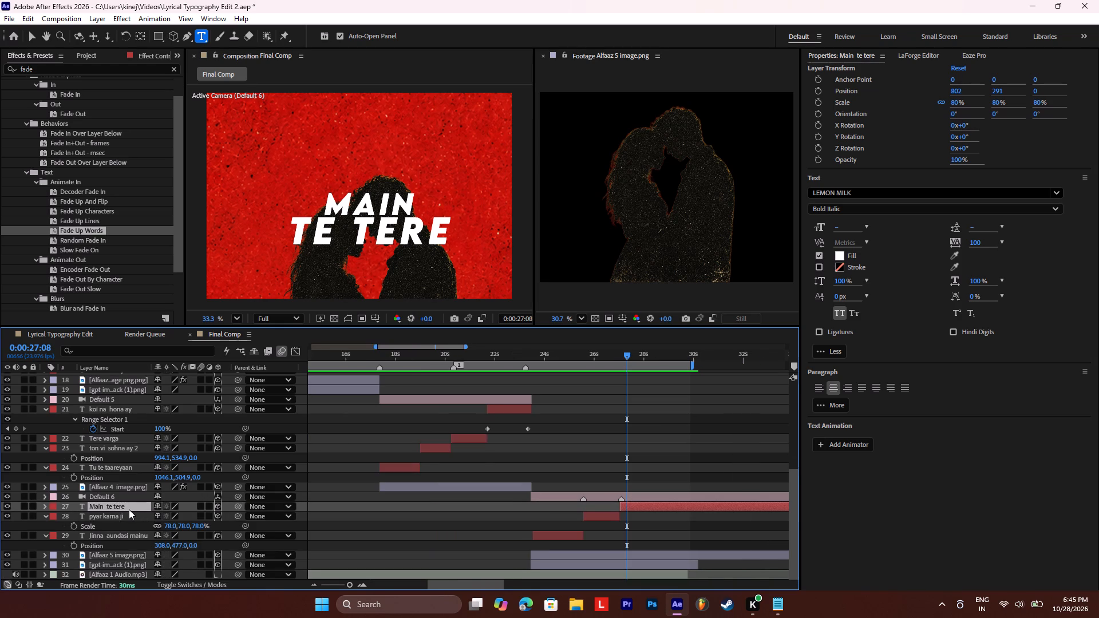
left_click(121, 509)
key("p")
left_click_drag(185, 517, 109, 514)
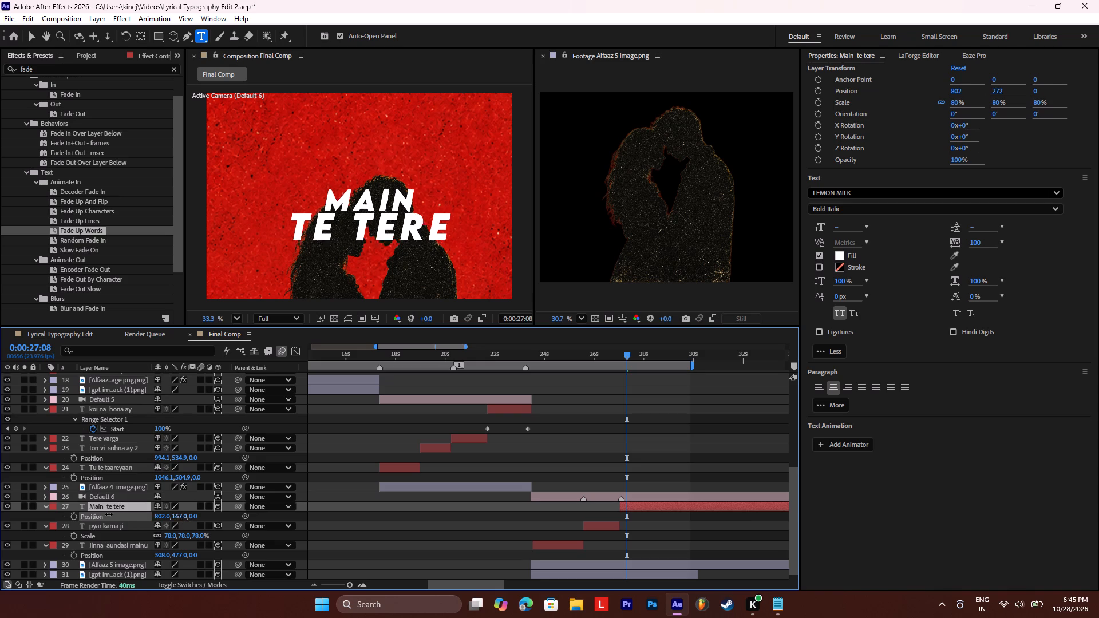
left_click_drag(109, 514, 60, 512)
left_click_drag(175, 516, 86, 514)
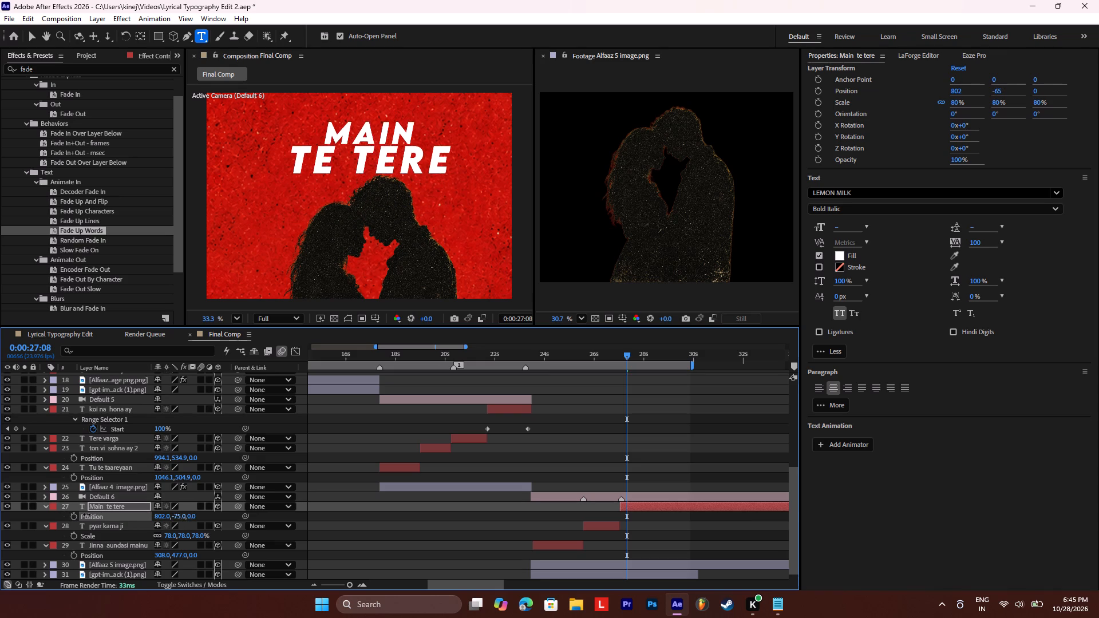
left_click_drag(86, 514, 83, 514)
left_click_drag(179, 516, 149, 516)
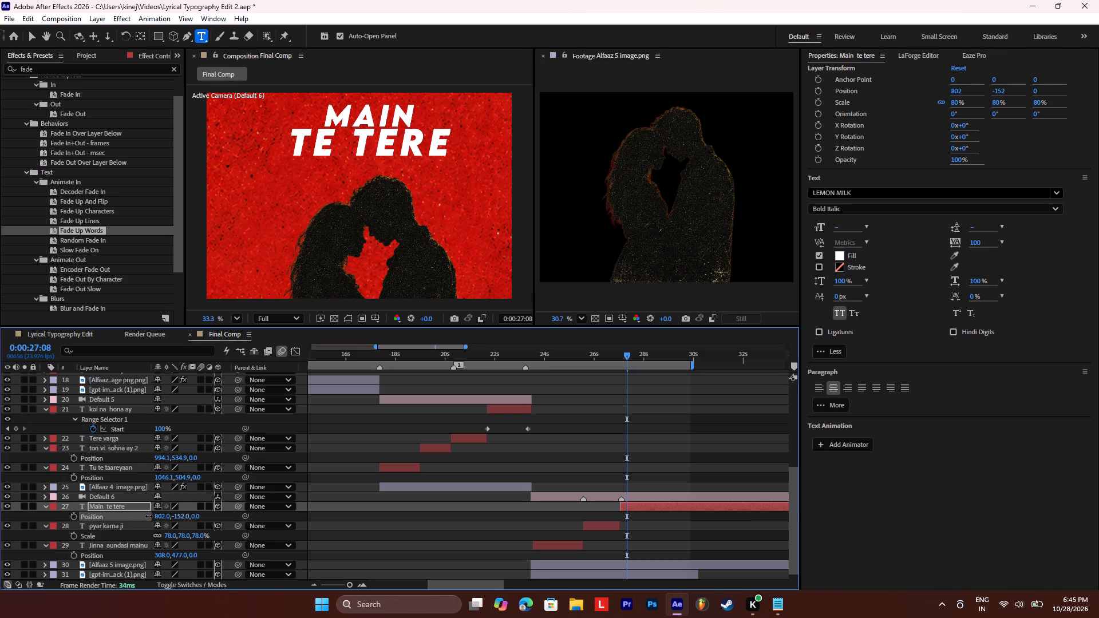
left_click_drag(149, 516, 160, 516)
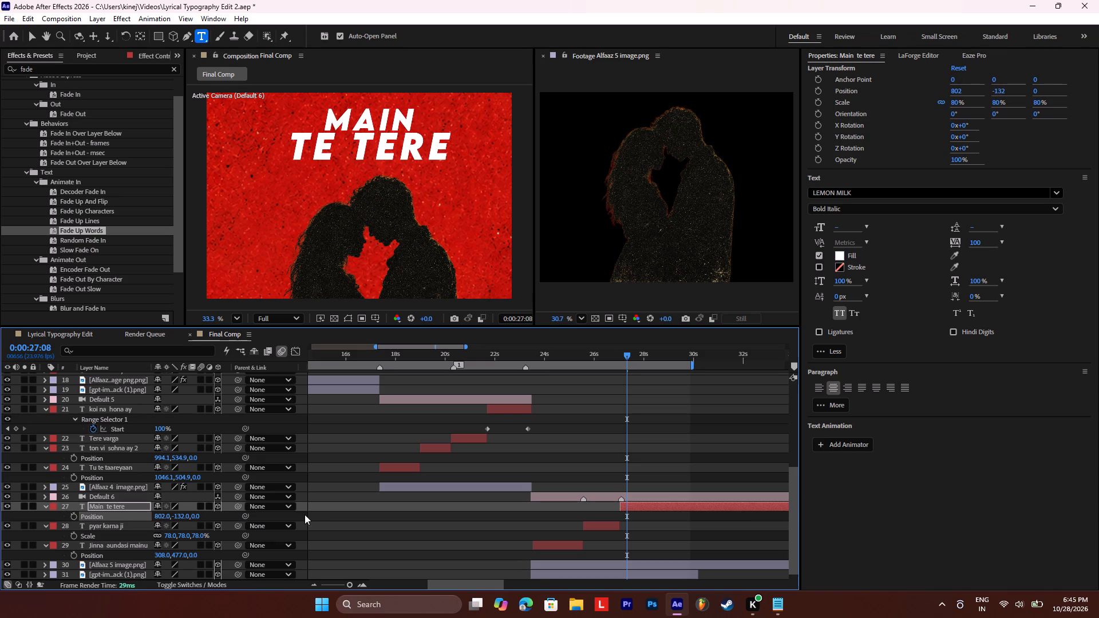
Play back the lyric to find its cut point, and split the Main te tere layer at 0:00:28:03.
key("space")
key("space")
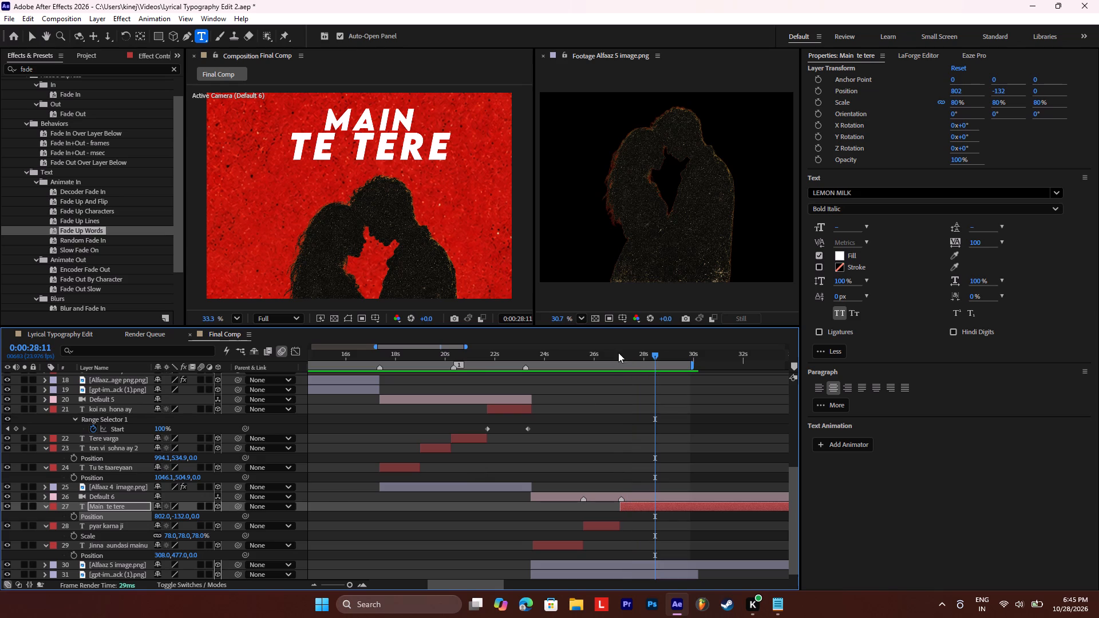
left_click(612, 350)
key("space")
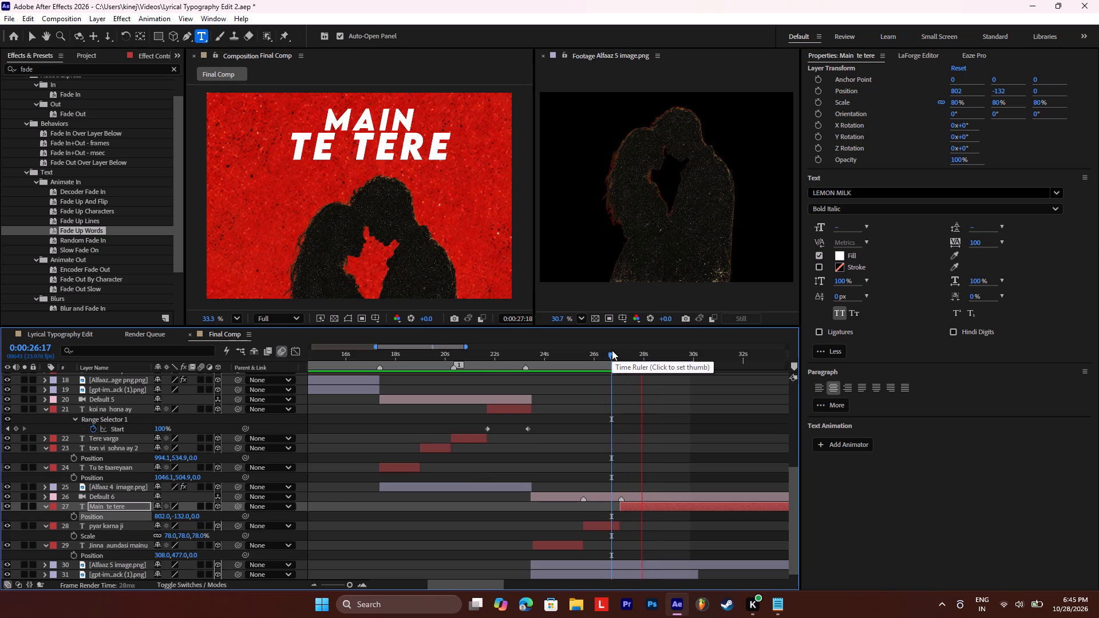
key("space")
left_click(612, 350)
key("space")
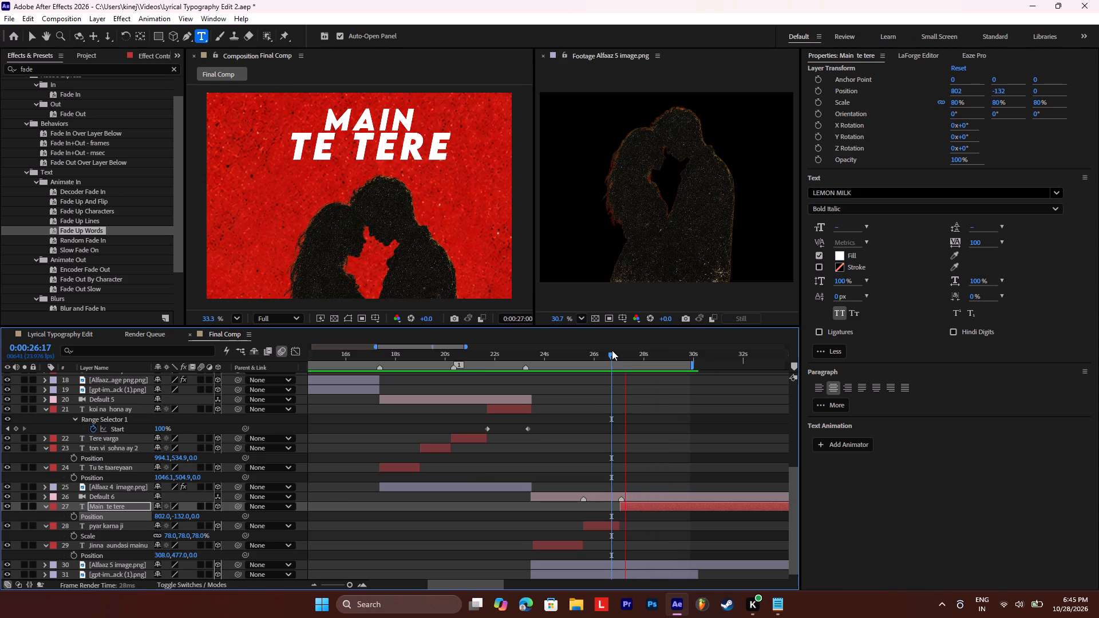
key("space")
key("space")
key("space")
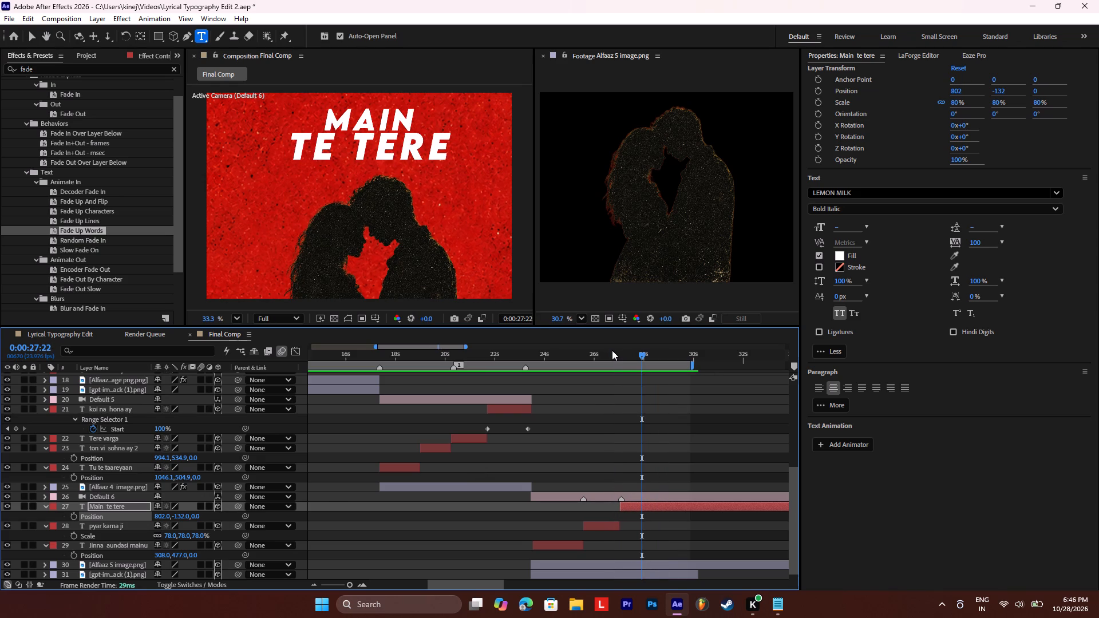
key("space")
key("space")
key("space")
key("space")
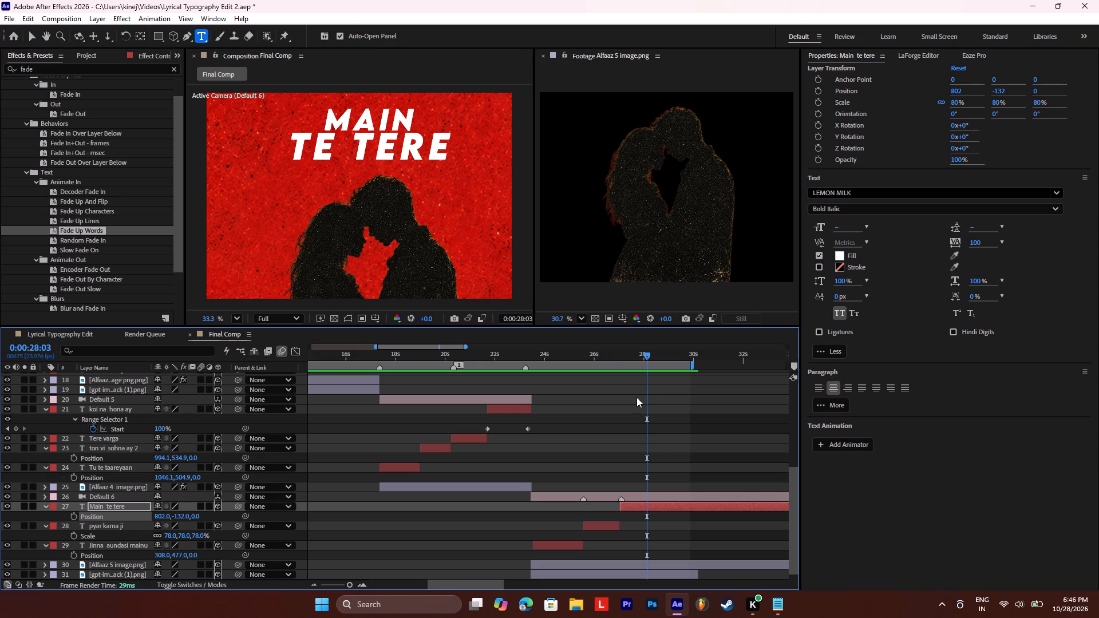
left_click(662, 509)
key("ctrl+shift+d")
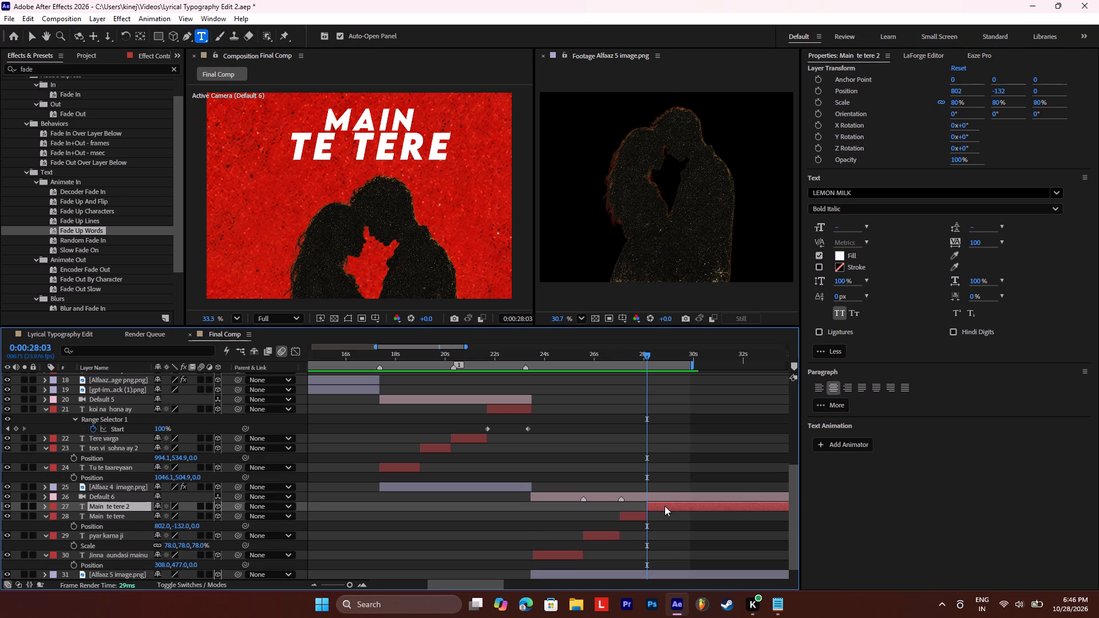
Apply the Fade Up Words animation to the Main te tere 2 layer at 0:00:28:03 and extend its end keyframe to about 0:00:29:12.
left_click_drag(81, 231, 82, 231)
left_click_drag(82, 231, 671, 508)
left_click(671, 508)
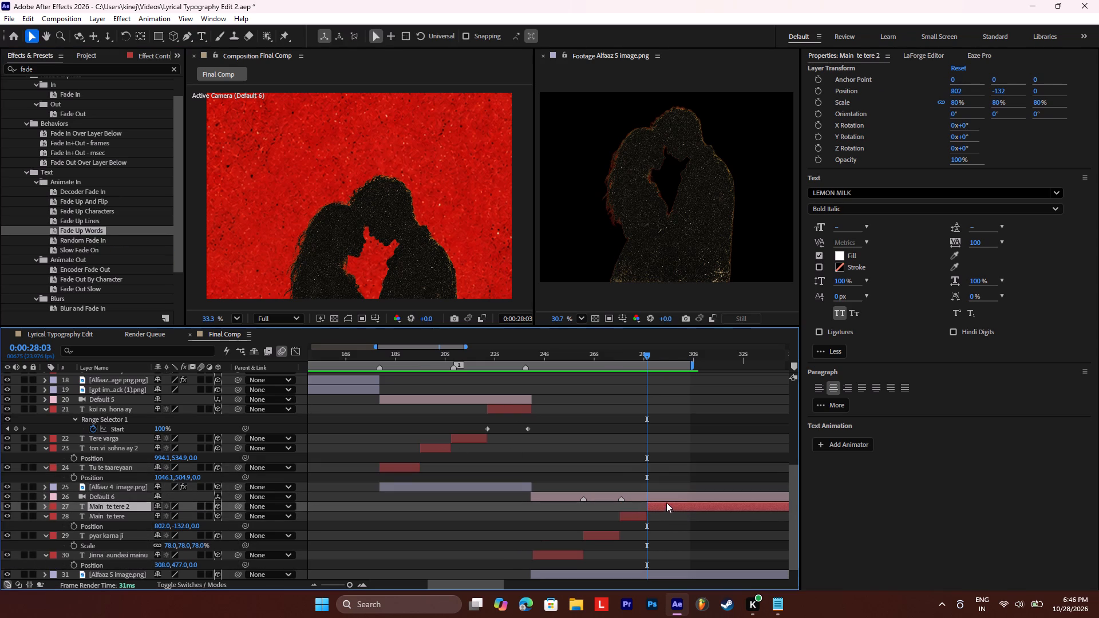
key("u")
left_click_drag(675, 524, 680, 525)
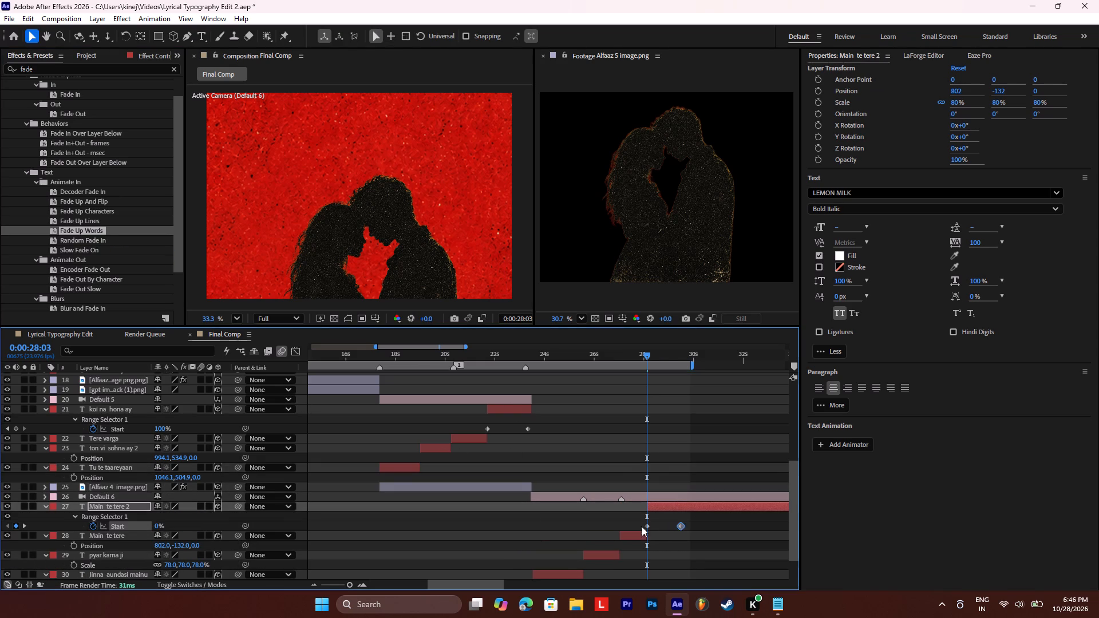
Apply Fade Up Words to the Main te tere layer at 0:00:27:01, pull its end keyframe just inside the layer's end, and play it back.
left_click_drag(612, 354, 622, 354)
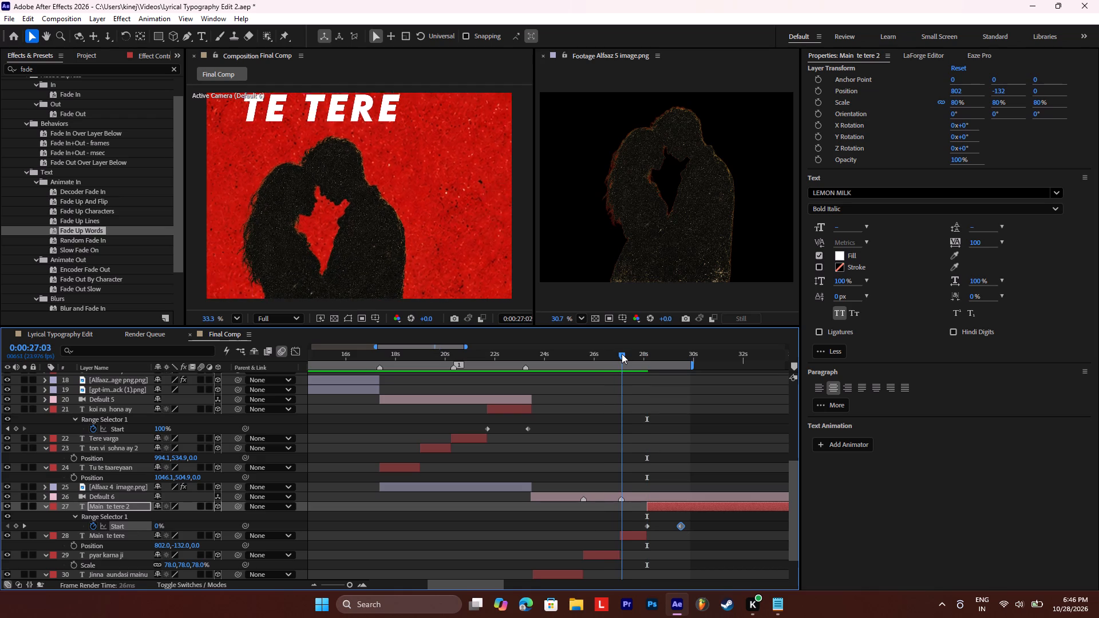
left_click_drag(622, 354, 619, 357)
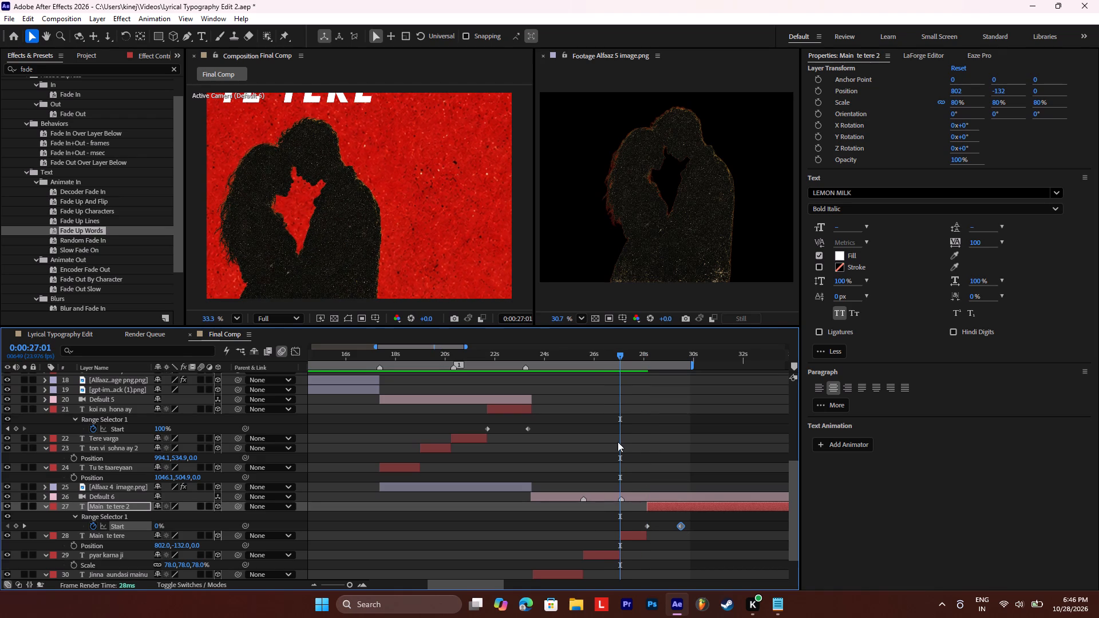
left_click(627, 533)
left_click_drag(77, 228, 385, 375)
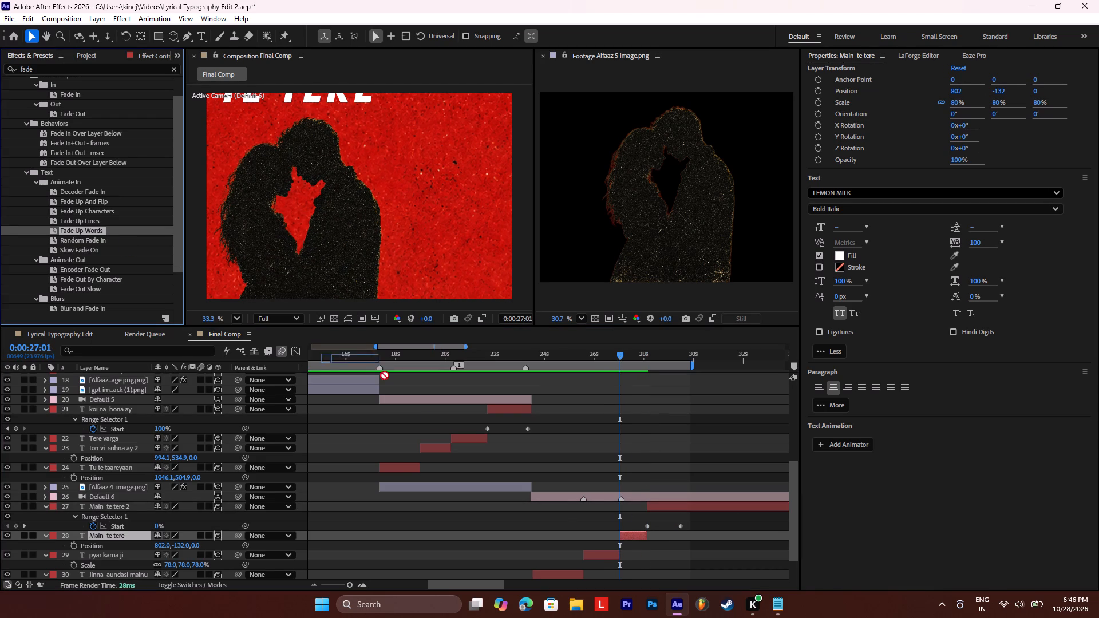
left_click_drag(385, 375, 631, 537)
left_click(631, 537)
key("u")
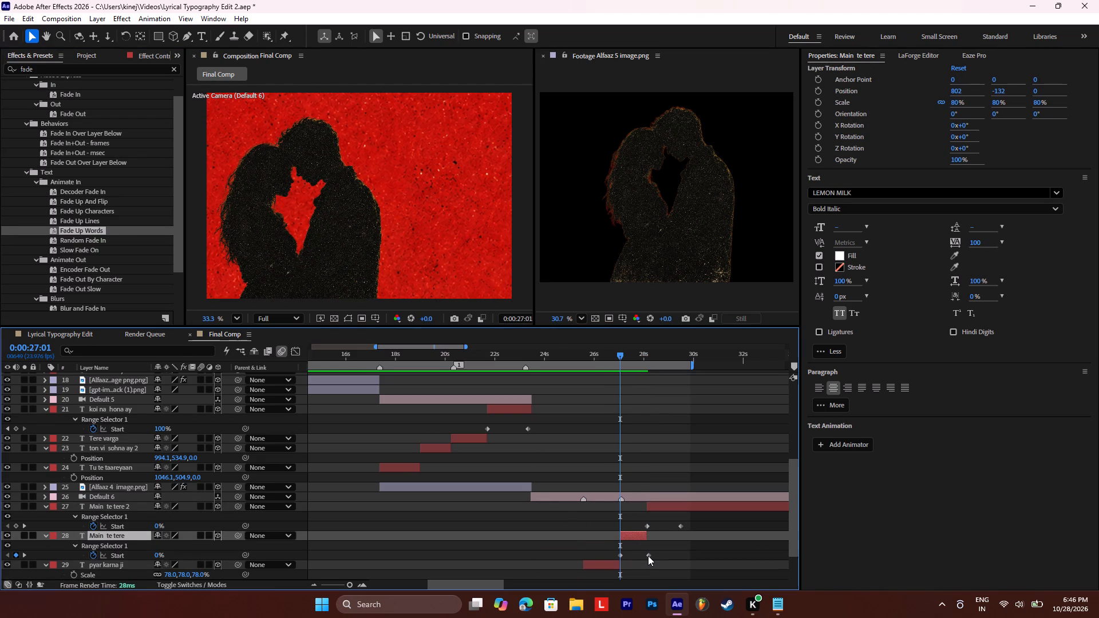
left_click(649, 555)
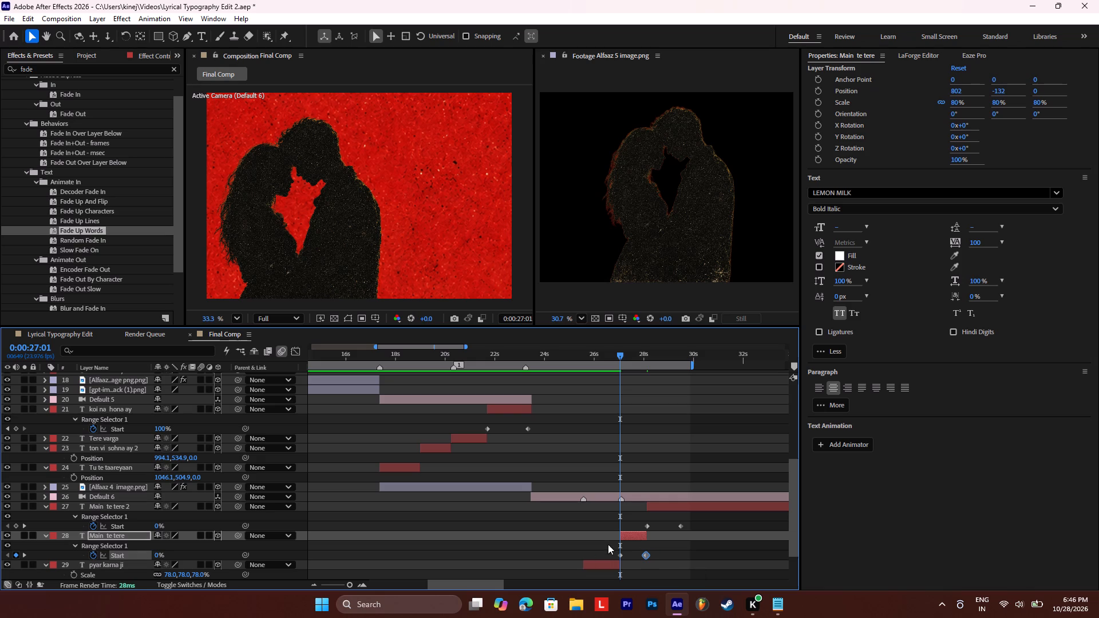
key("space")
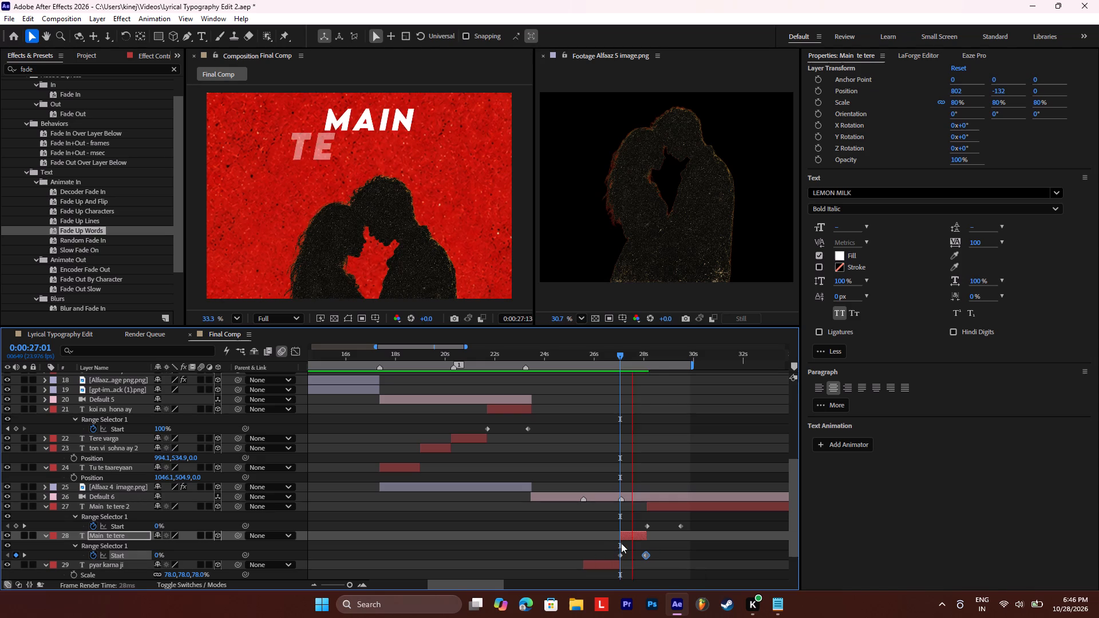
key("space")
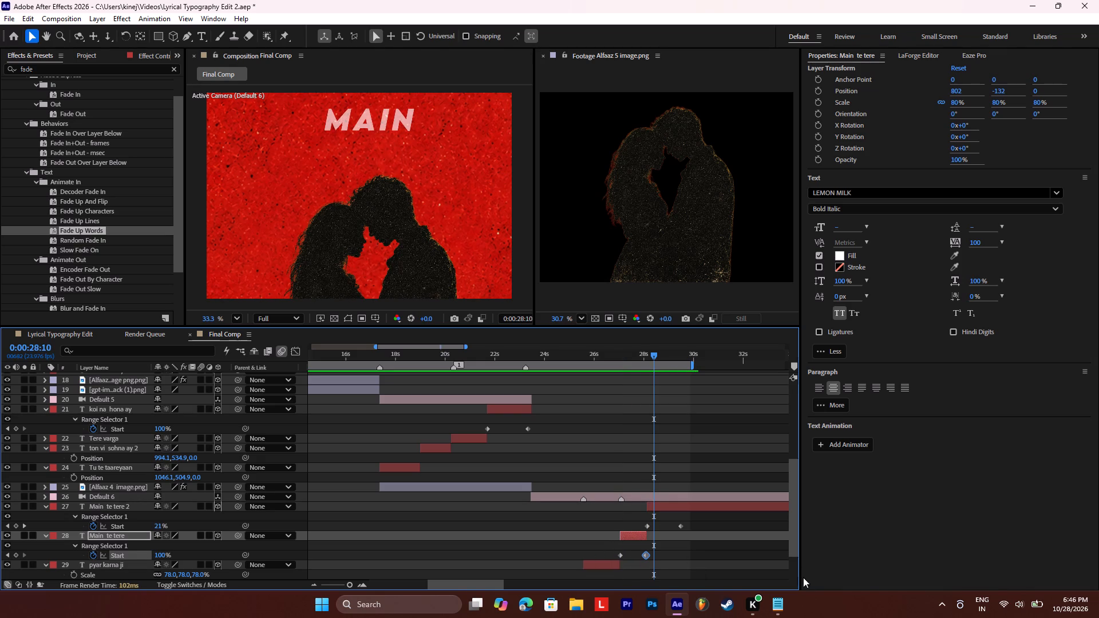
Copy "naal kar leya ay" from the Notepad lyrics, replace the Main te tere 2 text with it, and play back its reveal from 0:00:28:03.
left_click(777, 605)
left_click_drag(177, 232, 250, 233)
key("ctrl+c")
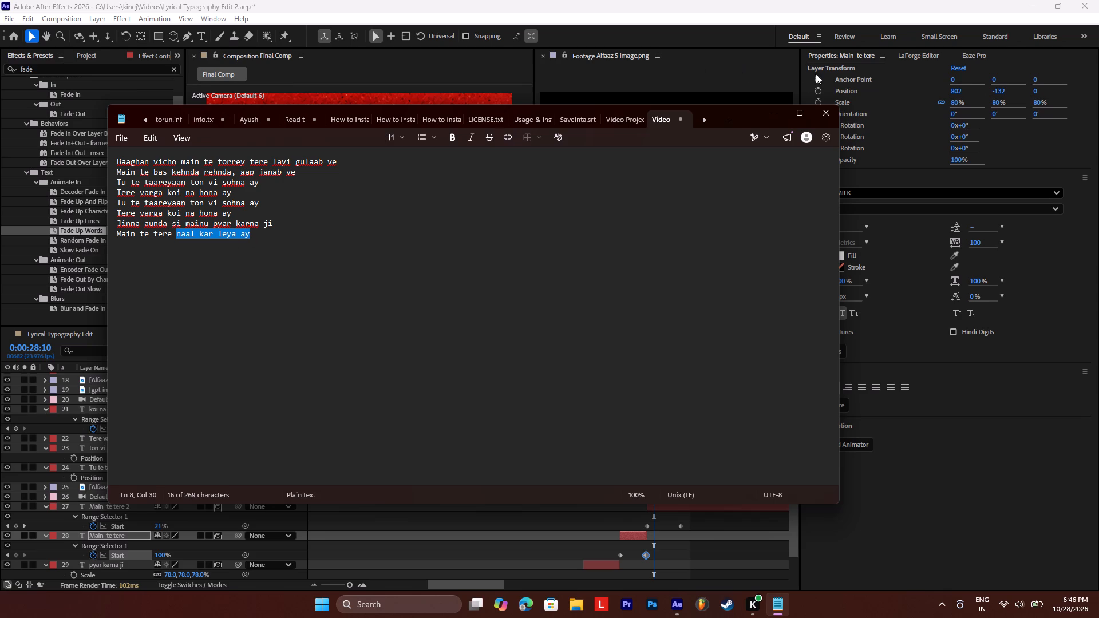
left_click(773, 116)
double_click(399, 126)
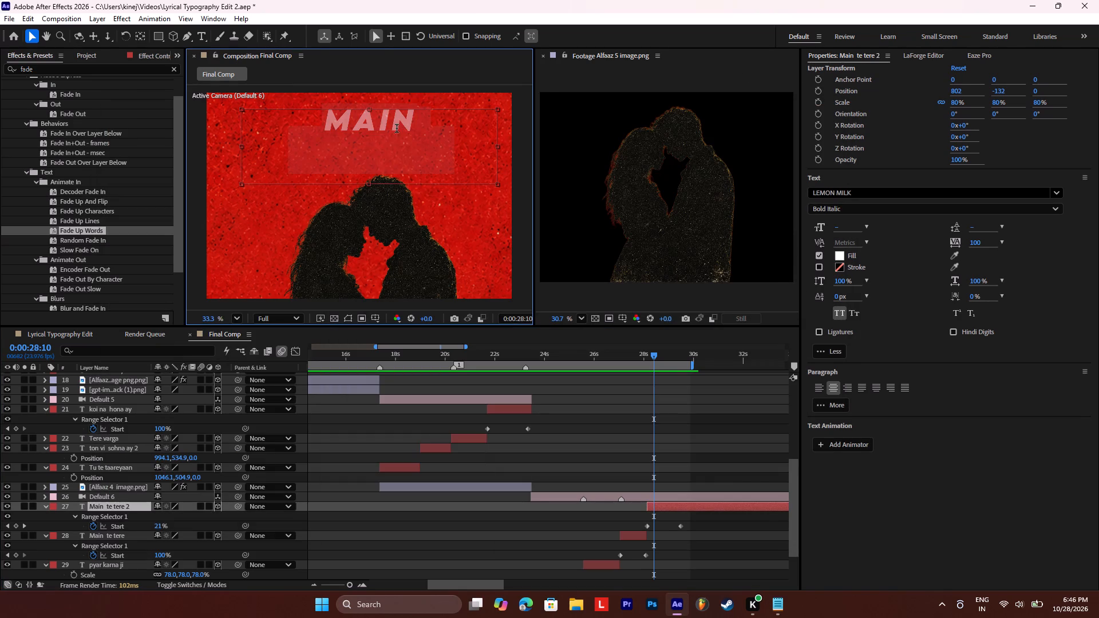
key("ctrl+v")
key("space")
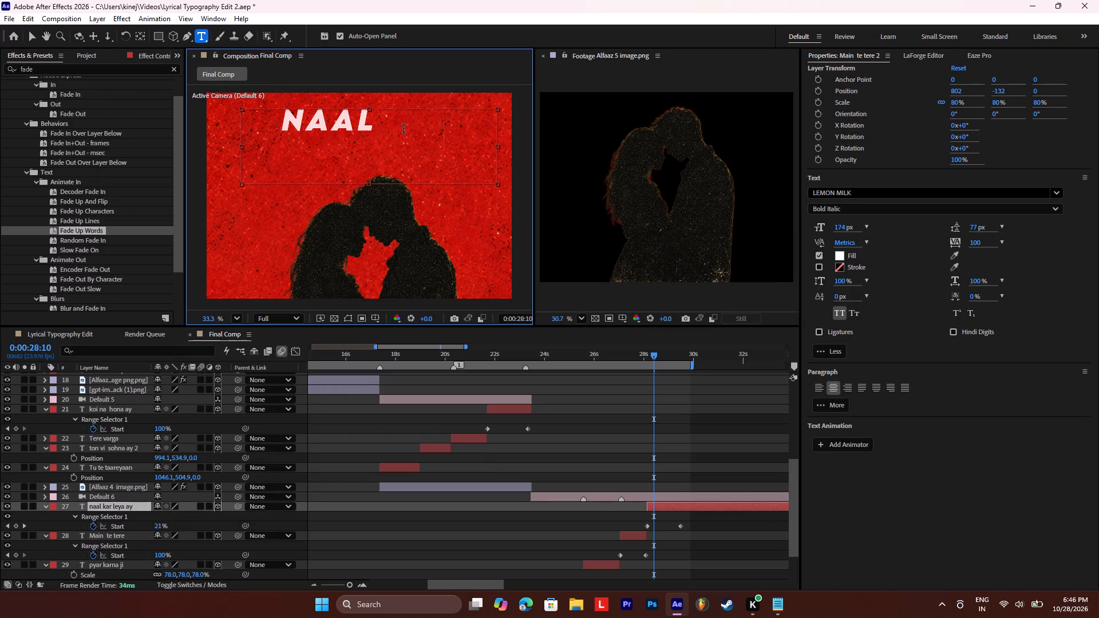
key("space")
left_click_drag(657, 354, 649, 354)
key("space")
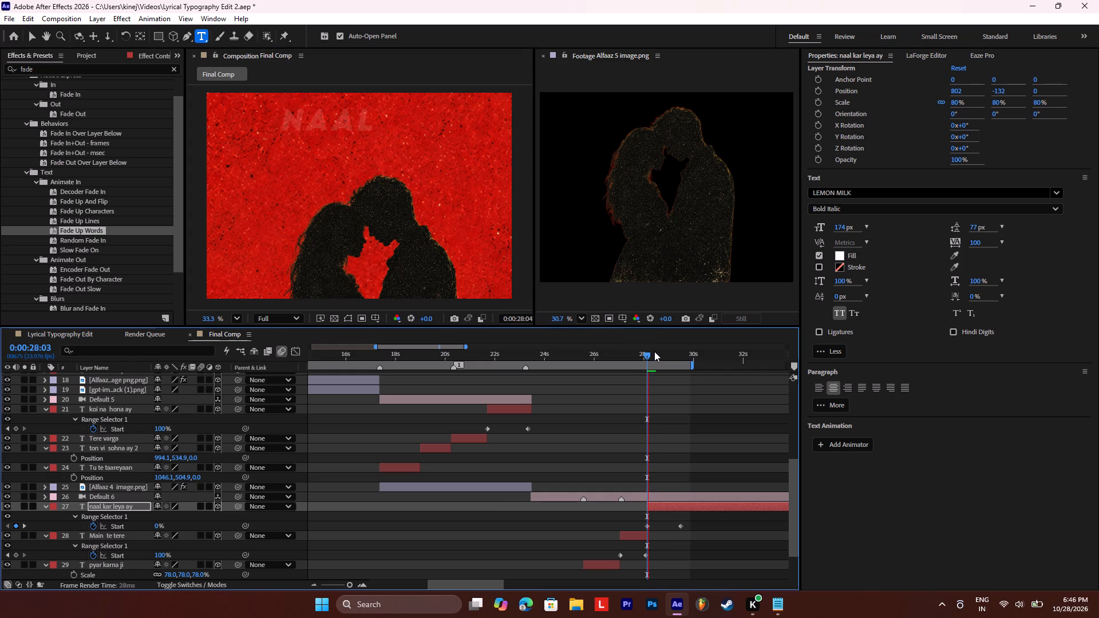
key("space")
key("space")
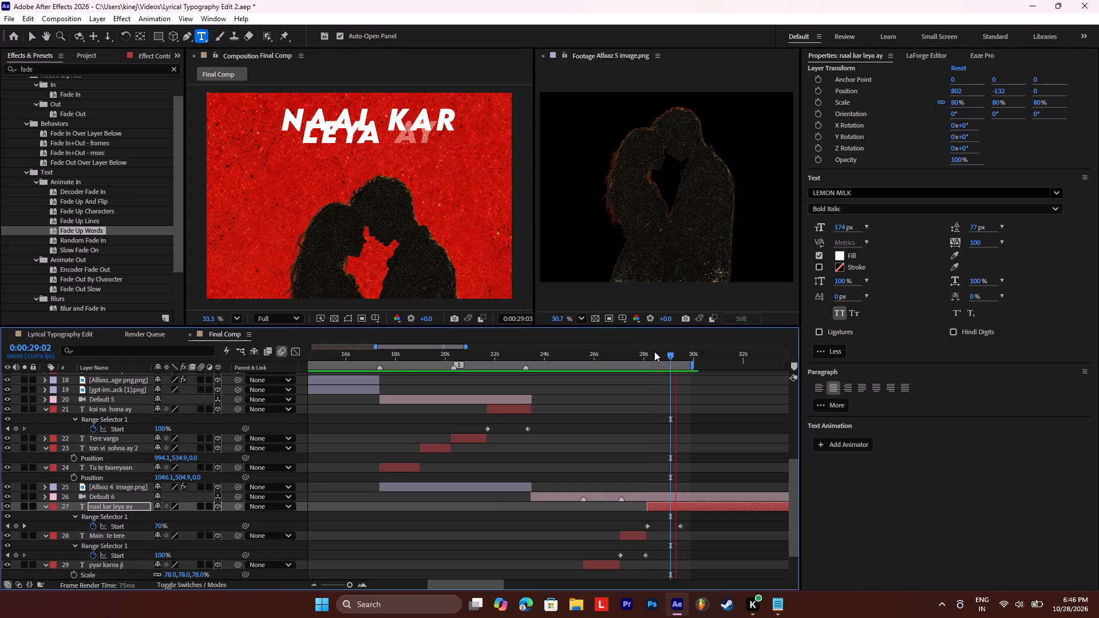
key("space")
Set the words LEYA AY on the second line to a 159 px font size with 141 px leading.
left_click_drag(296, 126, 326, 132)
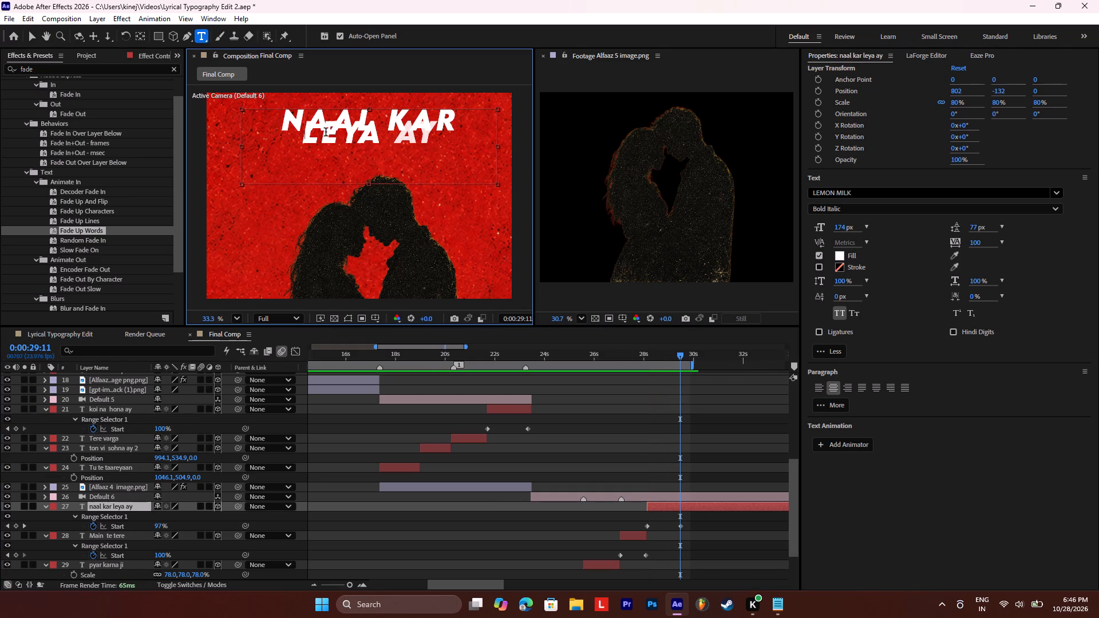
left_click_drag(326, 132, 482, 134)
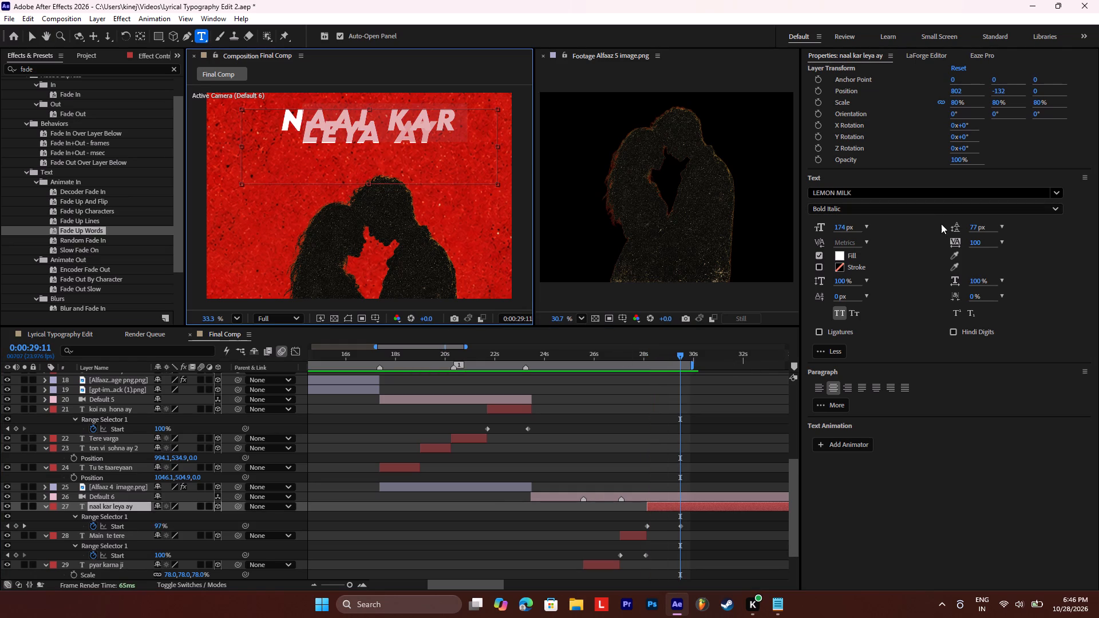
left_click(300, 142)
left_click_drag(302, 141, 423, 141)
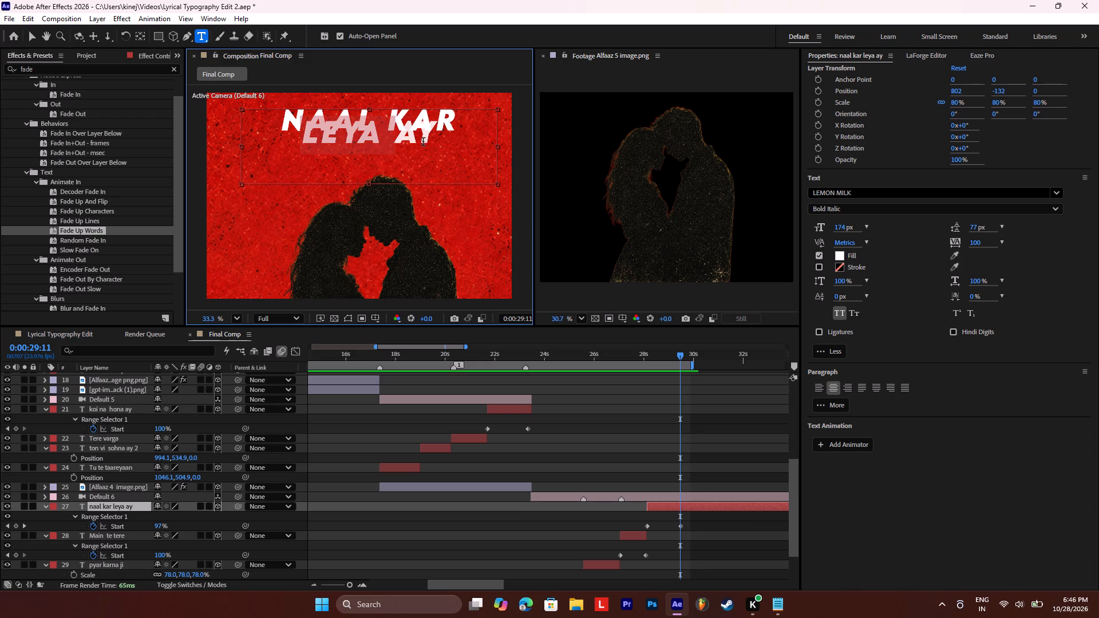
left_click_drag(423, 141, 436, 141)
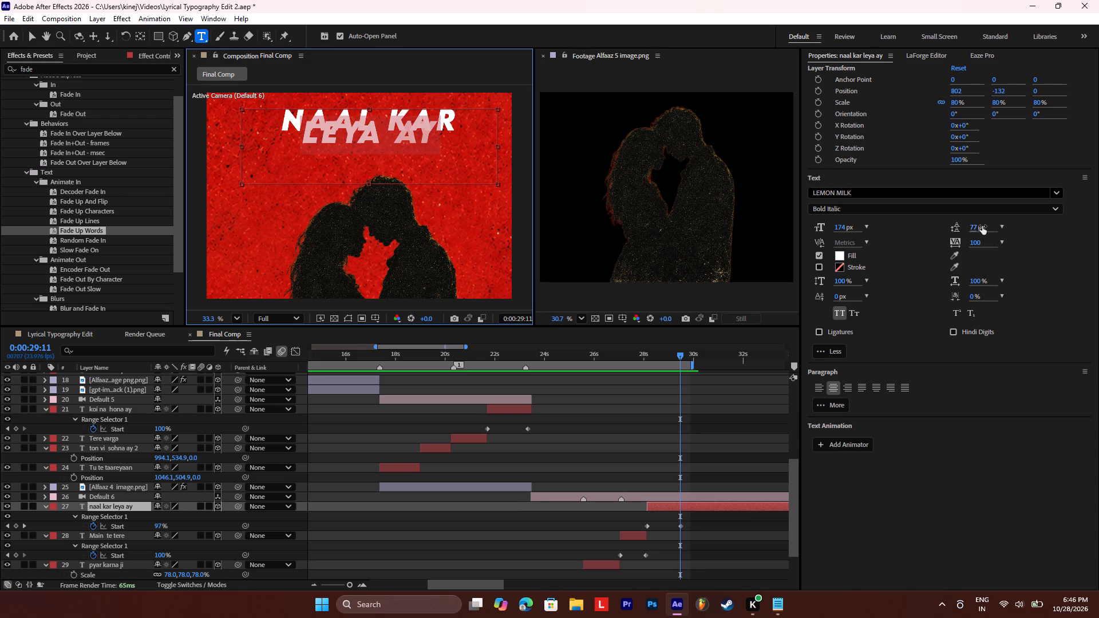
left_click_drag(971, 229, 1014, 229)
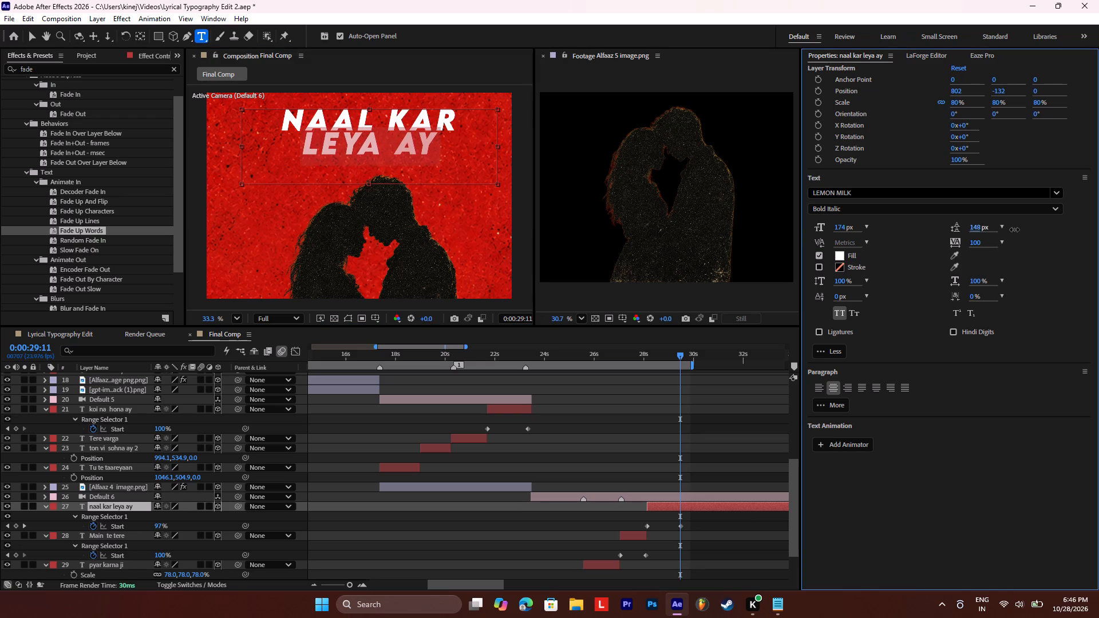
left_click_drag(1014, 229, 1016, 229)
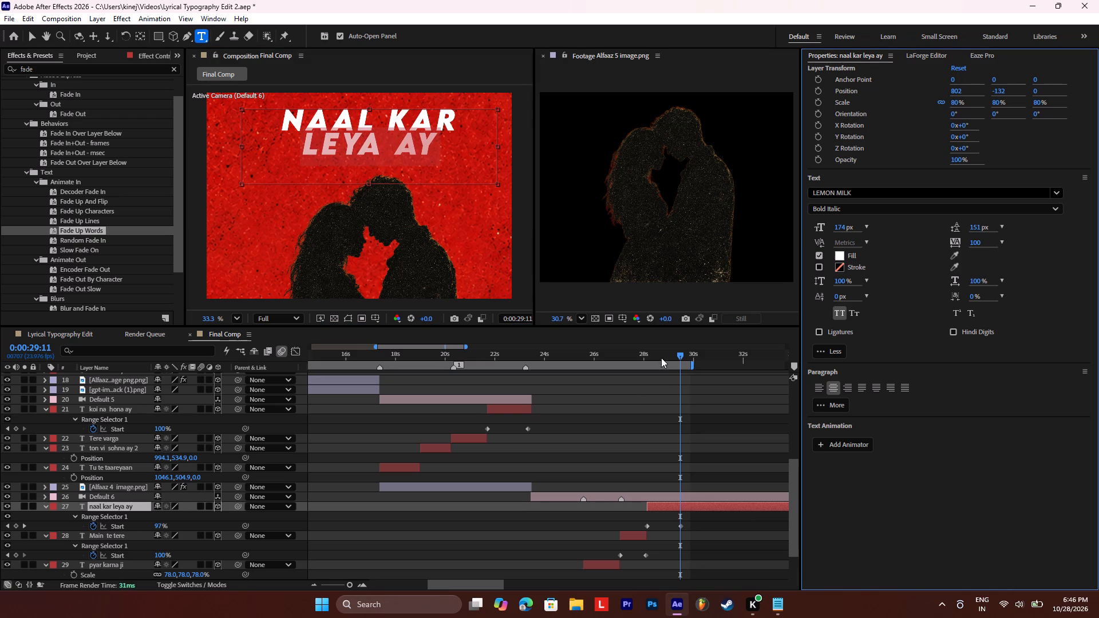
left_click_drag(838, 229, 830, 232)
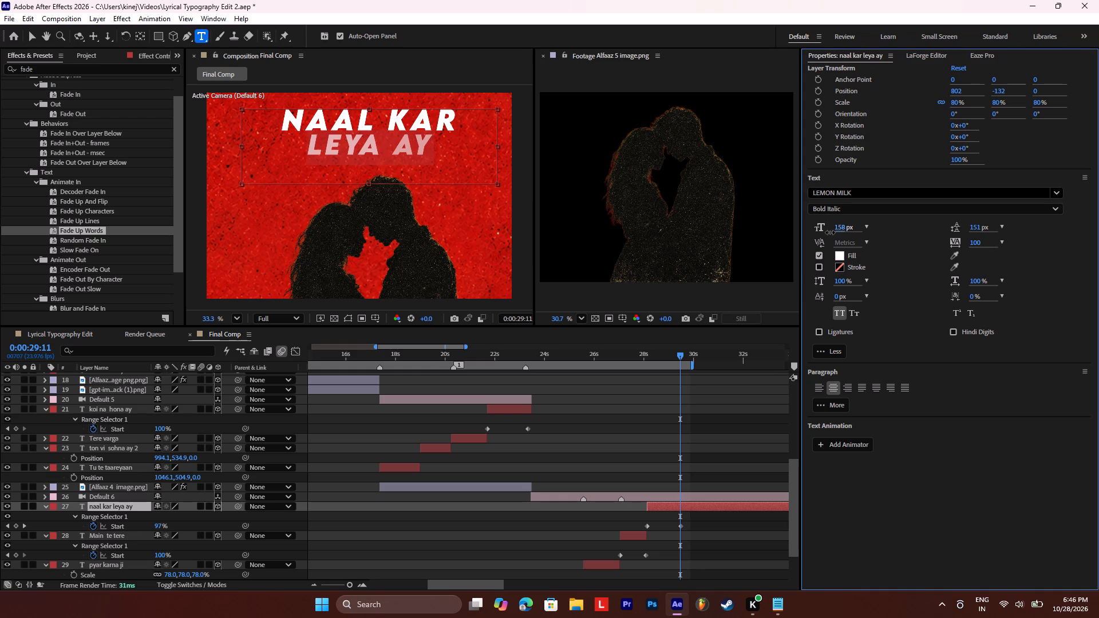
left_click_drag(830, 232, 831, 233)
left_click_drag(974, 230, 965, 232)
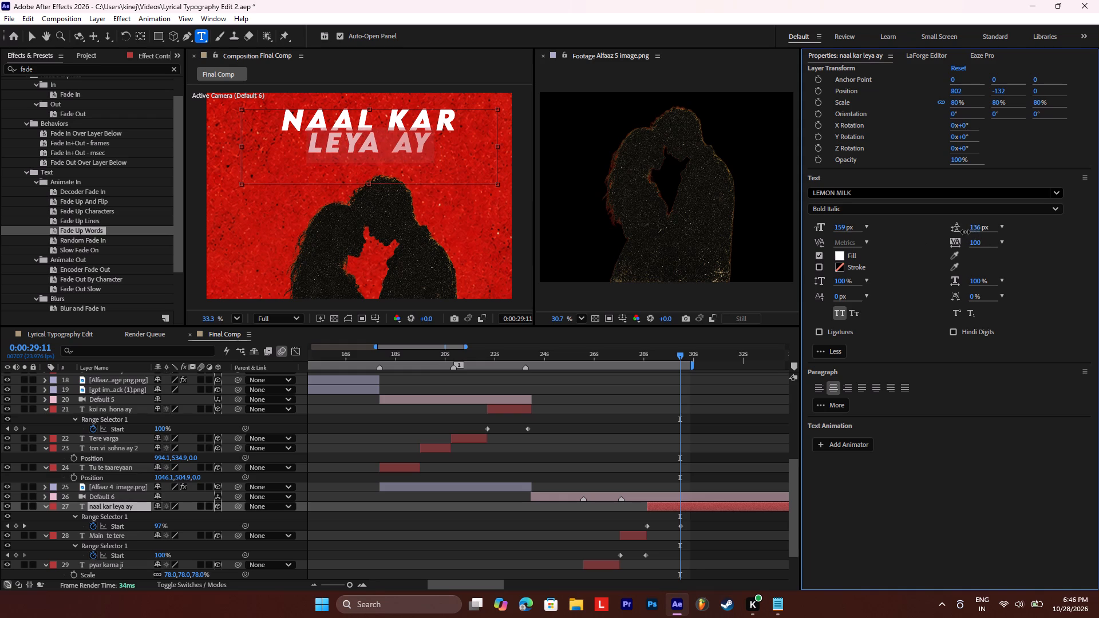
left_click_drag(965, 232, 968, 232)
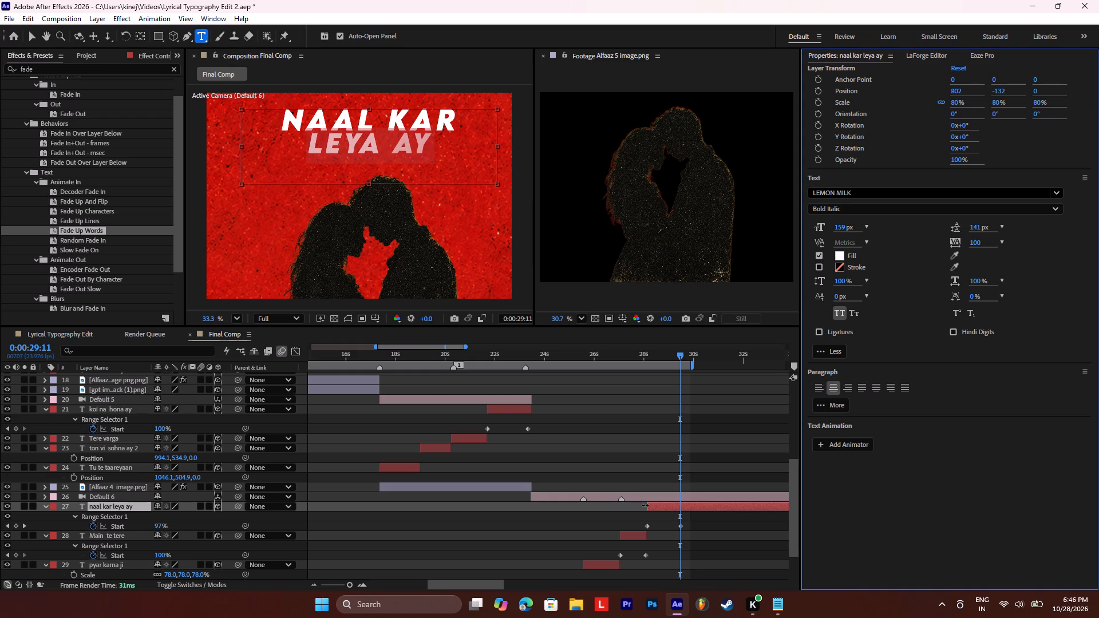
Lower the naal kar leya ay layer to position 802, -112, 0.
left_click(659, 513)
left_click(658, 508)
key("p")
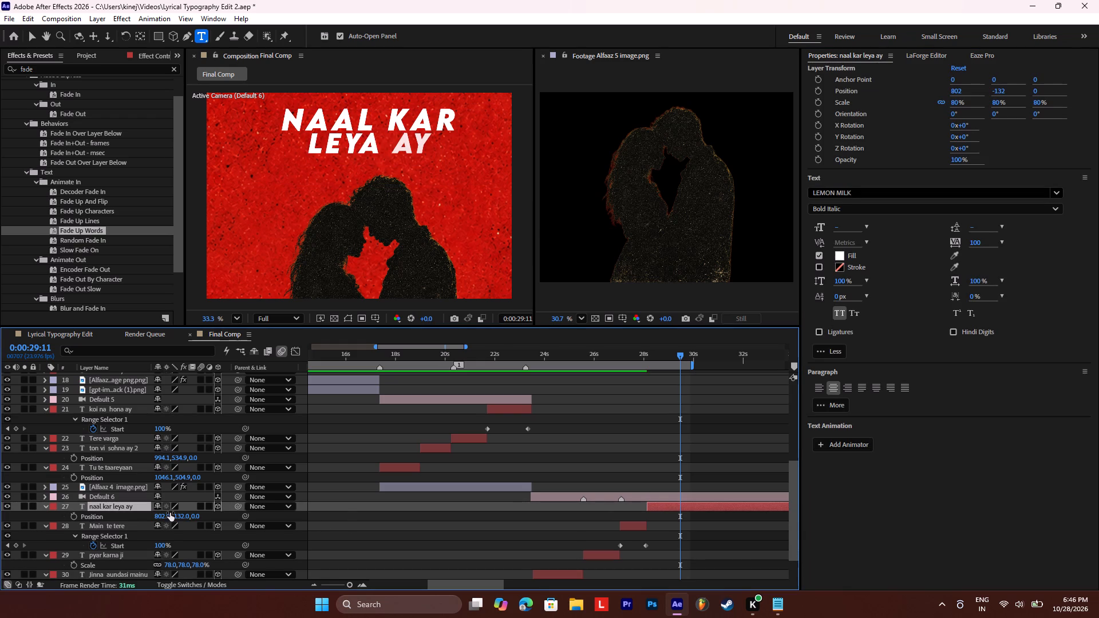
left_click(165, 517)
left_click_drag(192, 516, 199, 516)
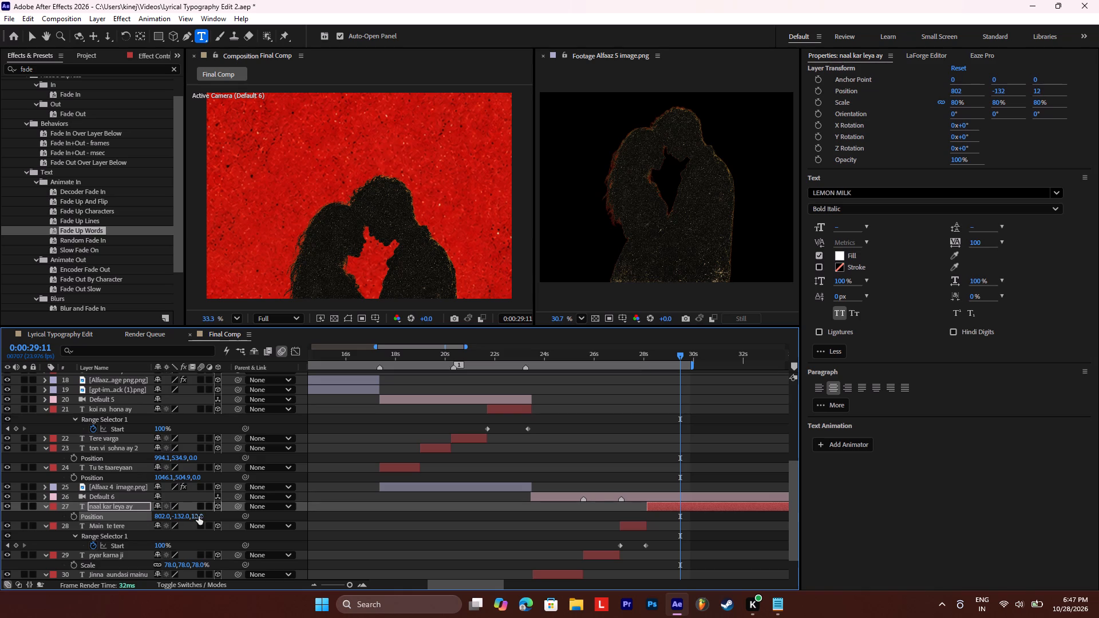
key("ctrl+z")
left_click_drag(181, 518, 191, 518)
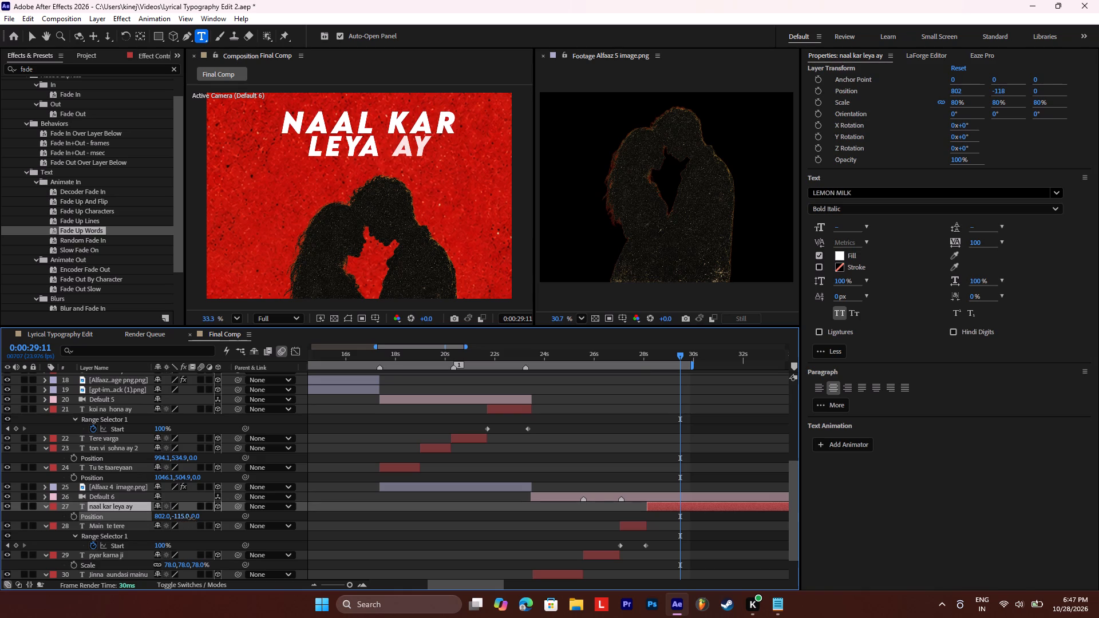
left_click_drag(191, 518, 193, 518)
Play back the change from Main te tere to naal kar leya ay, starting at 0:00:27:19.
key("space")
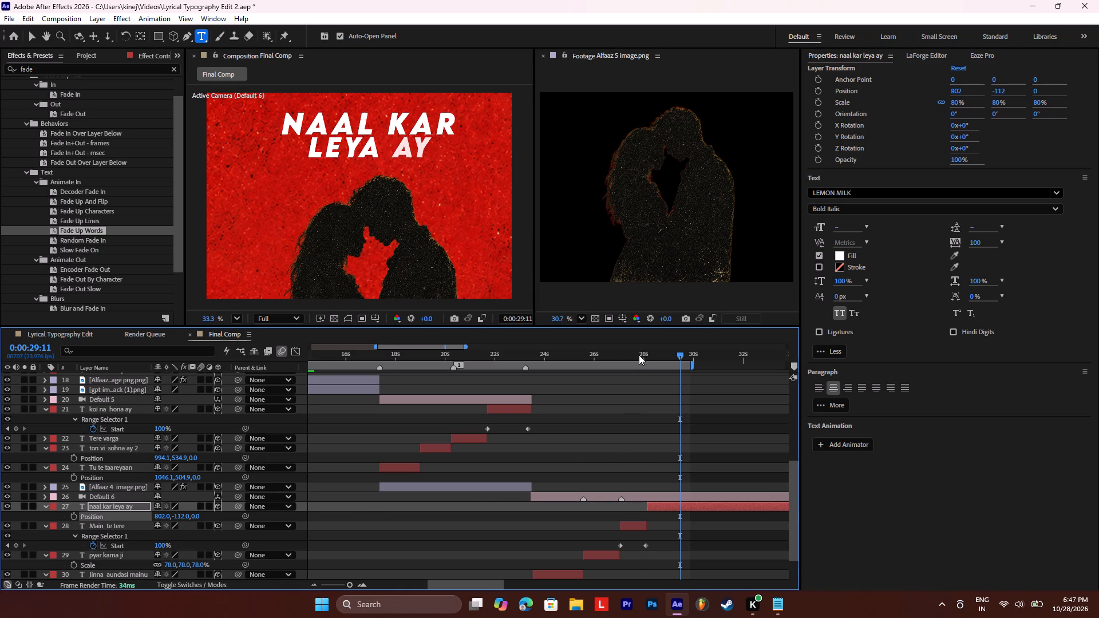
left_click(639, 355)
key("space")
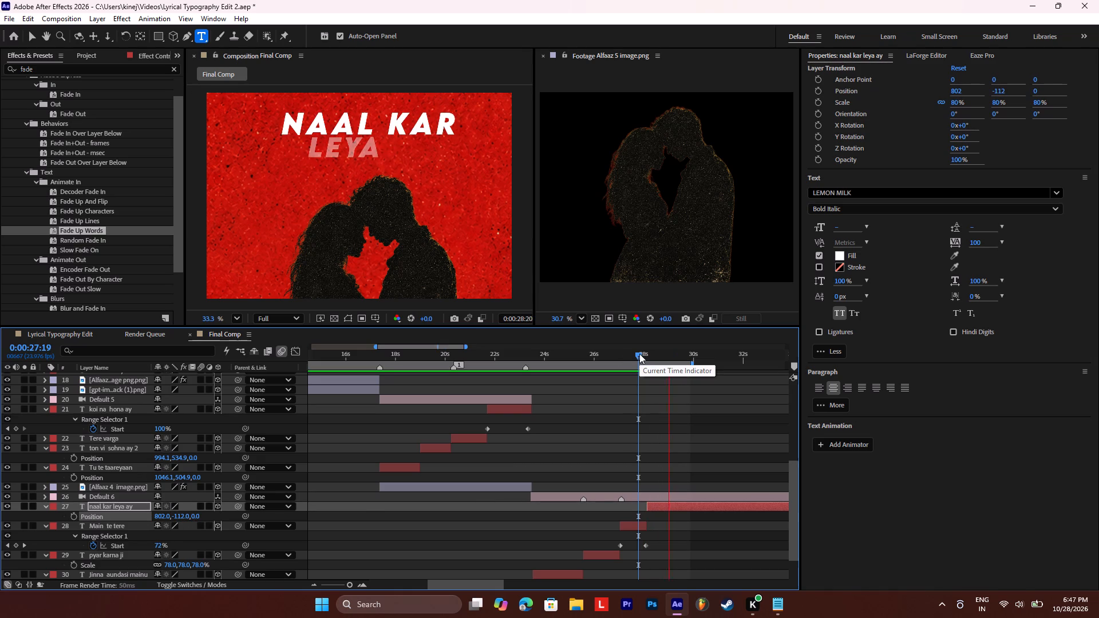
key("space")
key("space")
key("space")
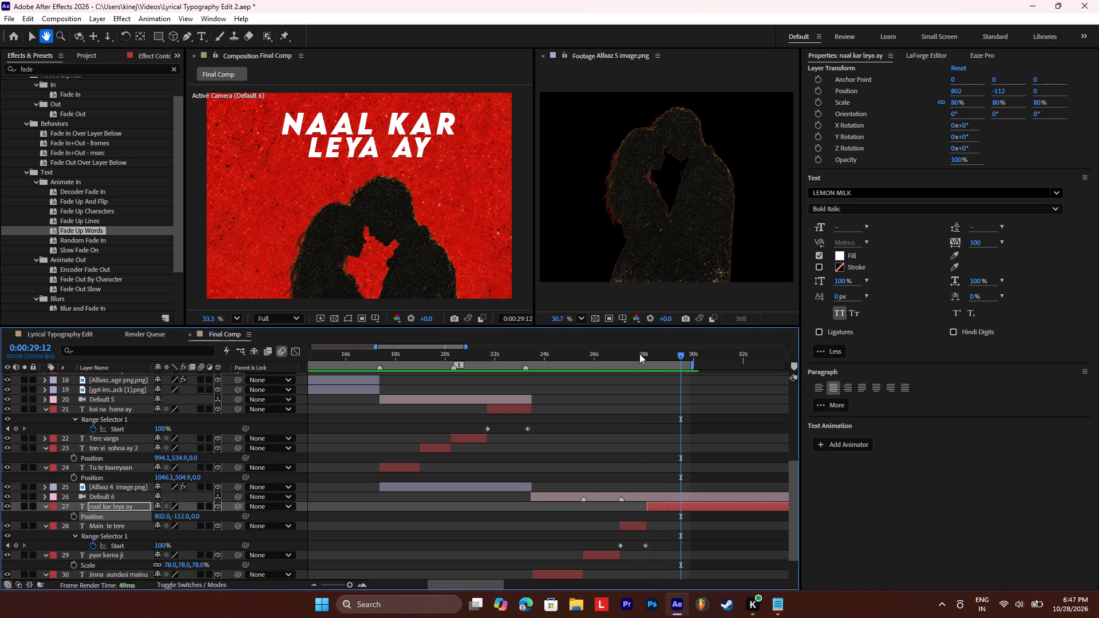
Save the project.
key("ctrl+s")
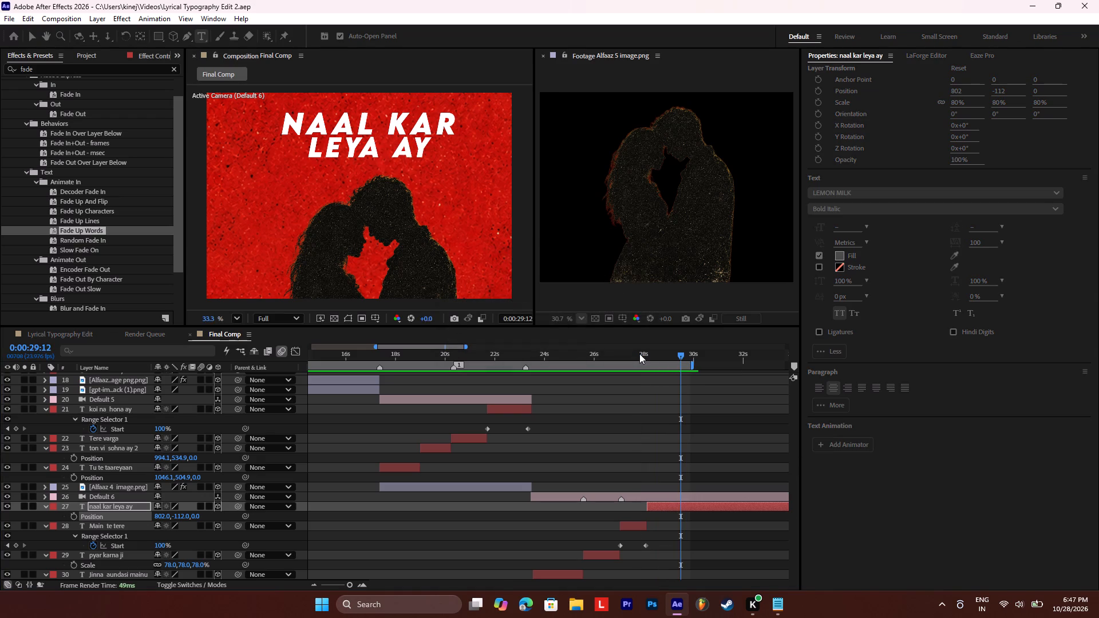
Play back the composition from its opening Baaghan vicho lyric.
key("space")
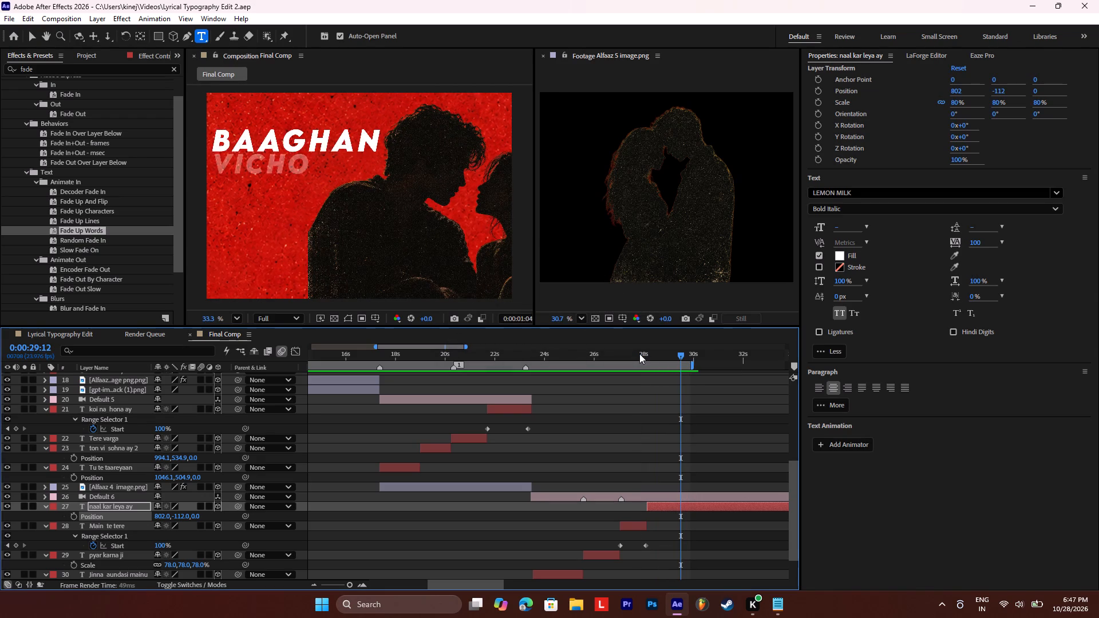
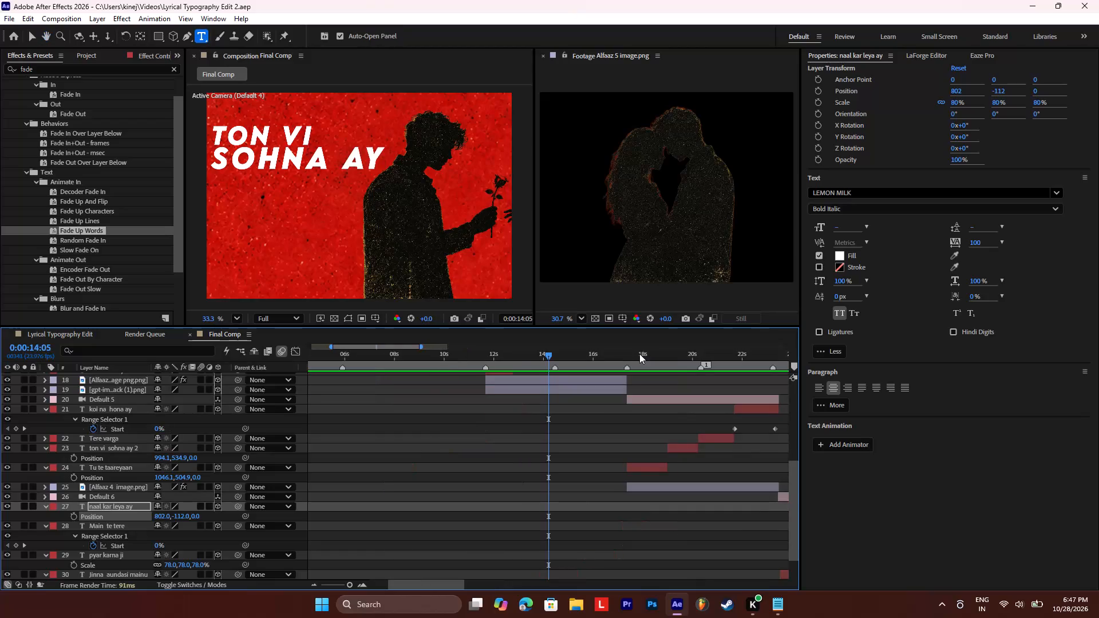
Save the project.
key("ctrl+s")
key("ctrl+s")
Collapse the expanded properties of all Final Comp layers and enable motion blur on them.
left_click(342, 584)
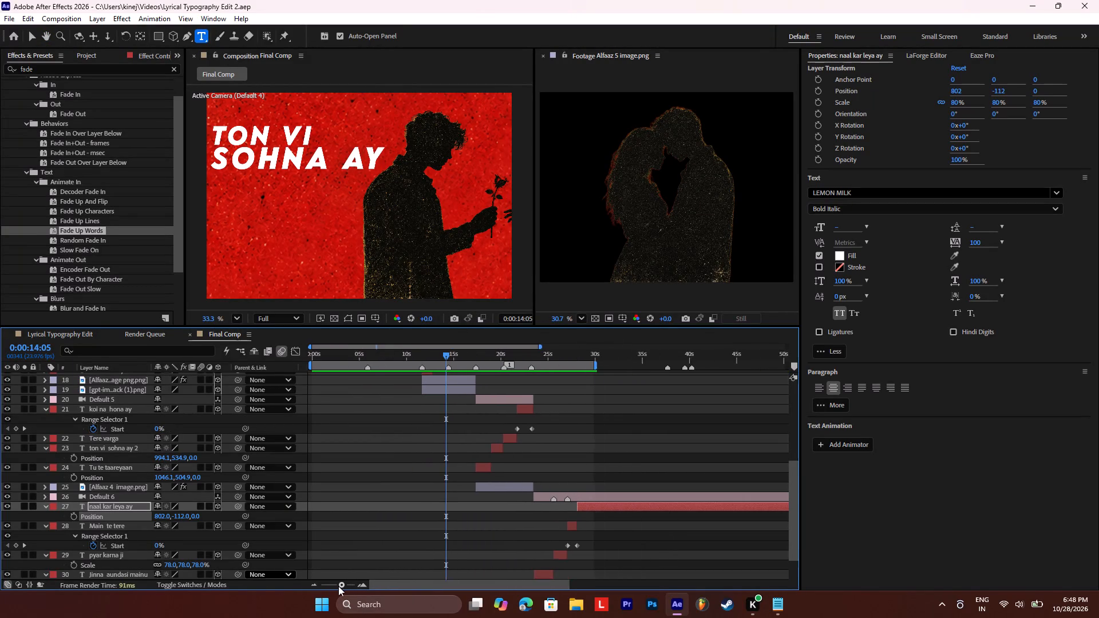
key("ctrl+a")
left_click(46, 409)
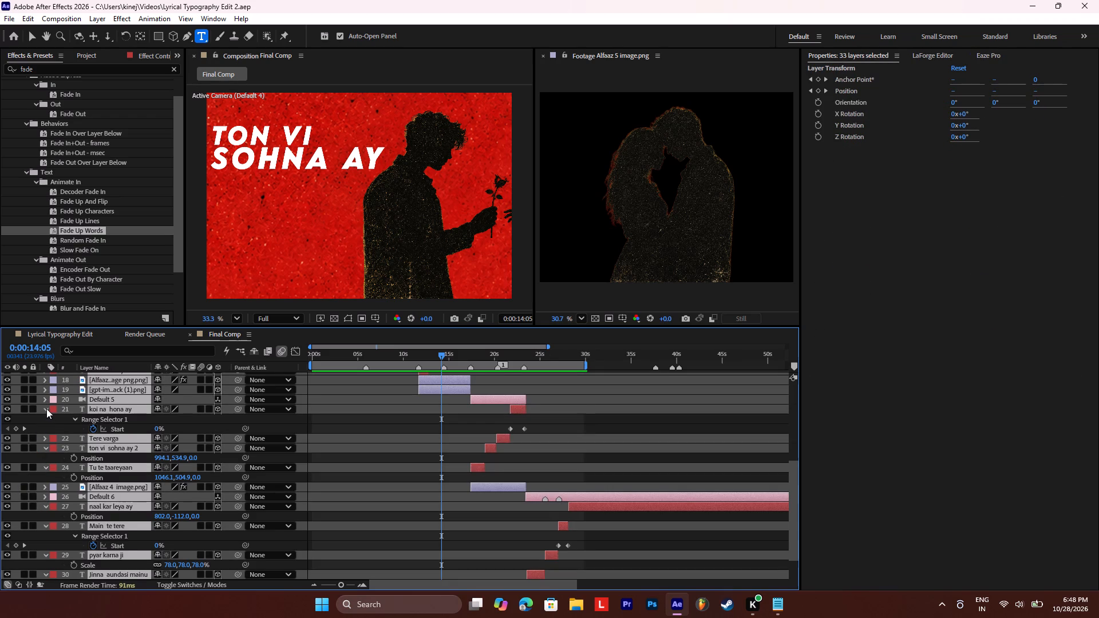
left_click(202, 388)
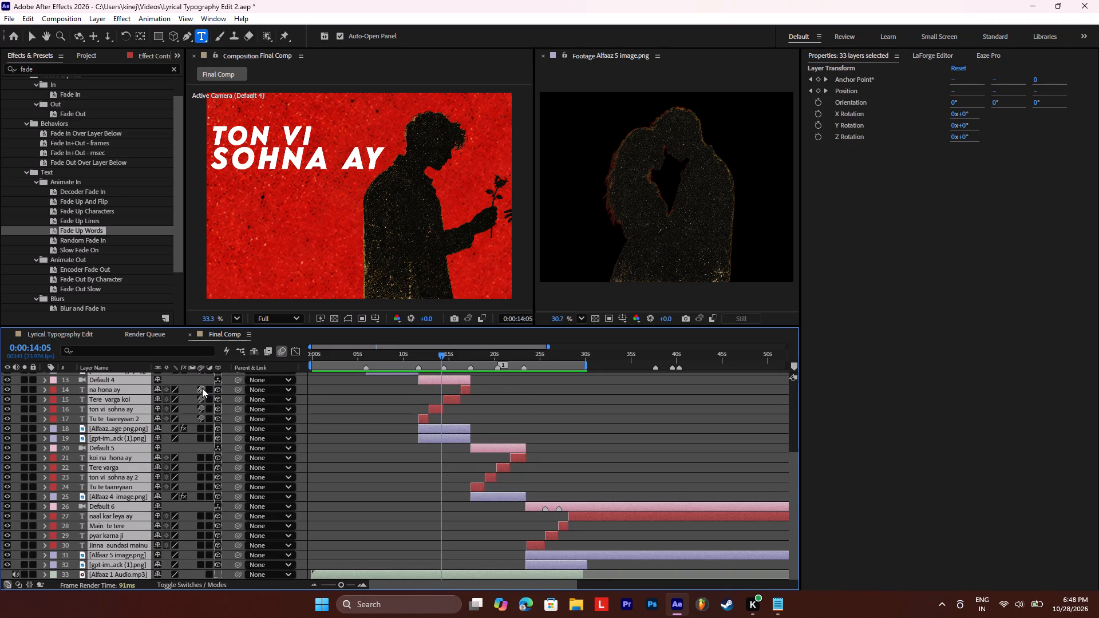
Preview from the composition start and shift the "tere layi gulaab ve" text layer to X position 1593.5.
left_click_drag(324, 356, 274, 359)
key("space")
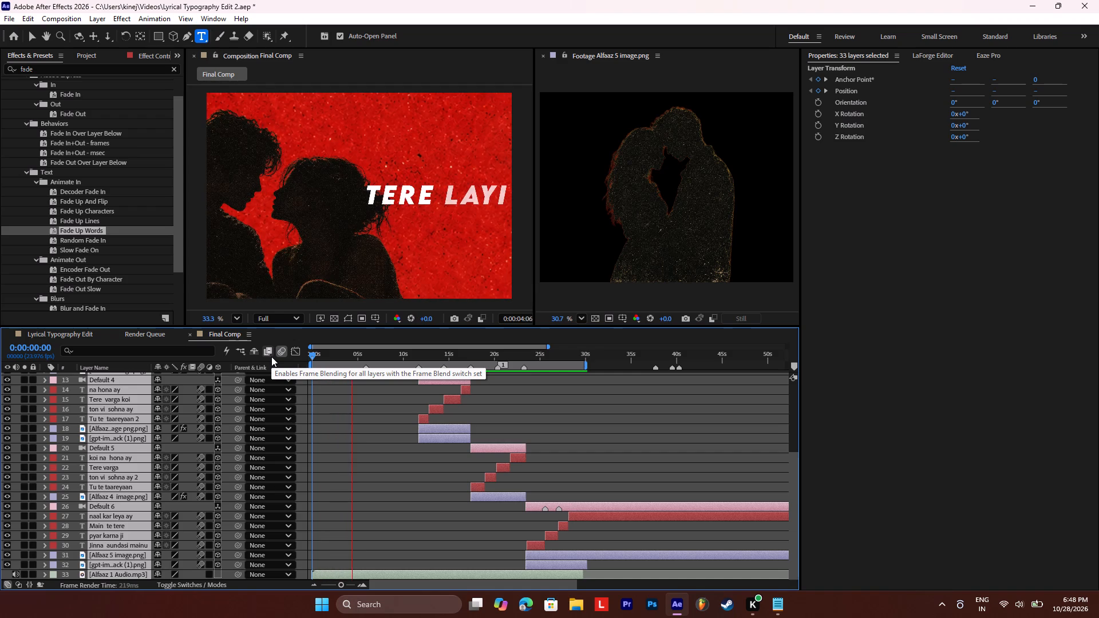
key("space")
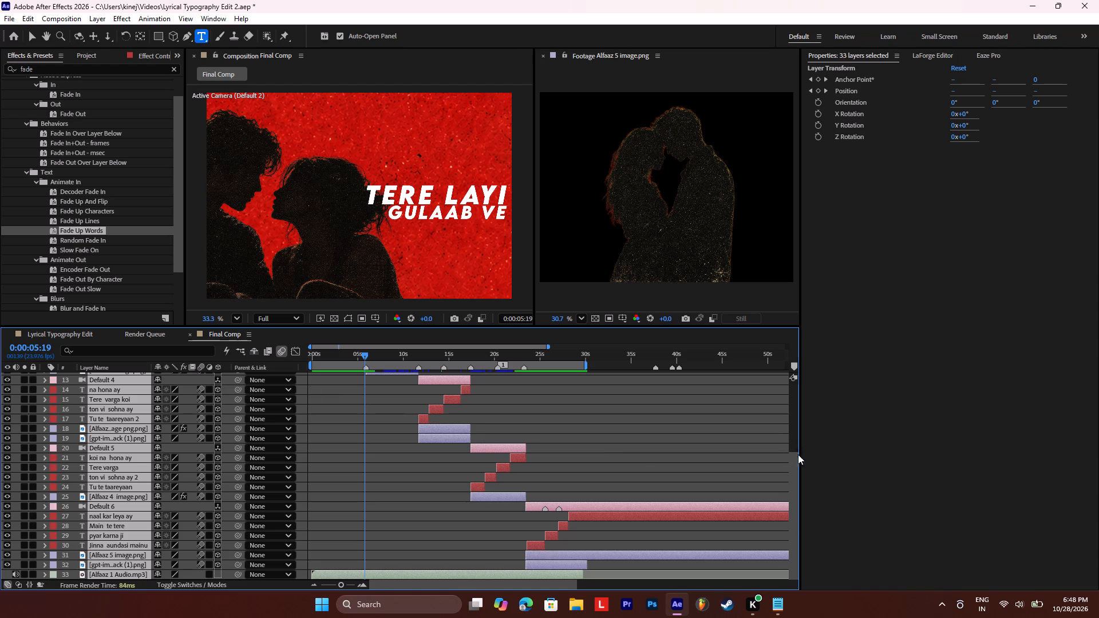
left_click_drag(793, 470, 792, 377)
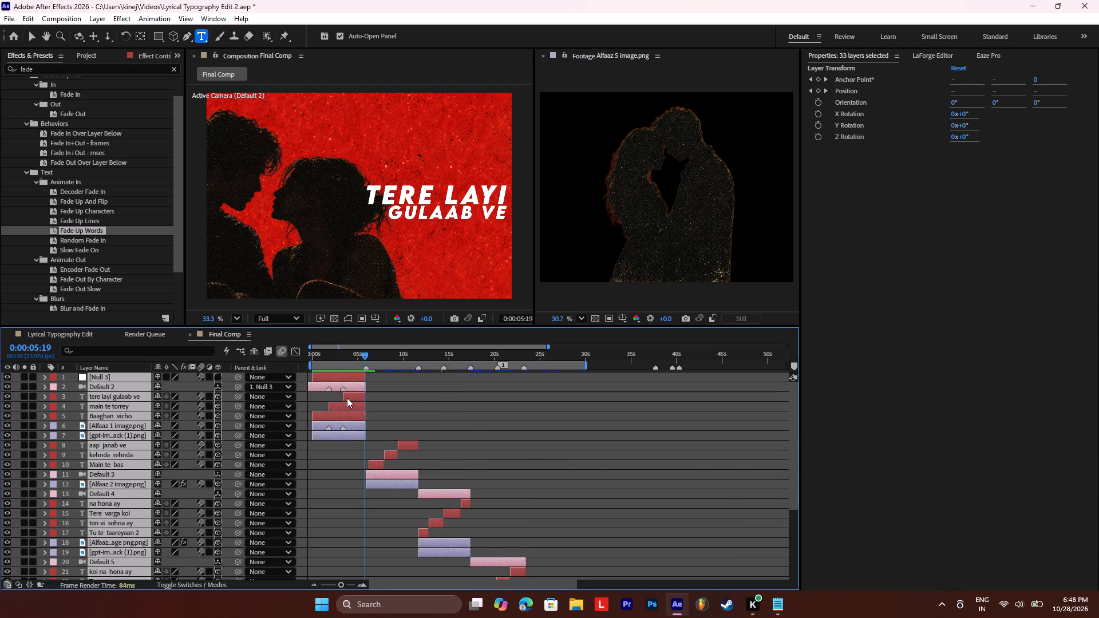
left_click(347, 397)
left_click(356, 395)
left_click(397, 395)
left_click(347, 395)
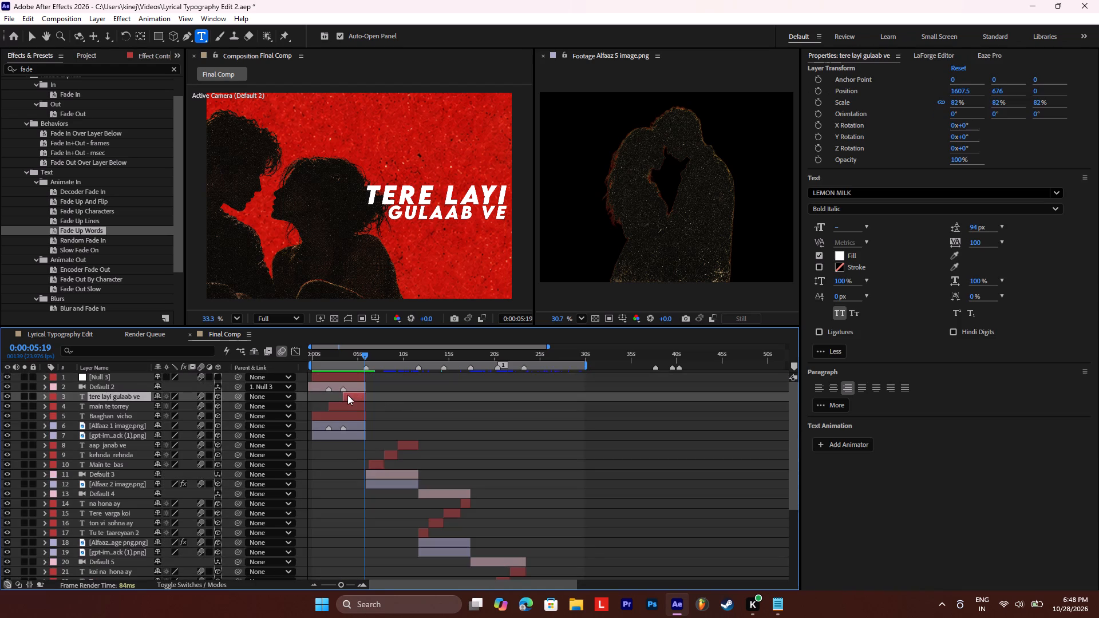
key("p")
left_click_drag(162, 406, 161, 406)
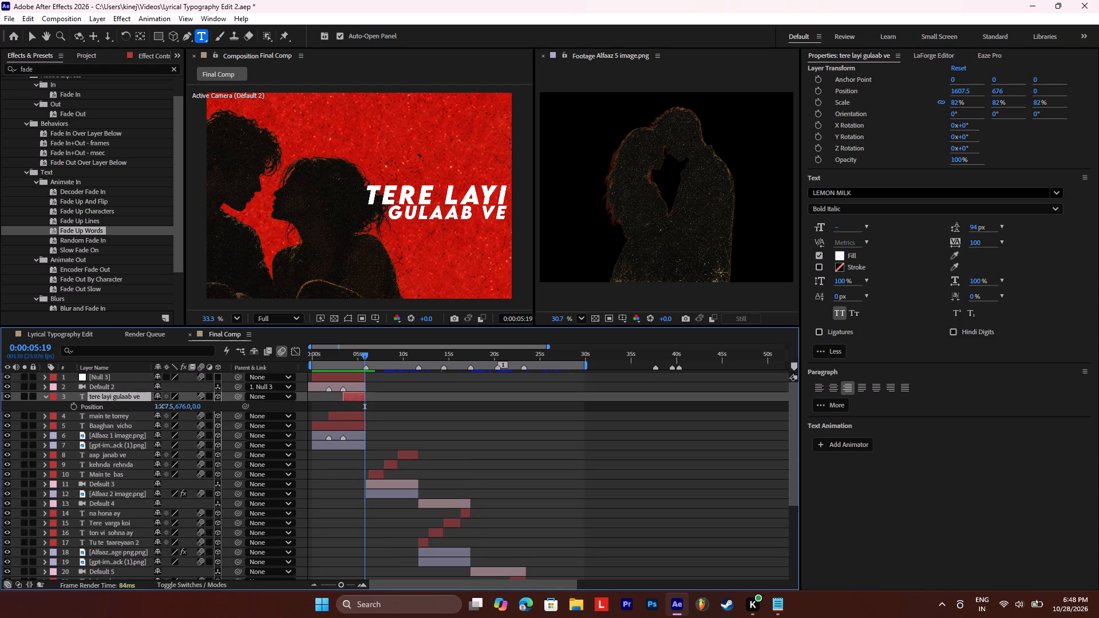
left_click_drag(161, 406, 156, 408)
Play on to the rose scene and shift the "Tu te taareyaan 2" text layer to X position 225.9.
key("space")
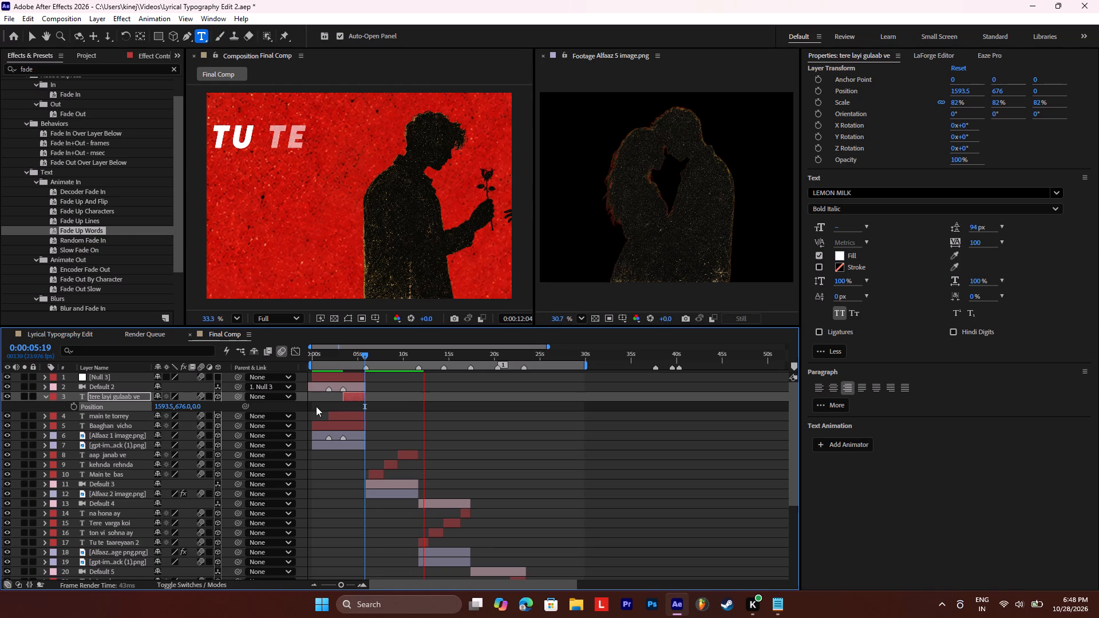
key("space")
left_click(421, 541)
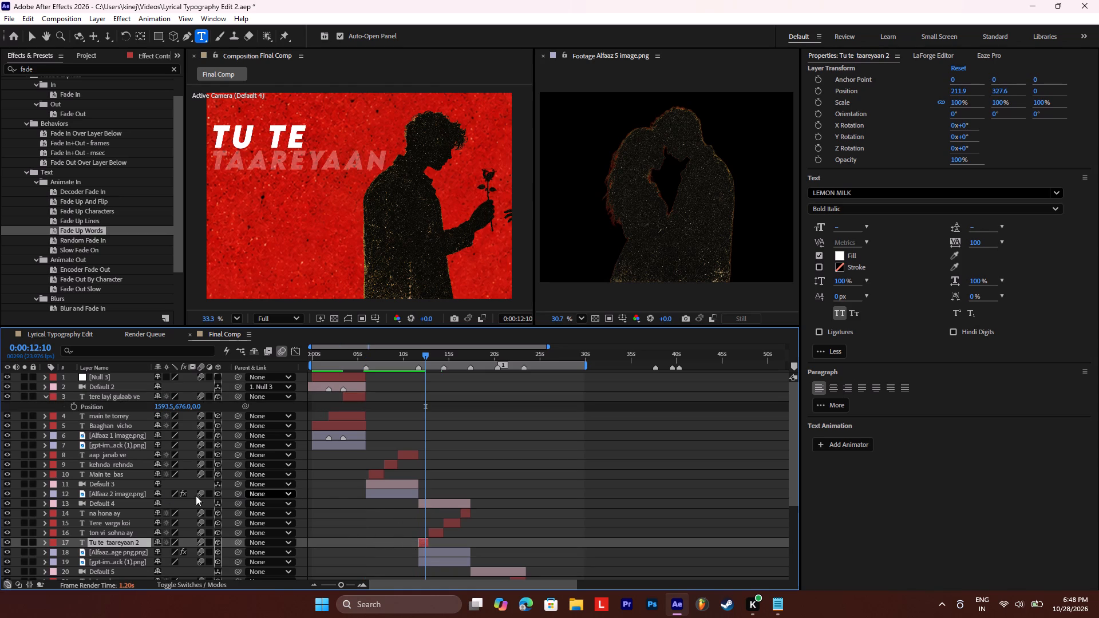
key("p")
left_click_drag(163, 554, 167, 554)
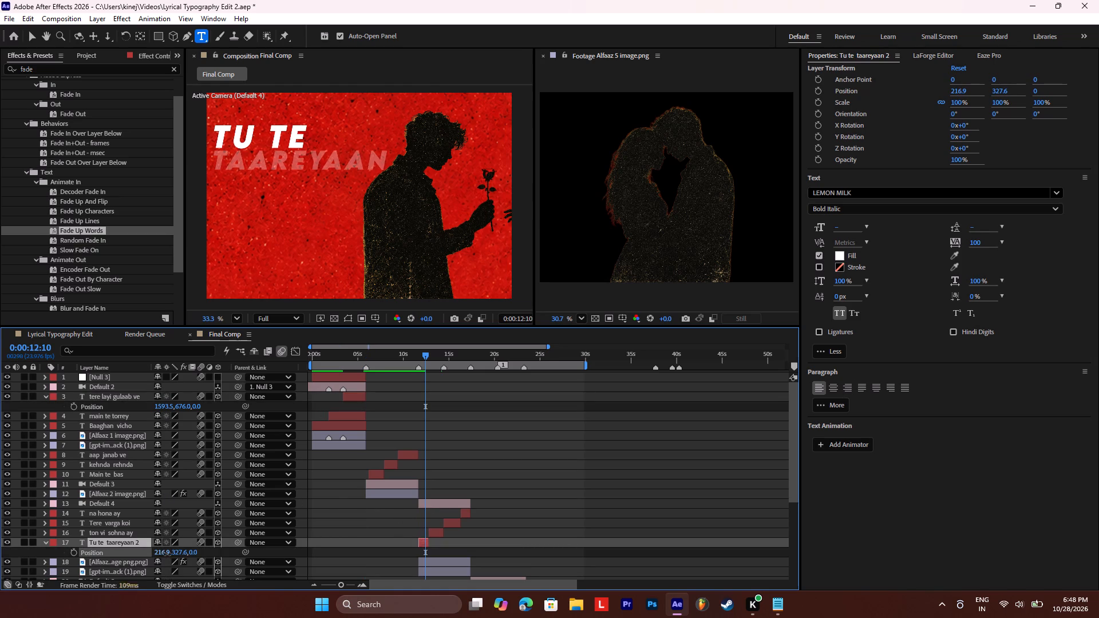
left_click_drag(167, 554, 171, 554)
Shift the "ton vi sohna ay" text layer in the rose scene to X position 221.9.
key("space")
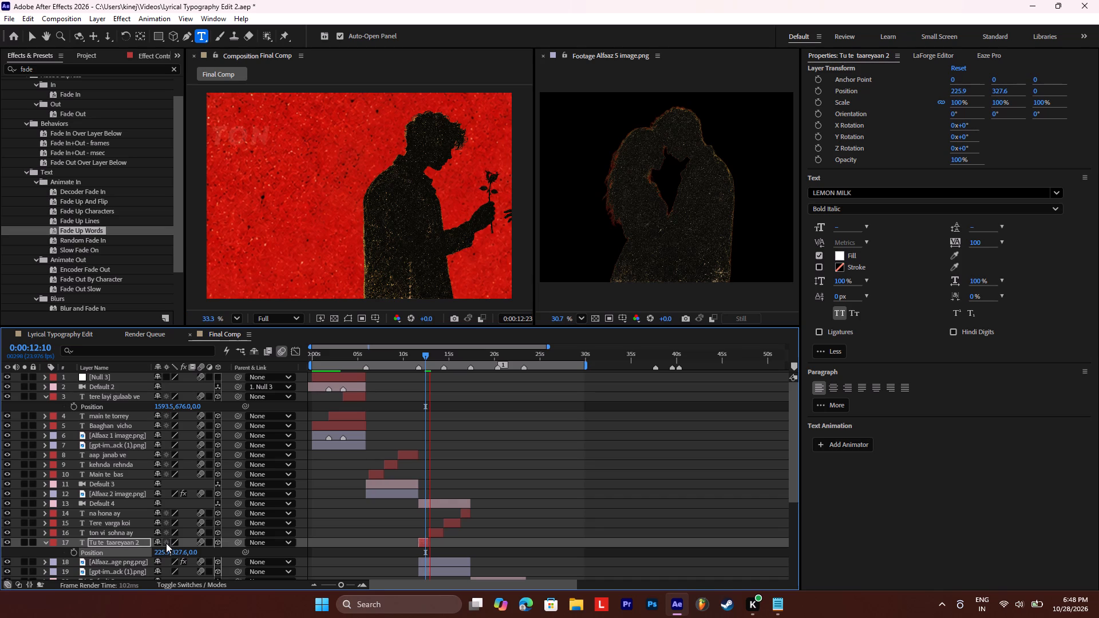
key("space")
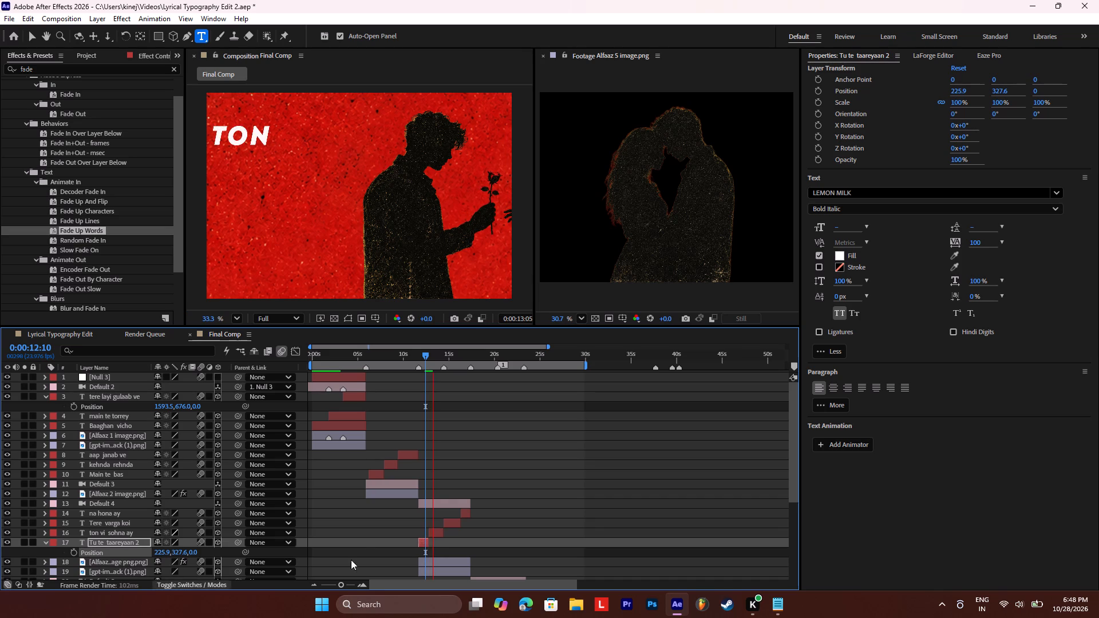
left_click(438, 532)
key("p")
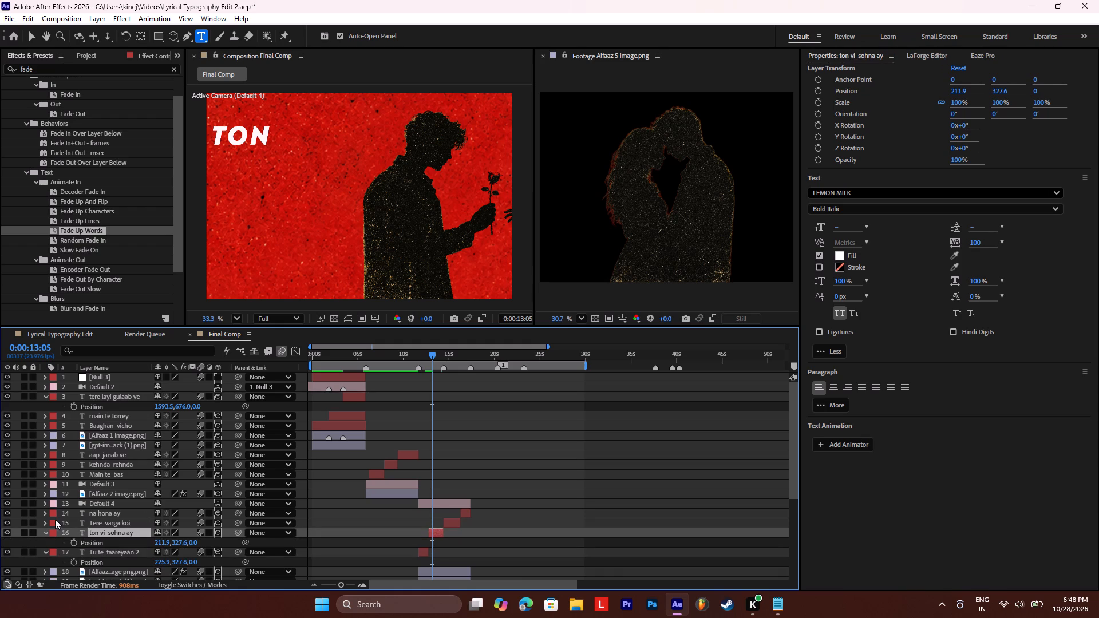
left_click_drag(161, 544, 167, 544)
Review the lyric animation at Quarter resolution from about 12:18 through the final "naal kar leya ay" line.
key("space")
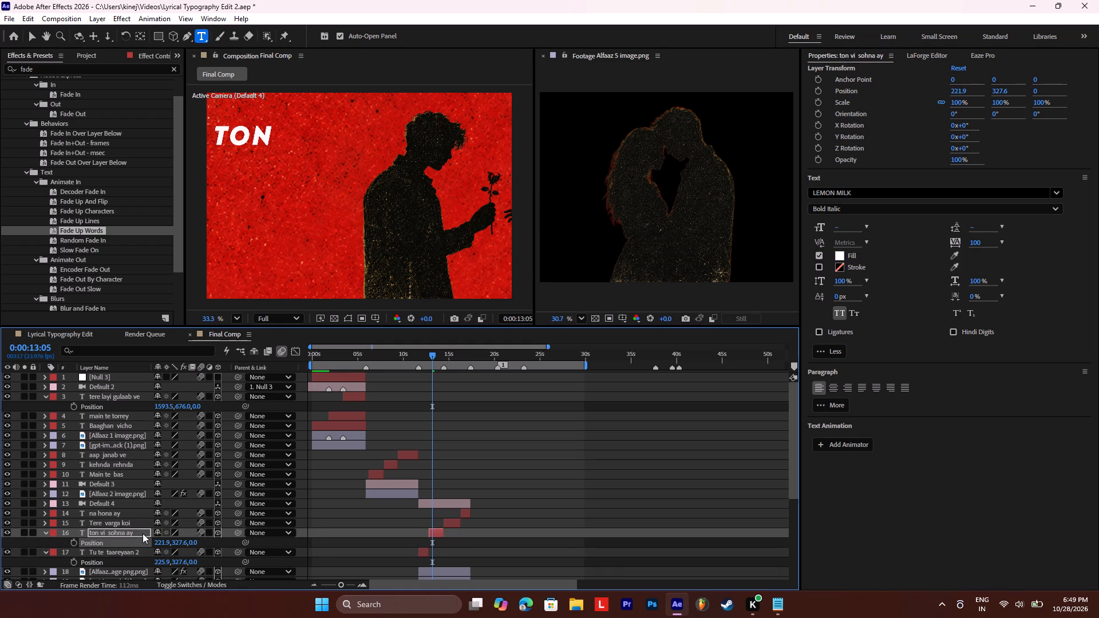
left_click(266, 320)
left_click(279, 397)
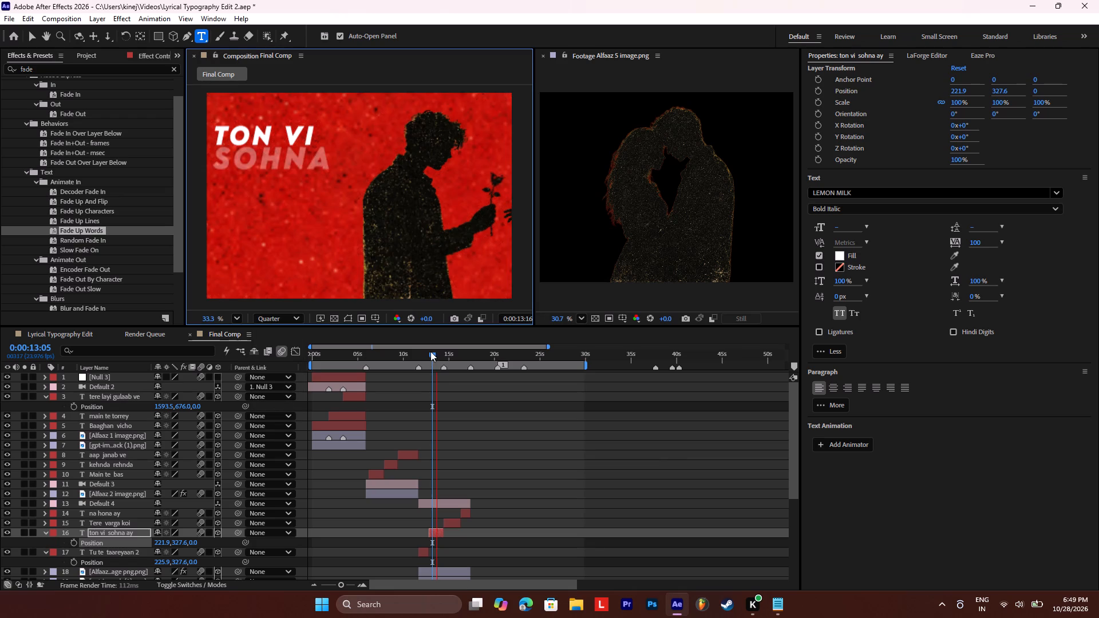
left_click(428, 351)
key("space")
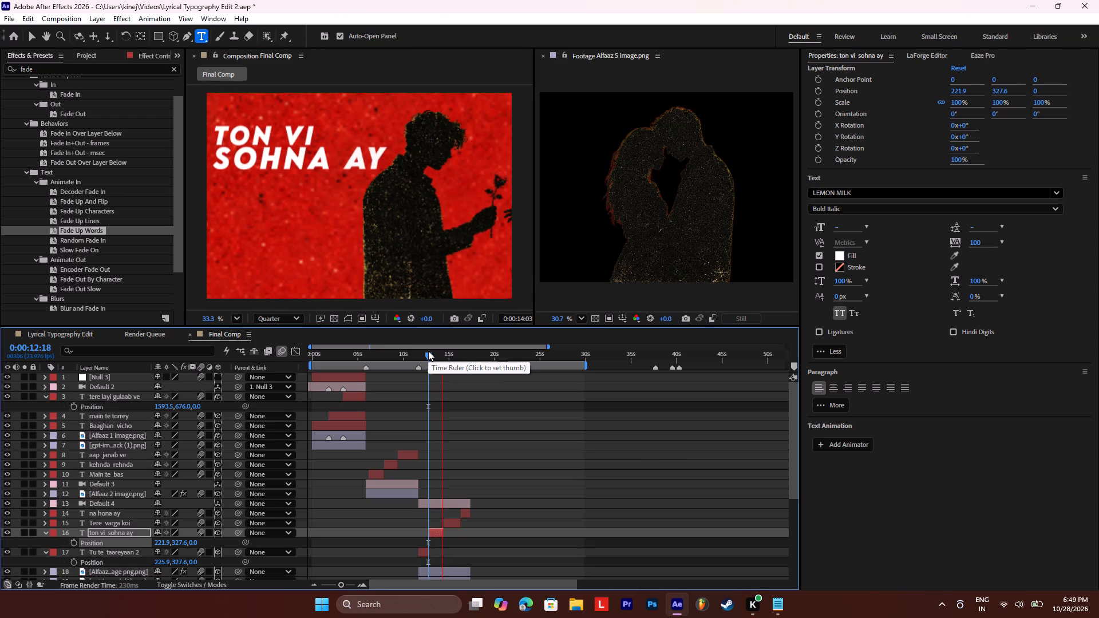
key("space")
key("space")
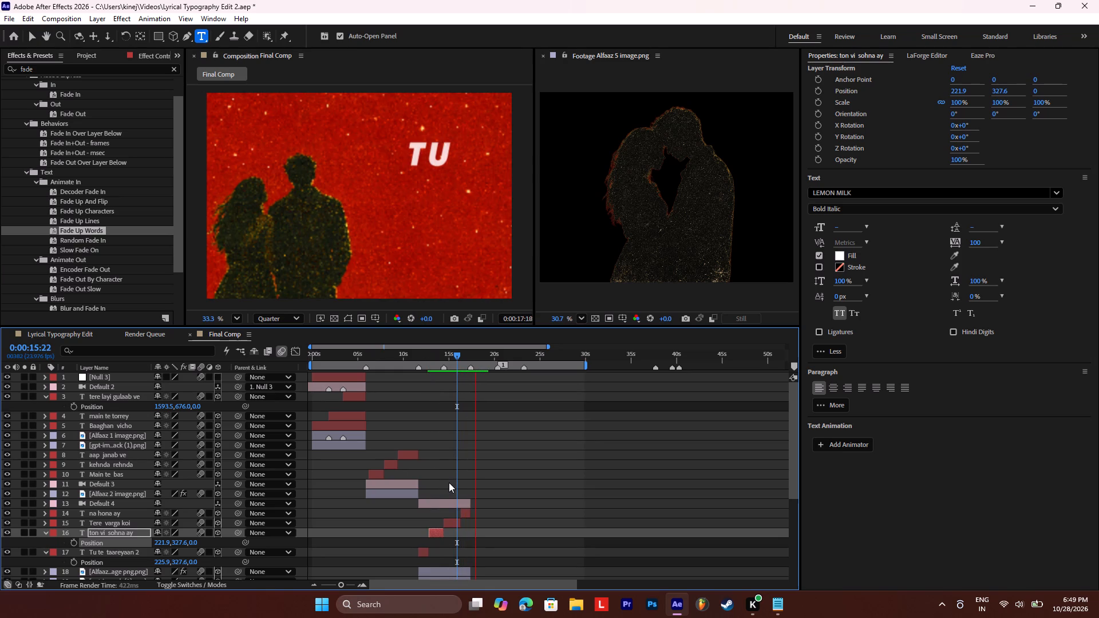
key("space")
key("space")
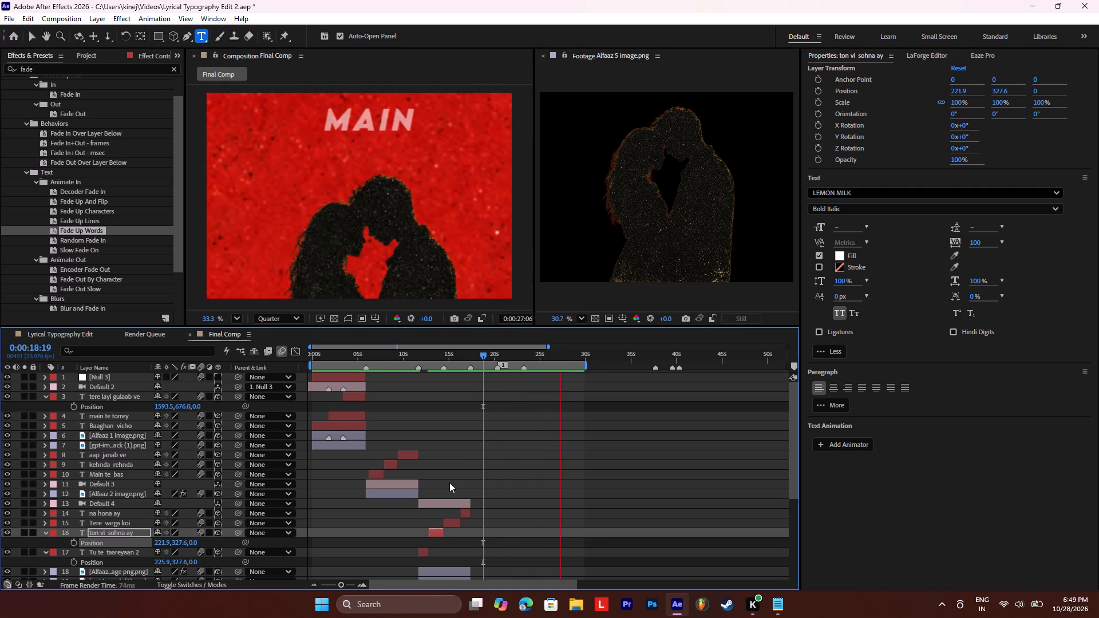
key("space")
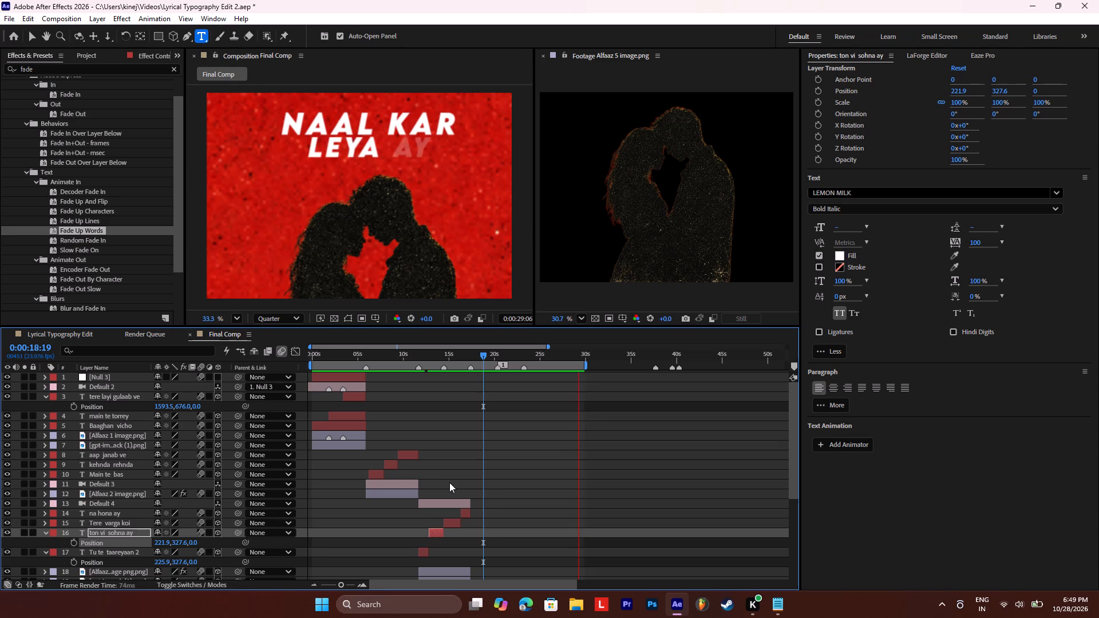
Set the composition preview resolution to Full and save the project.
left_click(288, 325)
left_click(288, 320)
left_click(288, 318)
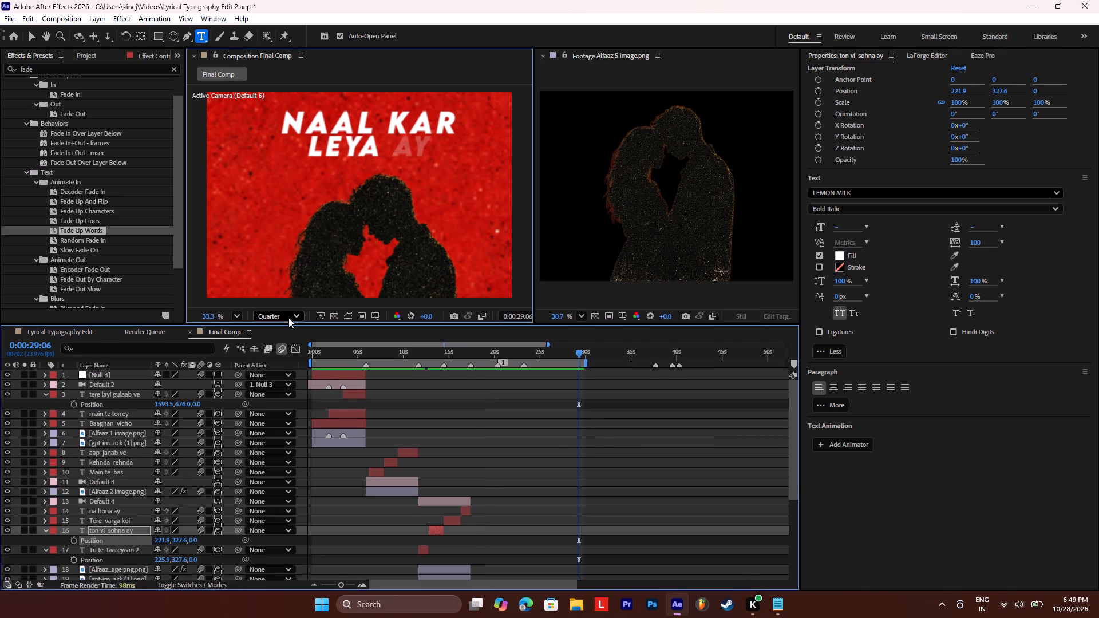
left_click(282, 312)
left_click(283, 350)
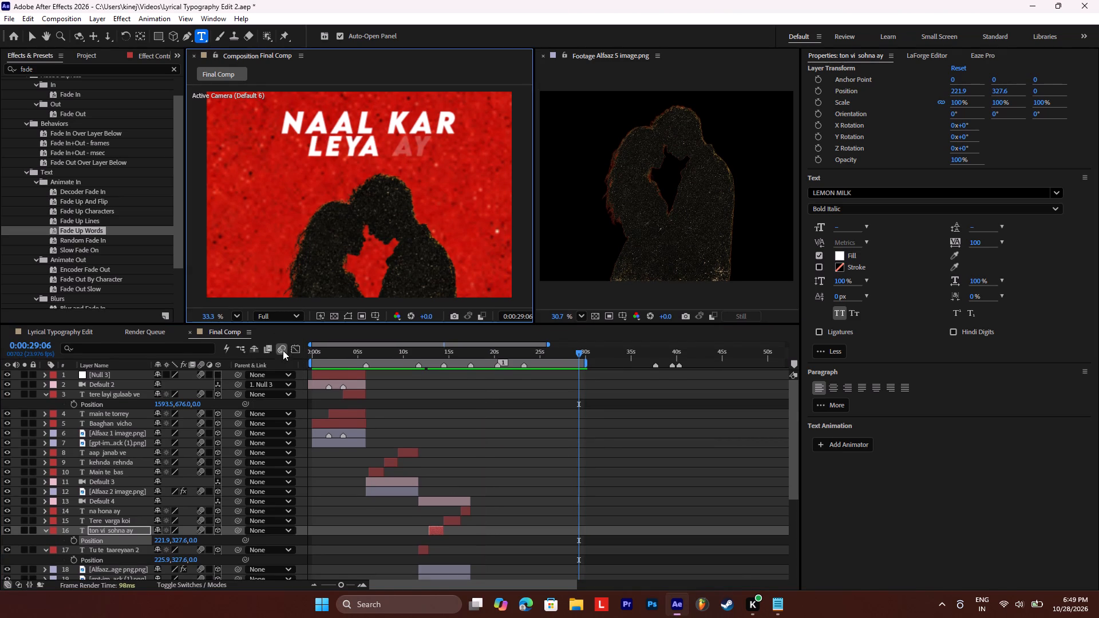
key("ctrl+s")
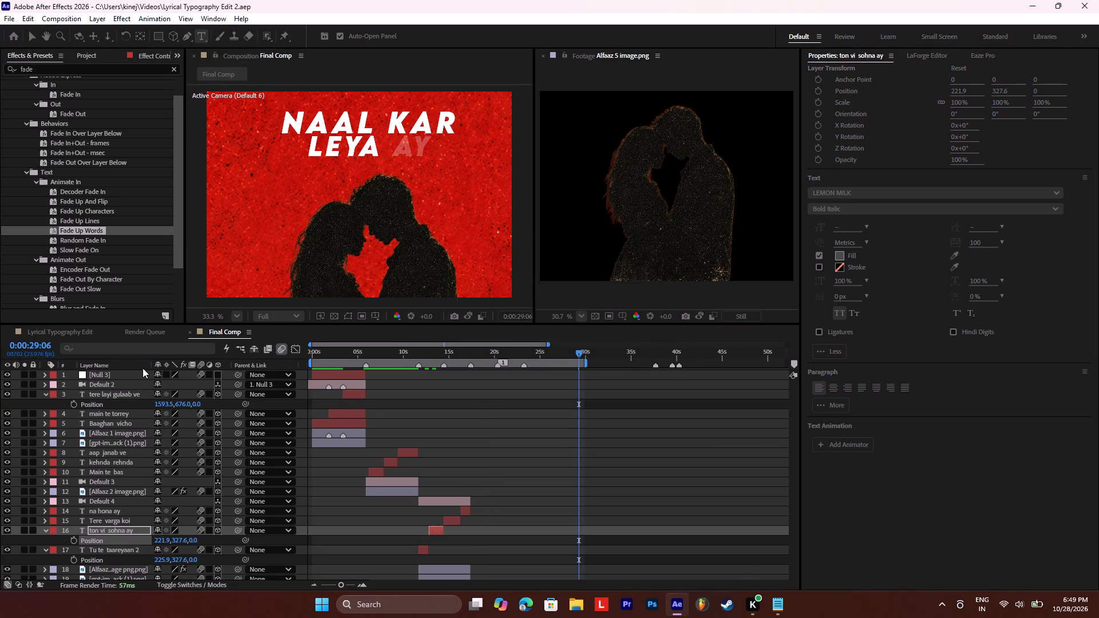
Collapse the expanded properties of all layers and return the current time to the composition start.
key("ctrl+a")
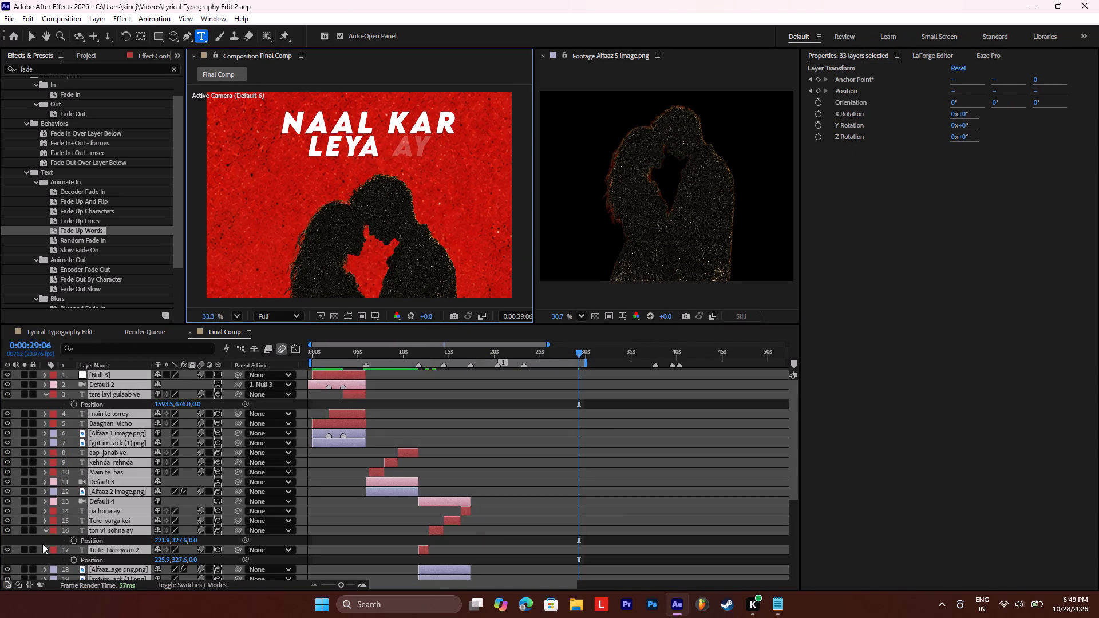
left_click(44, 533)
left_click(109, 480)
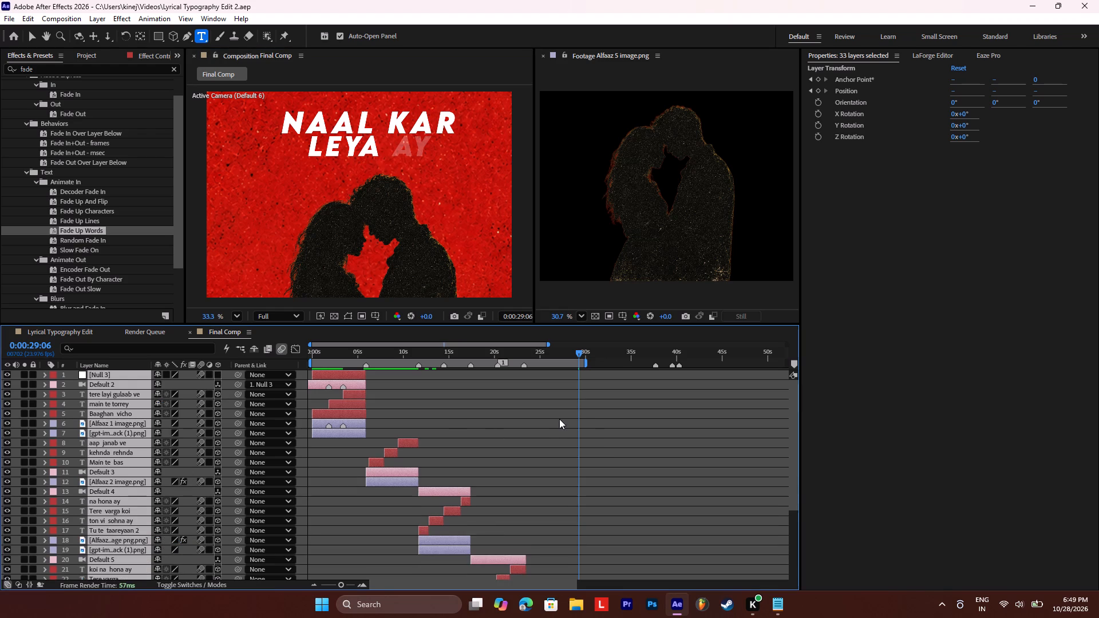
left_click(564, 418)
left_click_drag(337, 355, 272, 353)
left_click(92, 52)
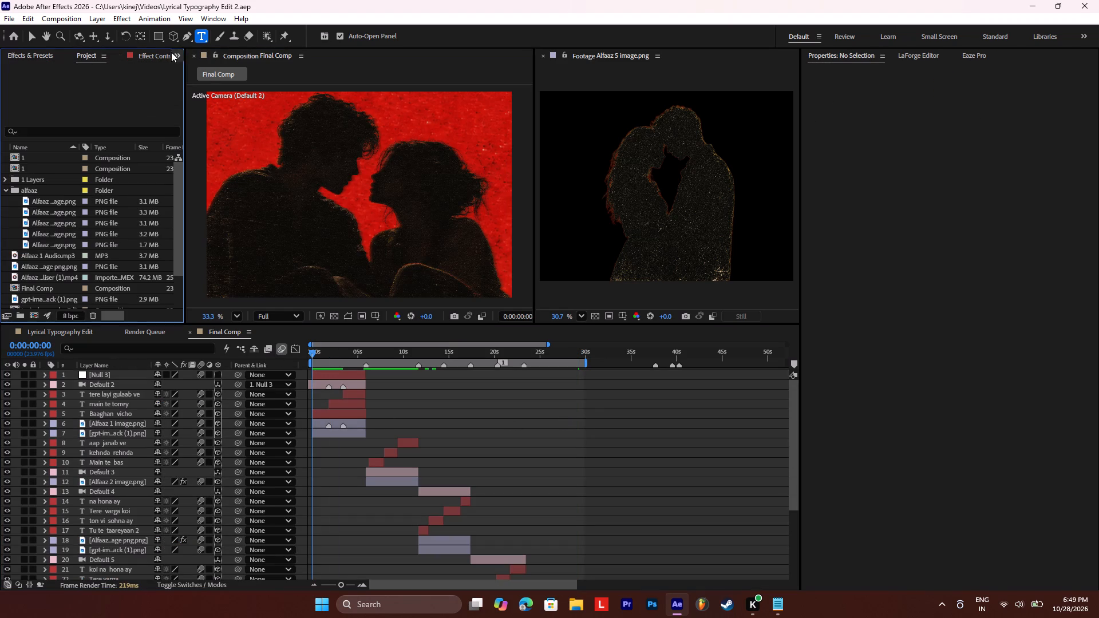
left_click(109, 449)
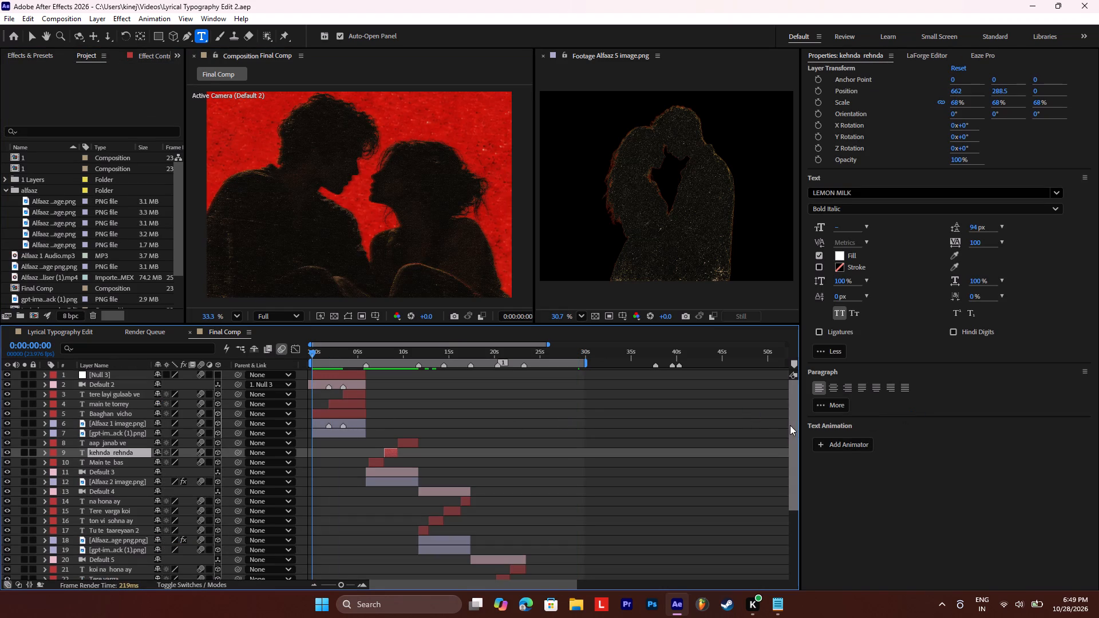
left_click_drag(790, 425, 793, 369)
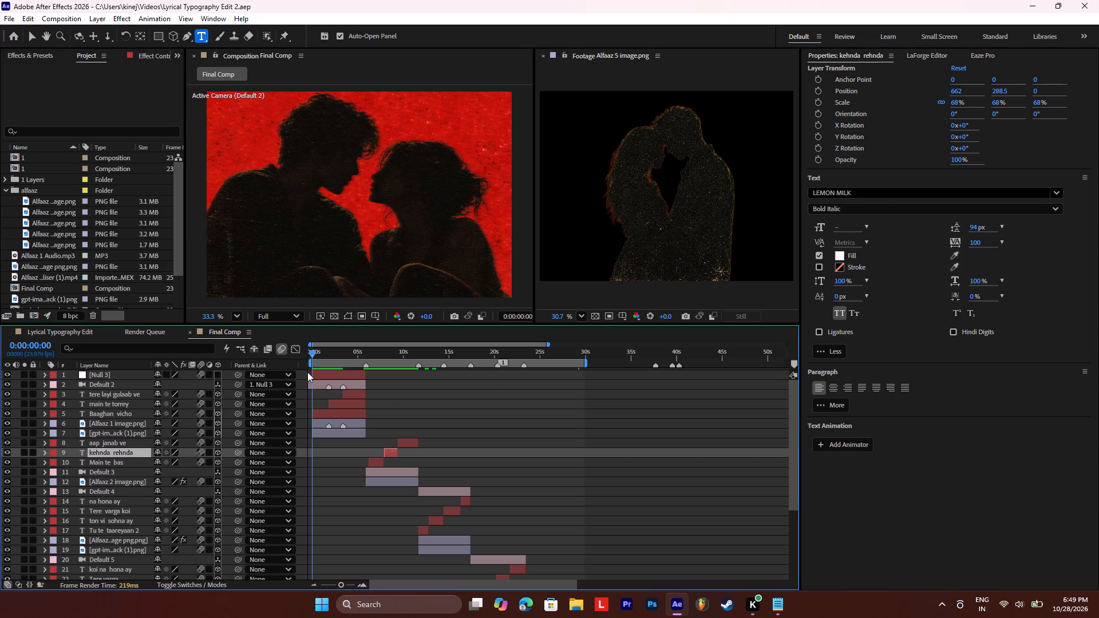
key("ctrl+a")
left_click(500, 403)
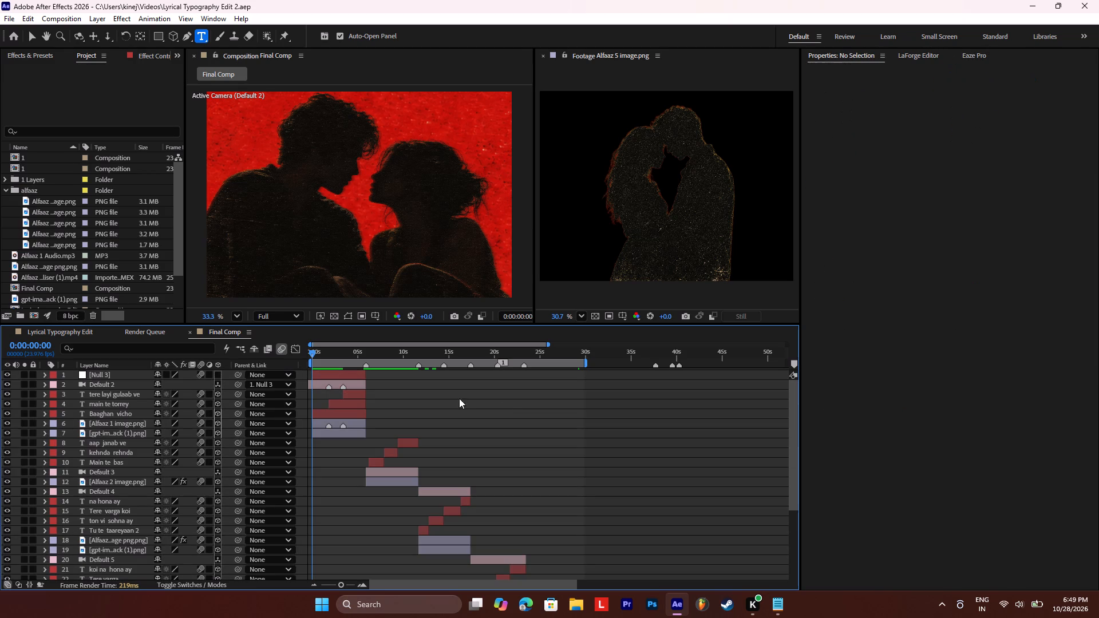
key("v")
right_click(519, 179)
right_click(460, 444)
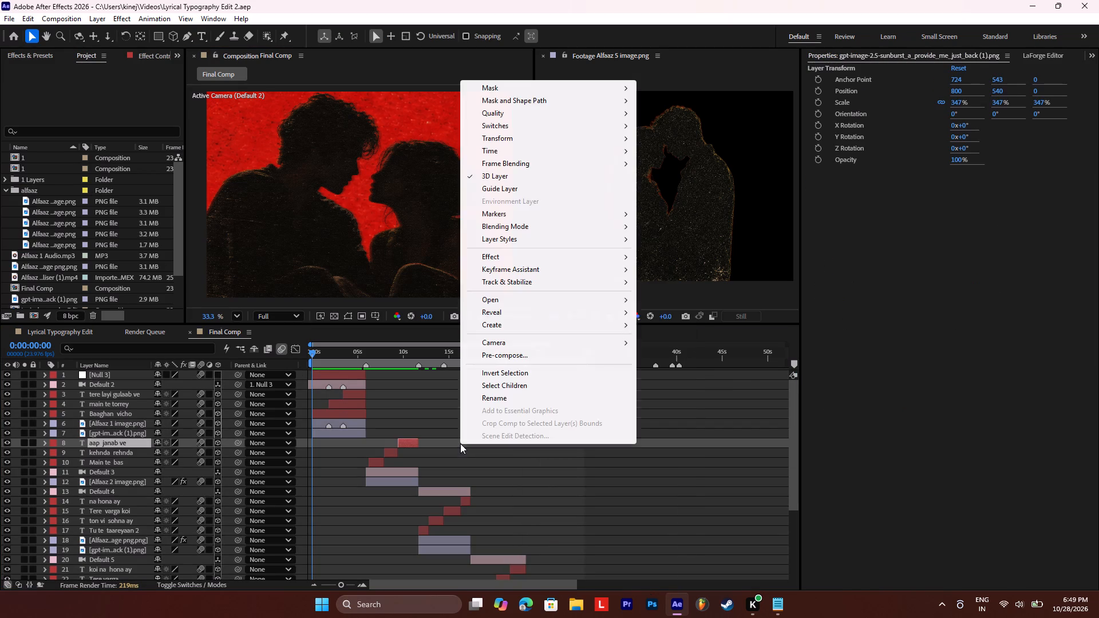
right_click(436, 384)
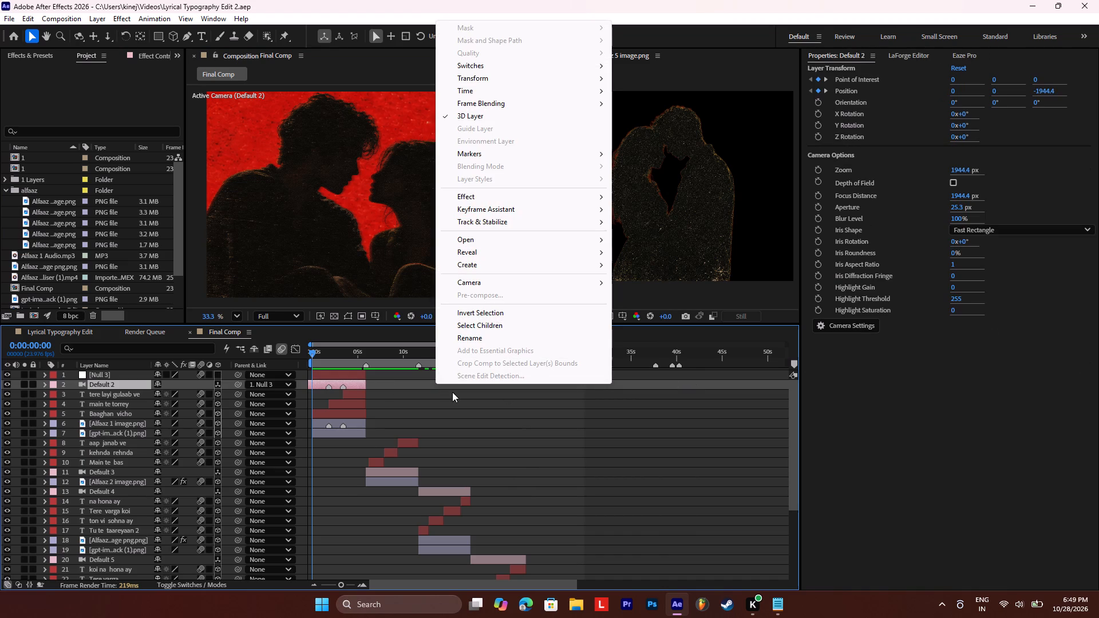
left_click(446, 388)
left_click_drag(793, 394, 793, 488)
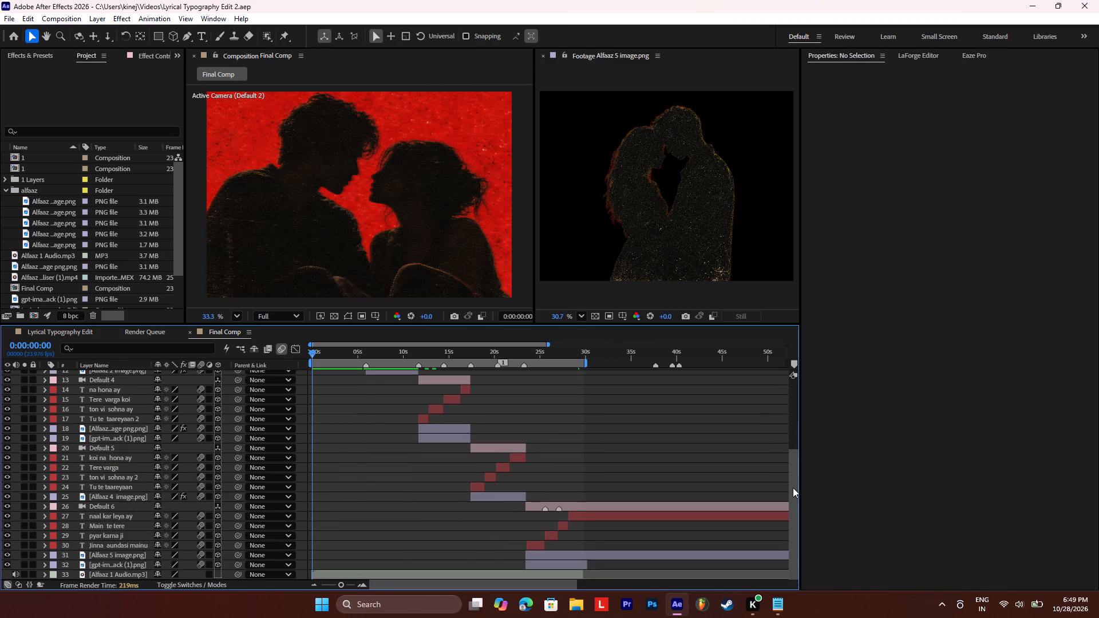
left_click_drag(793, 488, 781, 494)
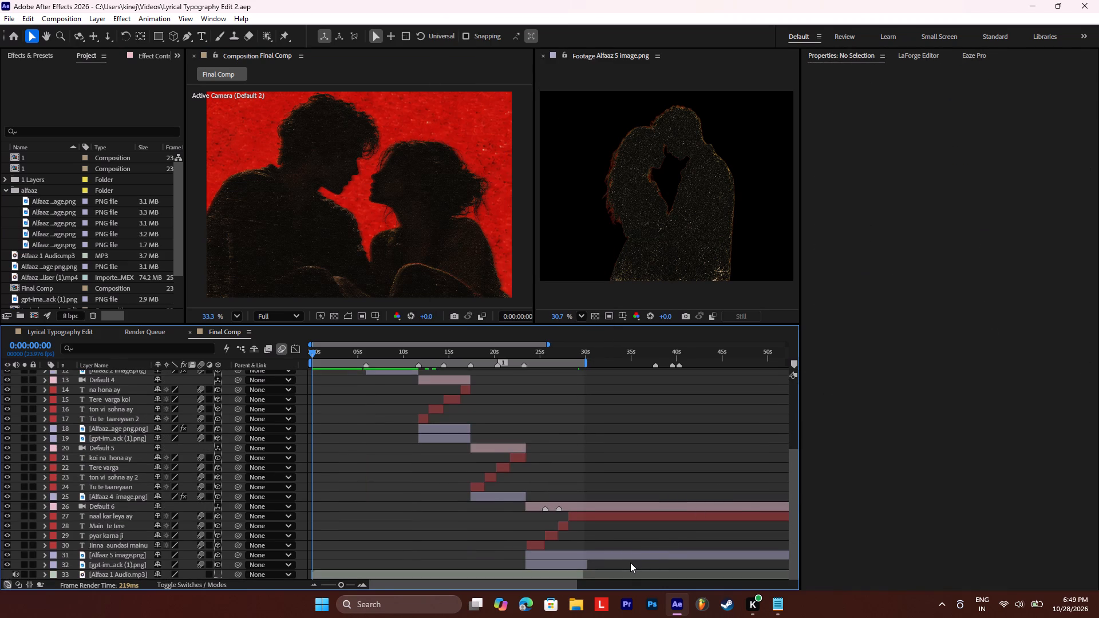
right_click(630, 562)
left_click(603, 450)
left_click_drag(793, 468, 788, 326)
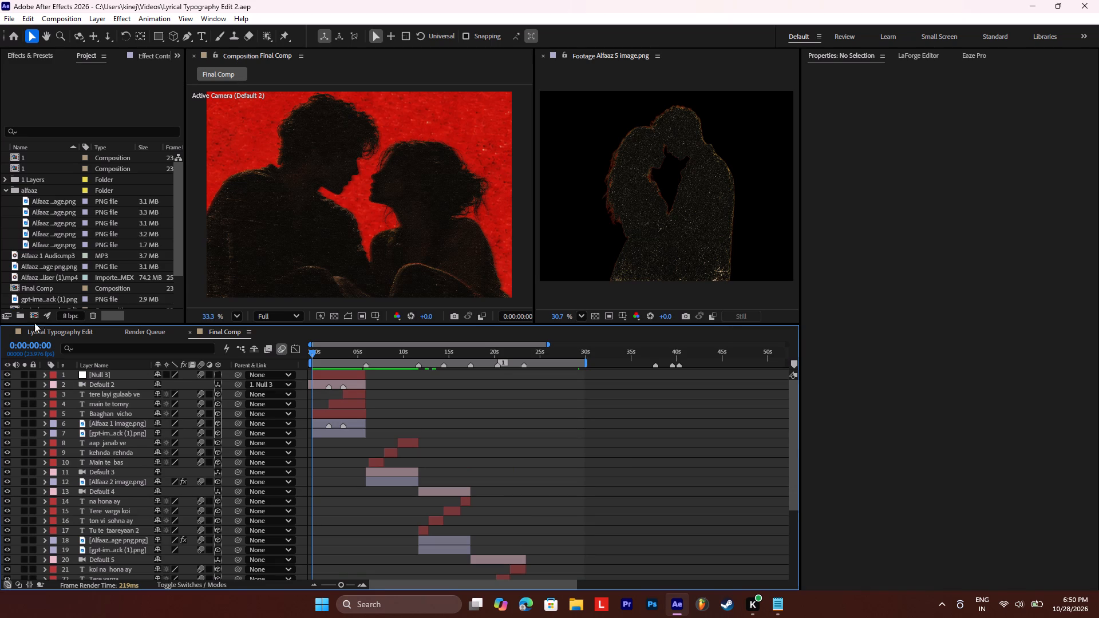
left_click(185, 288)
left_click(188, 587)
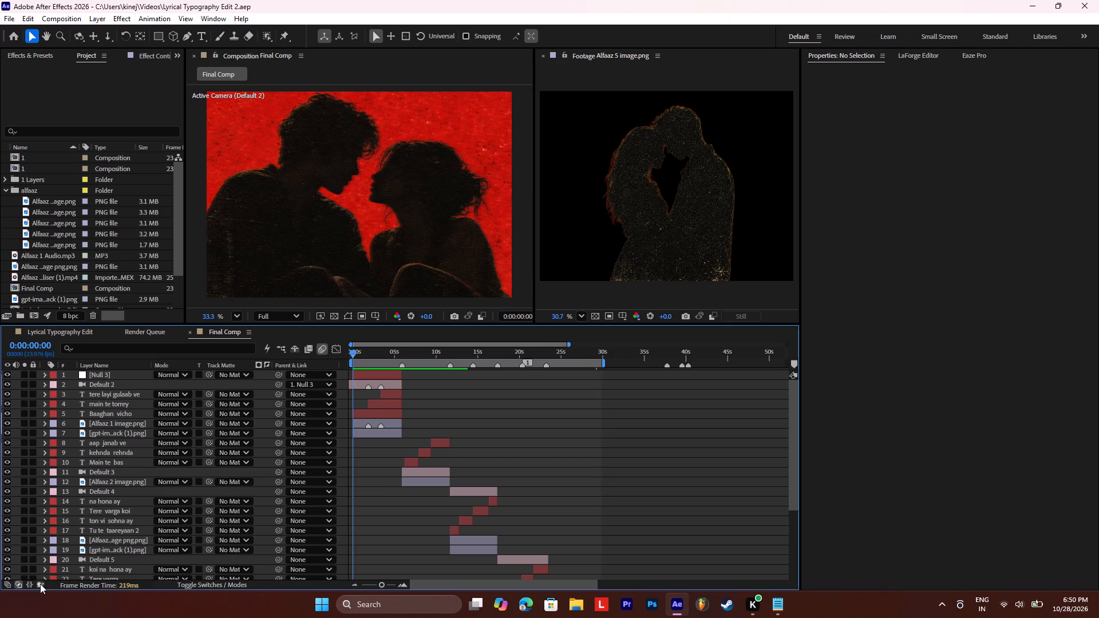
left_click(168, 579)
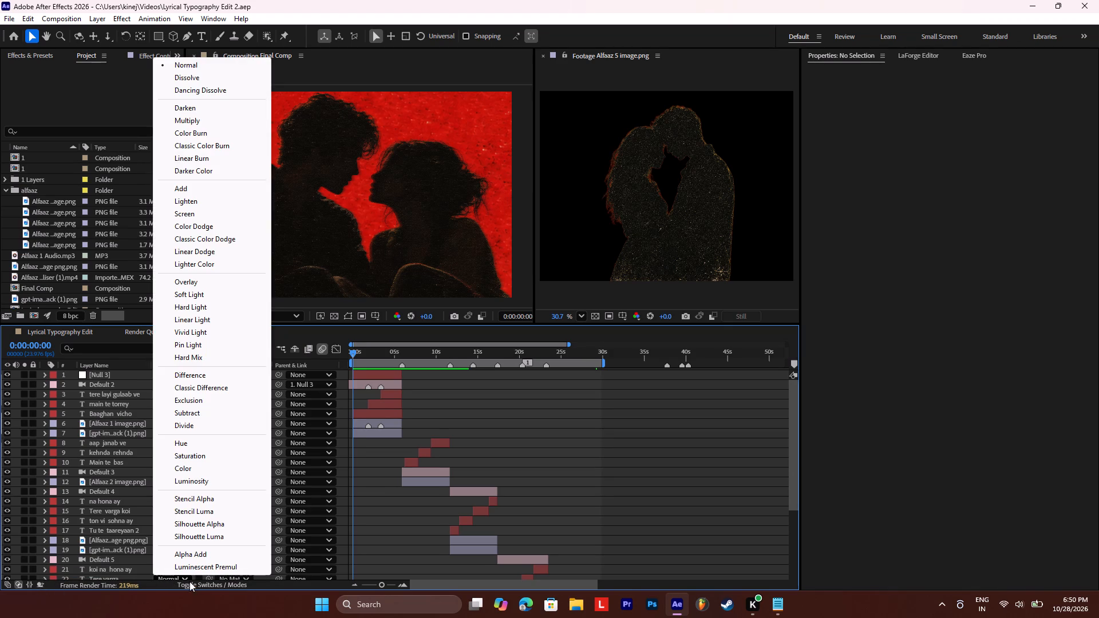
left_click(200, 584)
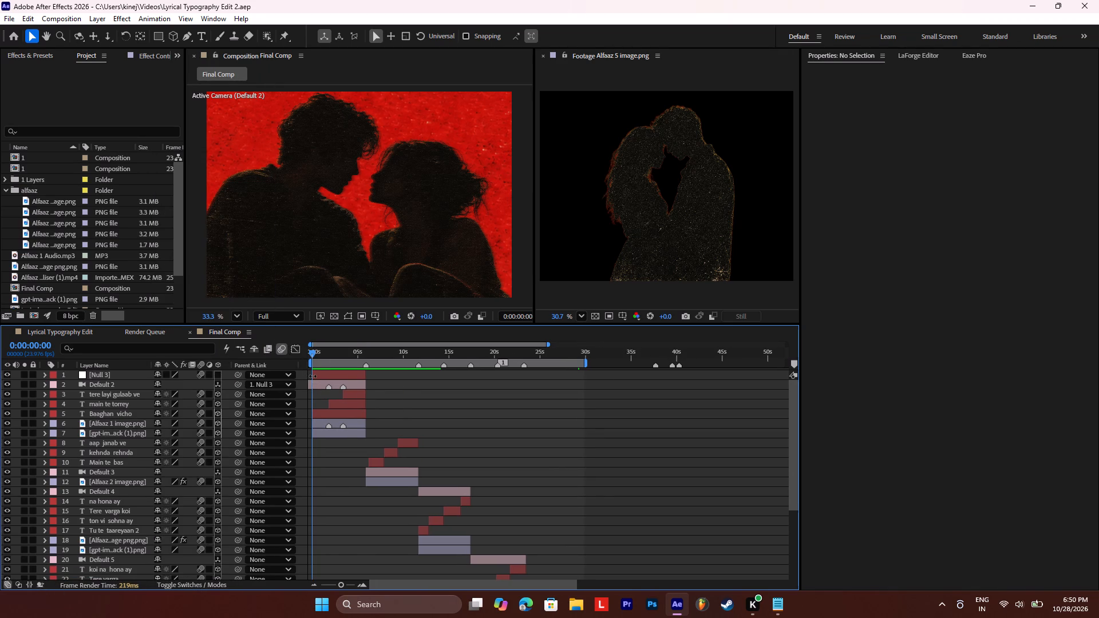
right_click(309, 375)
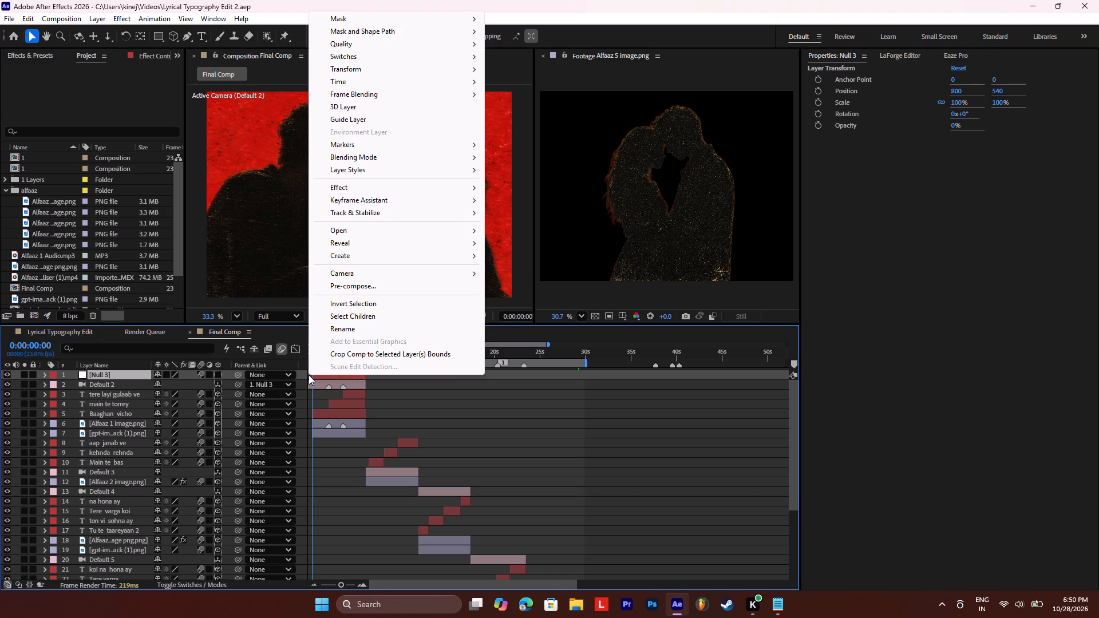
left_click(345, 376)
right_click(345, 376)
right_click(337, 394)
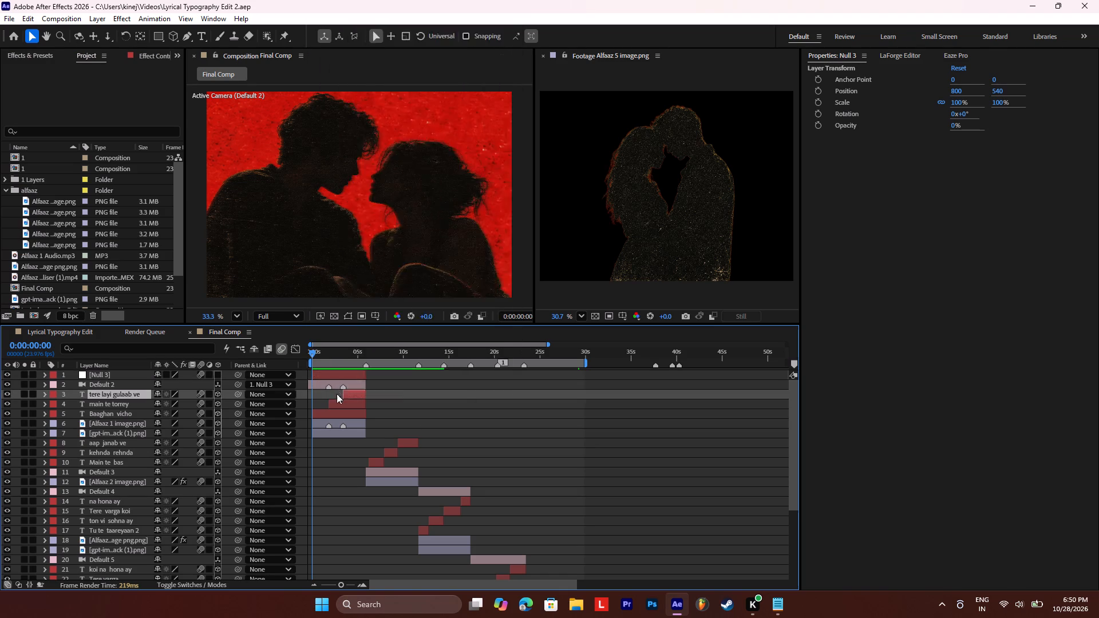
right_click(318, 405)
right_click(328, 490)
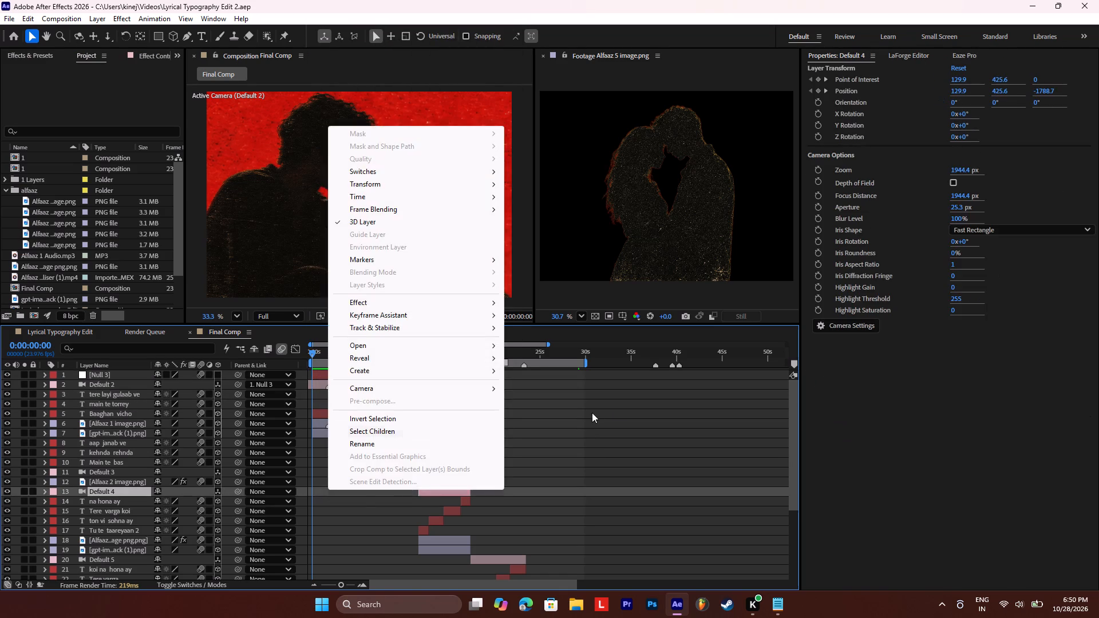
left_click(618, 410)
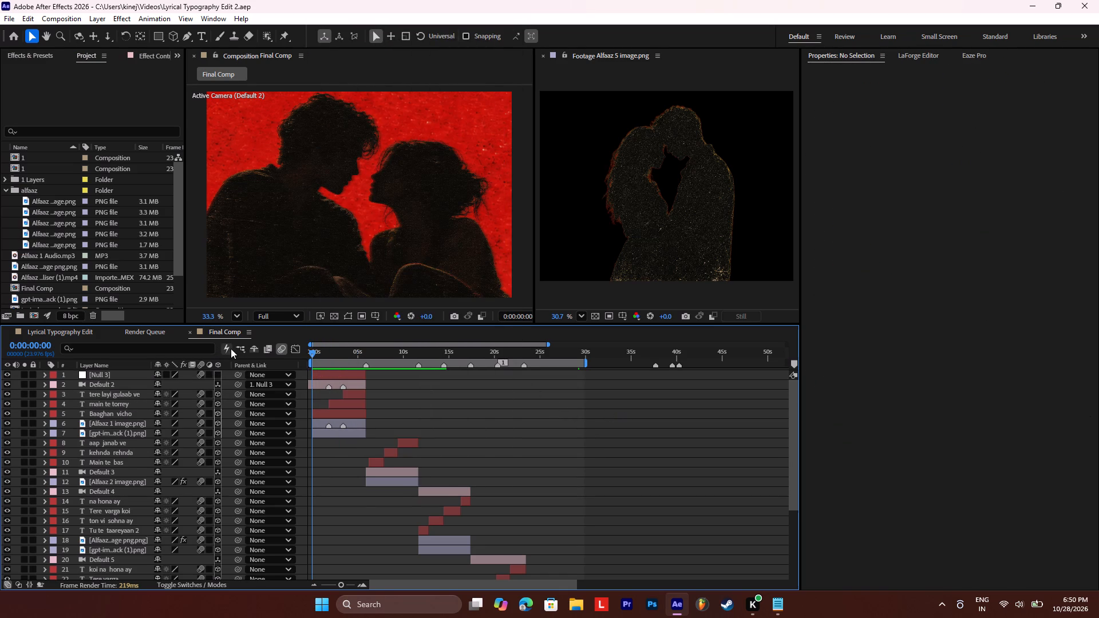
Save the project and add the Final Comp composition to the render queue.
key("ctrl+s")
key("ctrl+m")
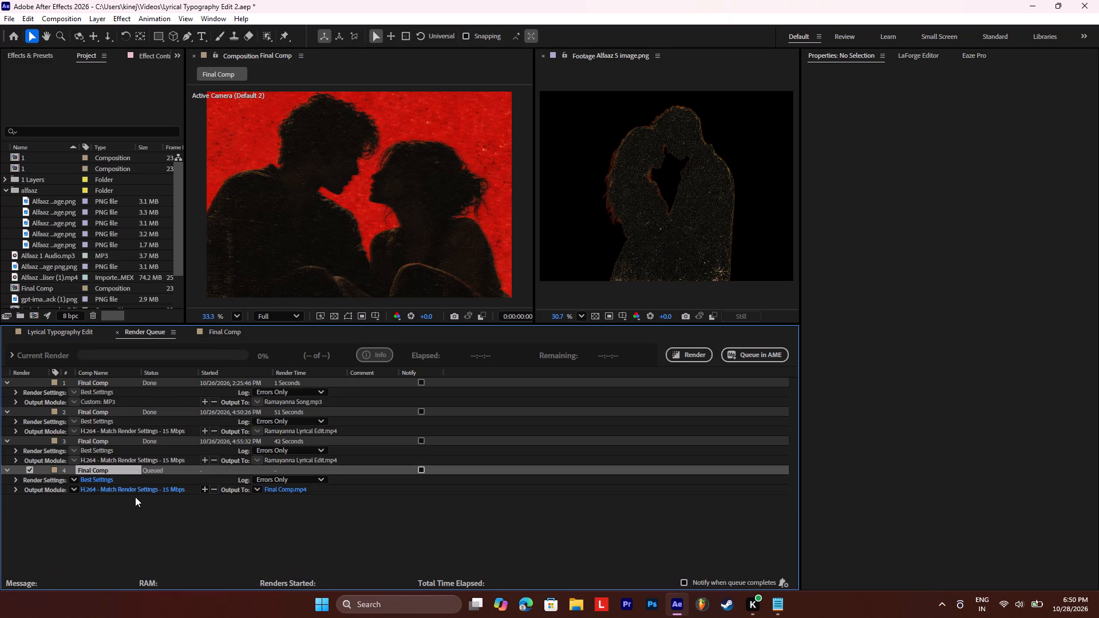
Choose the Alfaaz folder inside Videos as the output location for the queued Final Comp render.
left_click(288, 489)
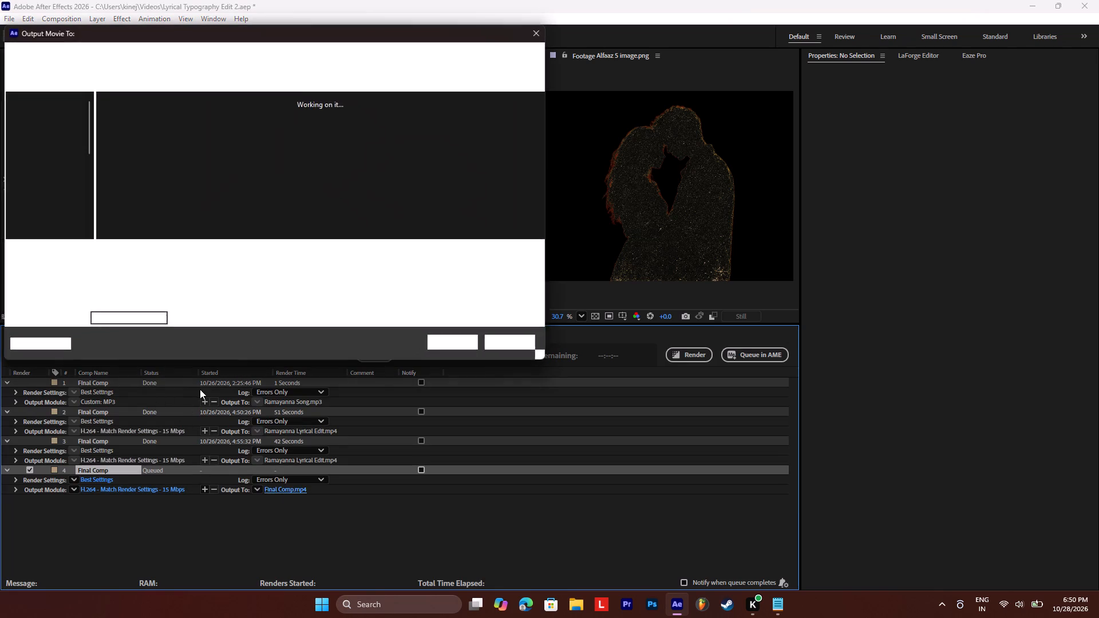
left_click_drag(89, 130, 89, 172)
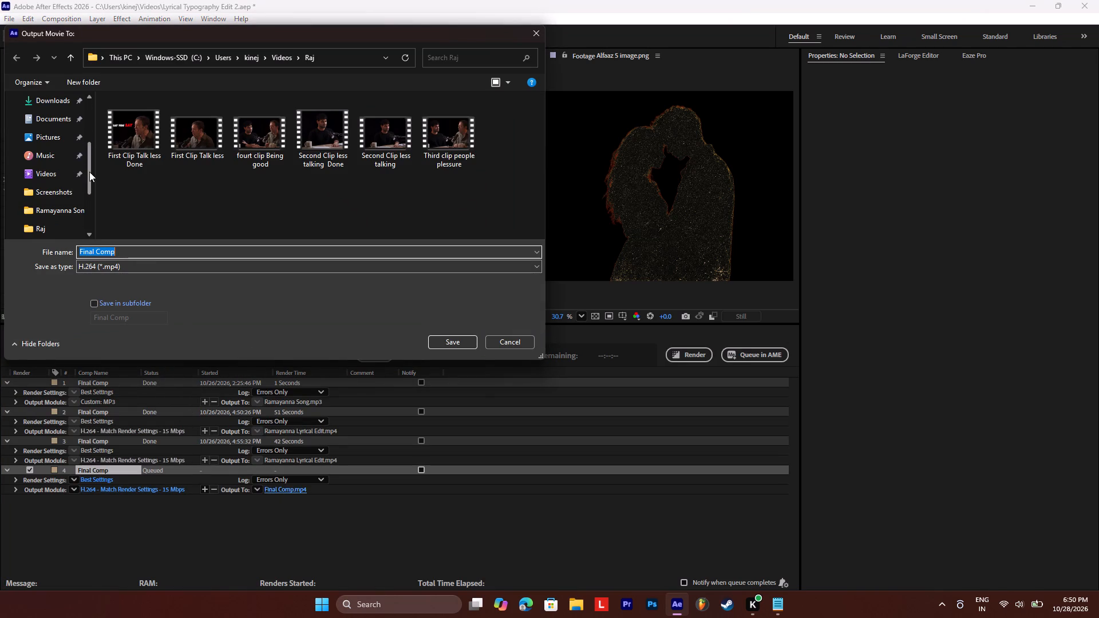
left_click_drag(89, 172, 88, 169)
left_click(37, 171)
left_click(267, 130)
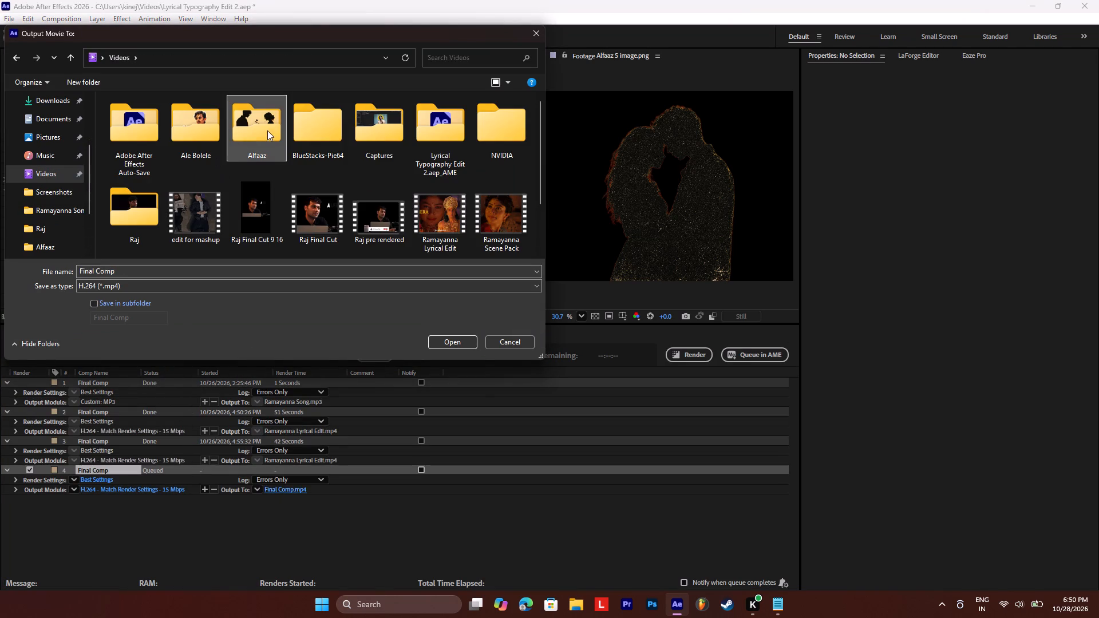
double_click(254, 134)
Name the H.264 output file "Alfaaz AE Edit done" and save the output destination.
left_click(120, 264)
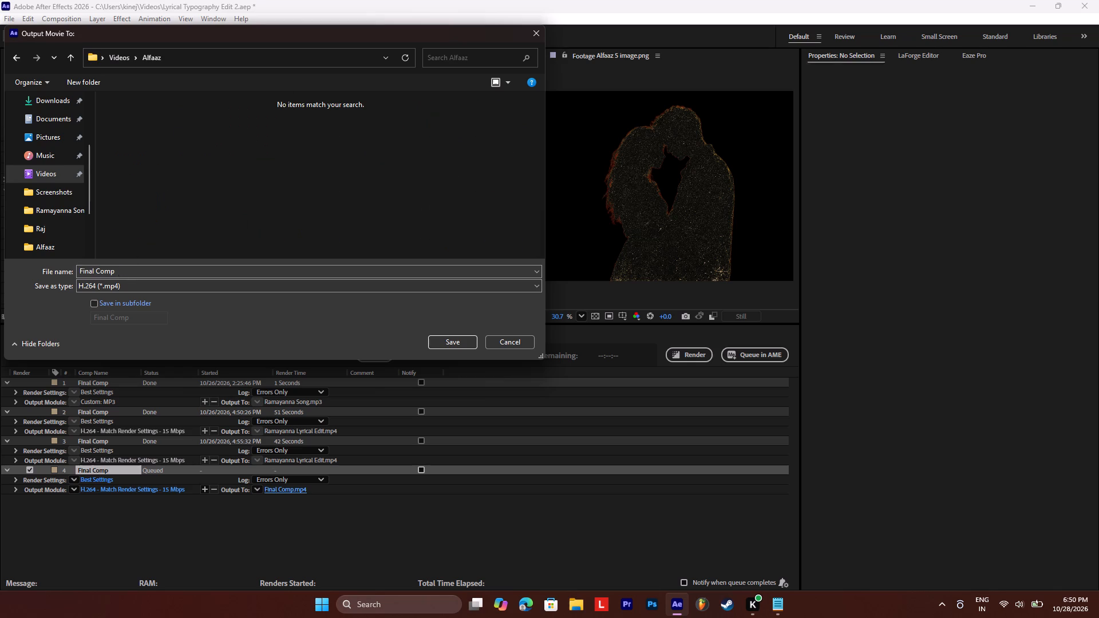
left_click_drag(119, 268, 60, 268)
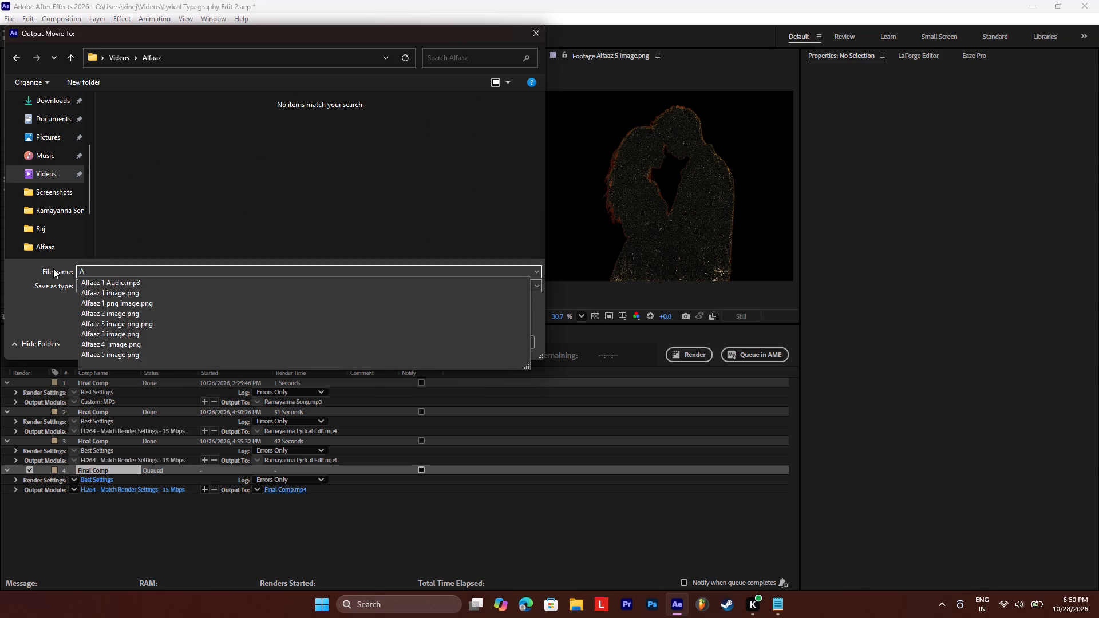
key("l")
type("faaz")
key("space")
key("BackSpace")
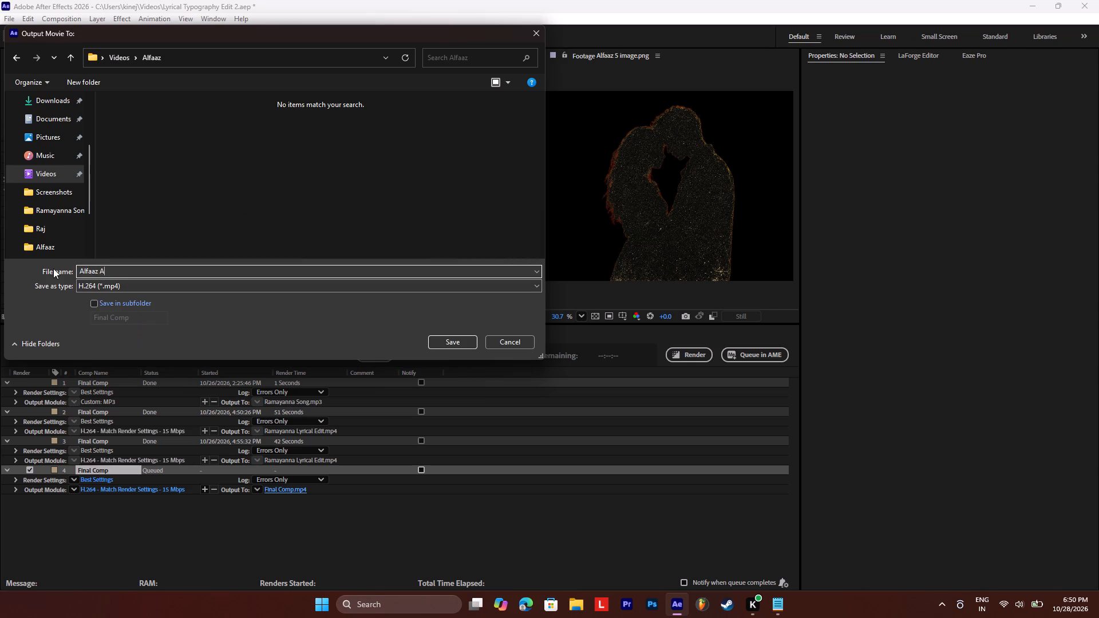
key("BackSpace")
key("e")
key("BackSpace")
key("Return")
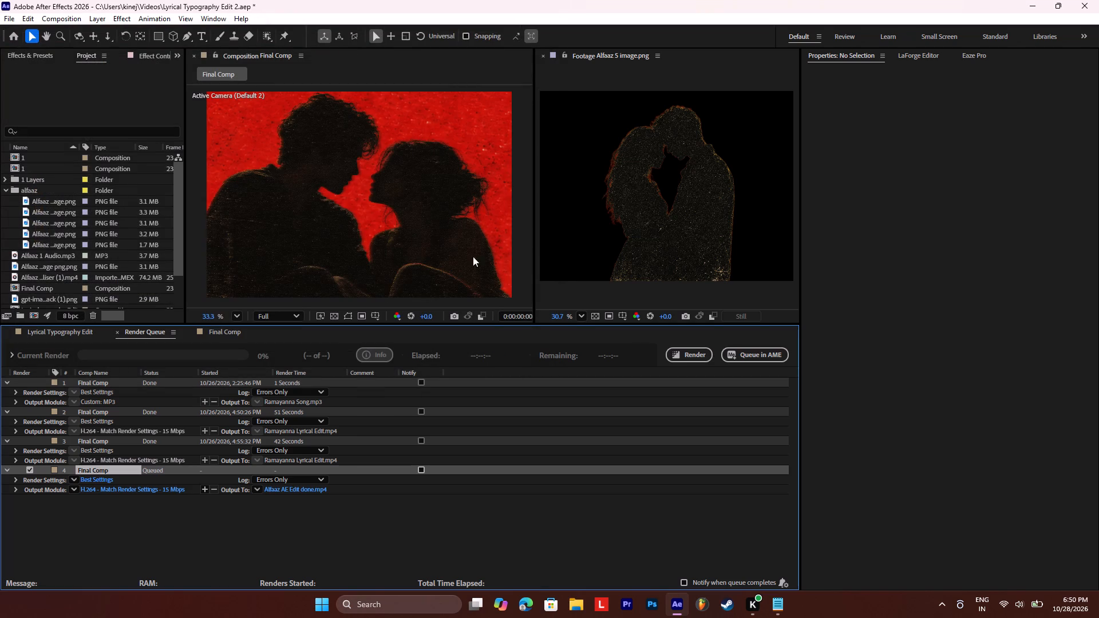
Start rendering the queued Final Comp.
left_click(687, 358)
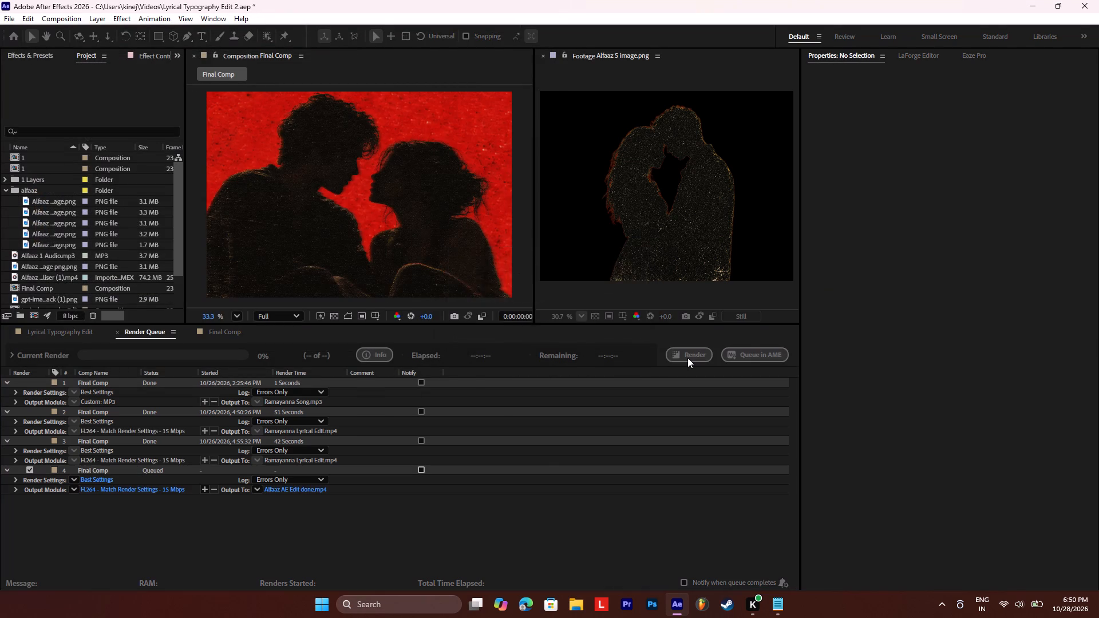
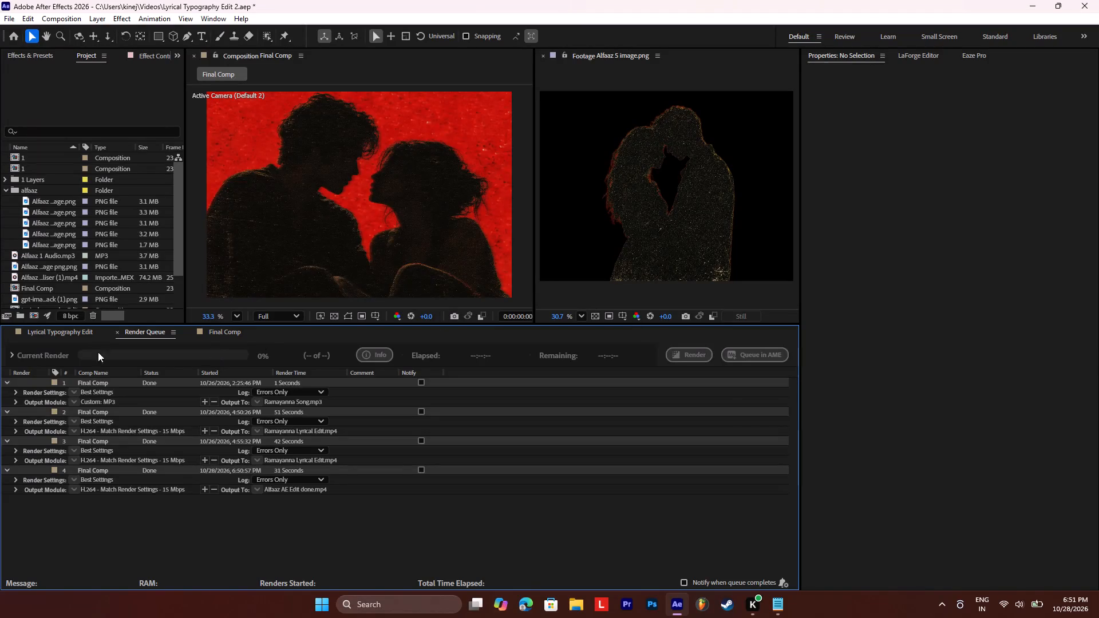
Return to the Final Comp timeline, reveal the keyframed properties of all layers, and review the keyframes through the whole layer stack.
left_click(70, 334)
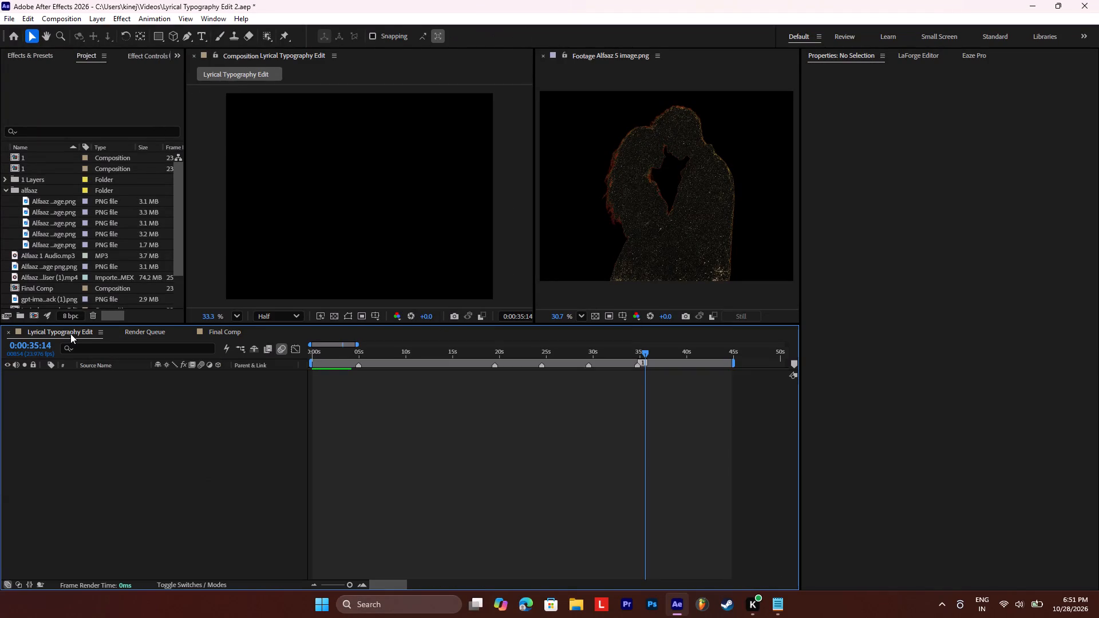
left_click(264, 327)
left_click(220, 331)
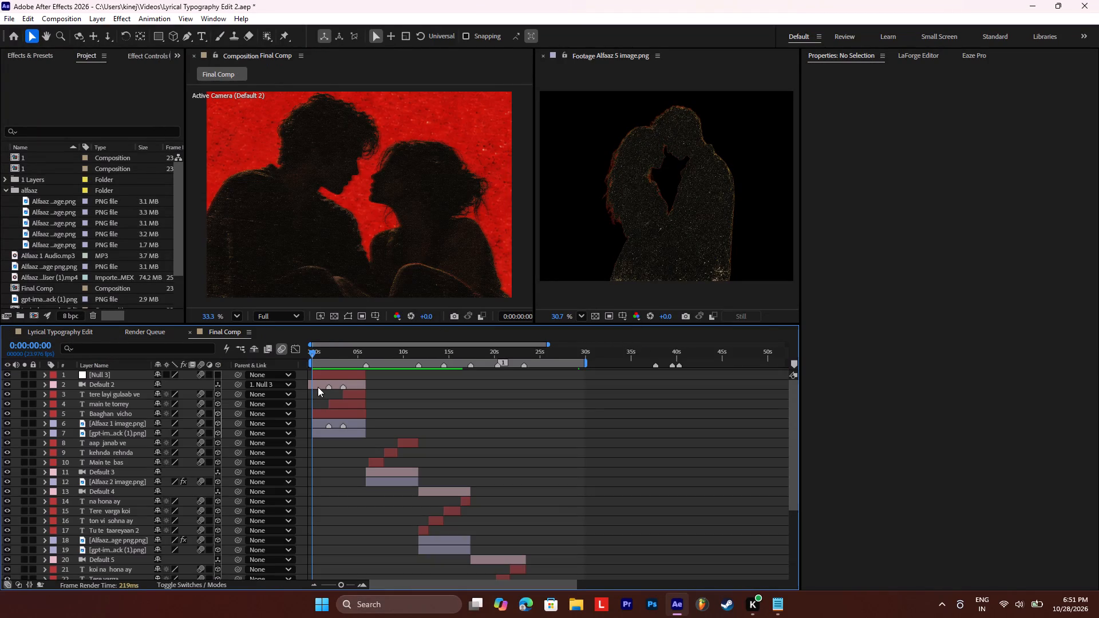
left_click_drag(790, 423, 788, 418)
left_click_drag(788, 418, 748, 417)
left_click(112, 415, "shift")
key("ctrl+a")
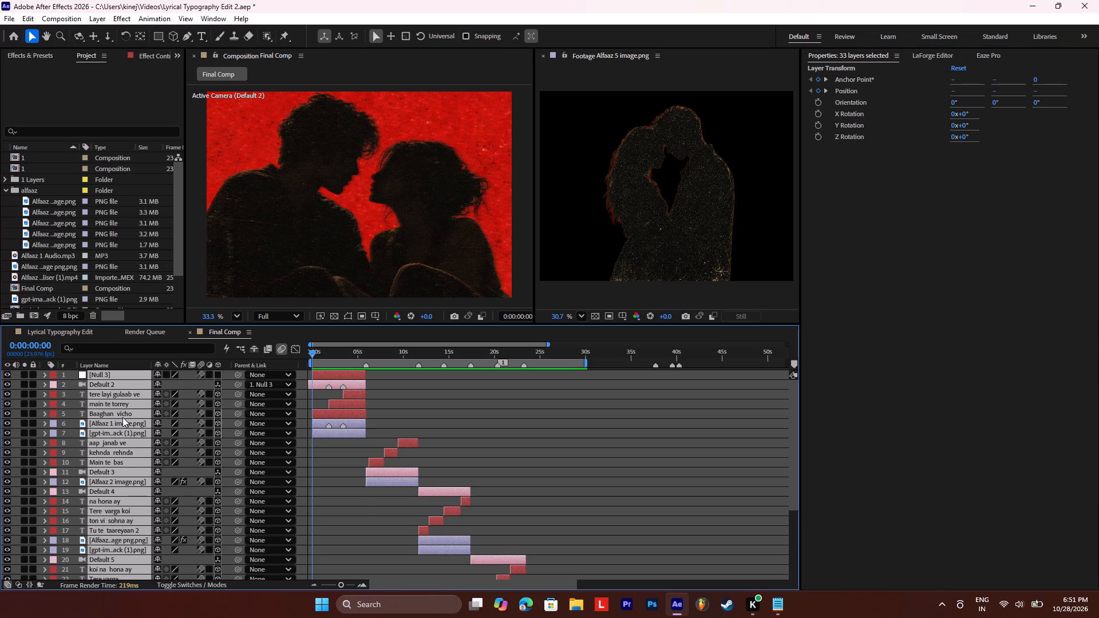
key("u")
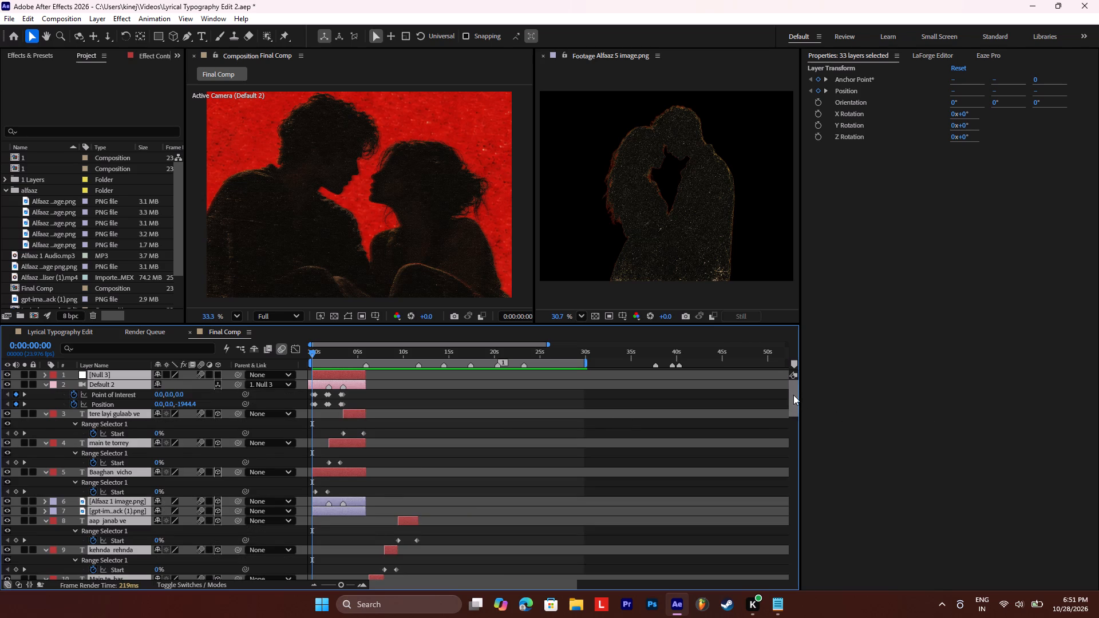
left_click_drag(794, 394, 794, 525)
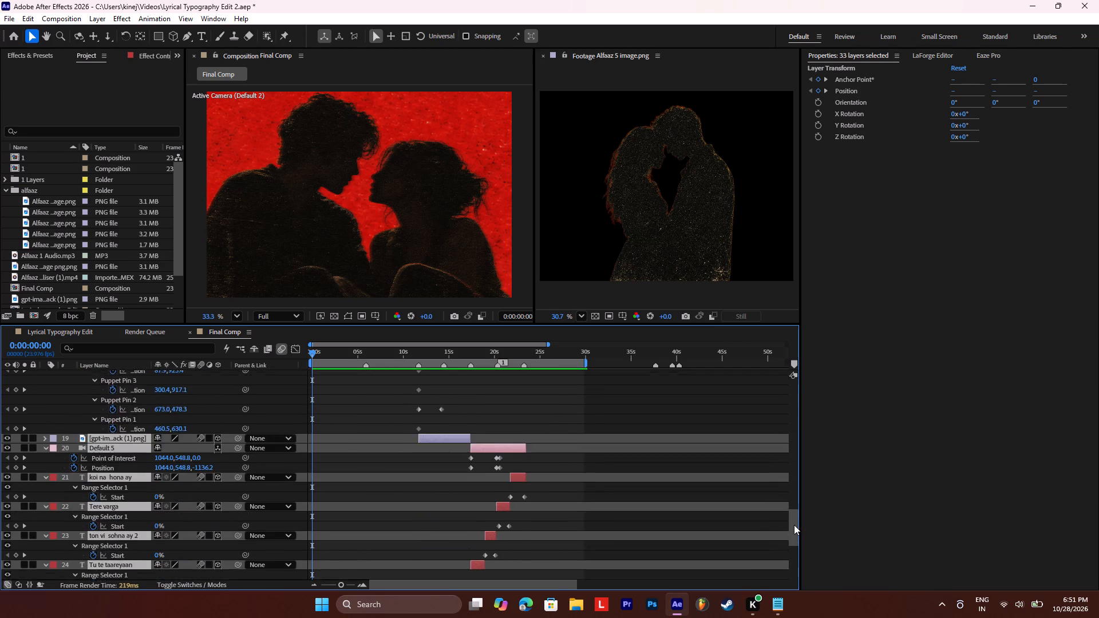
left_click_drag(794, 525, 794, 549)
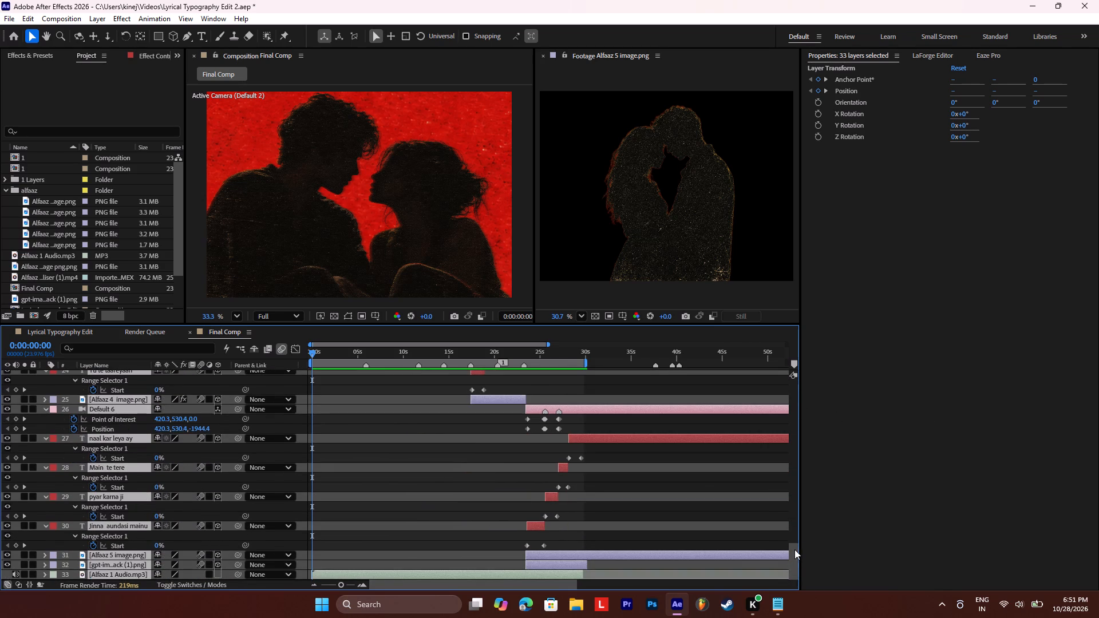
left_click_drag(794, 549, 797, 462)
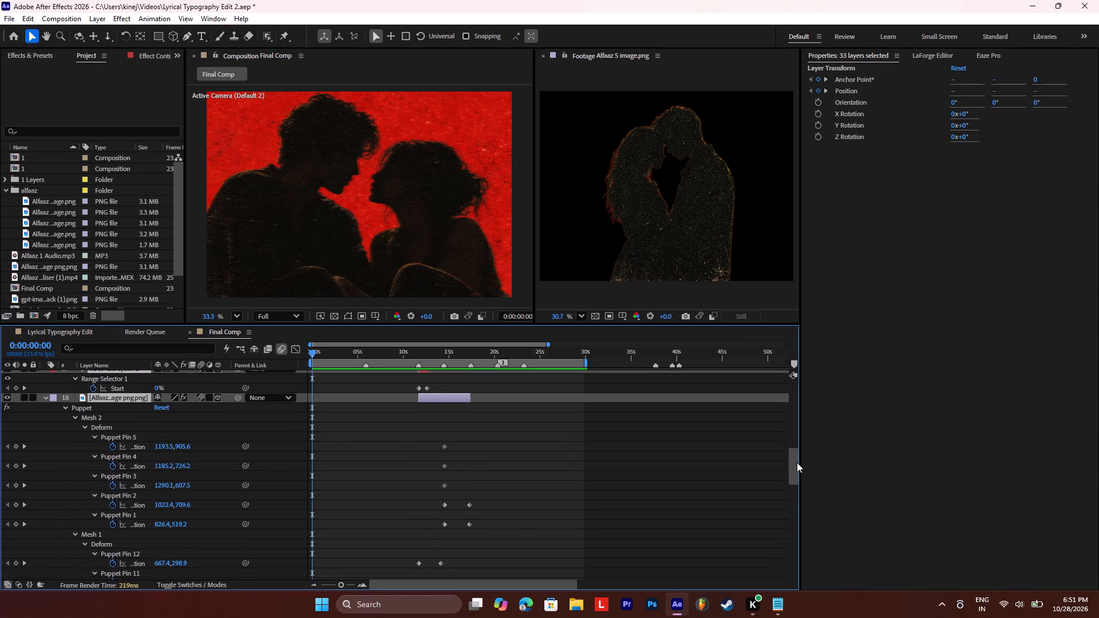
left_click_drag(797, 462, 799, 462)
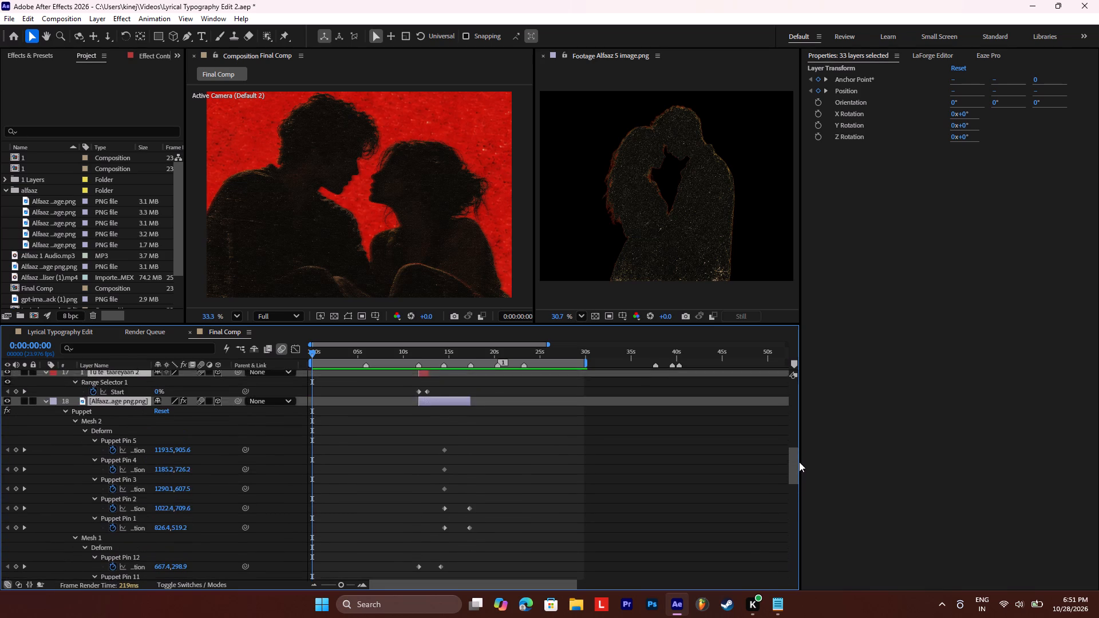
left_click_drag(799, 462, 801, 401)
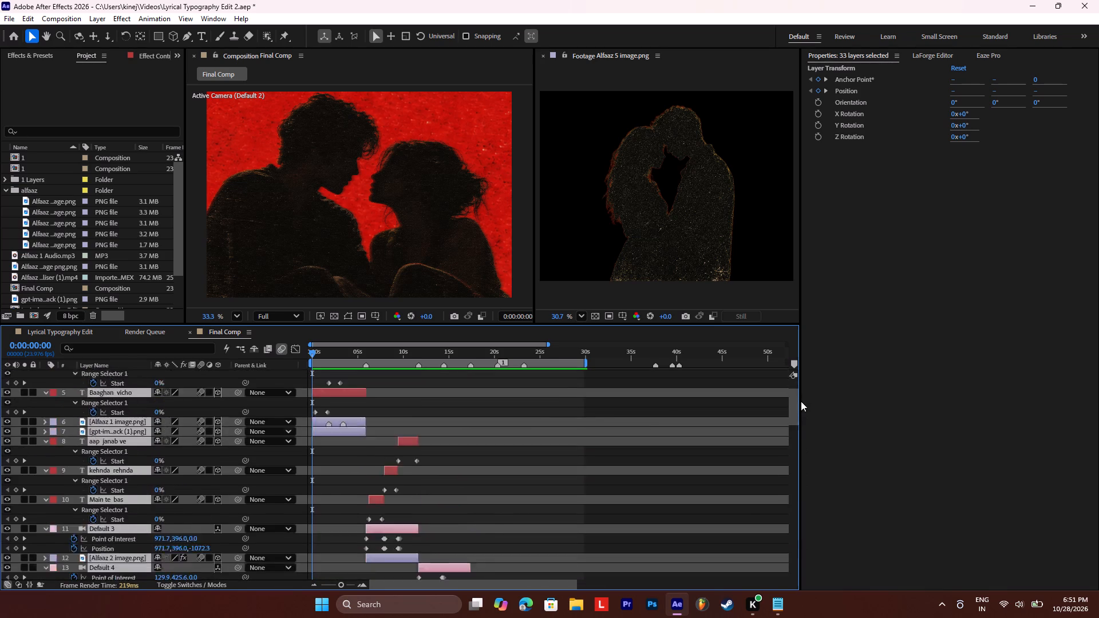
left_click_drag(801, 401, 808, 375)
Save the project.
key("ctrl+s")
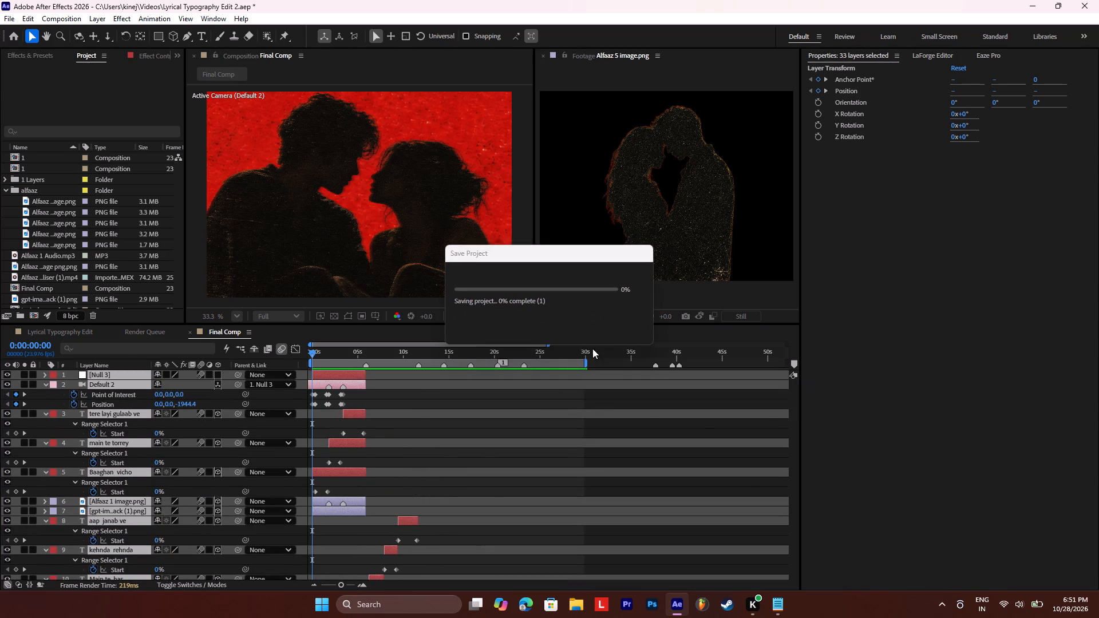